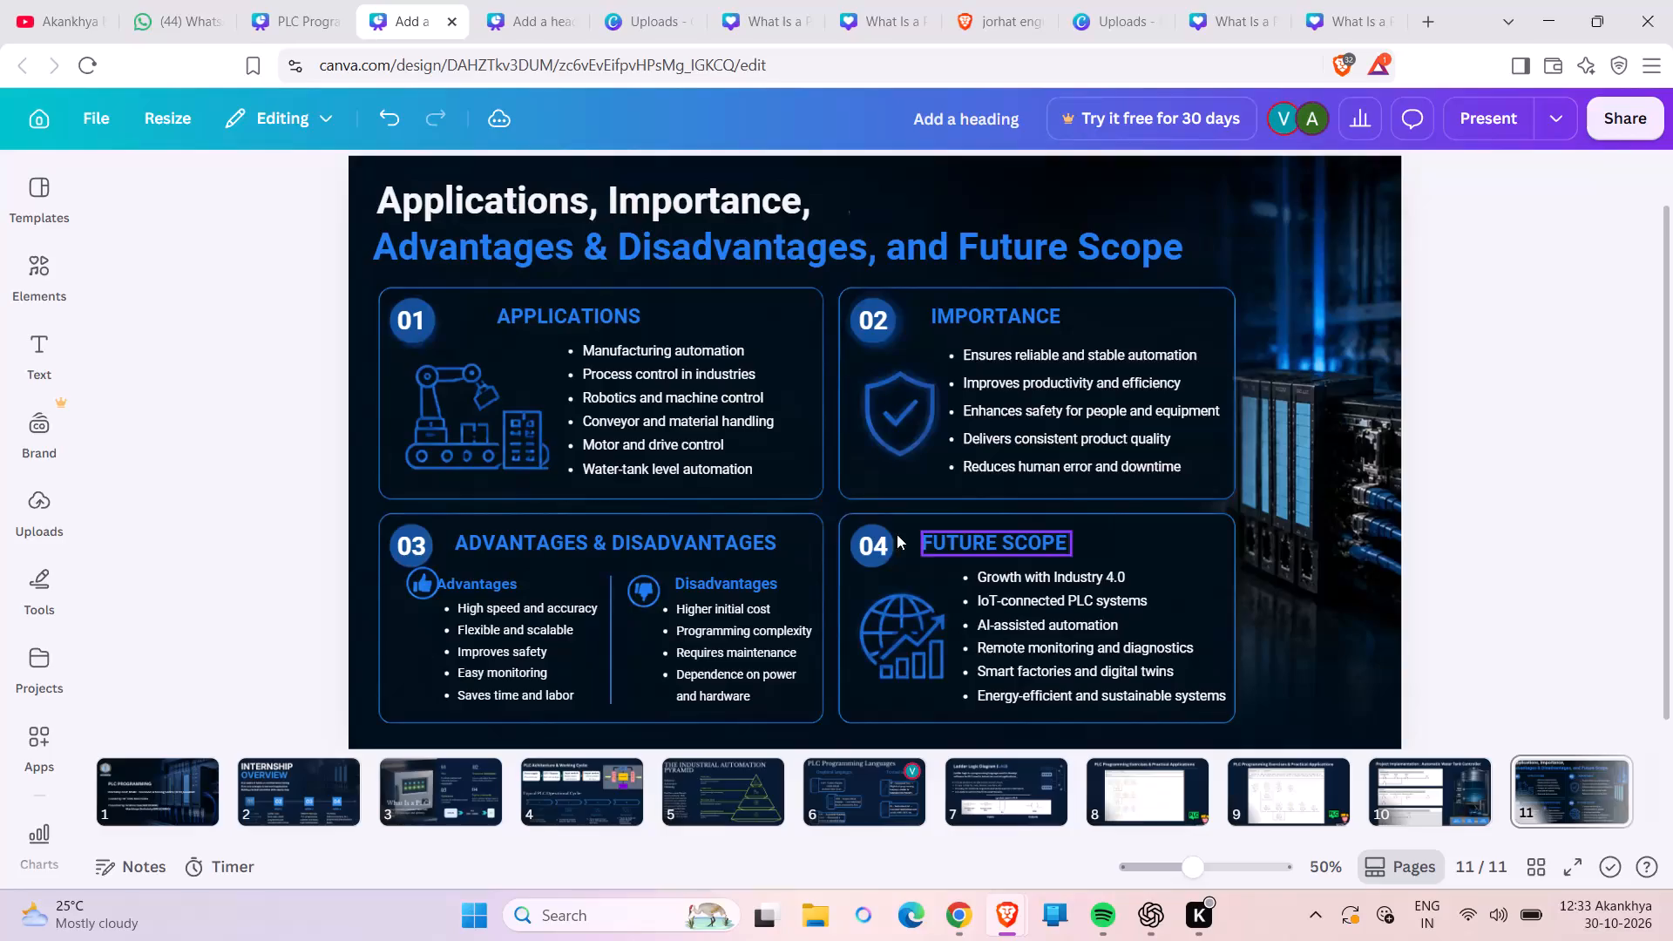
# On page 10, replace the word "Project" in the title so it reads "PLC based Implementation : Automatic Water Tank Controller".
pyautogui.hscroll(-1, 1405, 802)
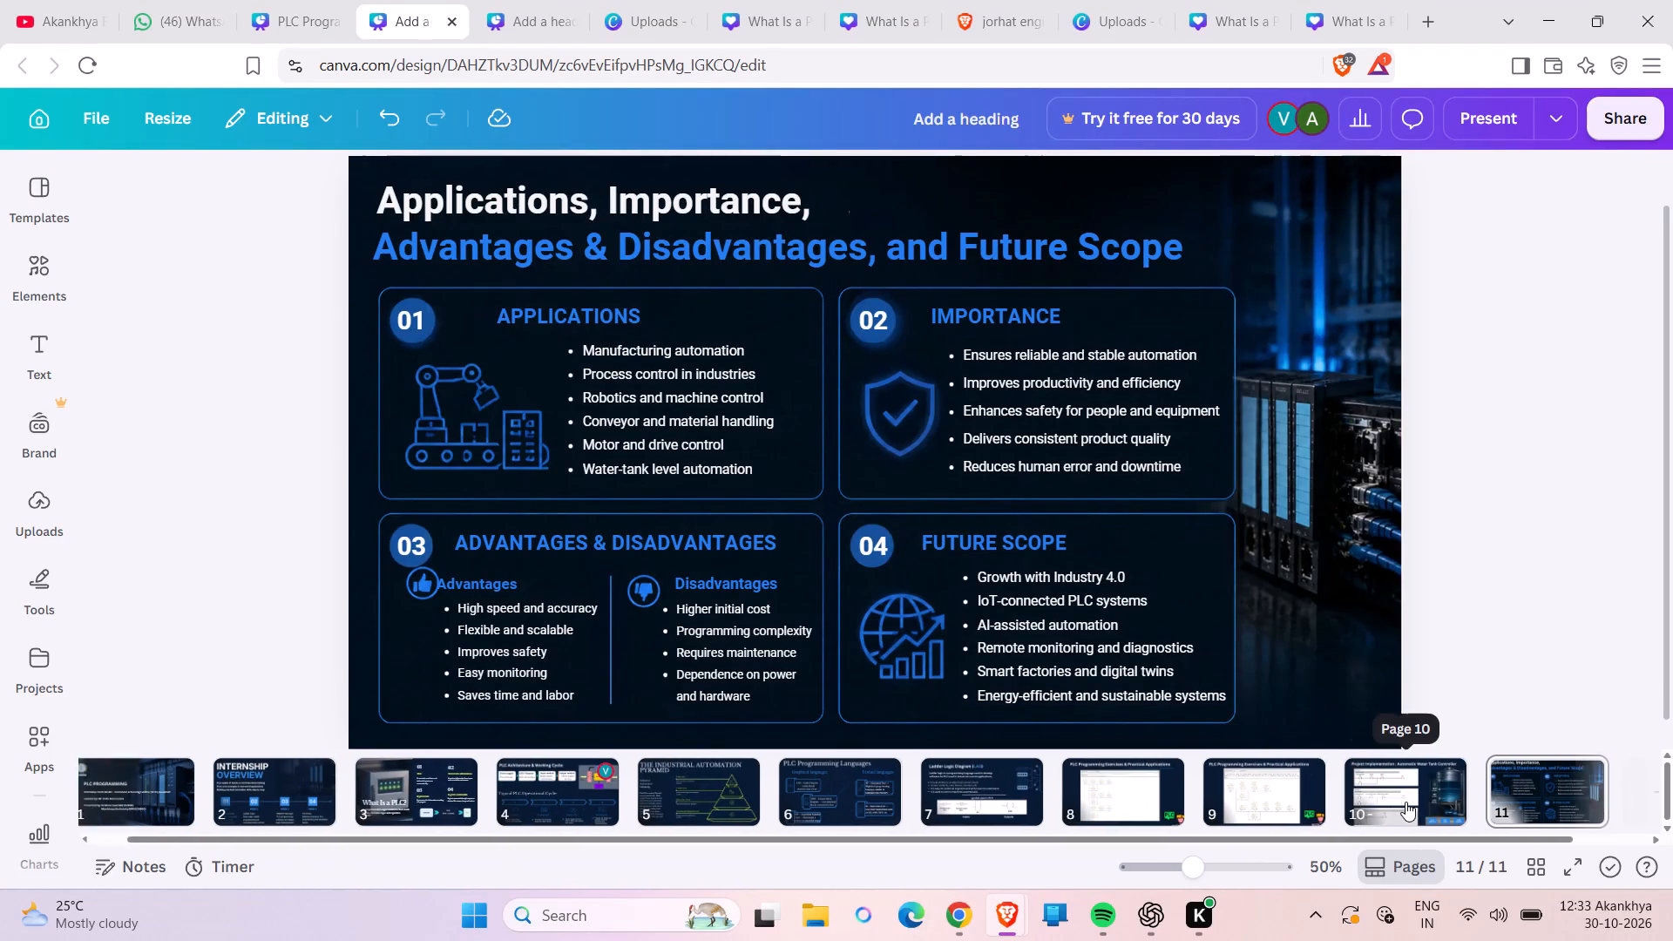
pyautogui.hscroll(-3, 1405, 802)
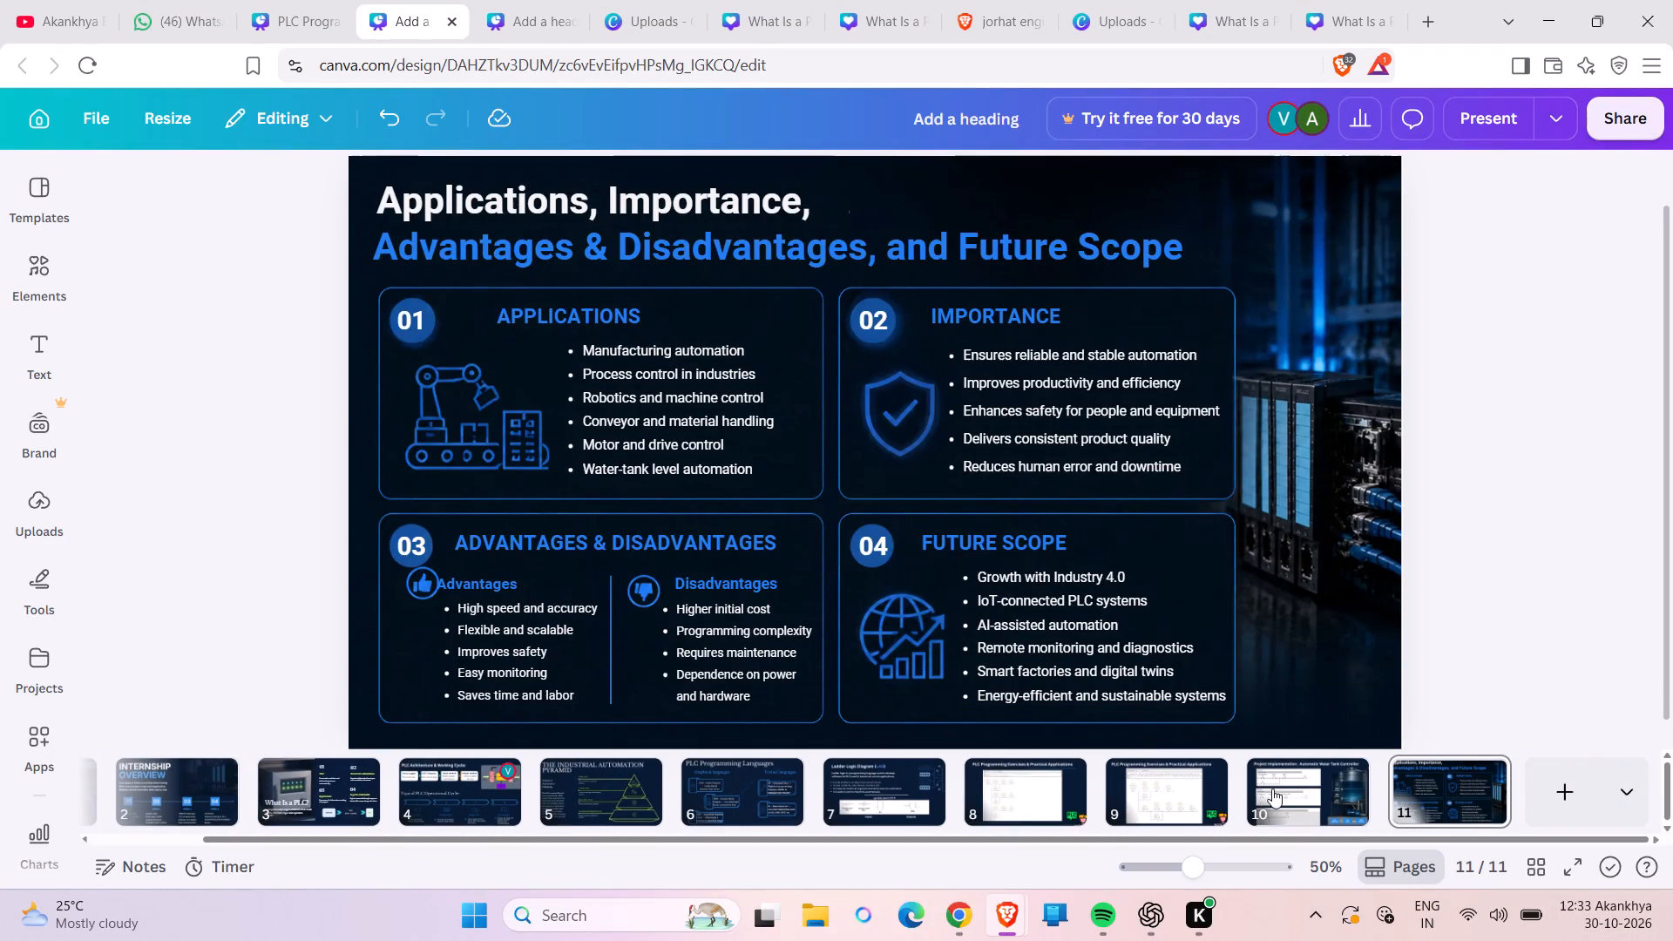
pyautogui.click(1275, 789)
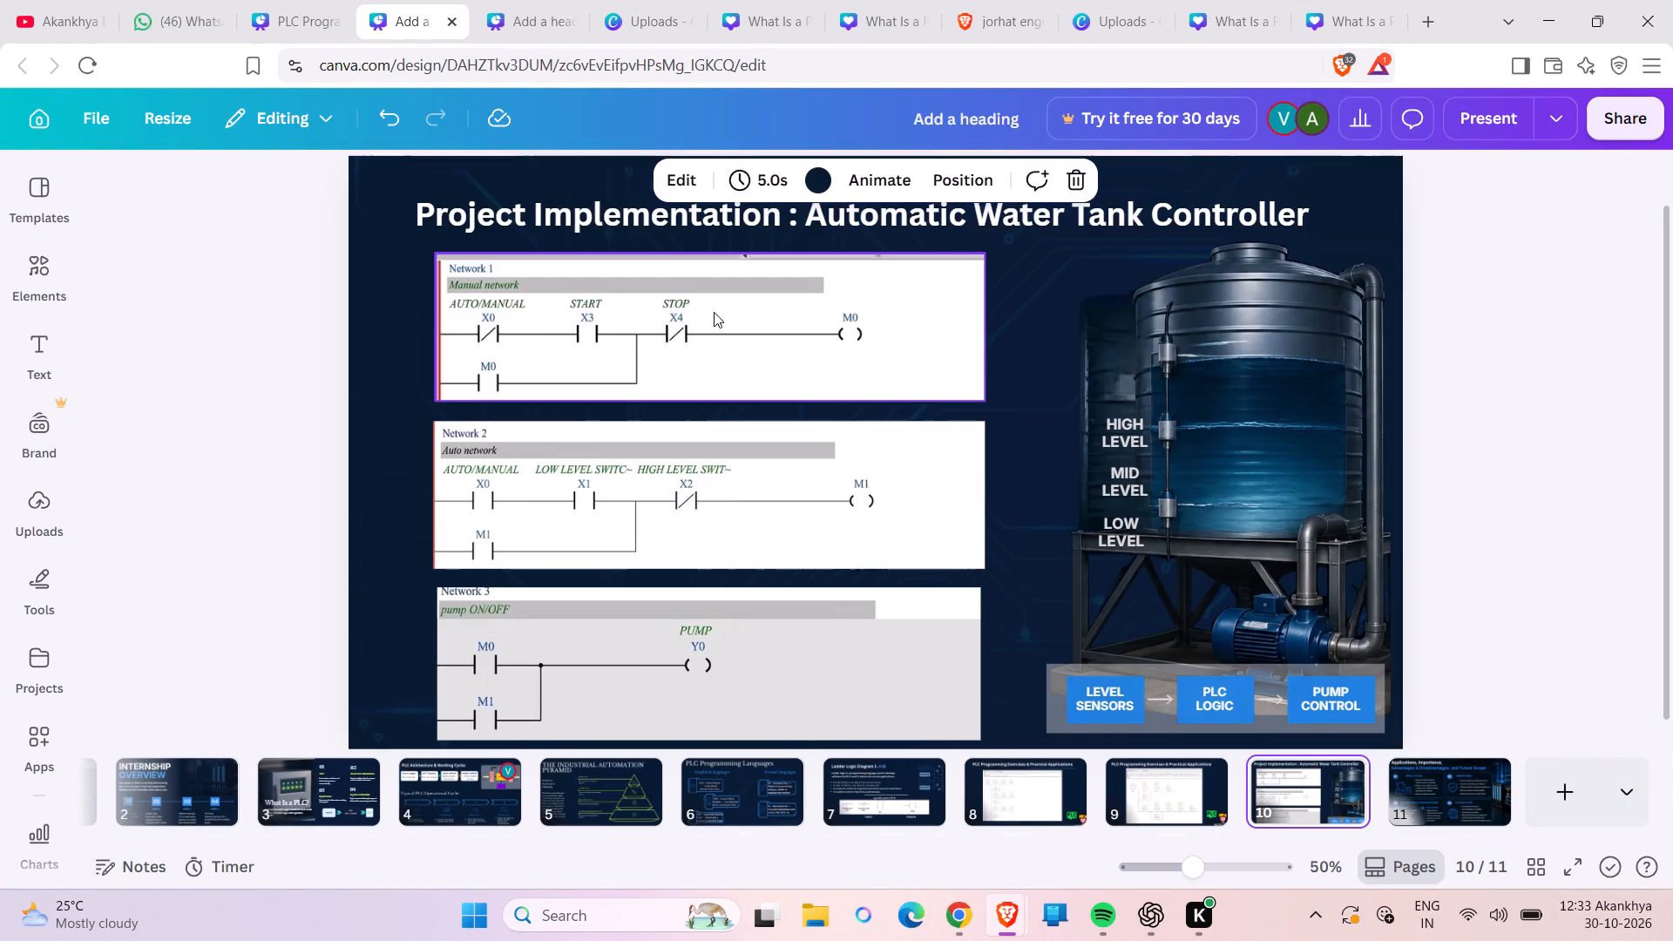
pyautogui.click(536, 213)
pyautogui.click(536, 213)
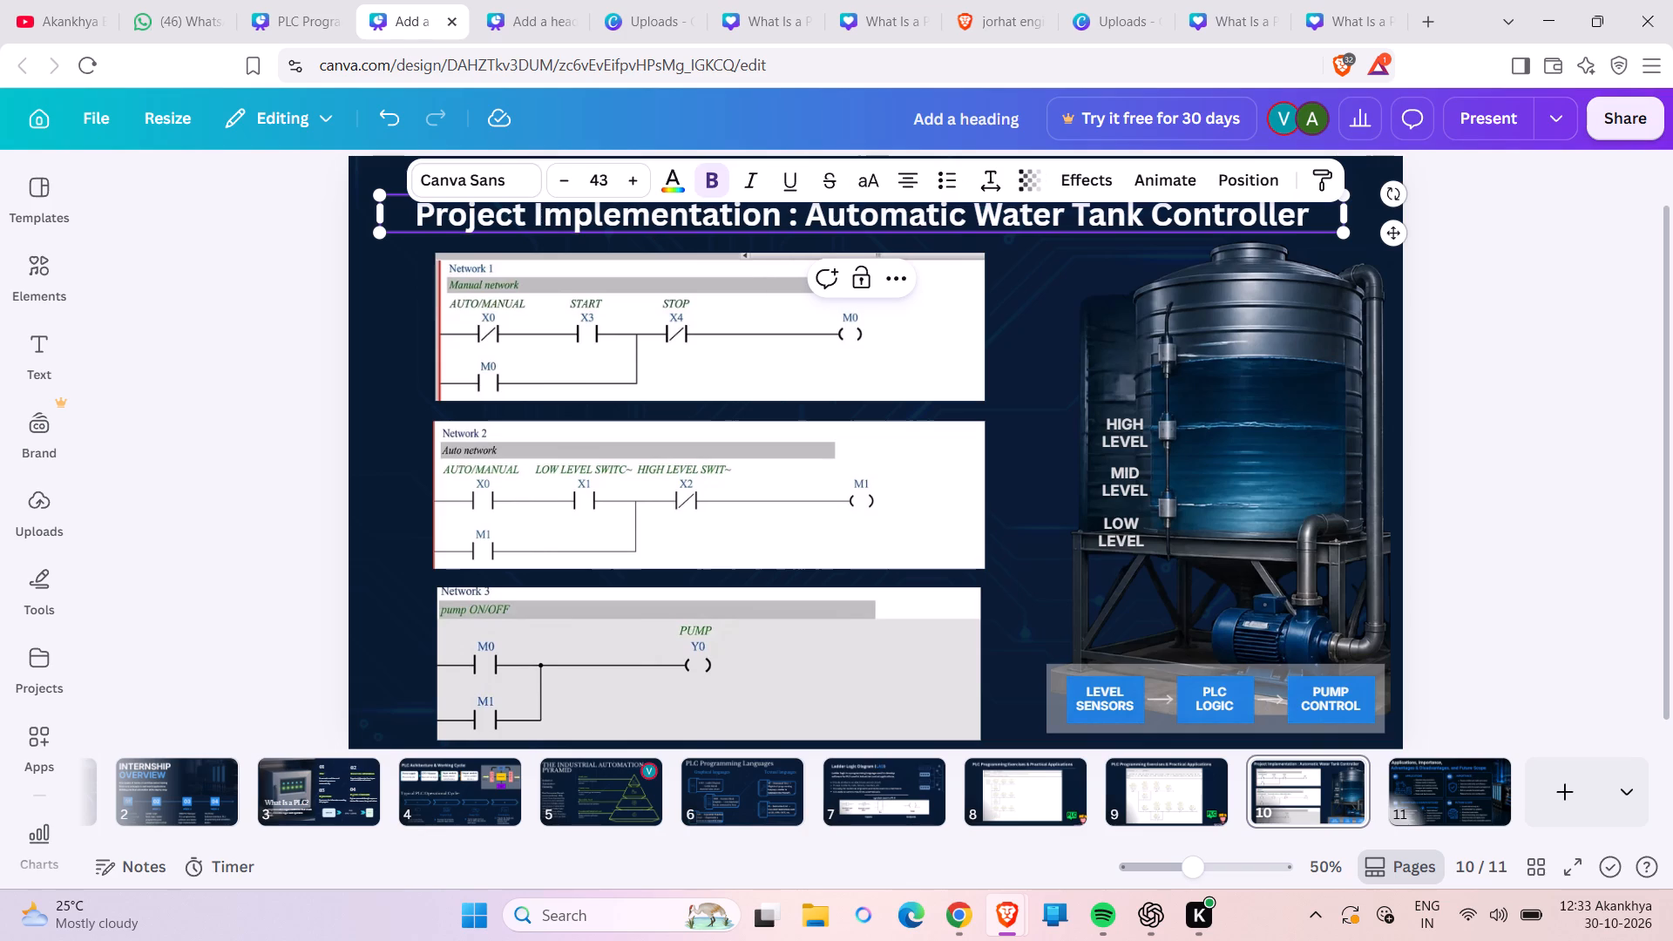
pyautogui.press('BackSpace')
pyautogui.press('BackSpace')
pyautogui.press('BackSpace')
pyautogui.press('BackSpace')
pyautogui.press('BackSpace')
pyautogui.press('BackSpace')
pyautogui.press('BackSpace')
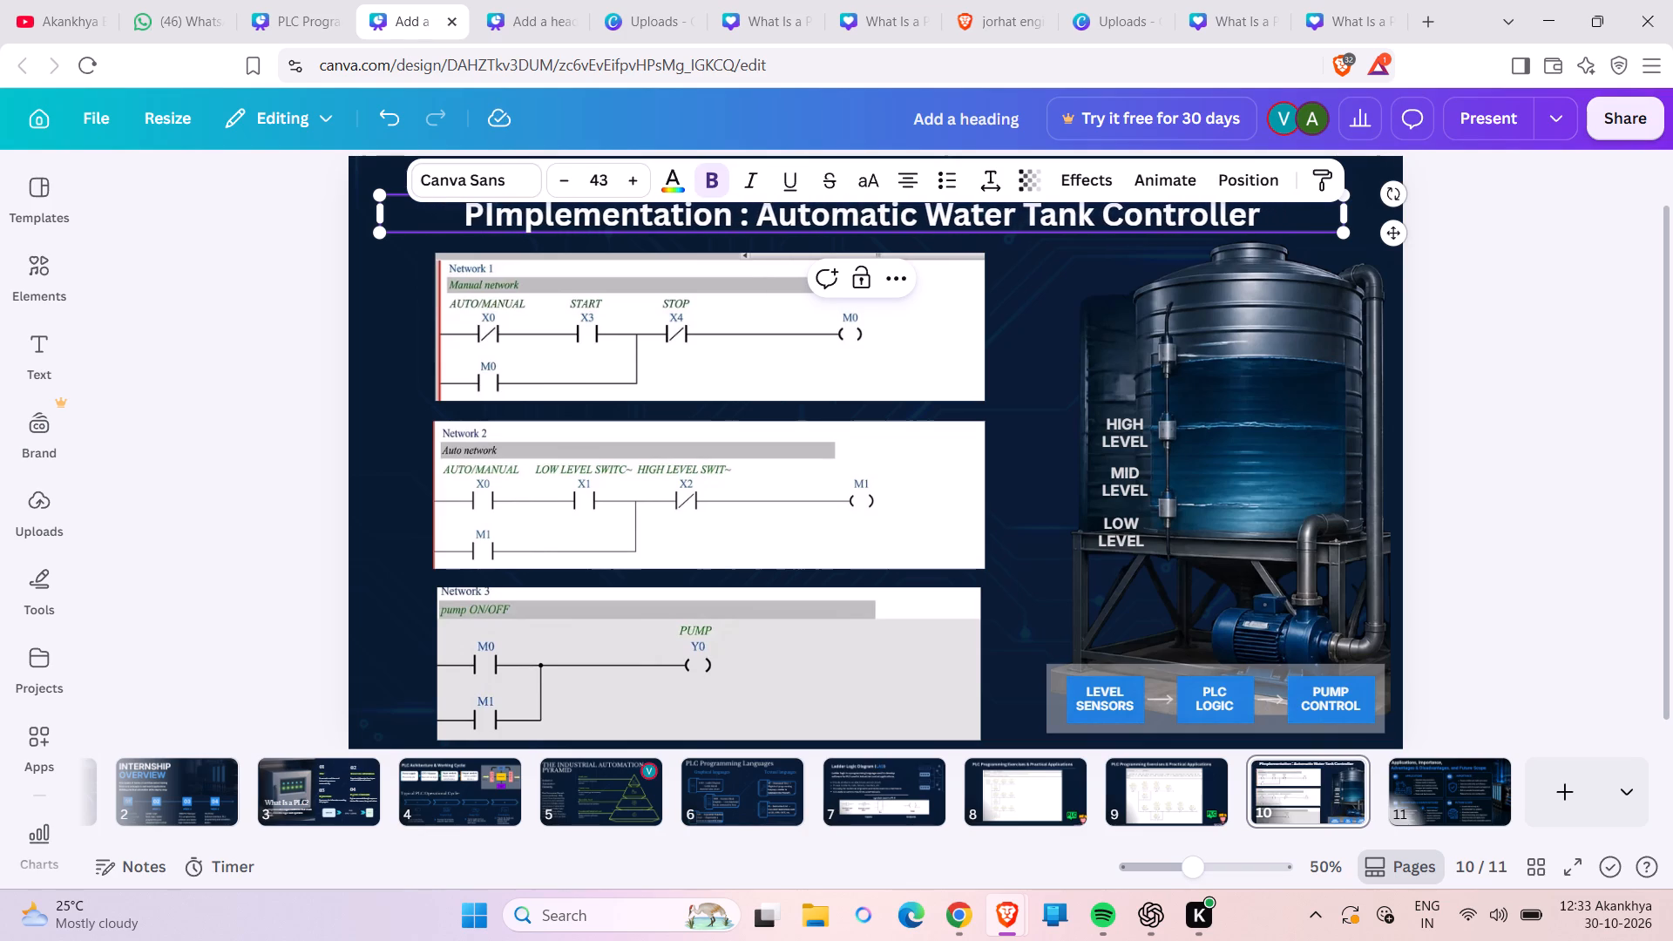
pyautogui.hotkey('shift', 'l')
pyautogui.hotkey('shift', 'c')
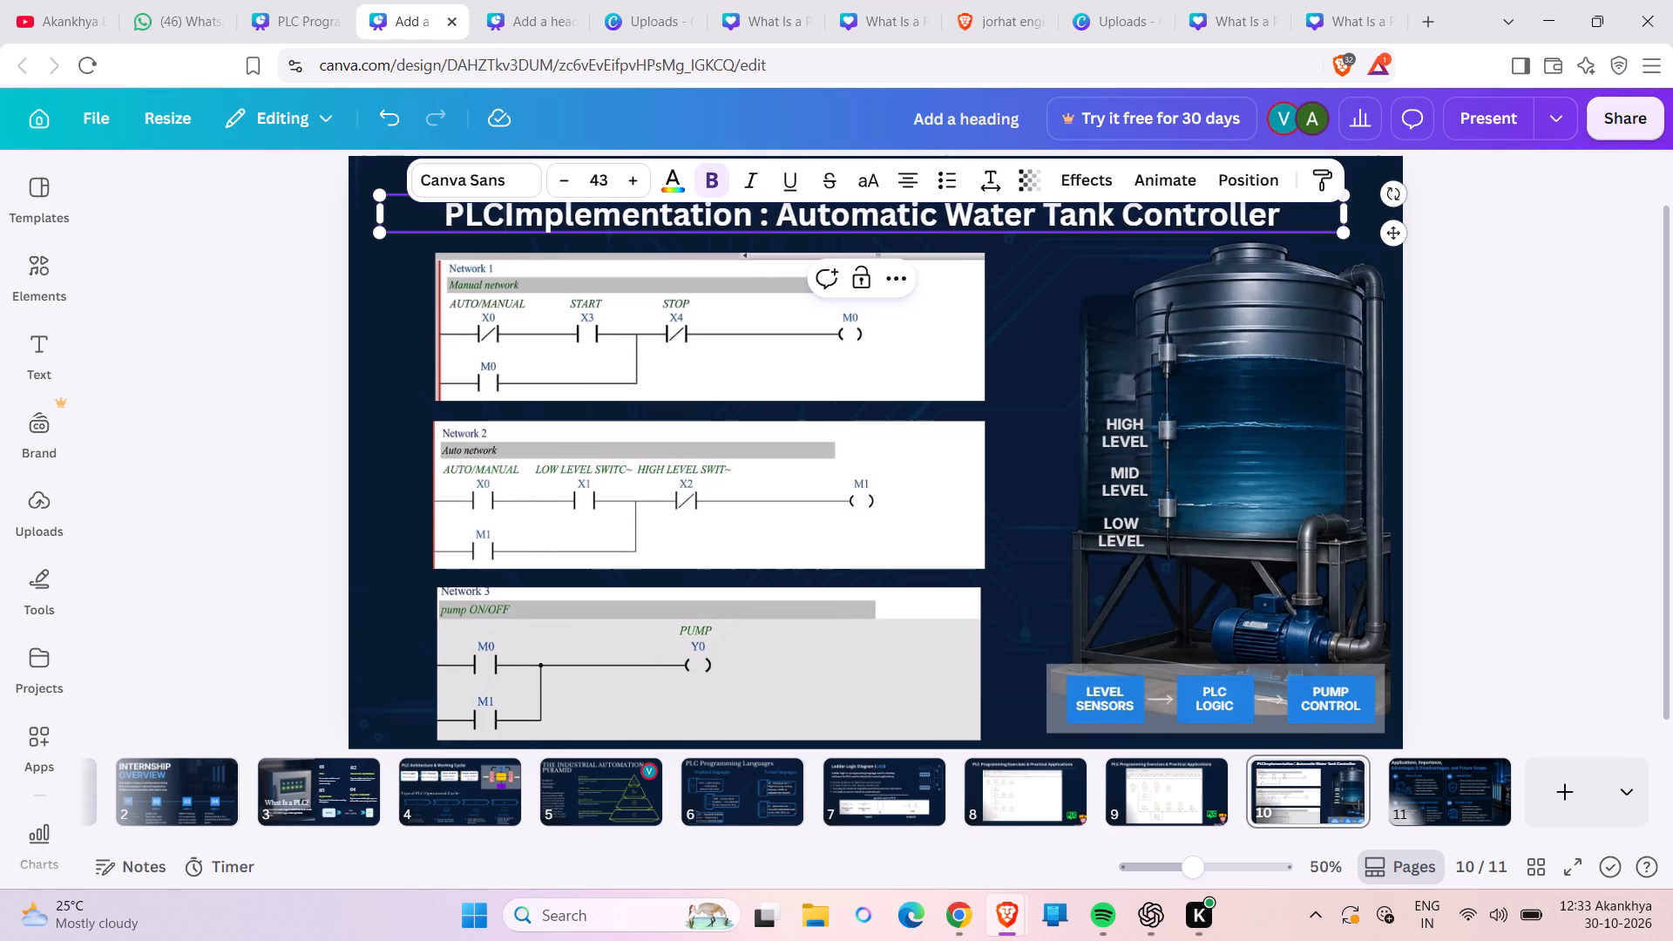
pyautogui.press('space')
pyautogui.write('based')
pyautogui.press('space')
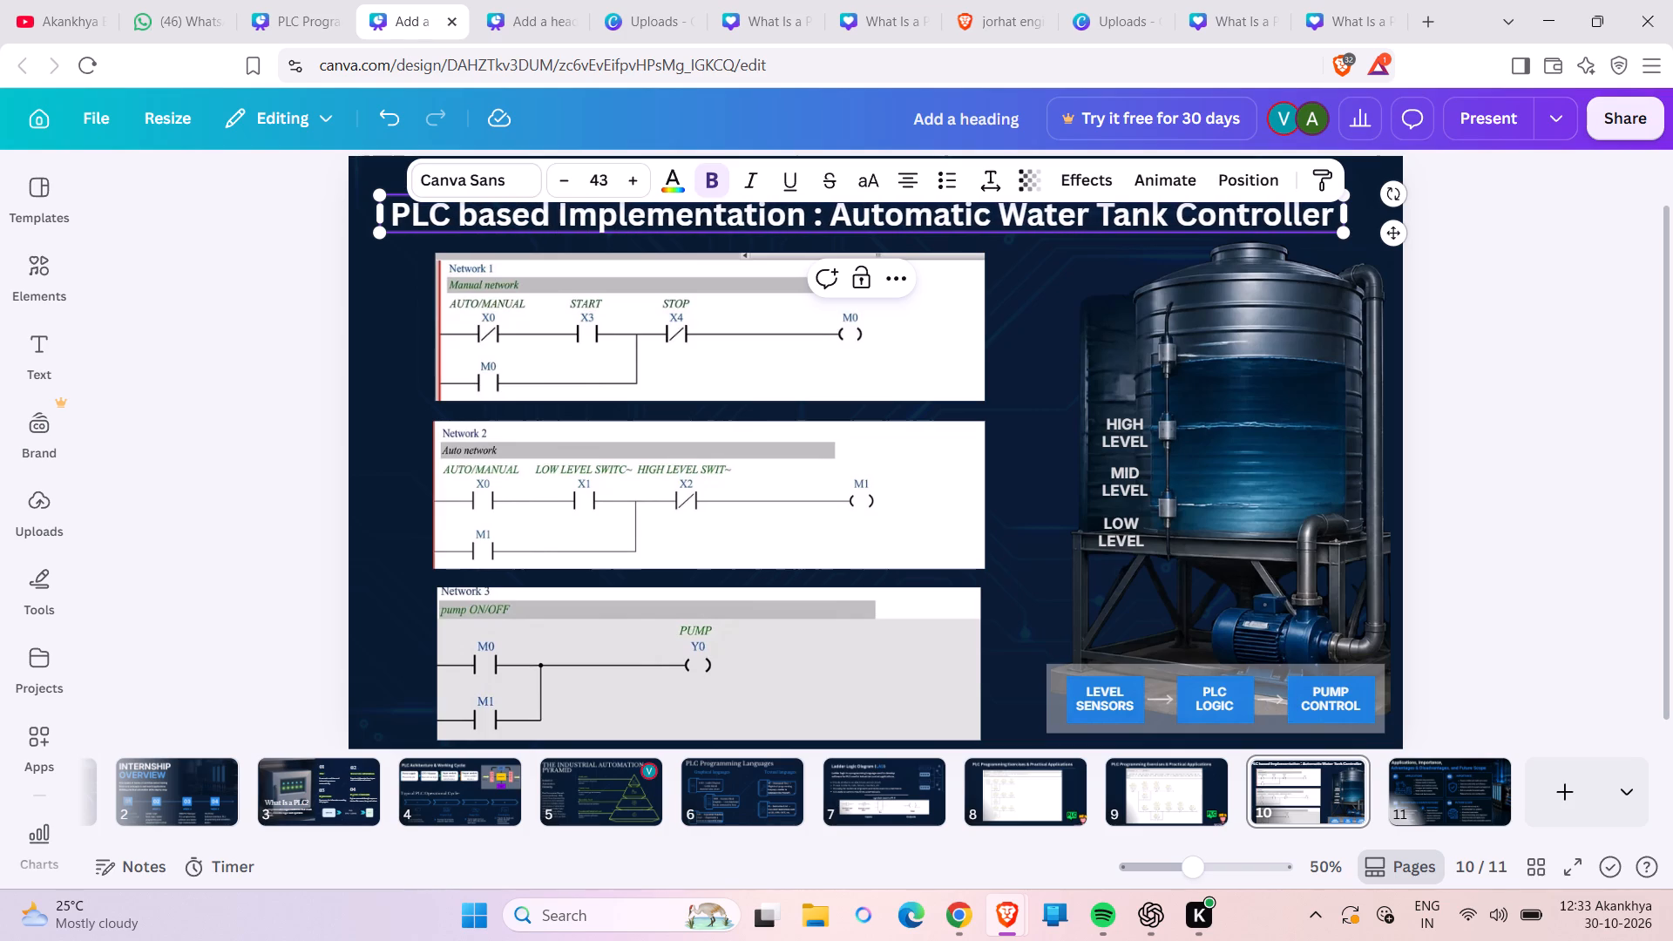
pyautogui.click(1597, 252)
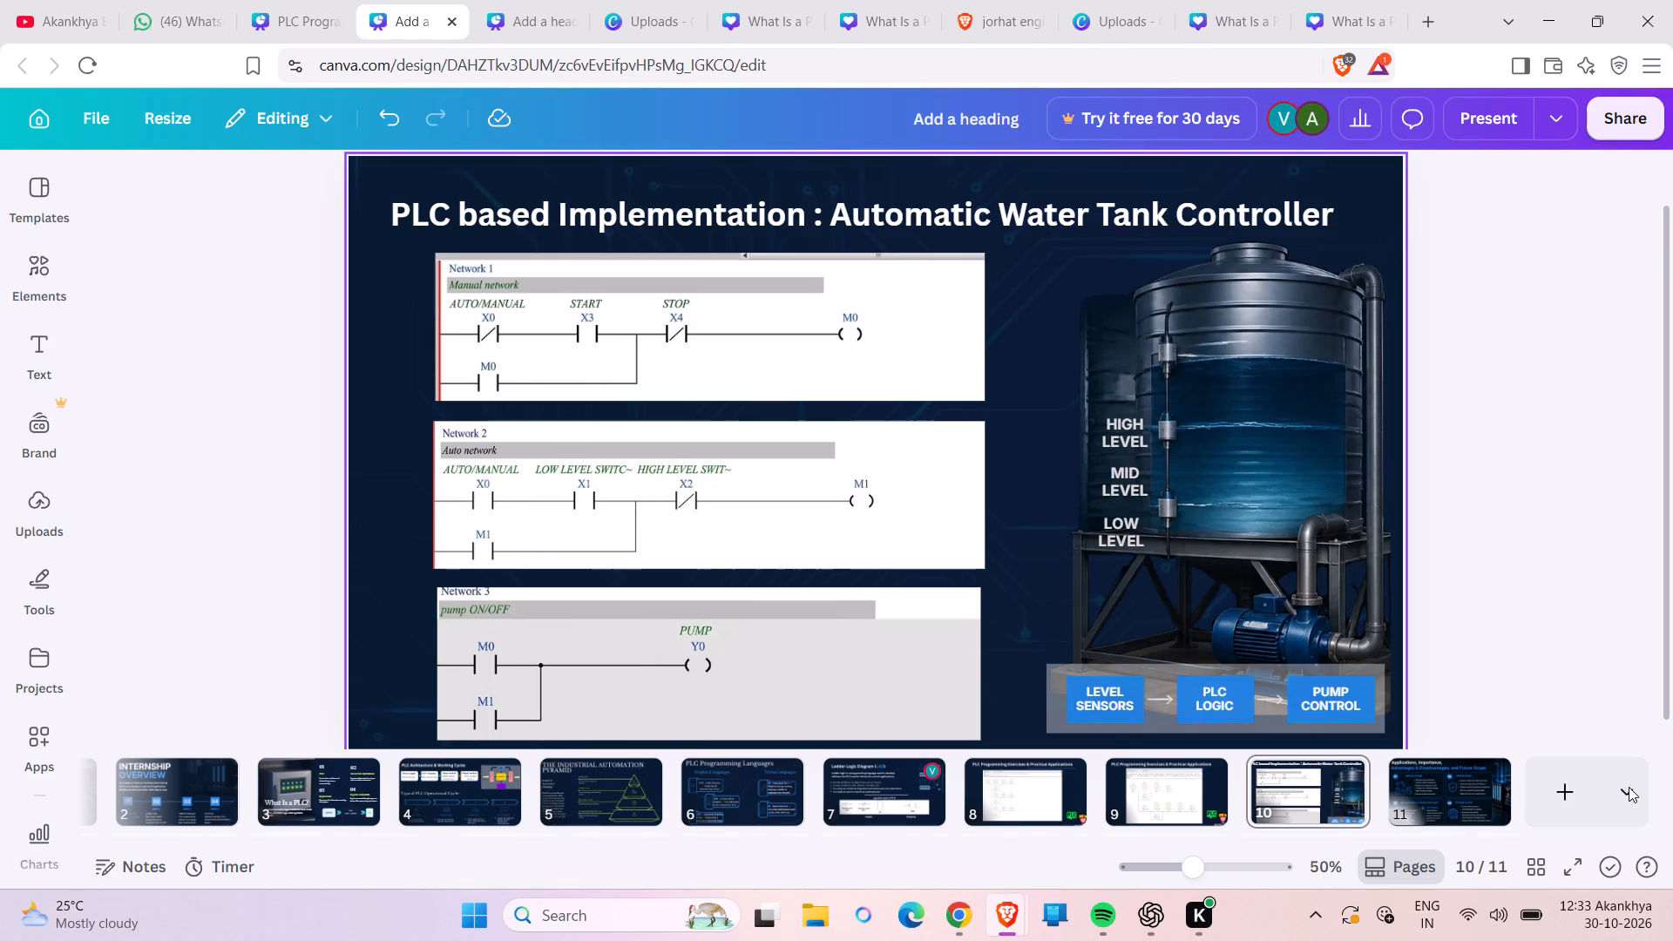
# Return to page 11, the slide on applications, importance, advantages and disadvantages, and future scope.
pyautogui.click(1446, 786)
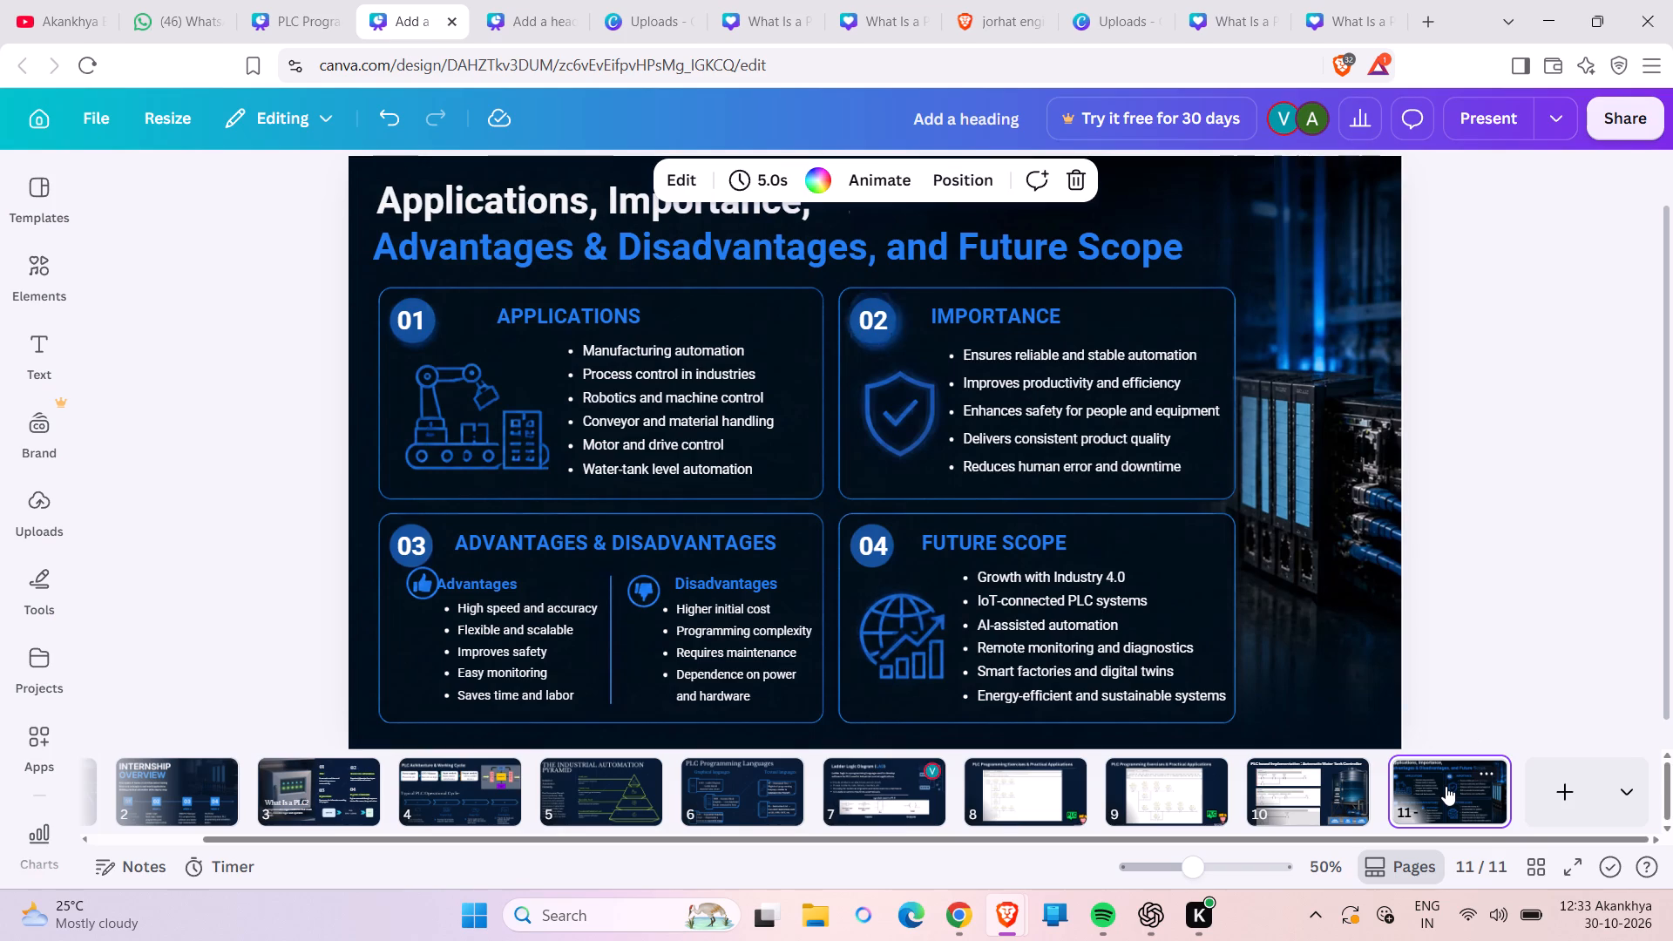
pyautogui.click(1498, 533)
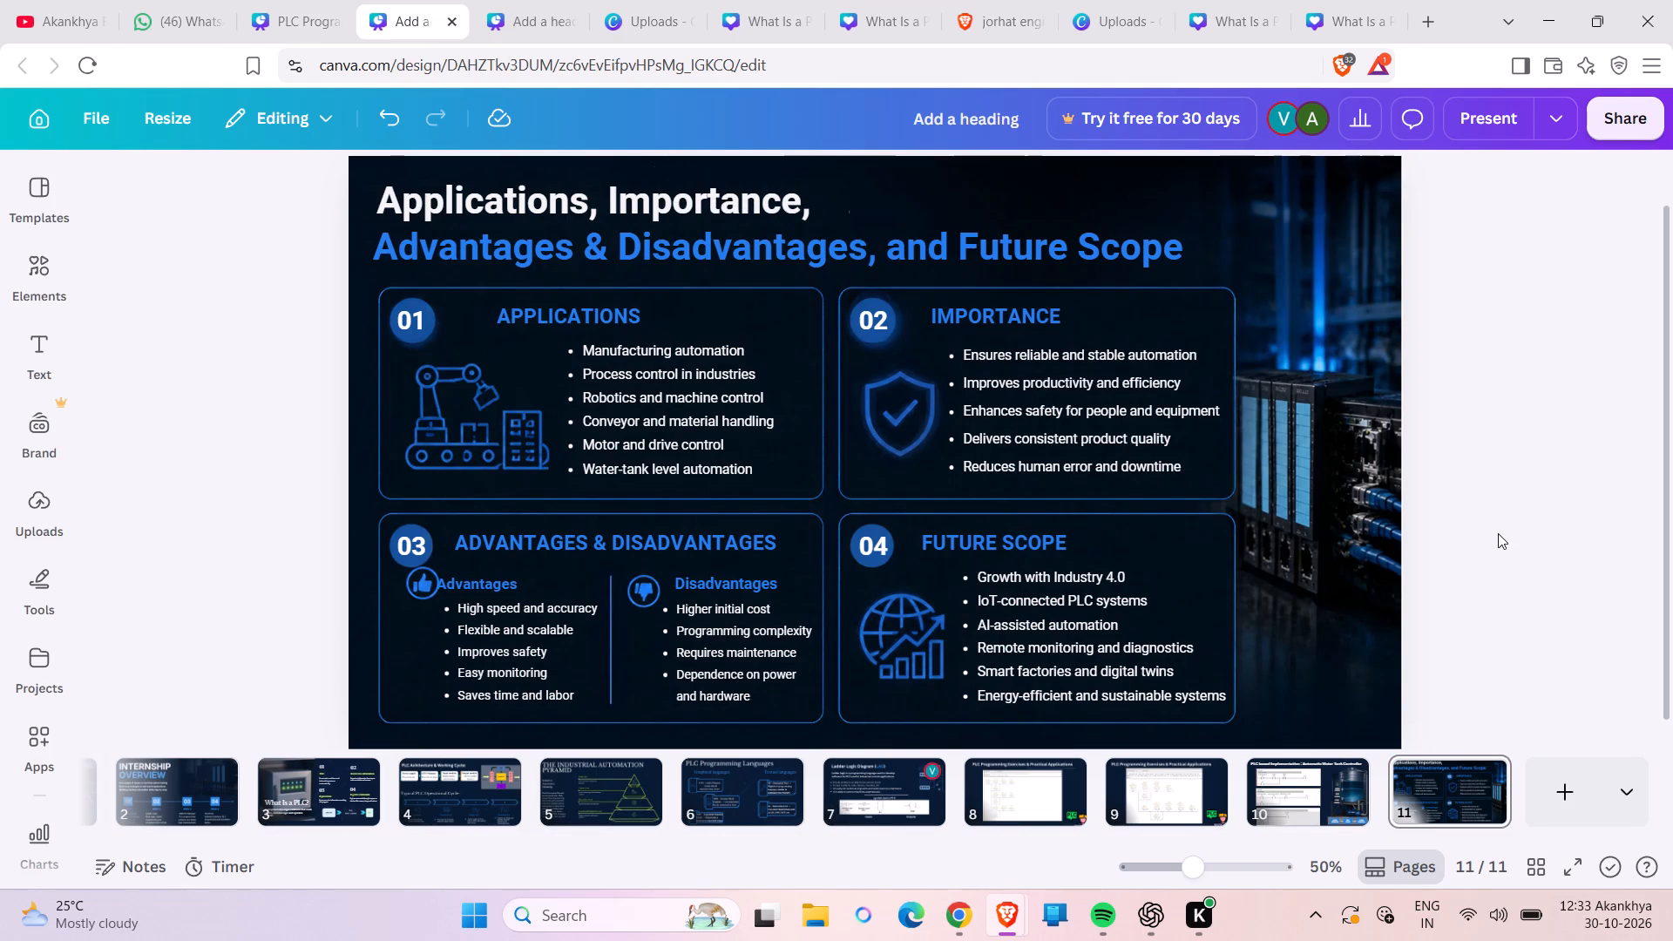
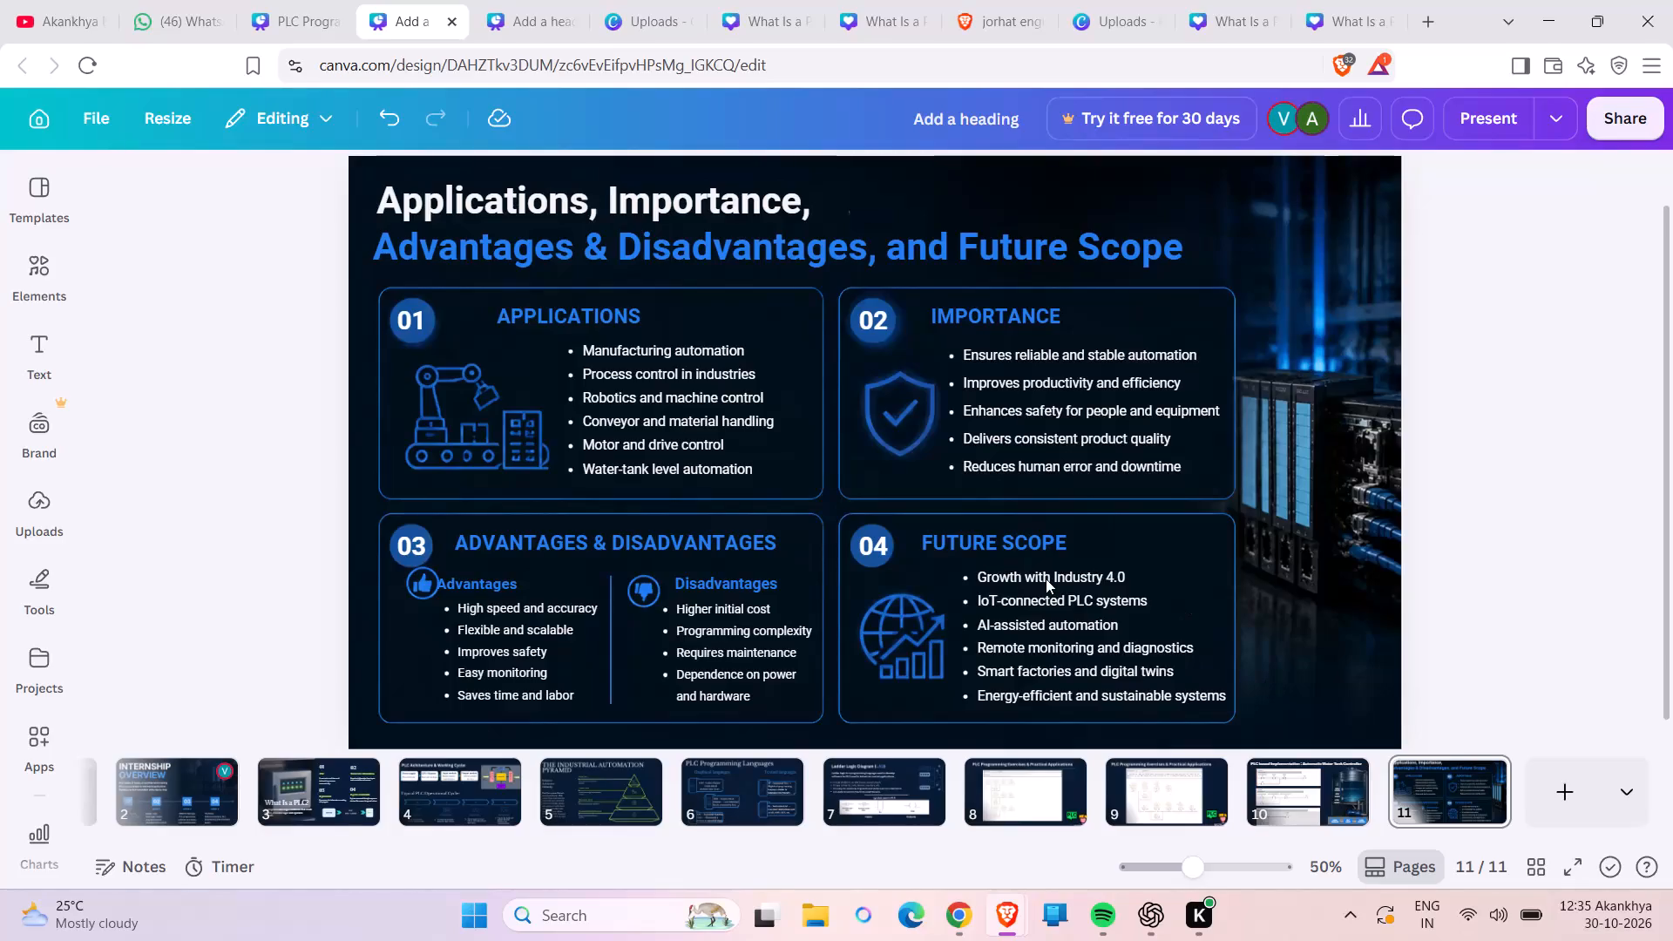
# Colour the word "IoT" in the Future Scope list vivid yellow green (#c5f24a).
pyautogui.click(984, 602)
pyautogui.click(980, 598)
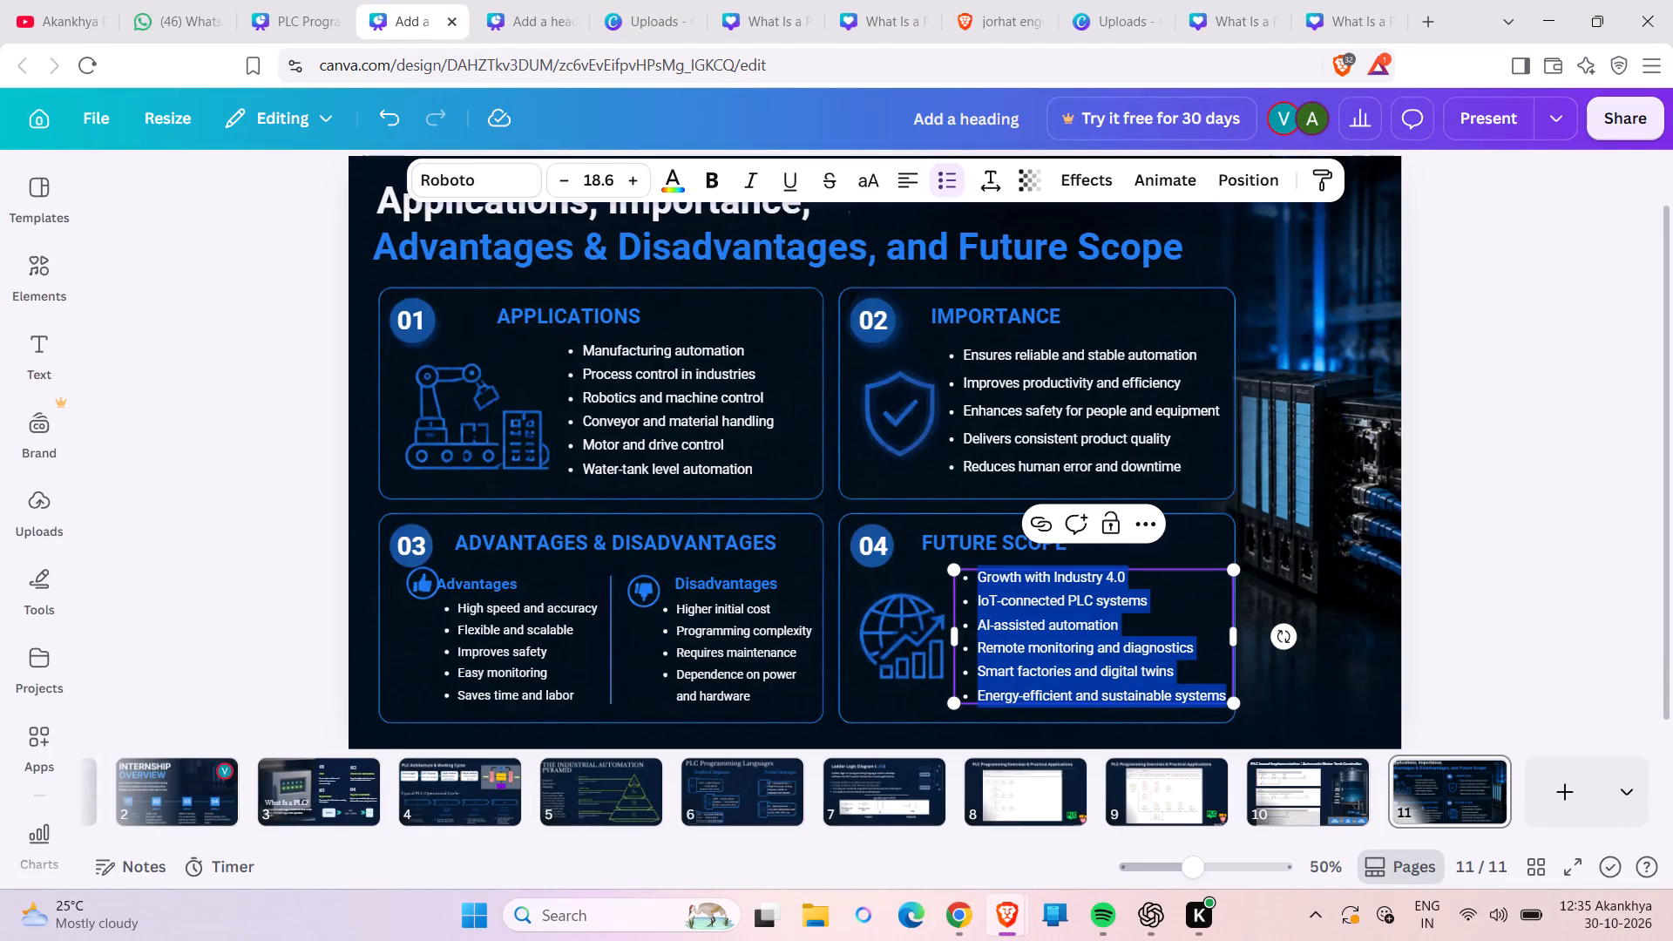
pyautogui.moveTo(979, 599); pyautogui.dragTo(996, 598)
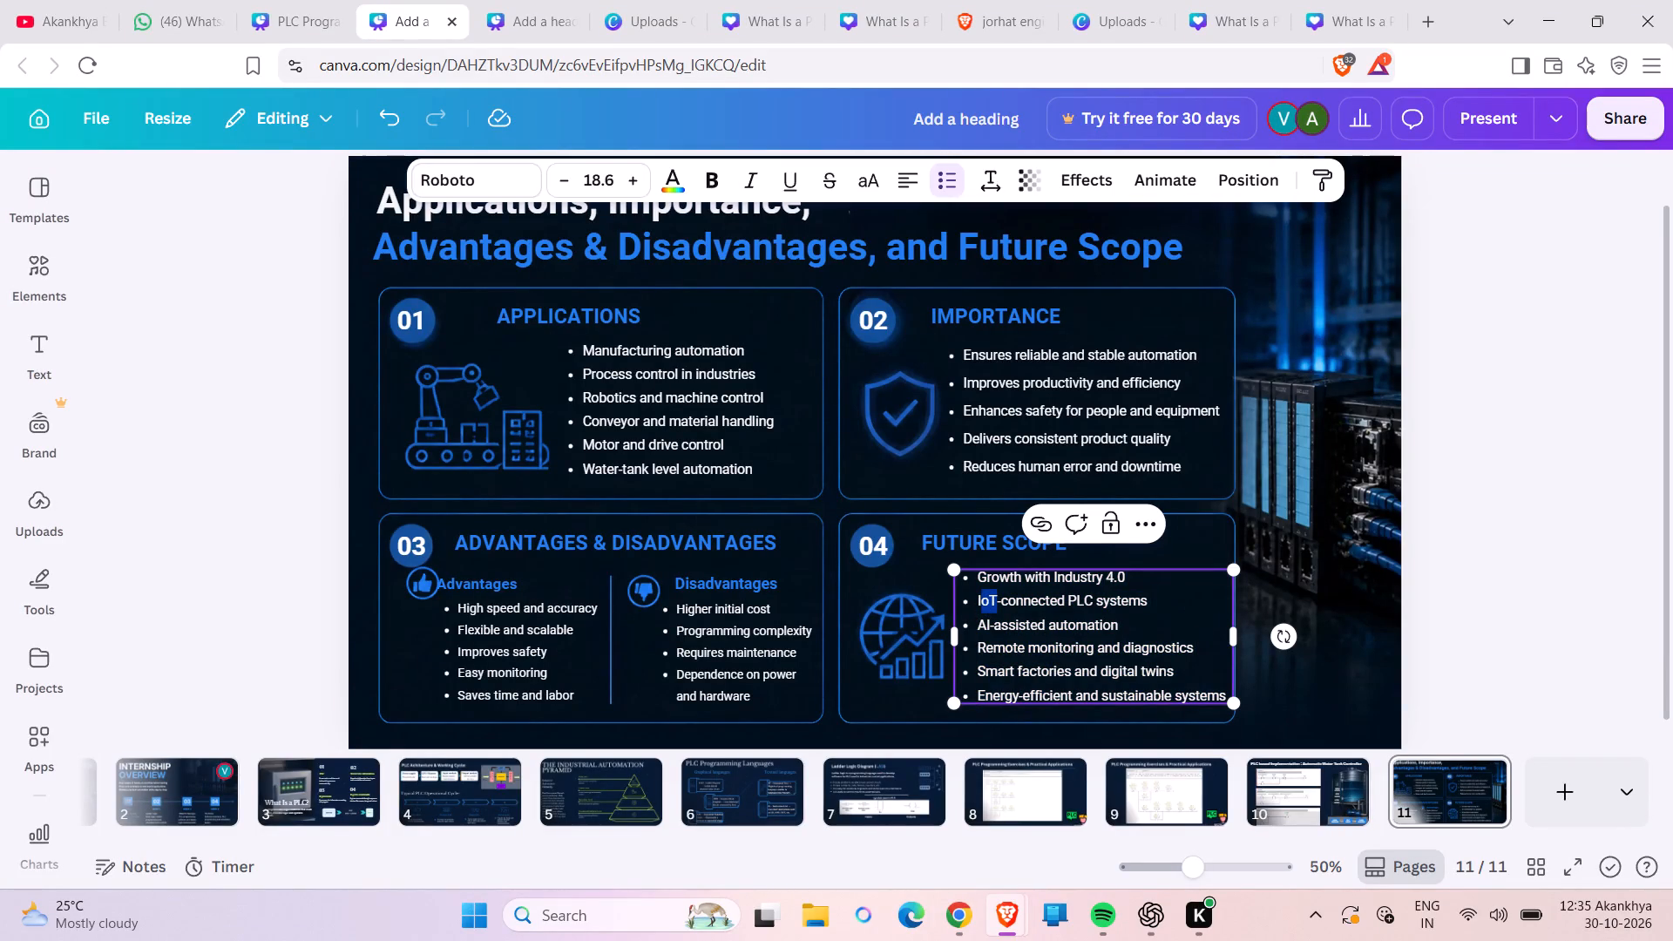
pyautogui.click(975, 599)
pyautogui.moveTo(975, 599); pyautogui.dragTo(988, 598)
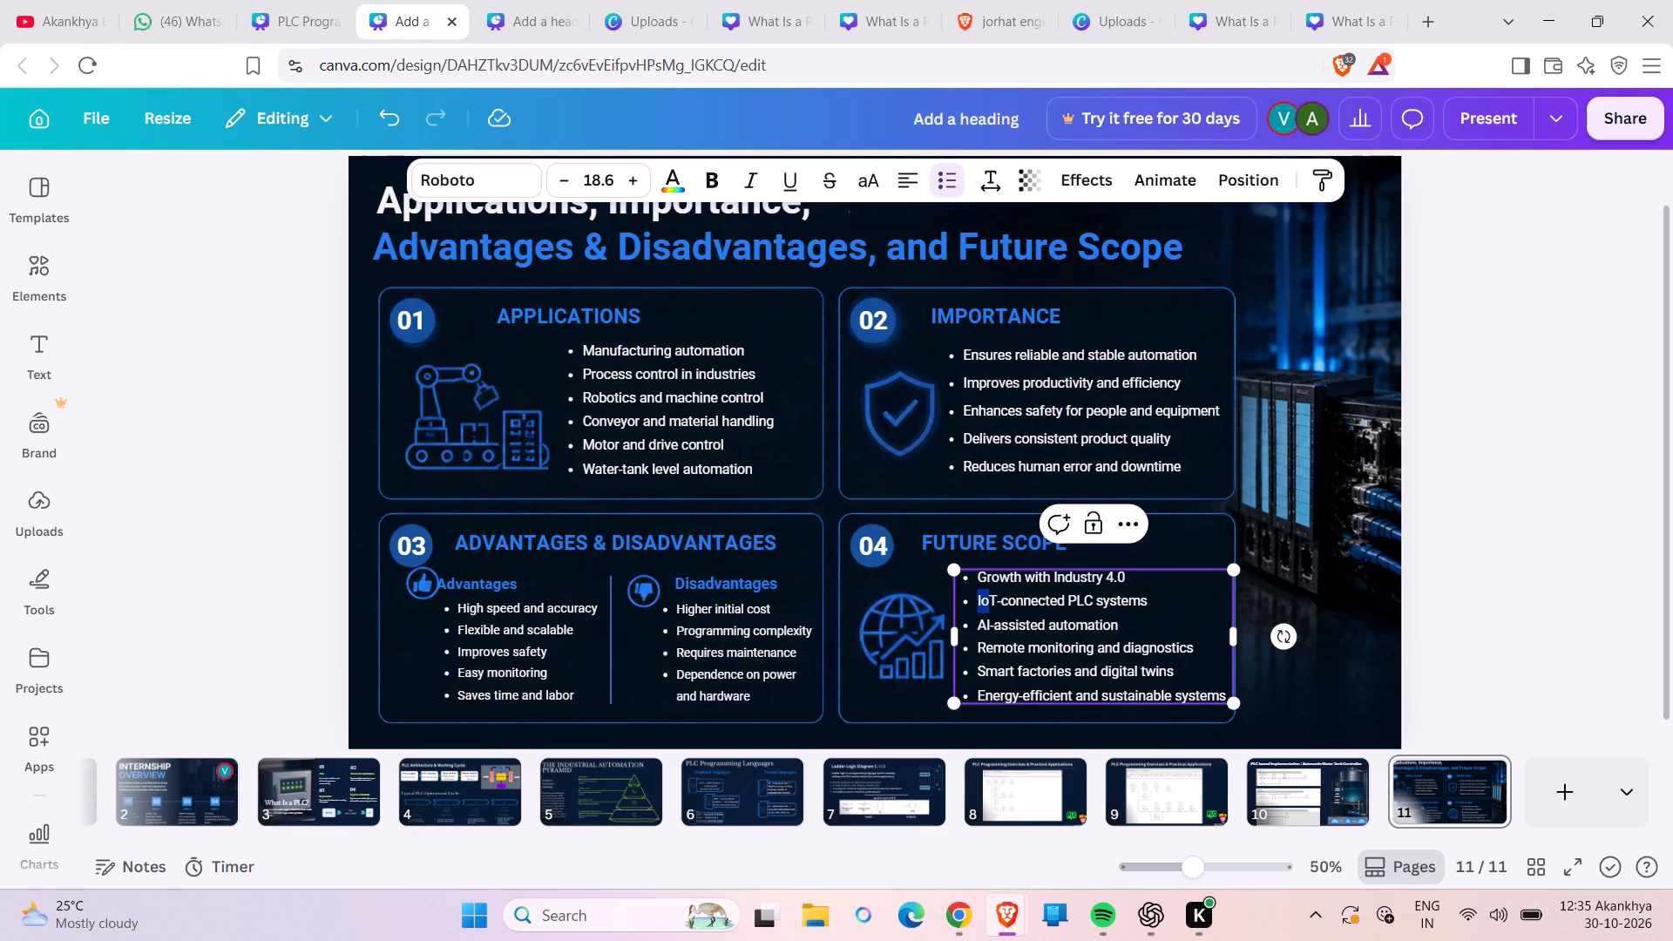
pyautogui.moveTo(988, 598); pyautogui.dragTo(996, 599)
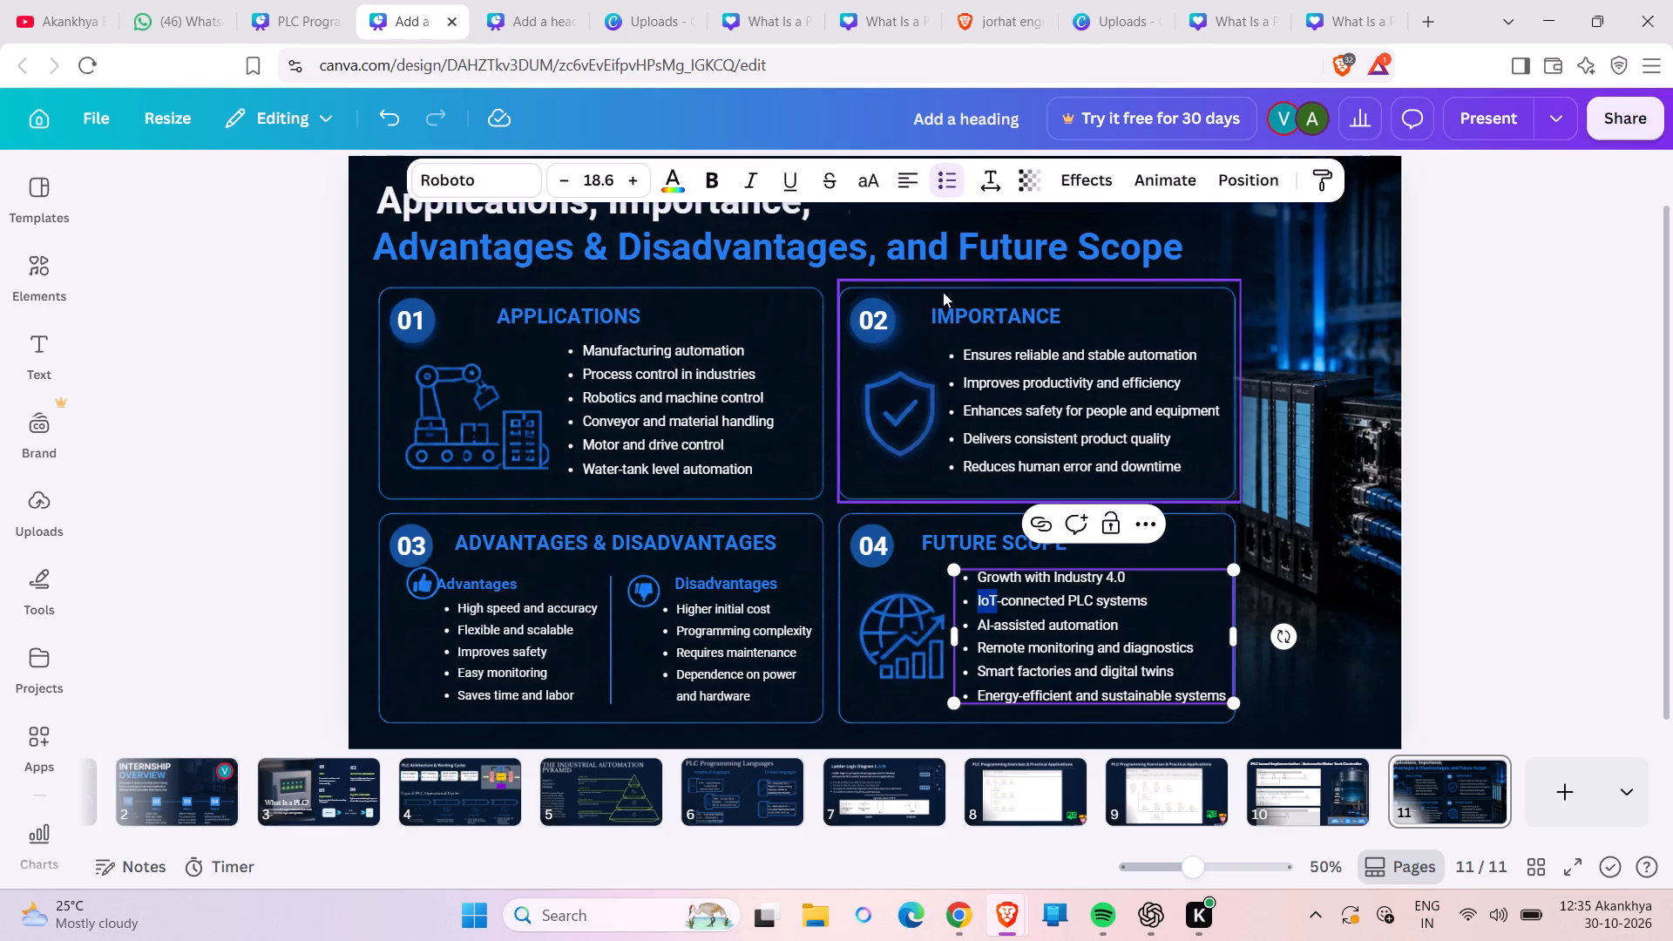
pyautogui.click(676, 174)
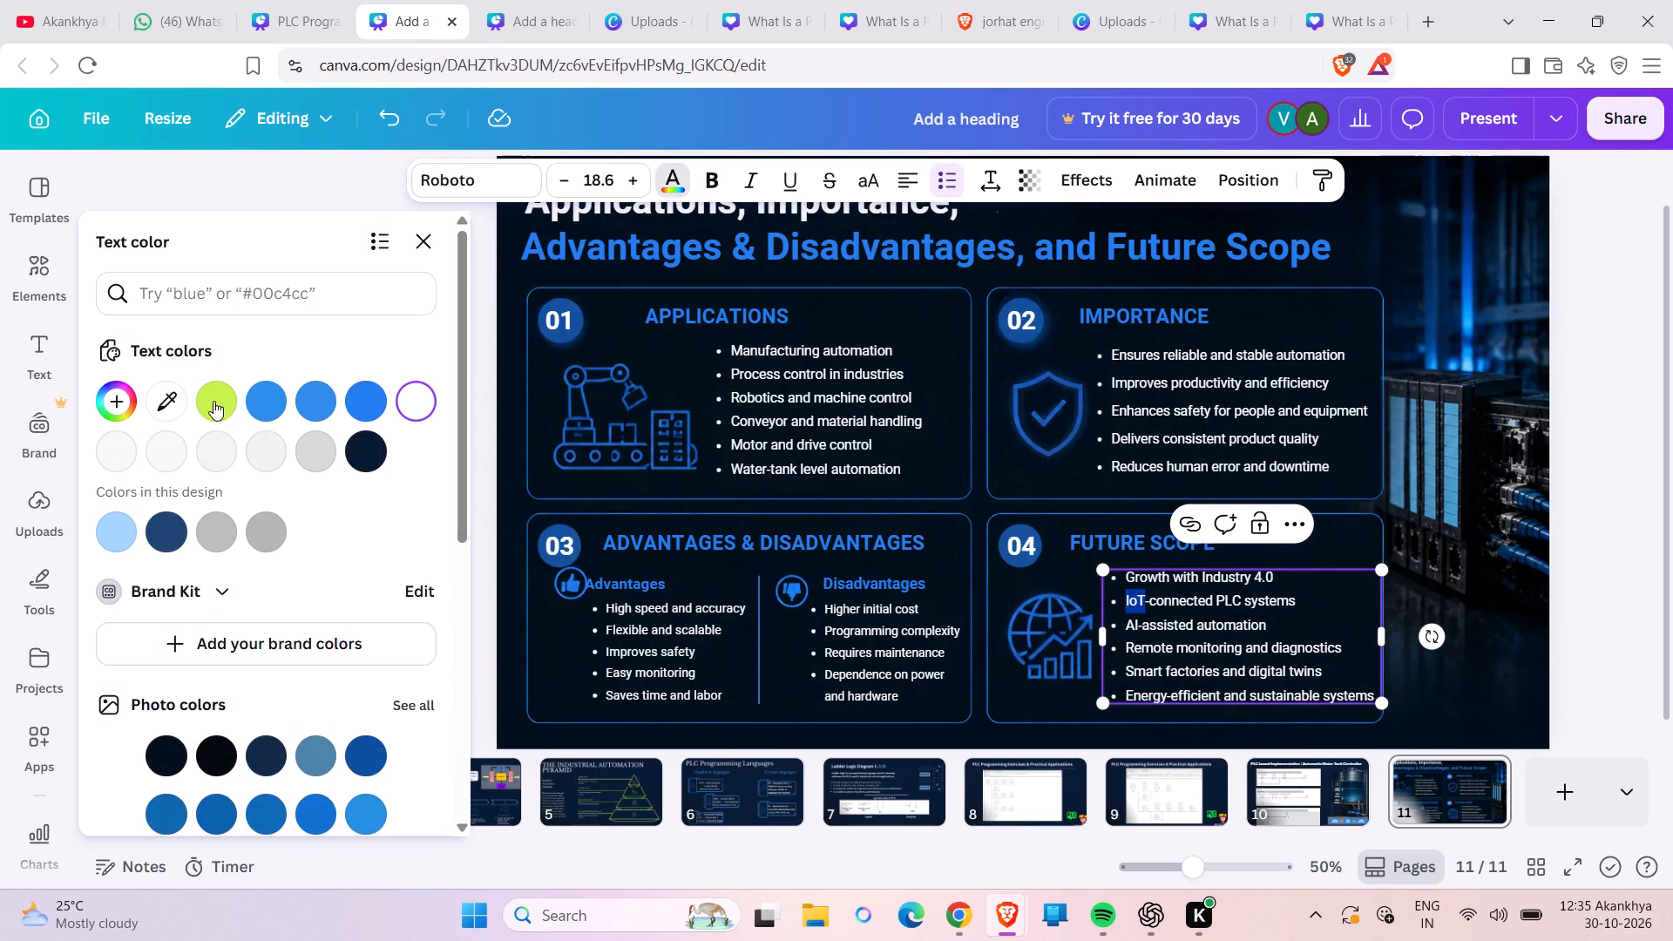
pyautogui.click(213, 399)
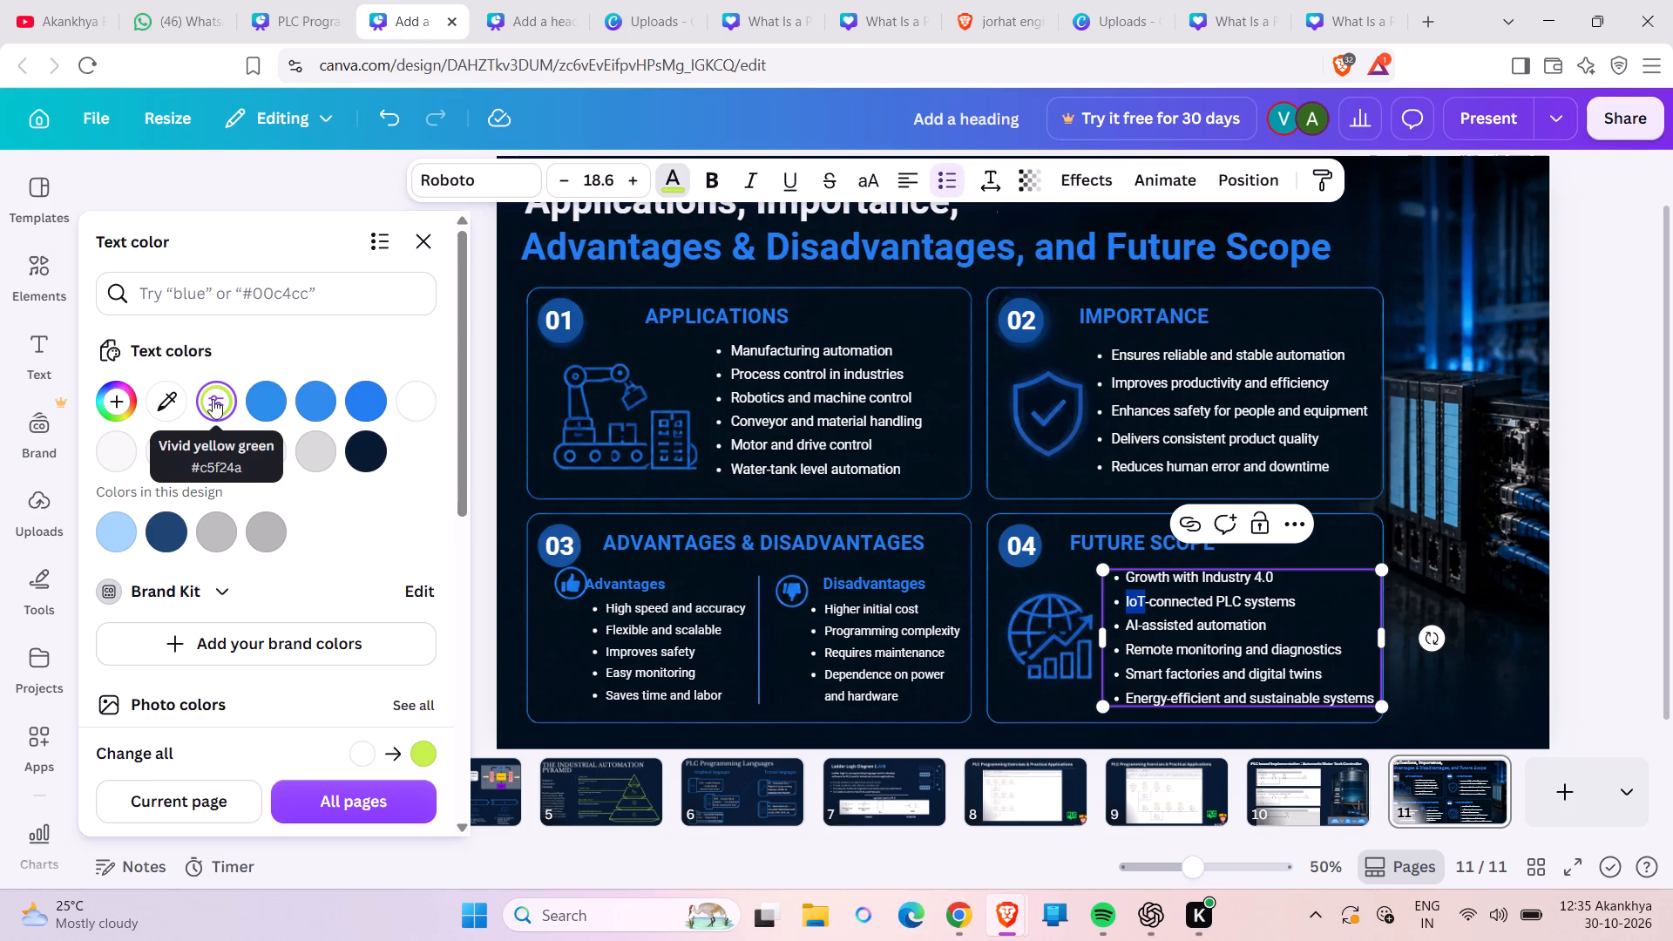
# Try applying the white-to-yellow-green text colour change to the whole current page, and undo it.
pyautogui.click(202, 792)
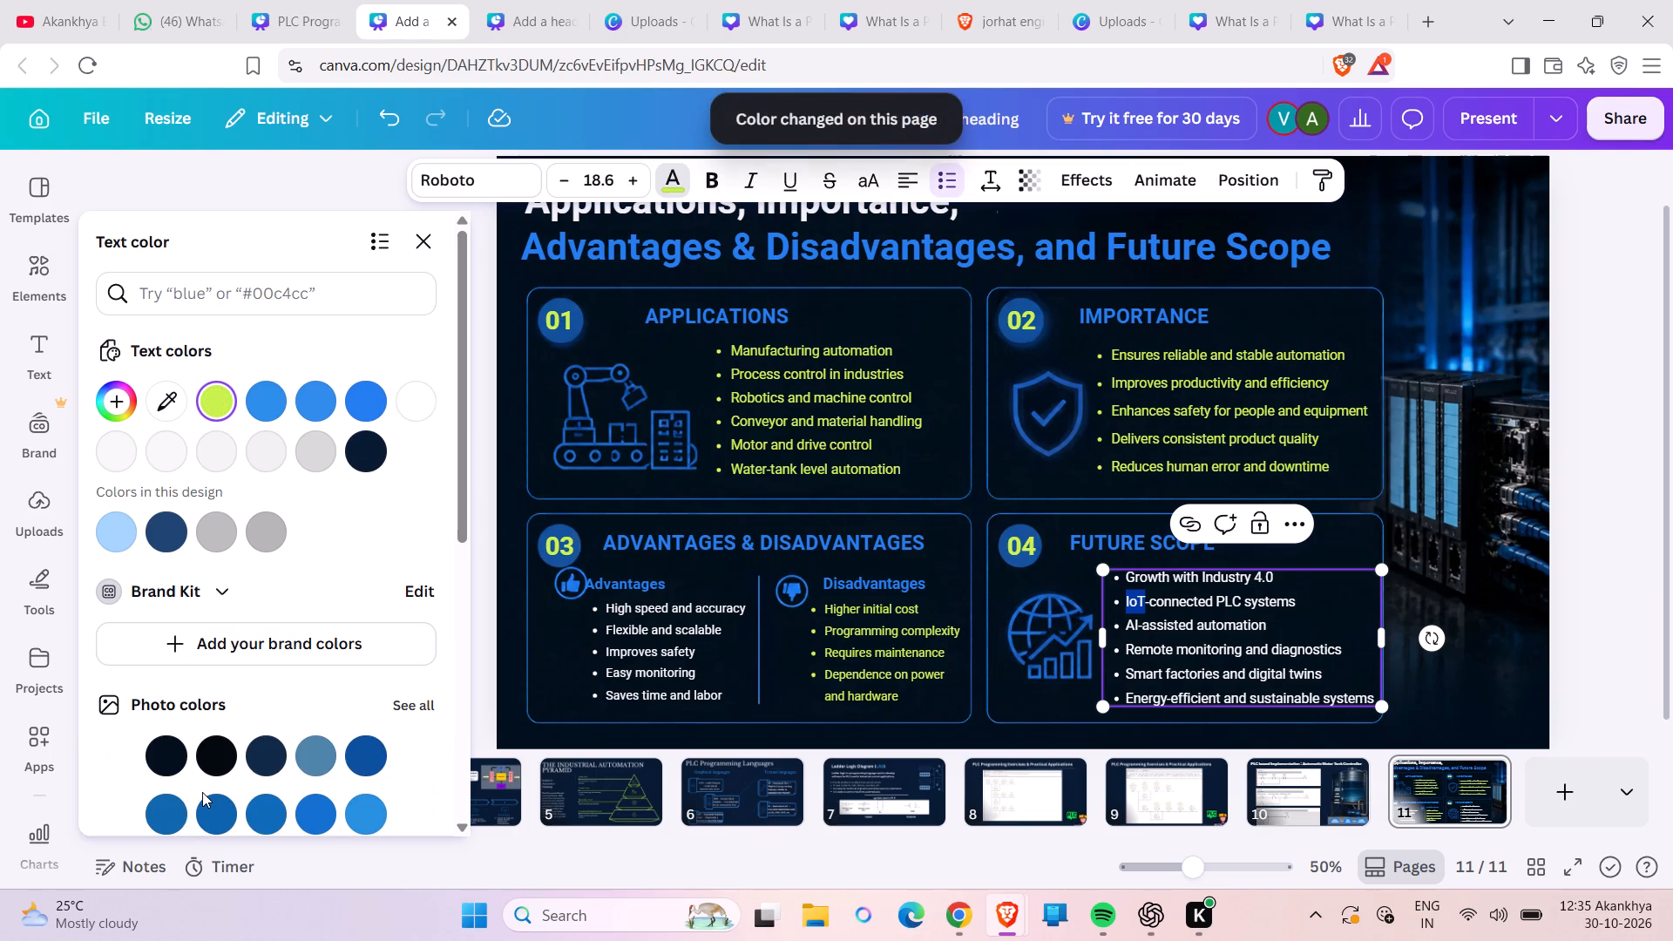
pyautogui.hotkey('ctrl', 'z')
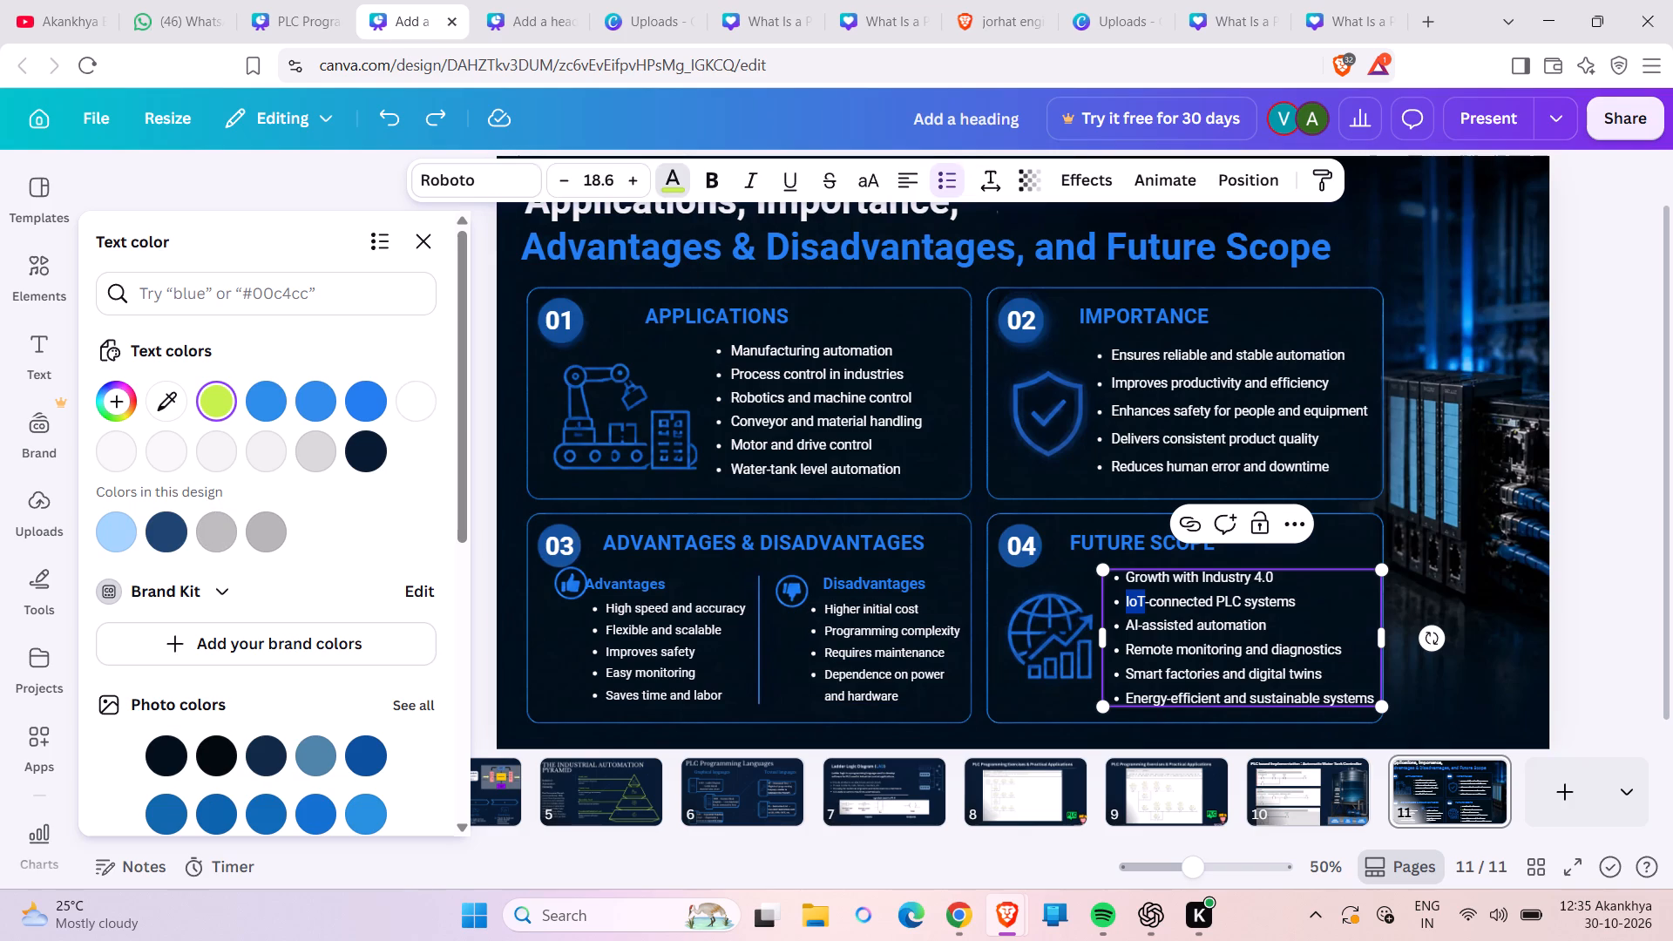
# Colour the words "Remote monitoring" in the Future Scope list the same vivid yellow green (#c5f24a).
pyautogui.click(1140, 606)
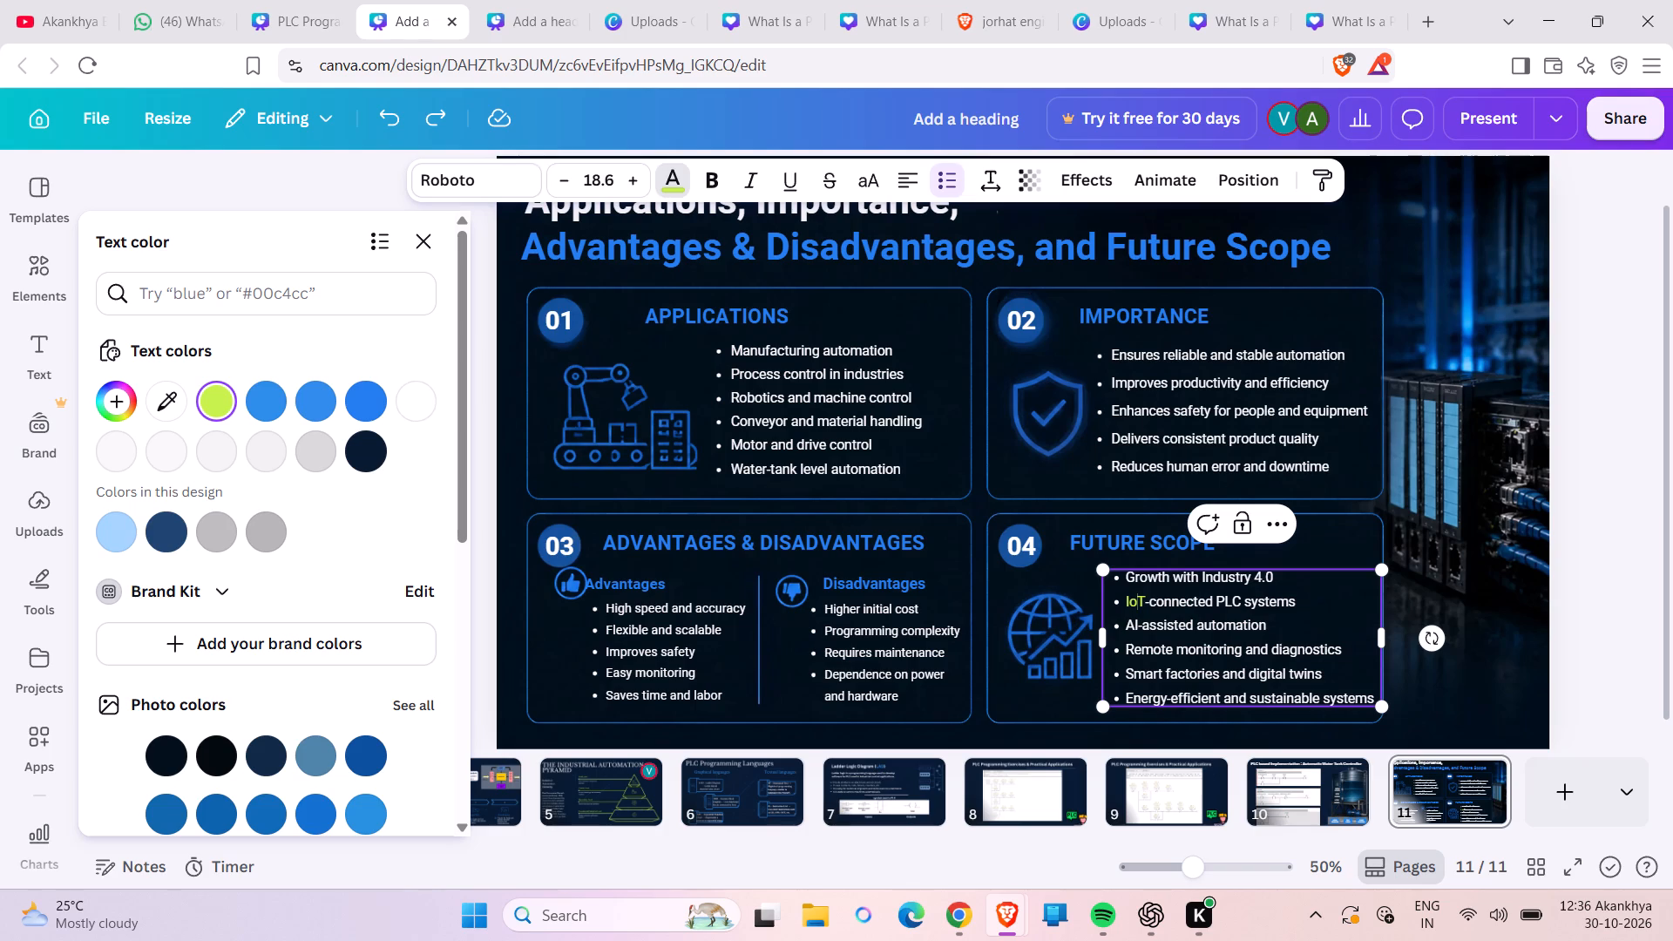
pyautogui.moveTo(1125, 647); pyautogui.dragTo(1239, 659)
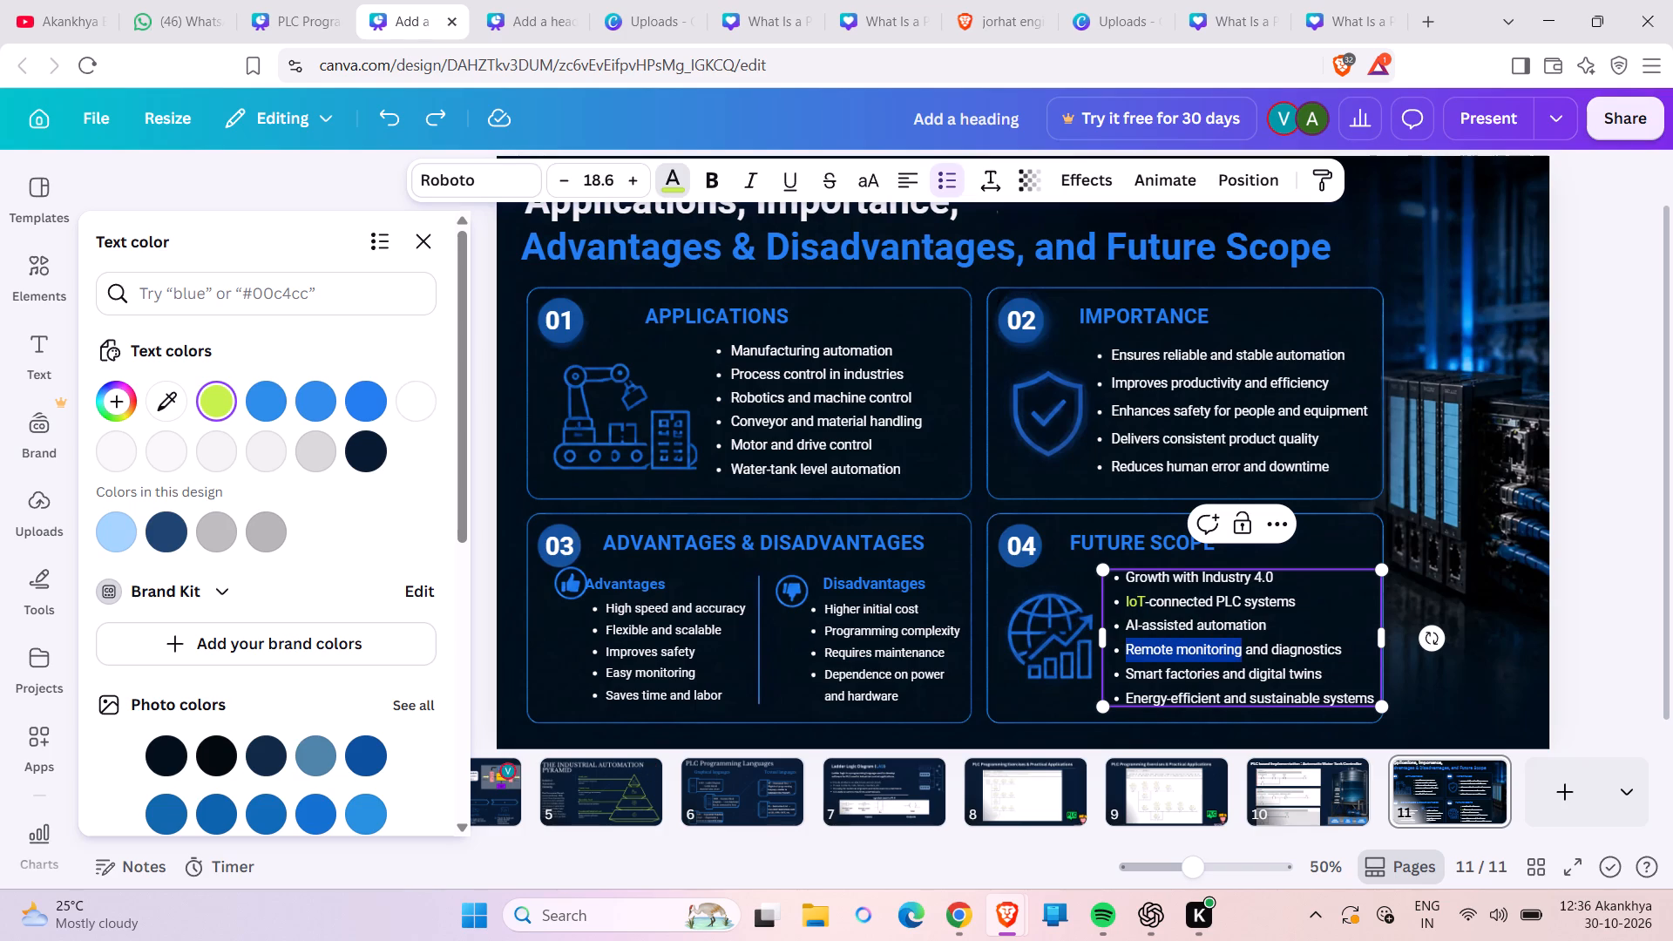
pyautogui.moveTo(1239, 659); pyautogui.dragTo(1243, 659)
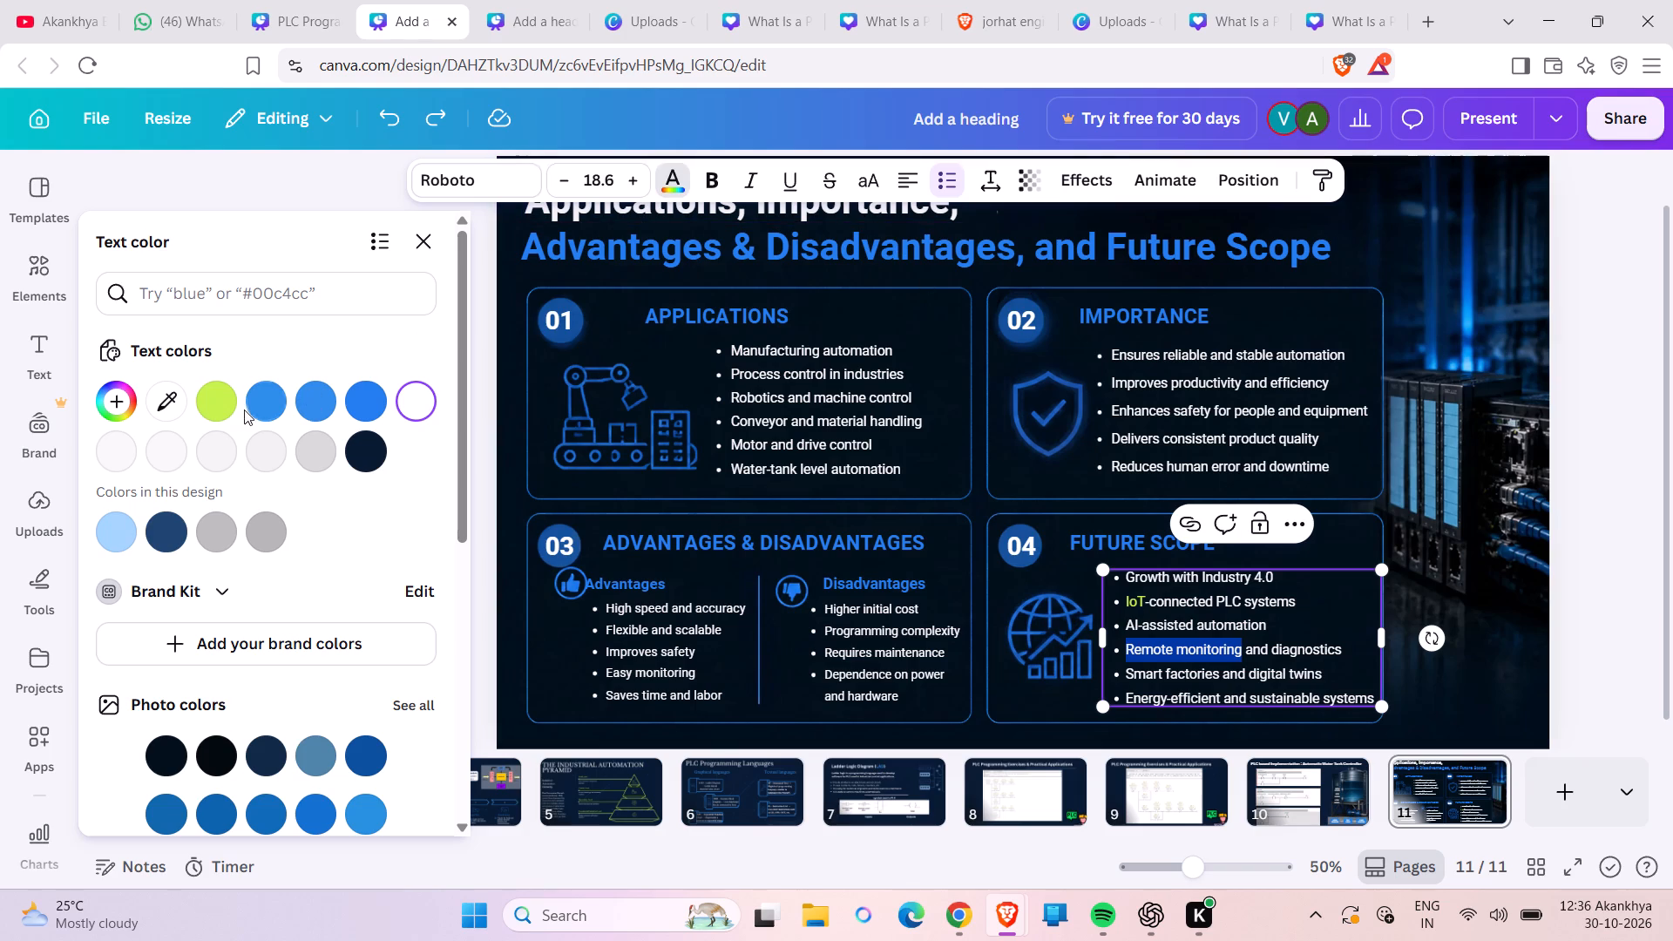
pyautogui.click(217, 401)
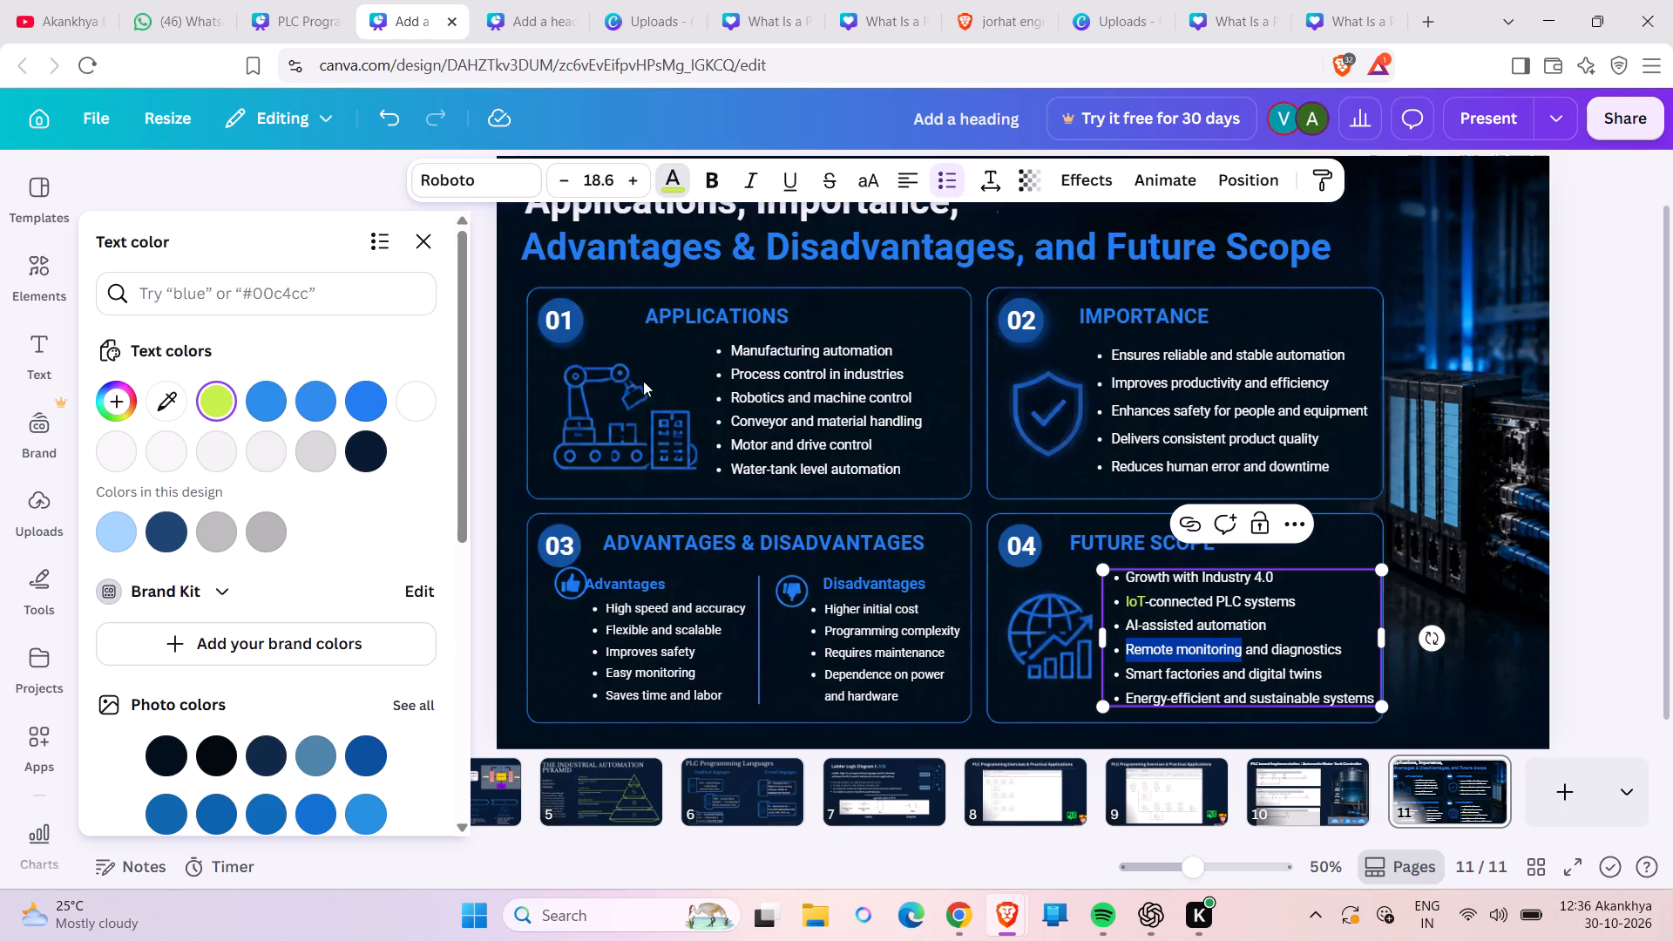
pyautogui.click(315, 200)
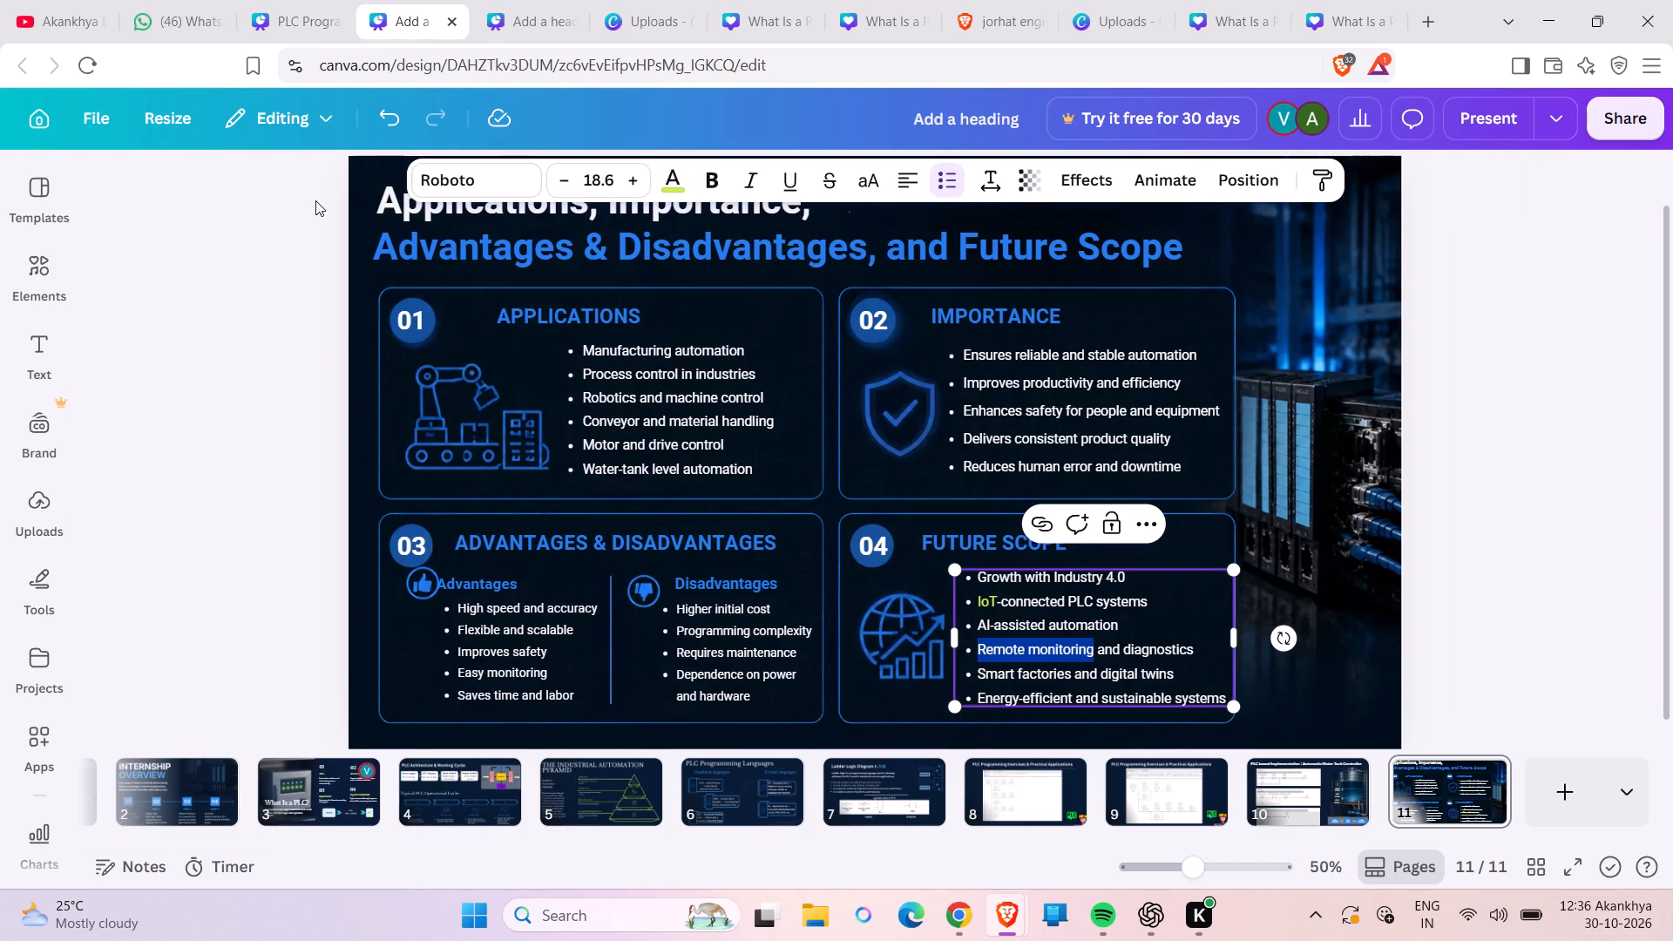
pyautogui.click(273, 440)
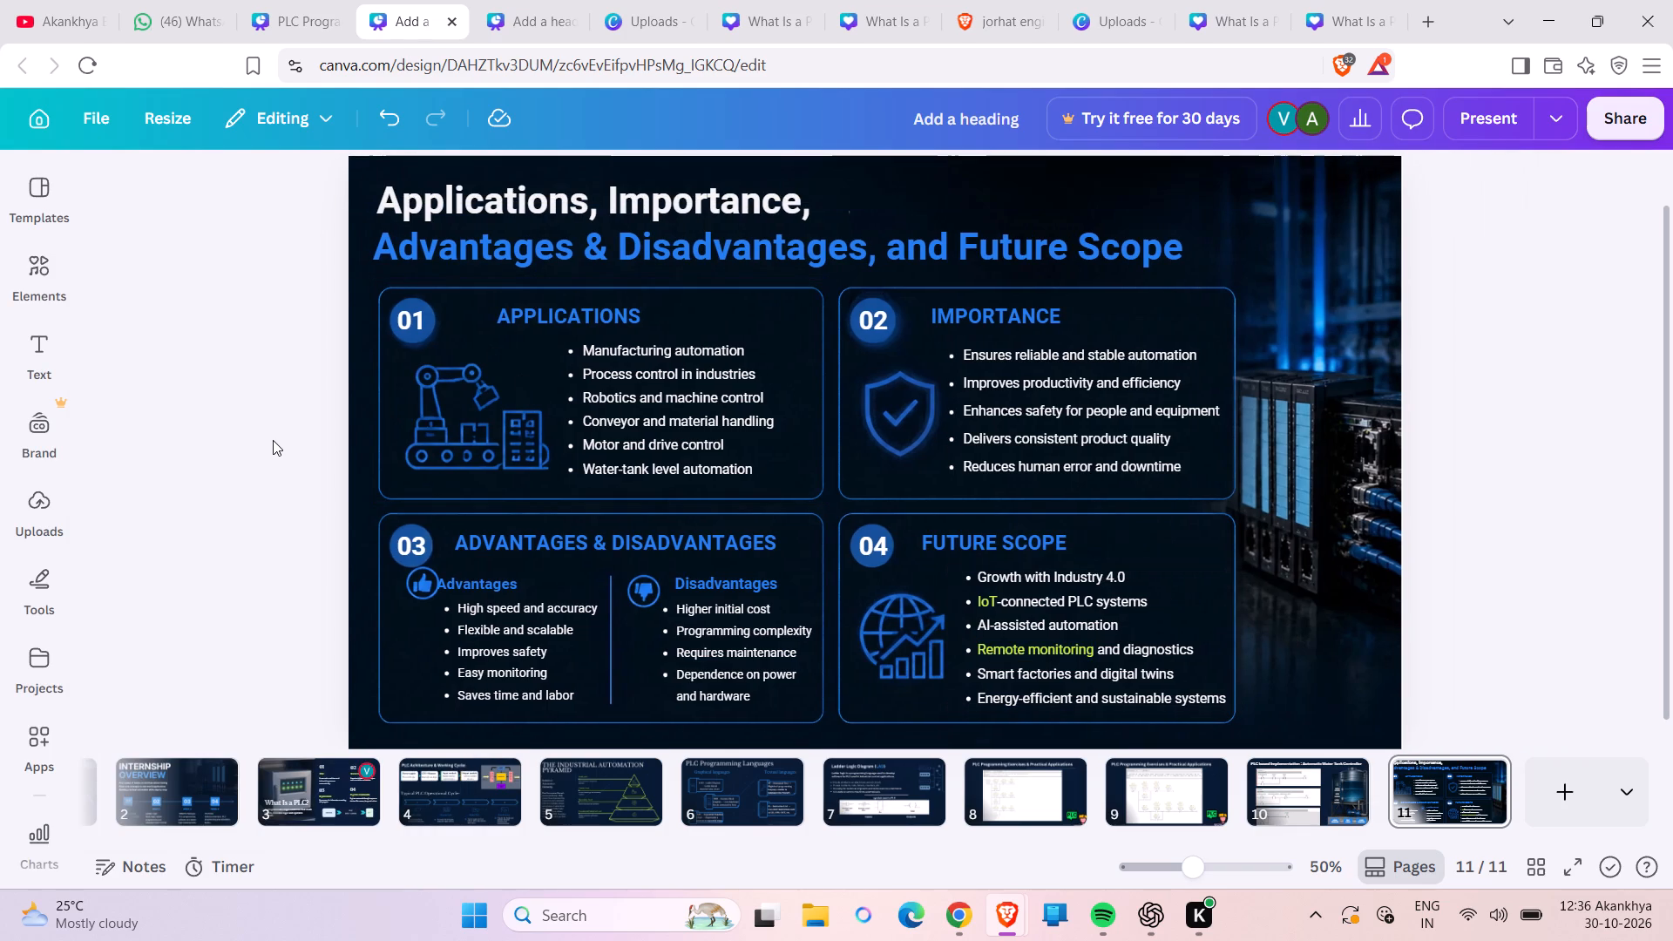
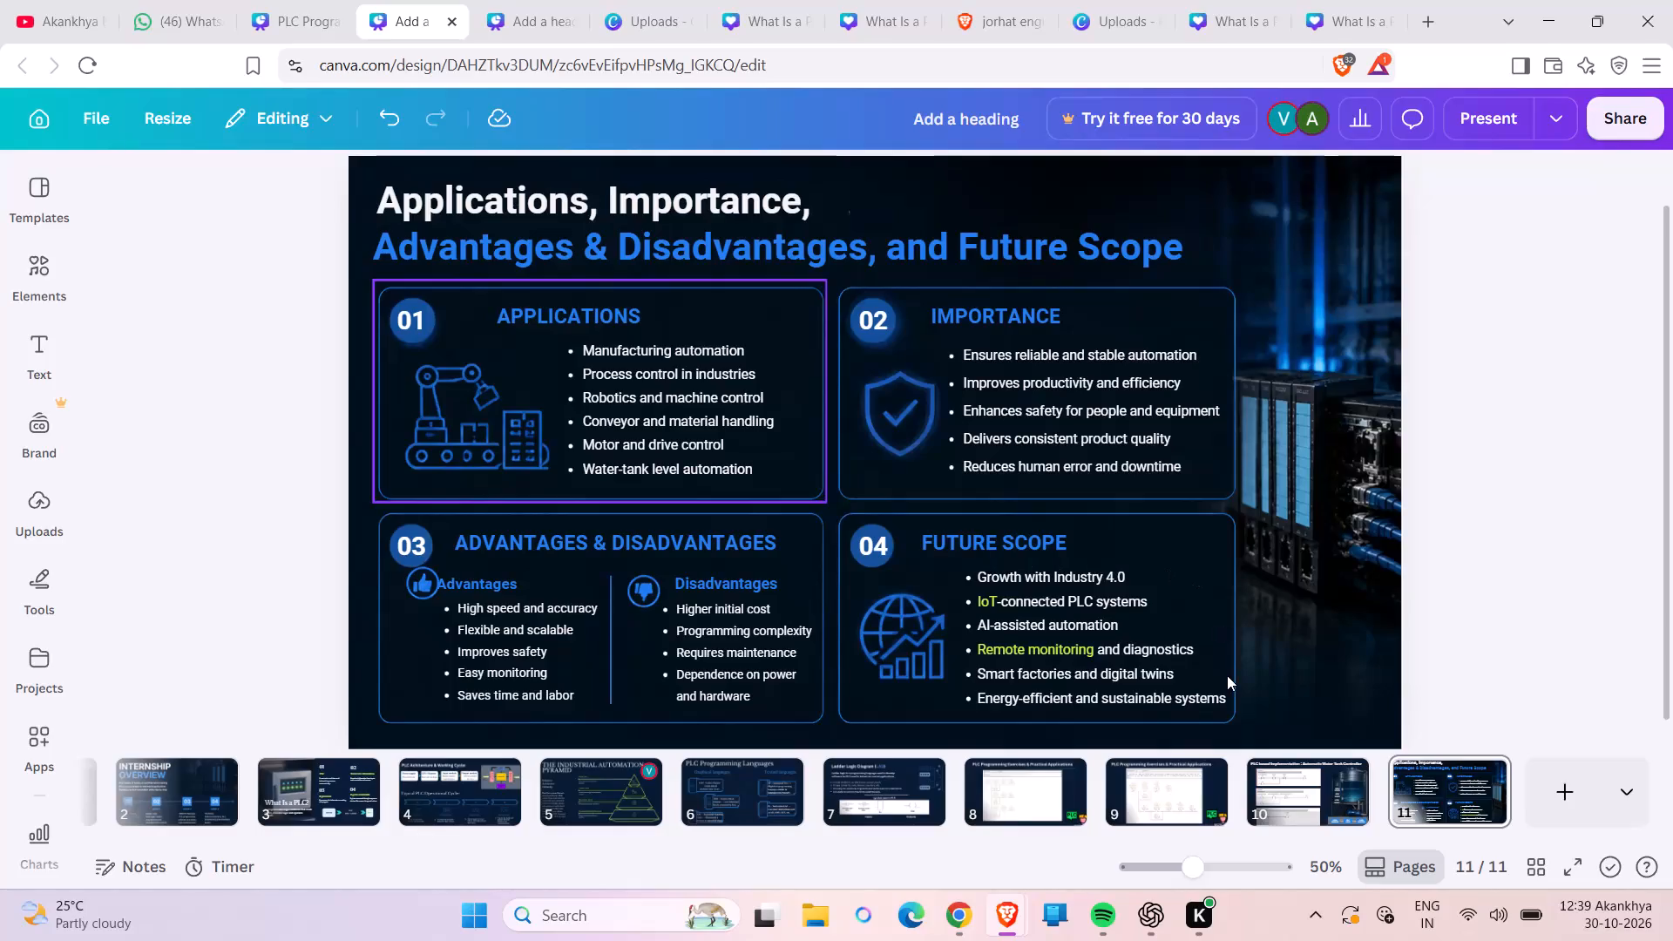
# Go to page 10 of the presentation, the slide just before the Applications and Future Scope slide.
pyautogui.click(1256, 786)
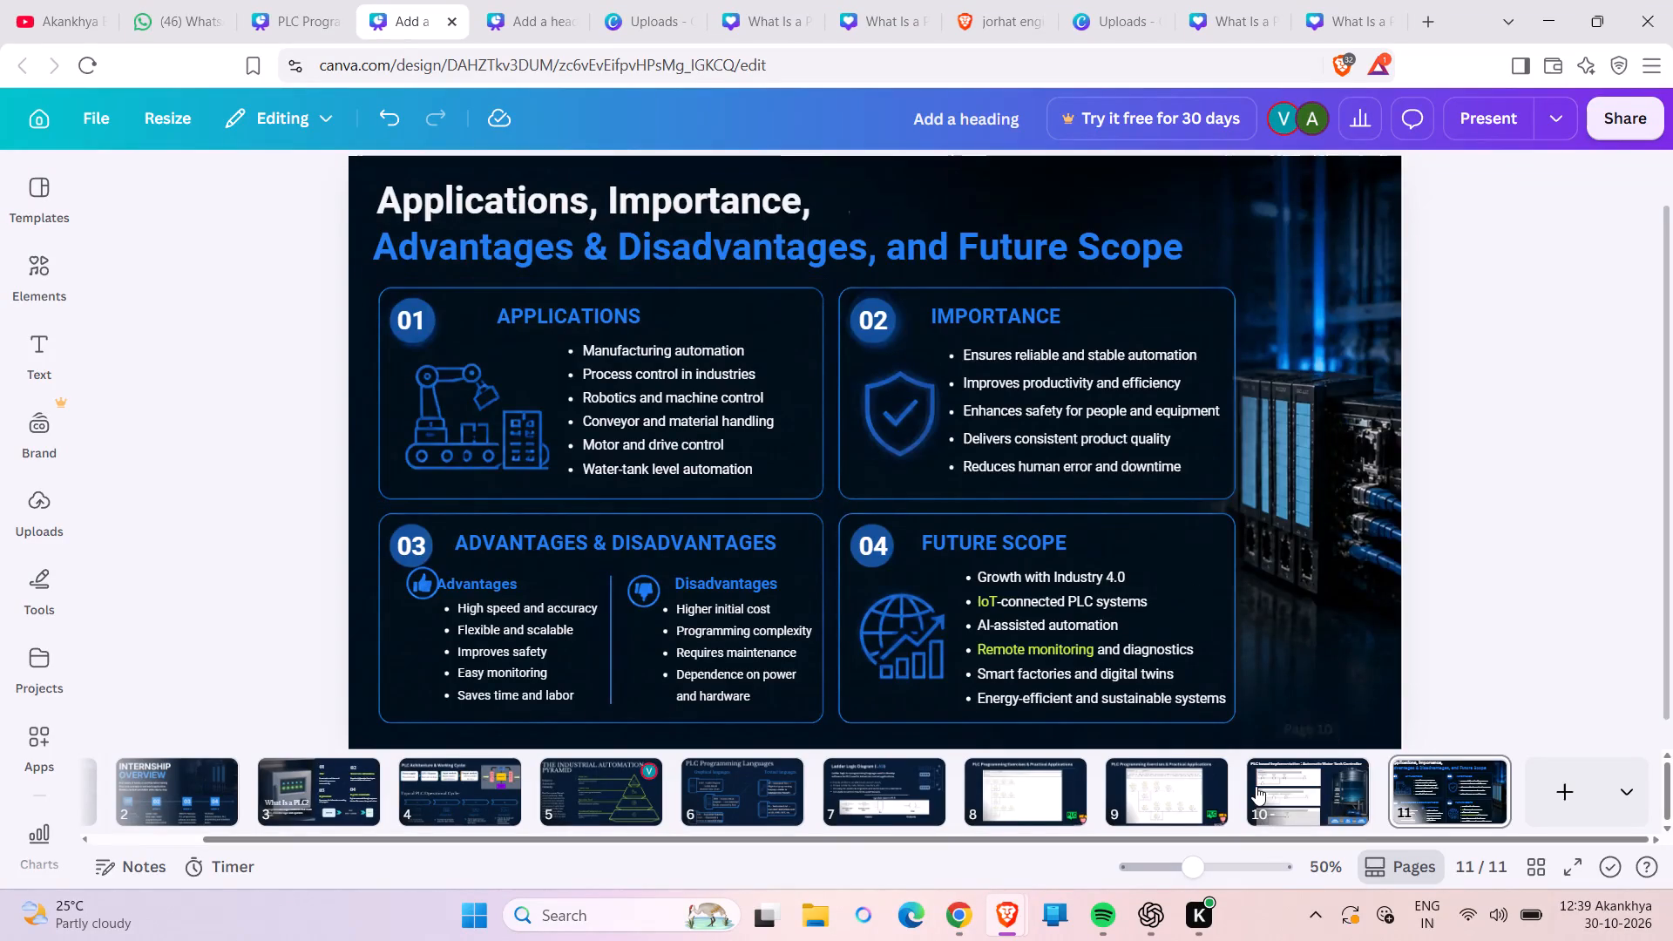
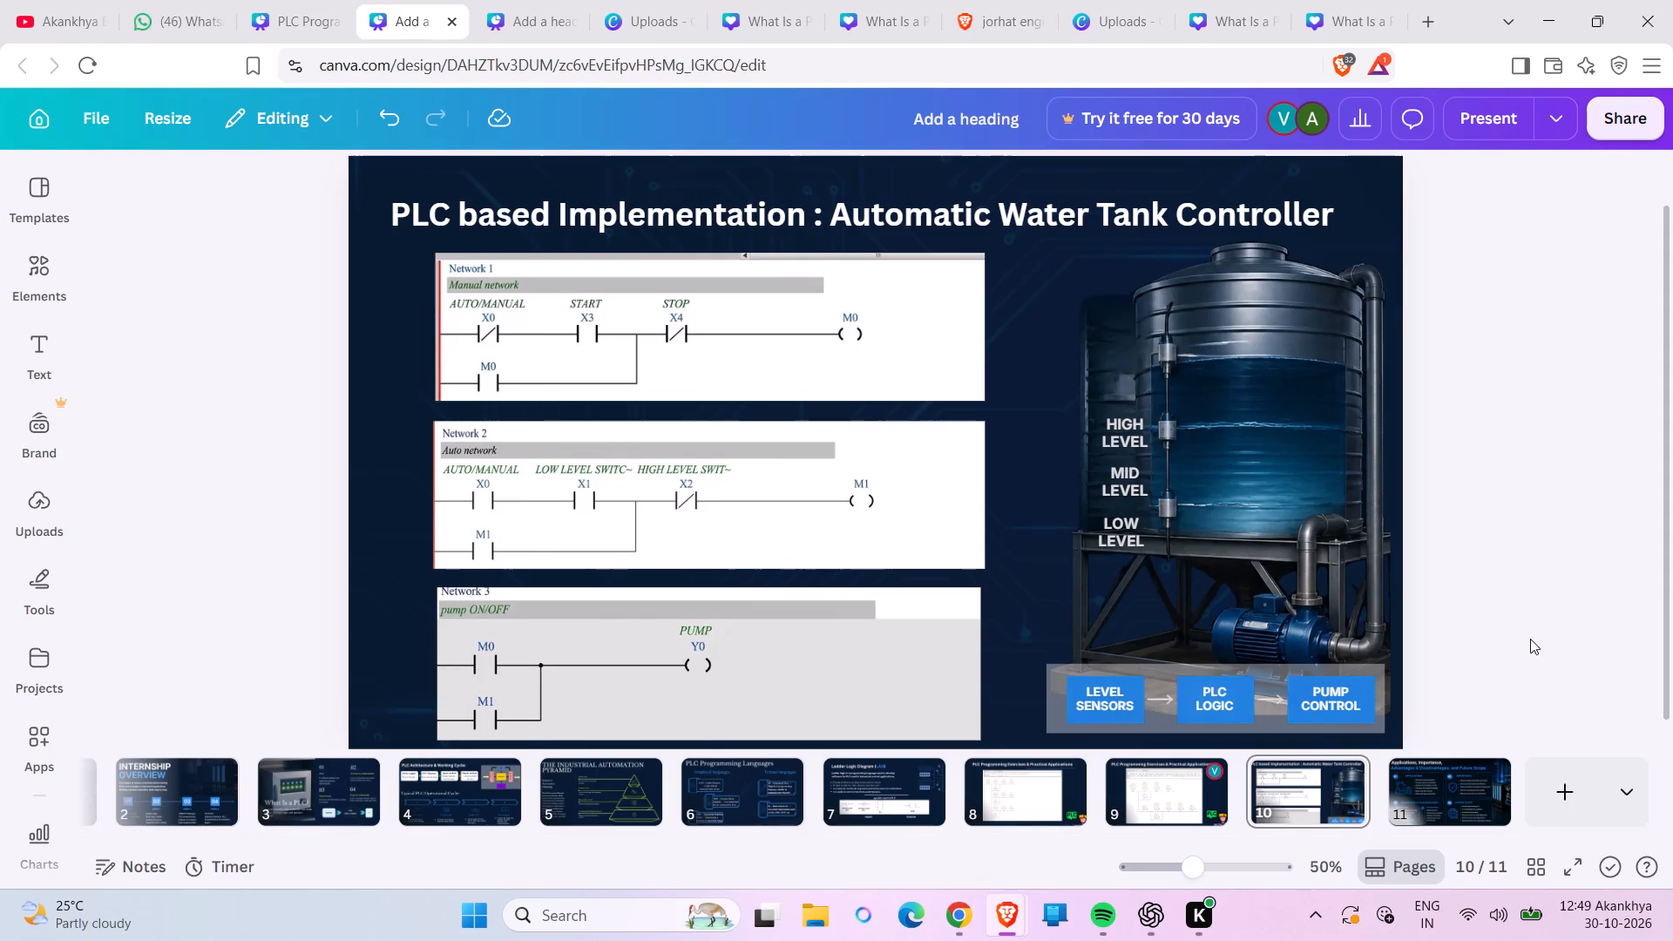
pyautogui.click(619, 802)
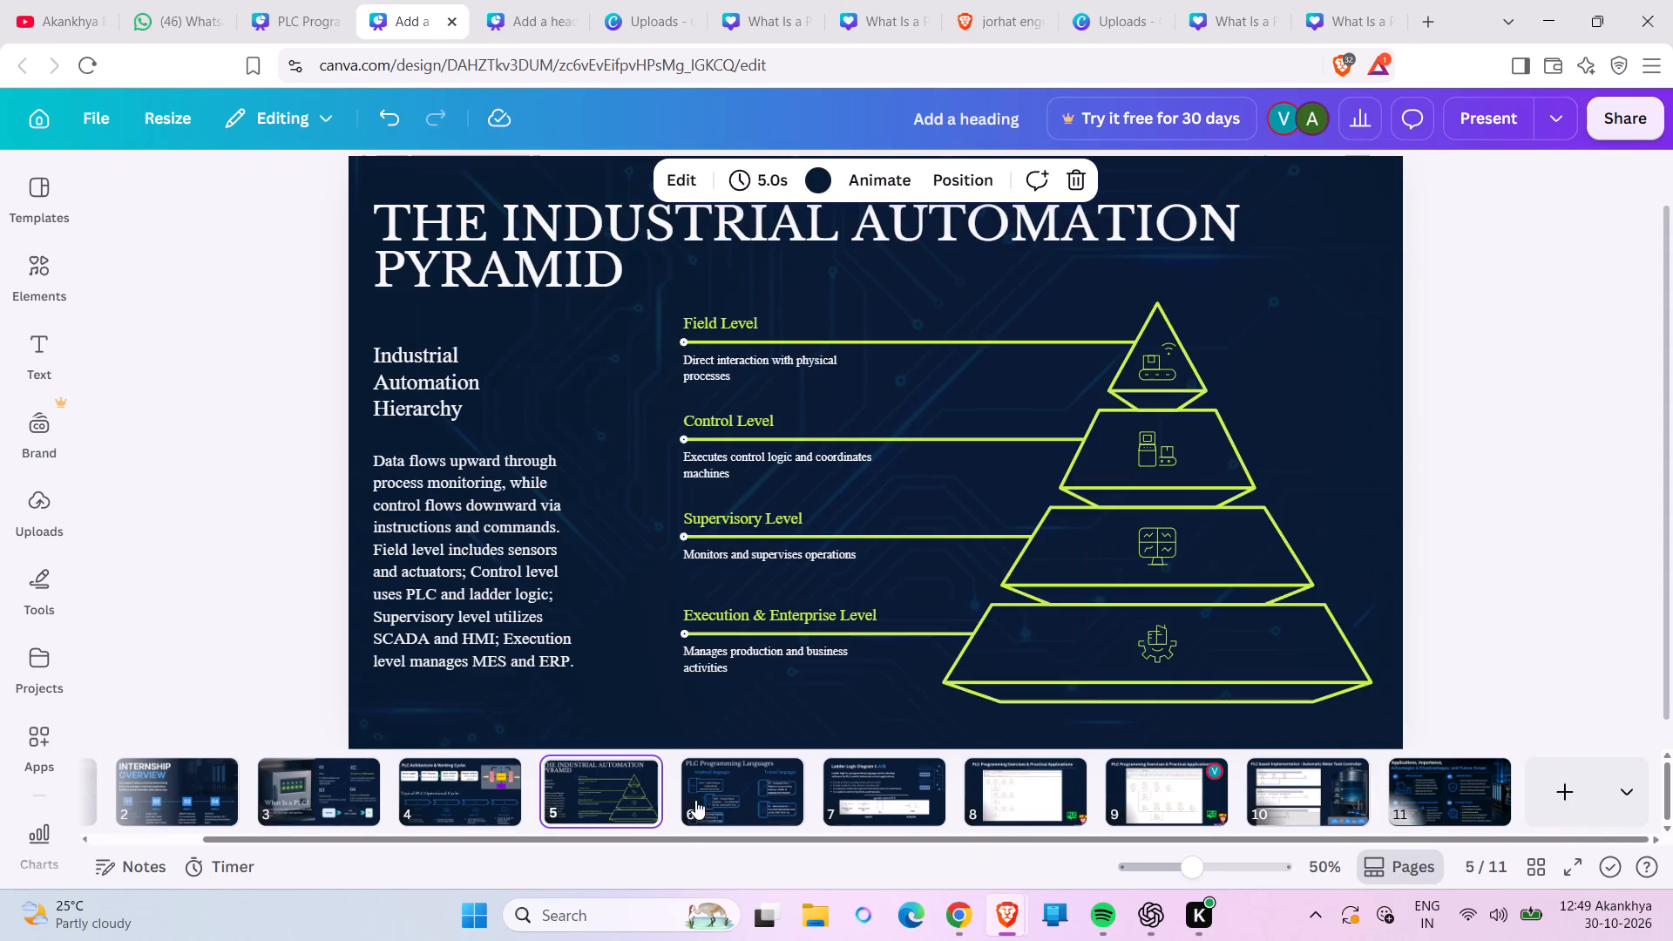
pyautogui.click(776, 809)
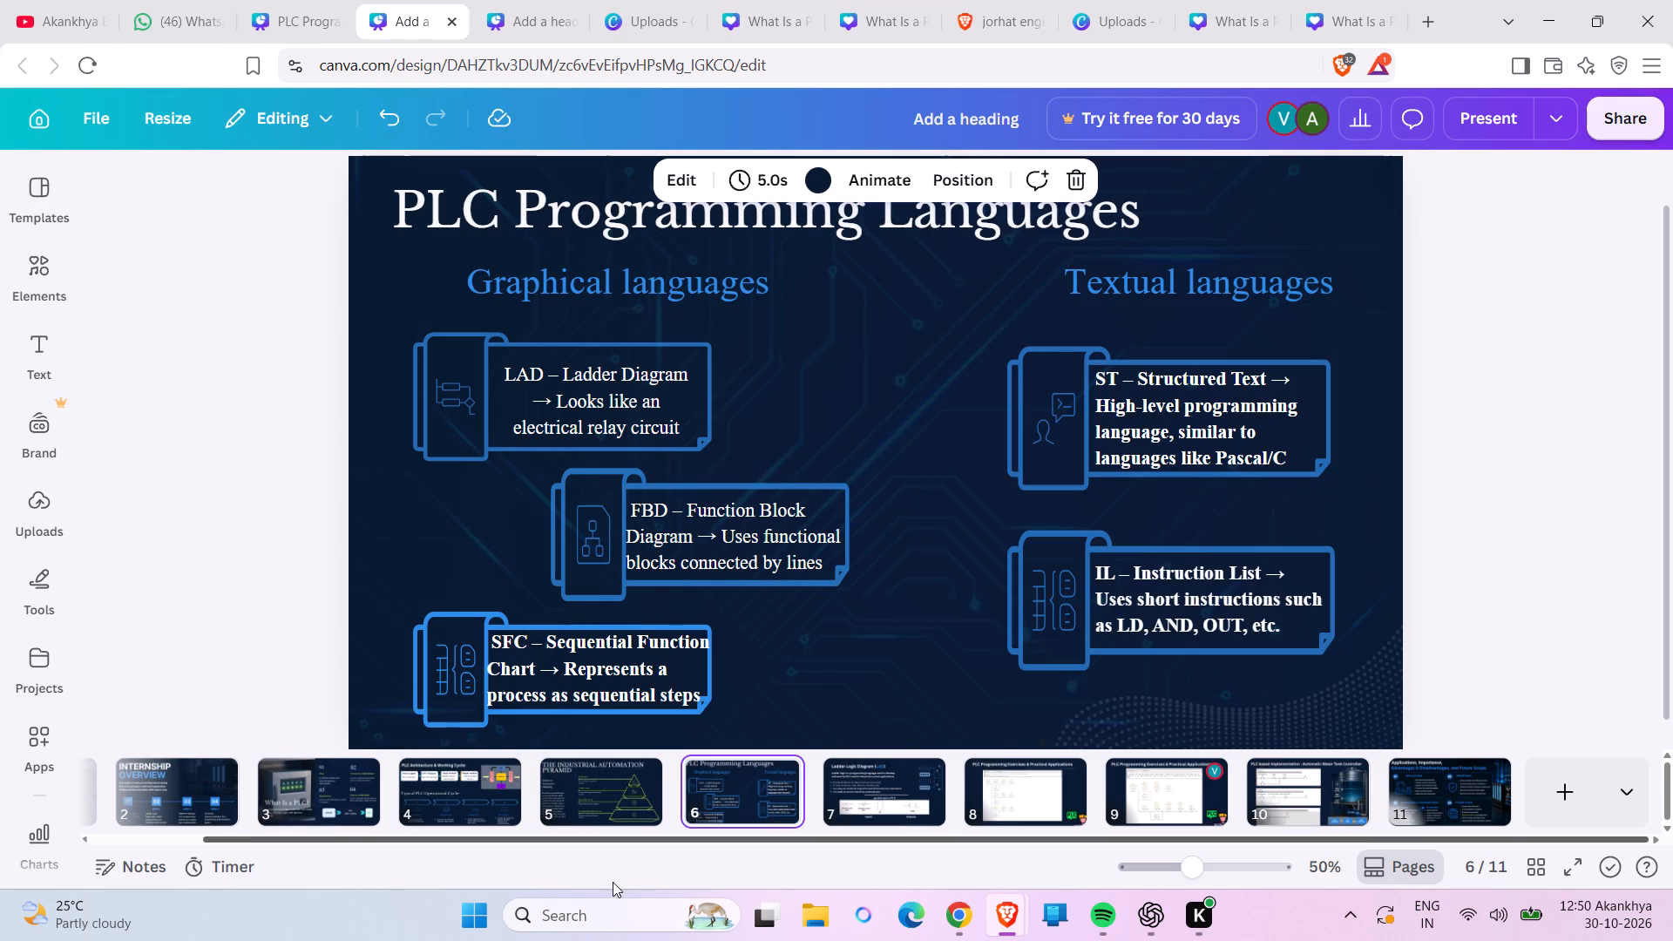
pyautogui.click(296, 777)
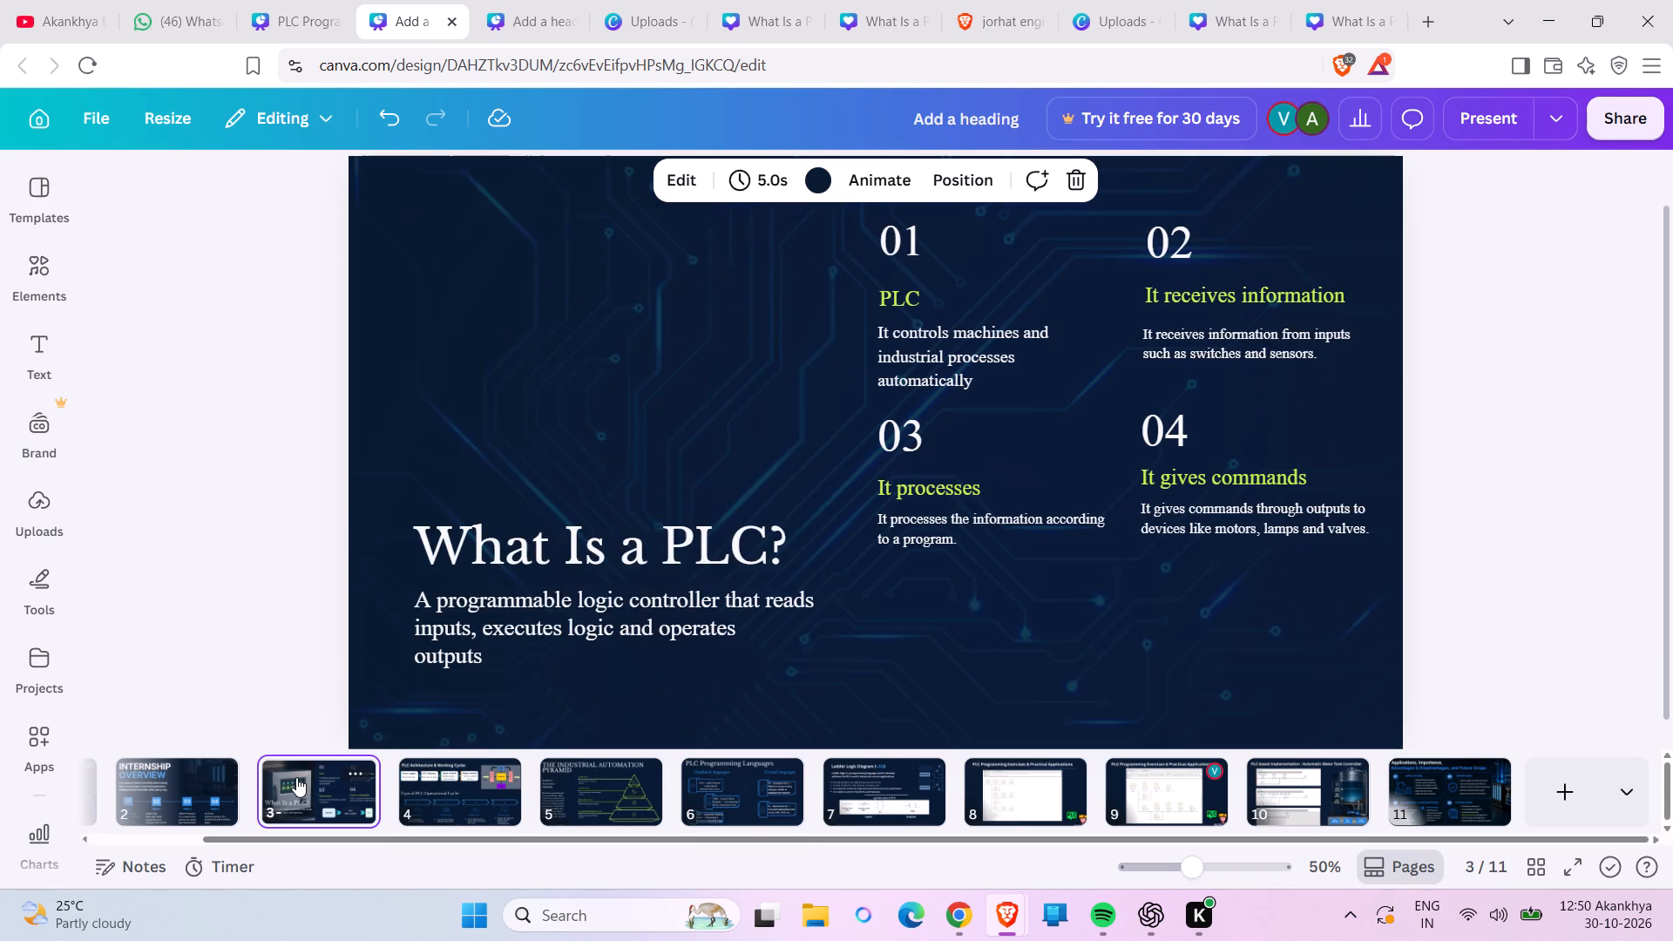
pyautogui.click(455, 783)
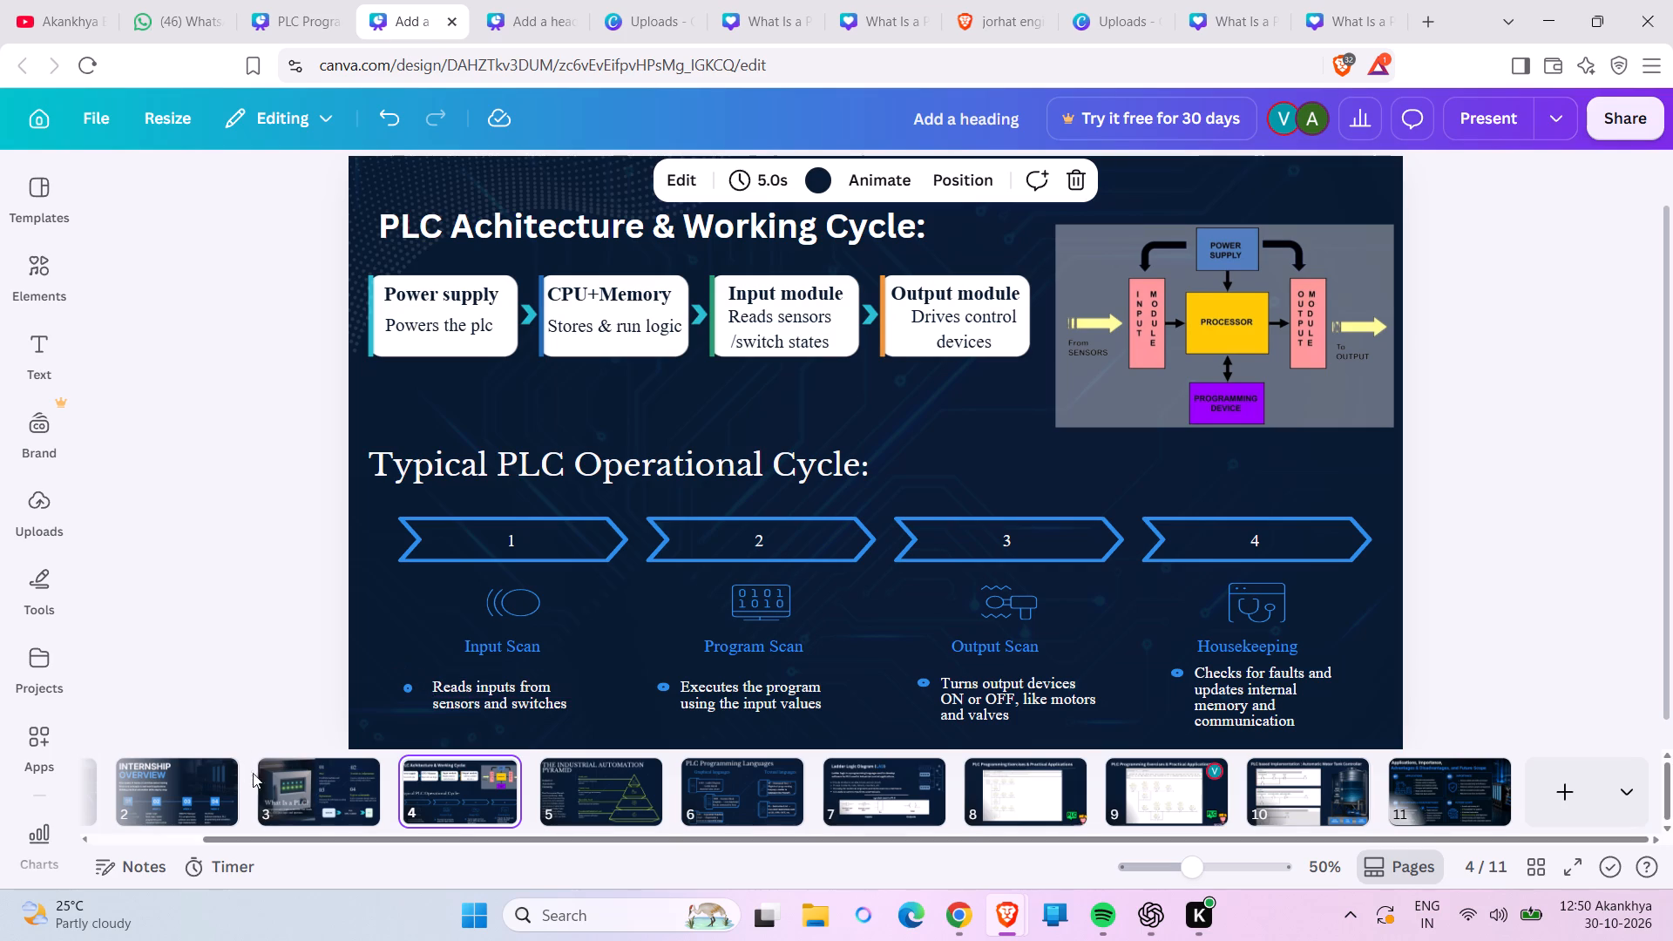
pyautogui.click(182, 789)
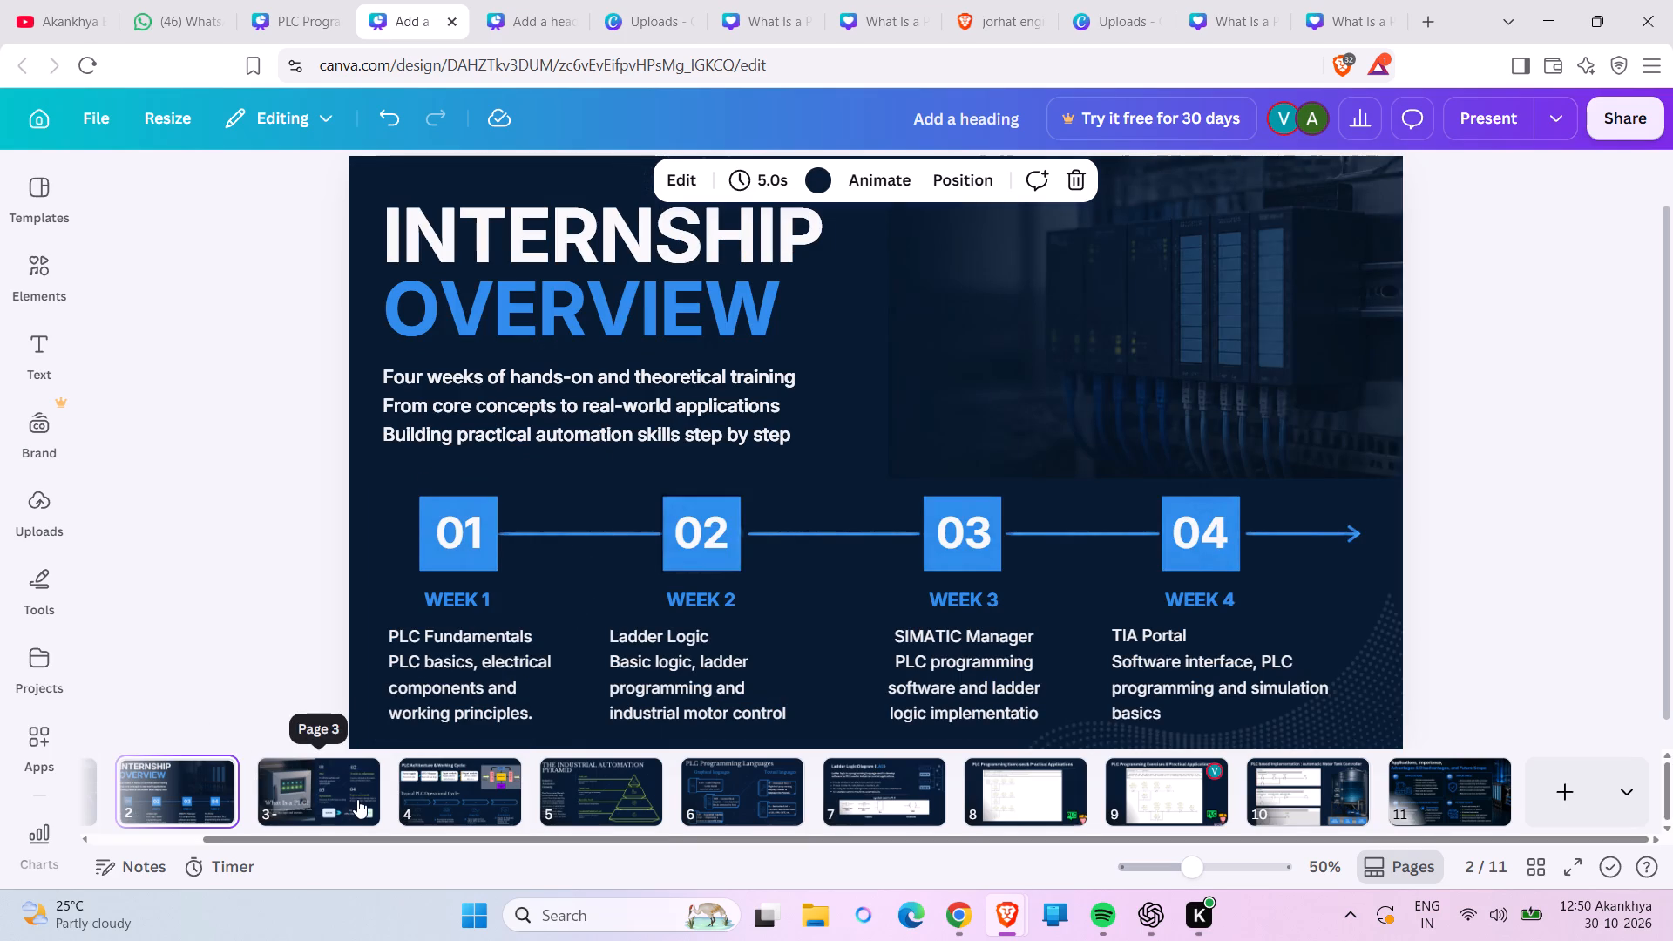
# On slide 4, recolour all the text in the four-stage PLC operational cycle diagram to vivid yellow green #c5f24a.
pyautogui.click(421, 791)
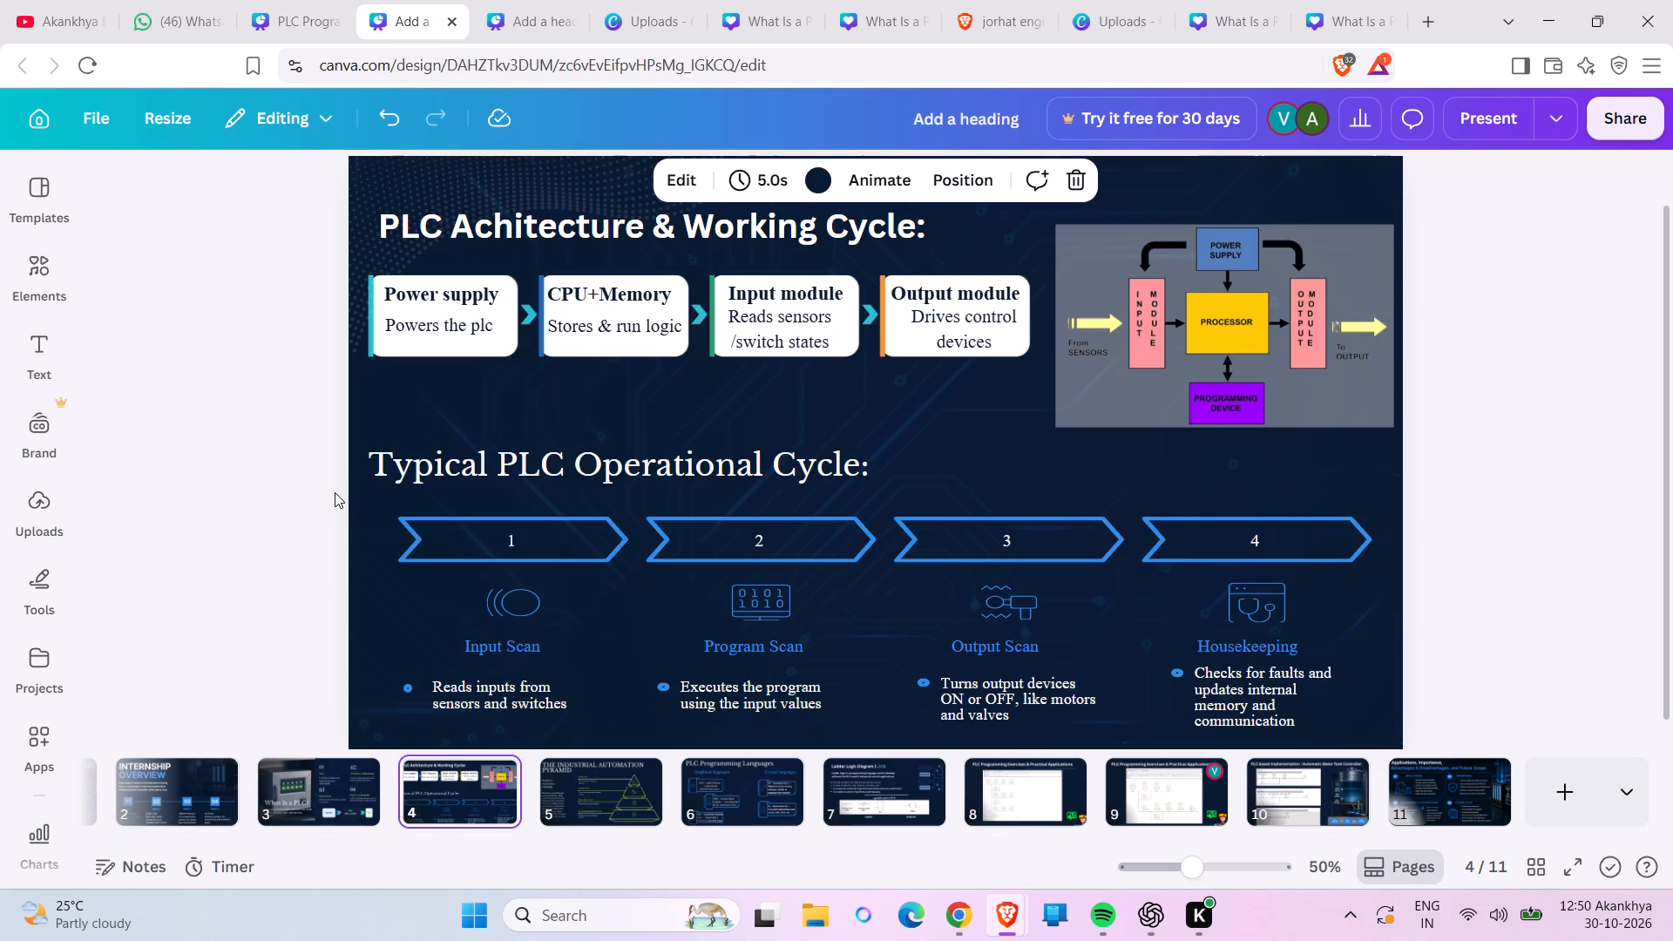
pyautogui.moveTo(334, 494); pyautogui.dragTo(856, 676)
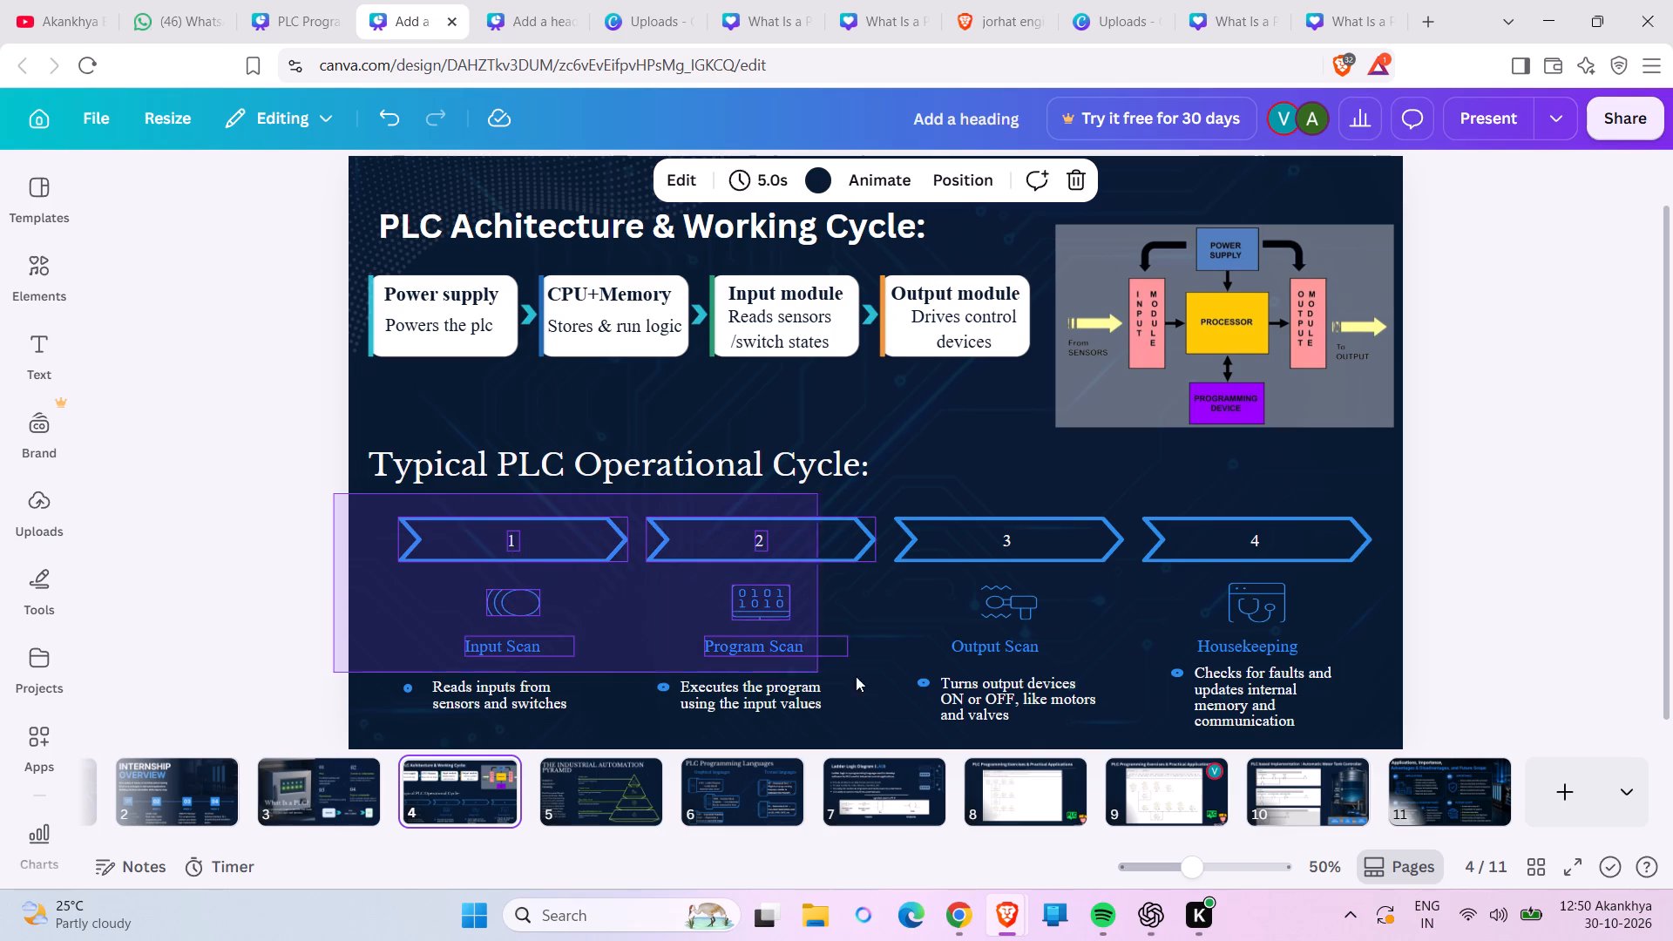
pyautogui.moveTo(856, 676); pyautogui.dragTo(1396, 731)
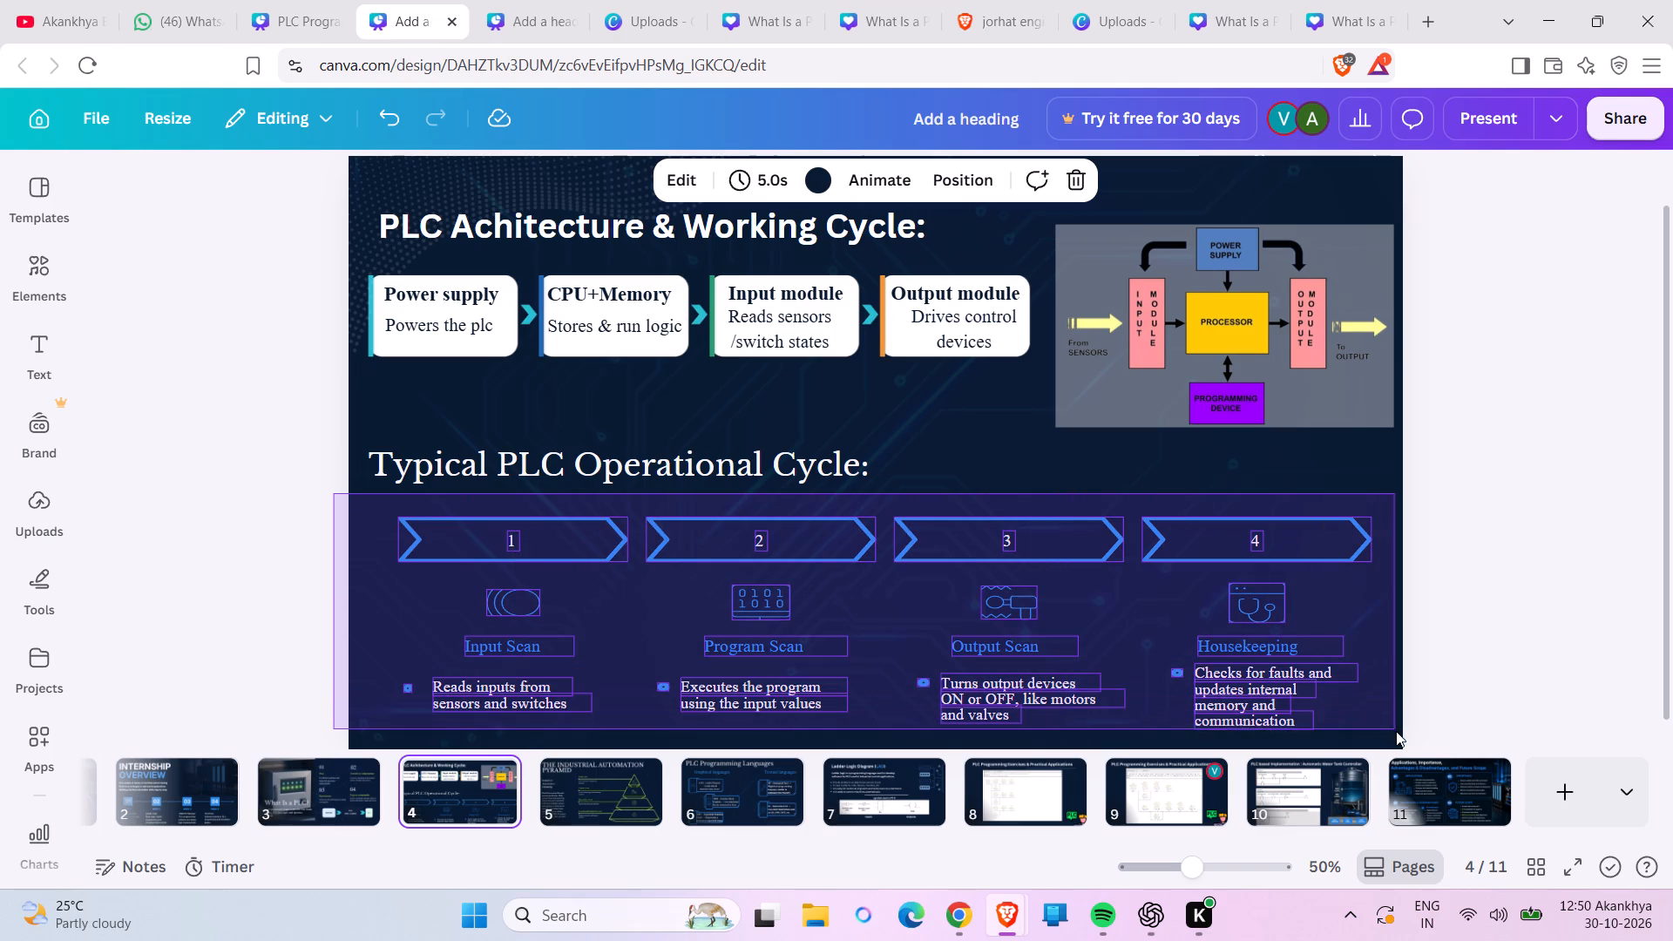
pyautogui.moveTo(1396, 731); pyautogui.dragTo(1404, 744)
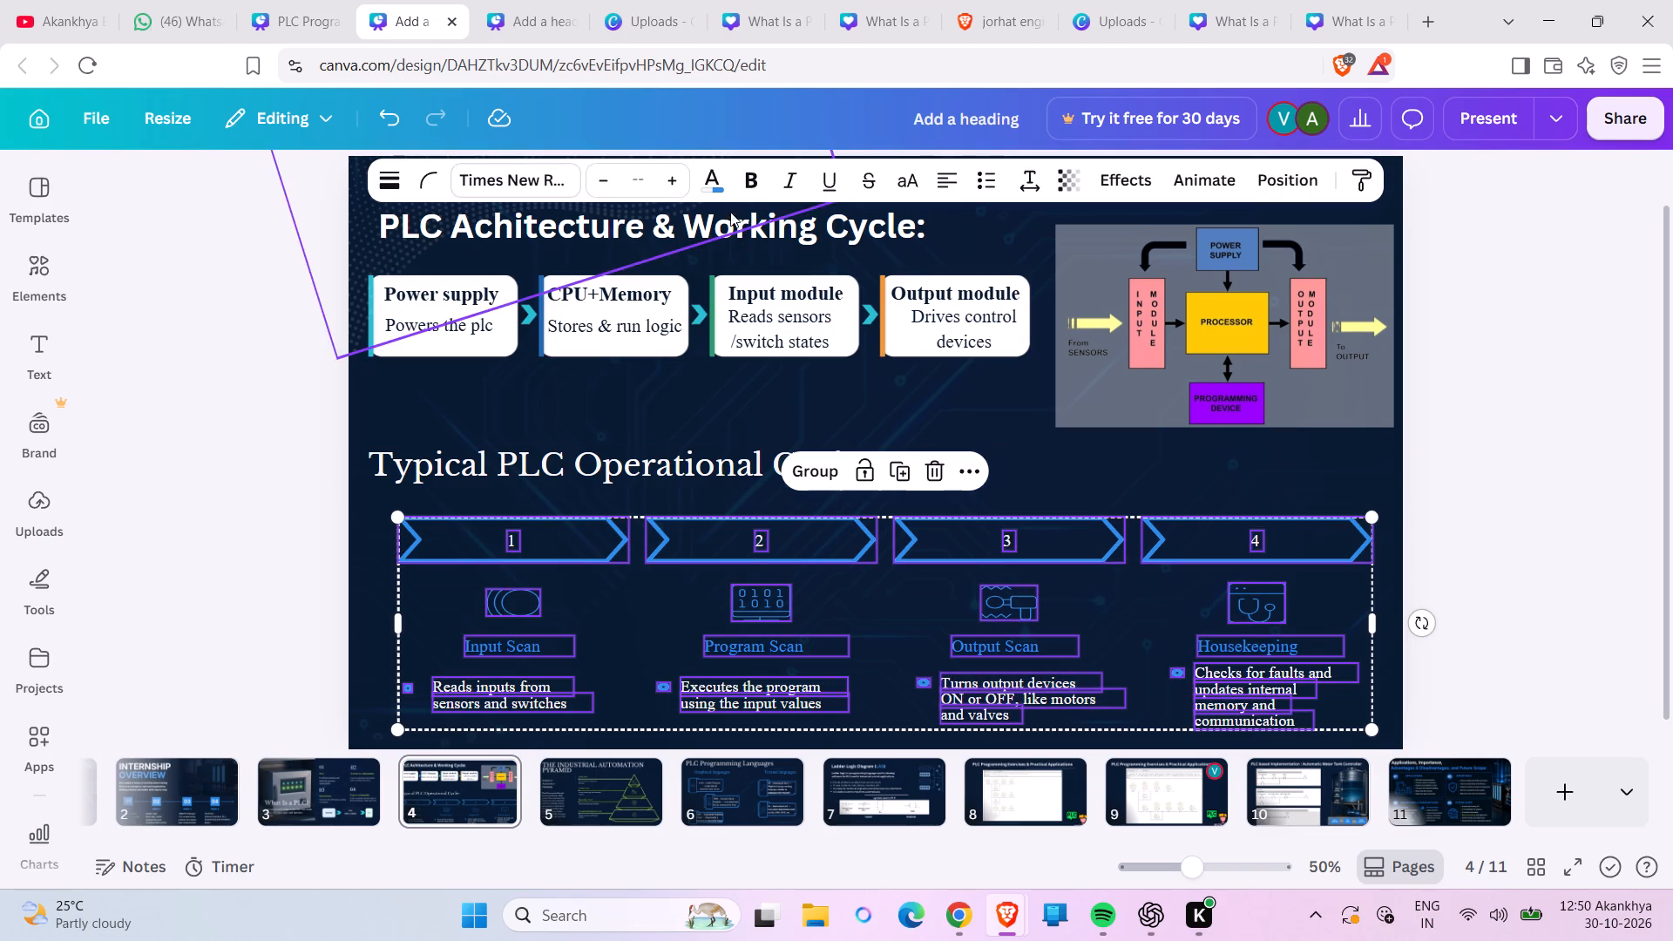
pyautogui.click(717, 192)
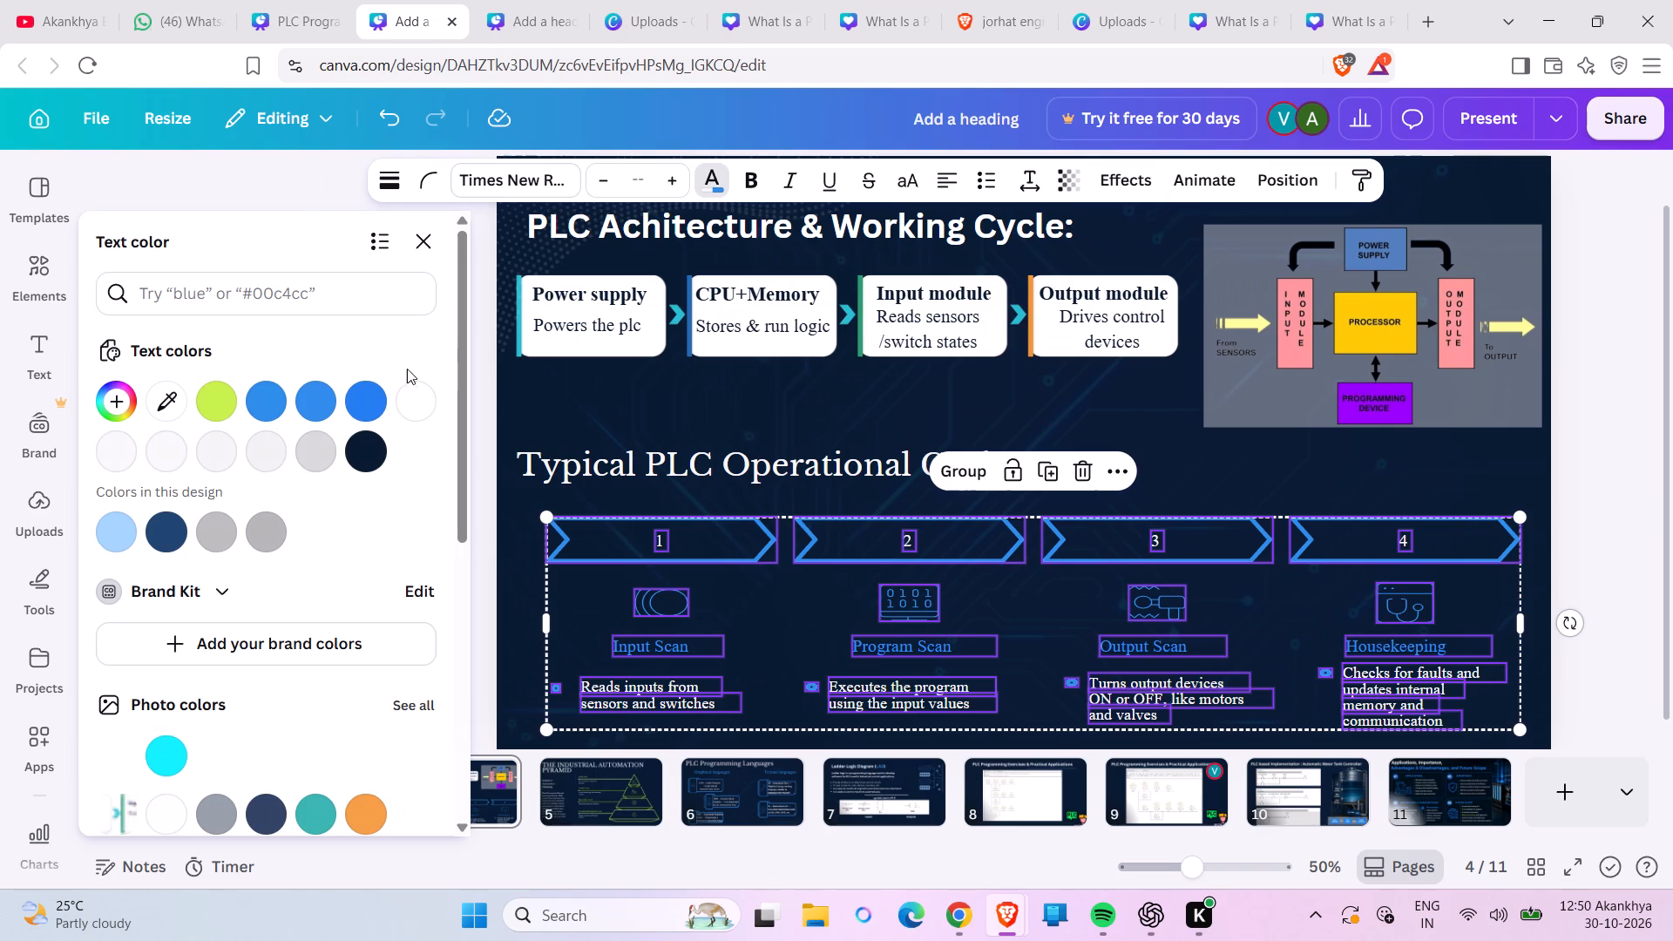
pyautogui.click(220, 405)
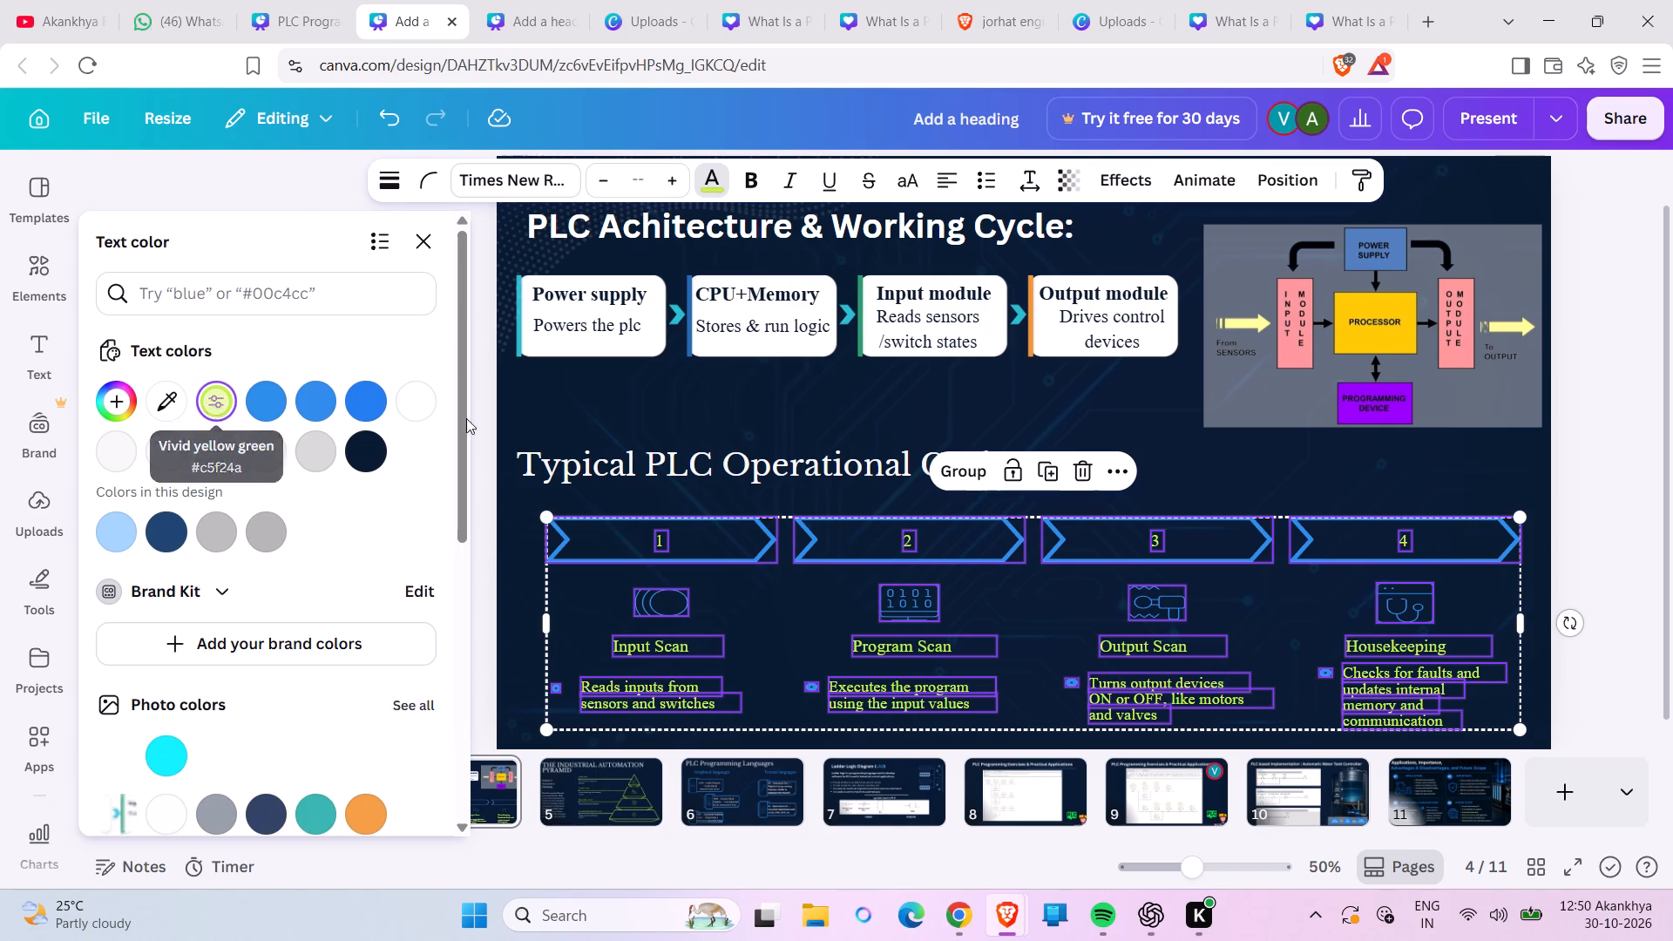
pyautogui.click(1601, 465)
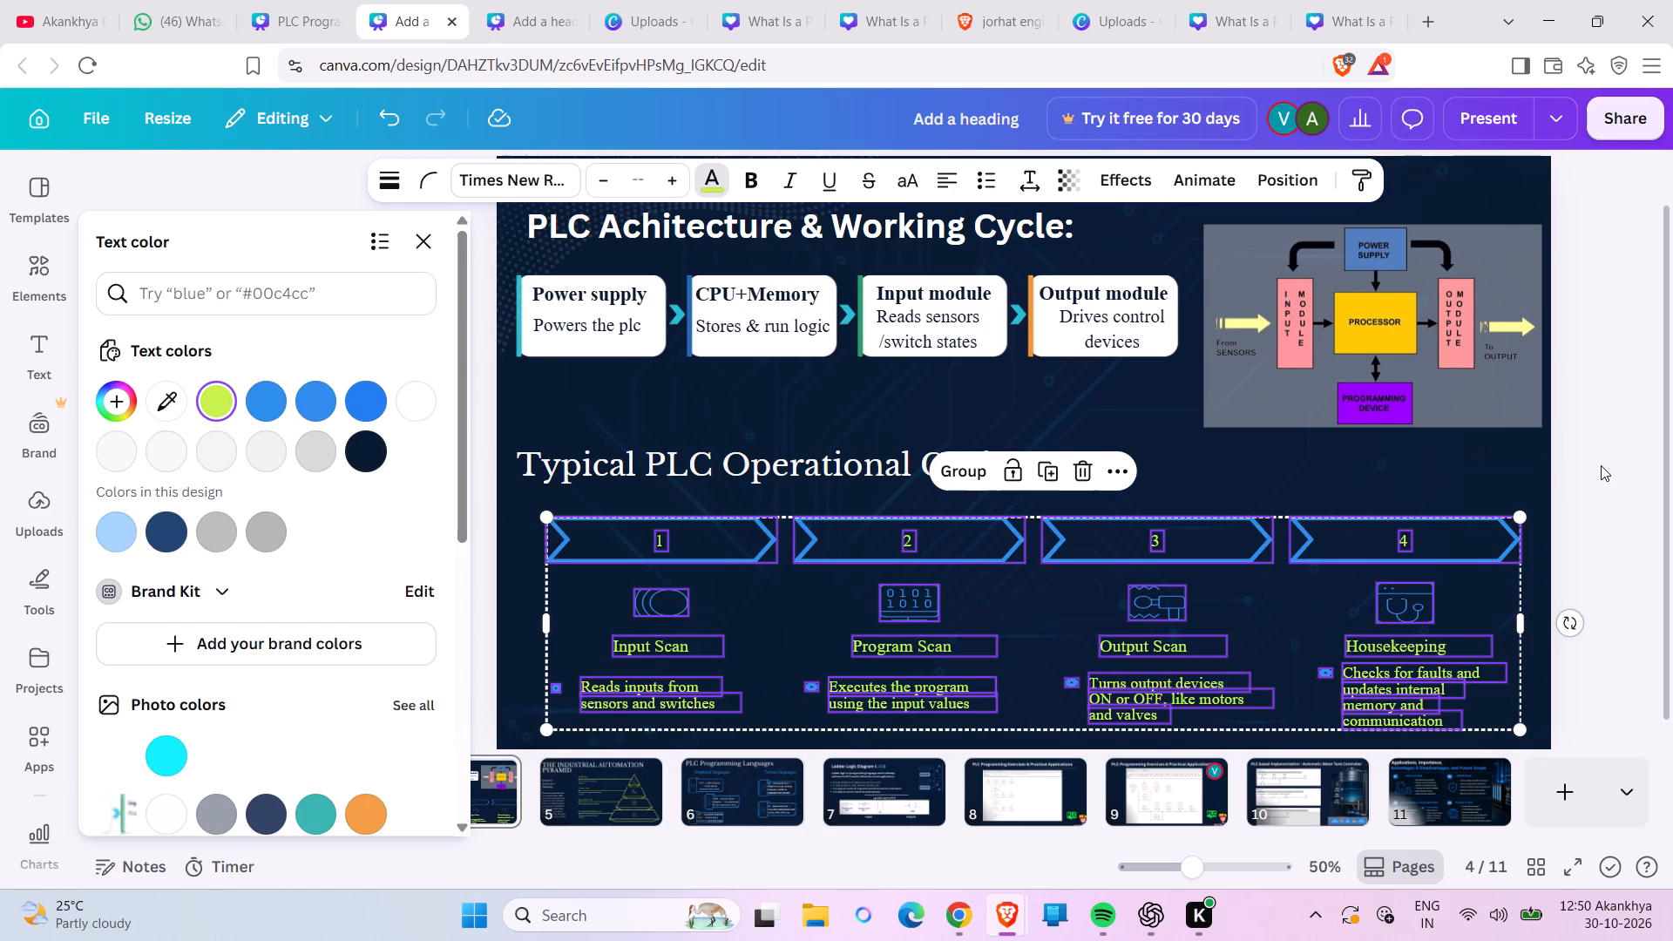
pyautogui.click(1512, 454)
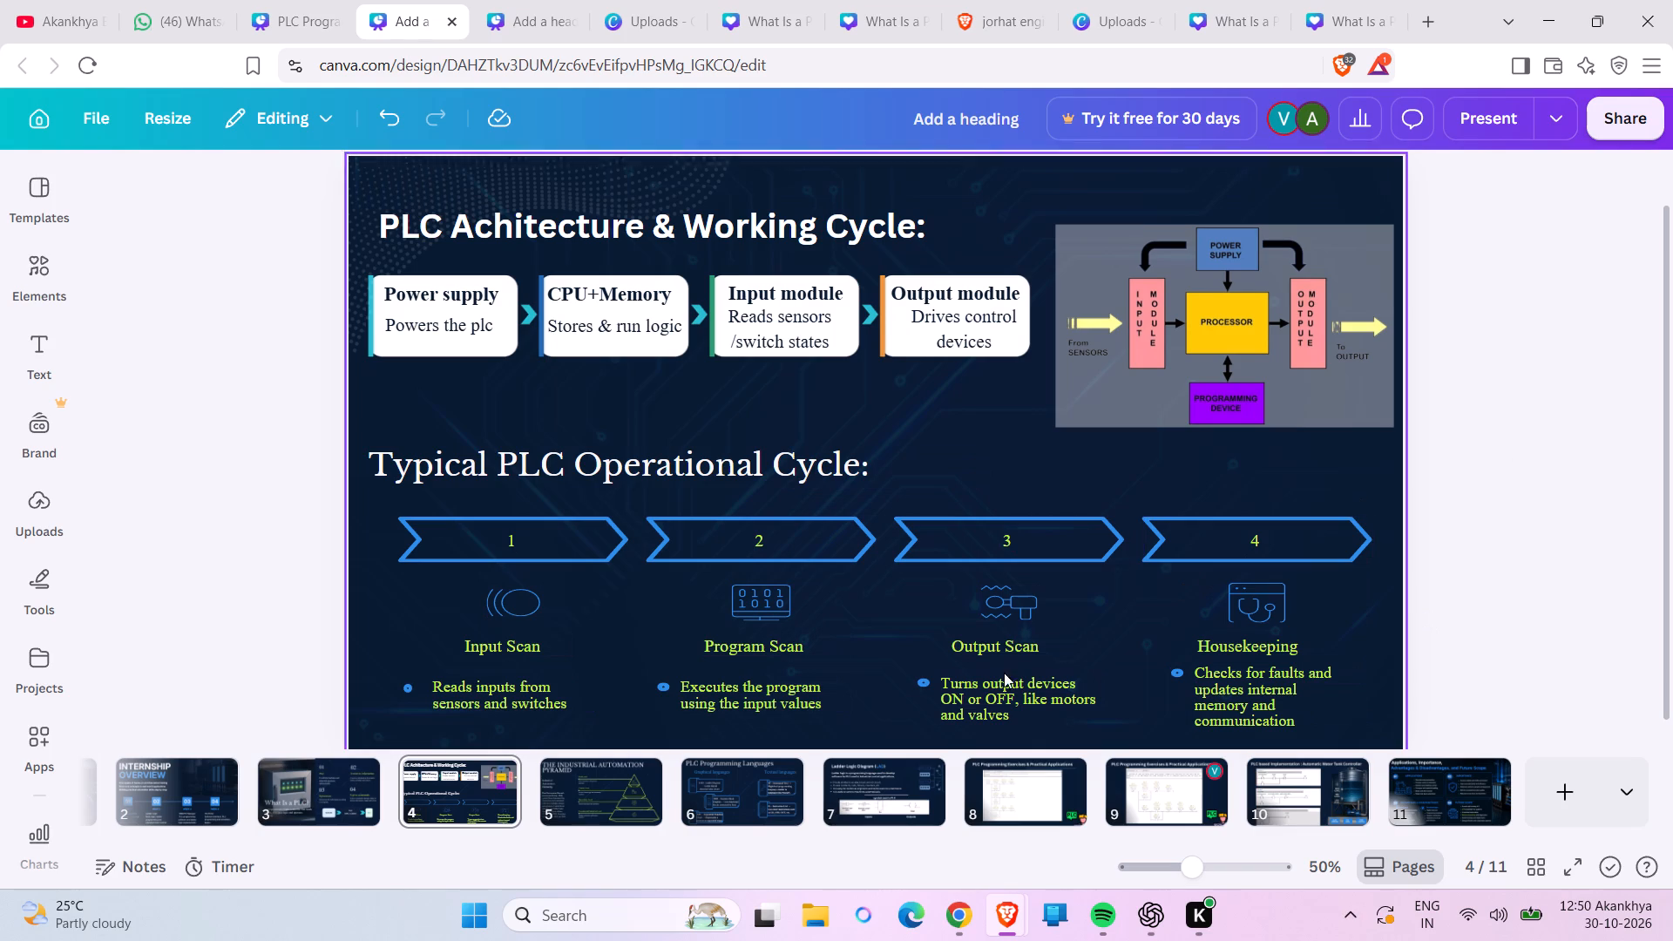
# On slide 7, recolour the whole "Ladder Logic Diagram (LAD)" heading to vivid yellow green #c5f24a.
pyautogui.click(903, 808)
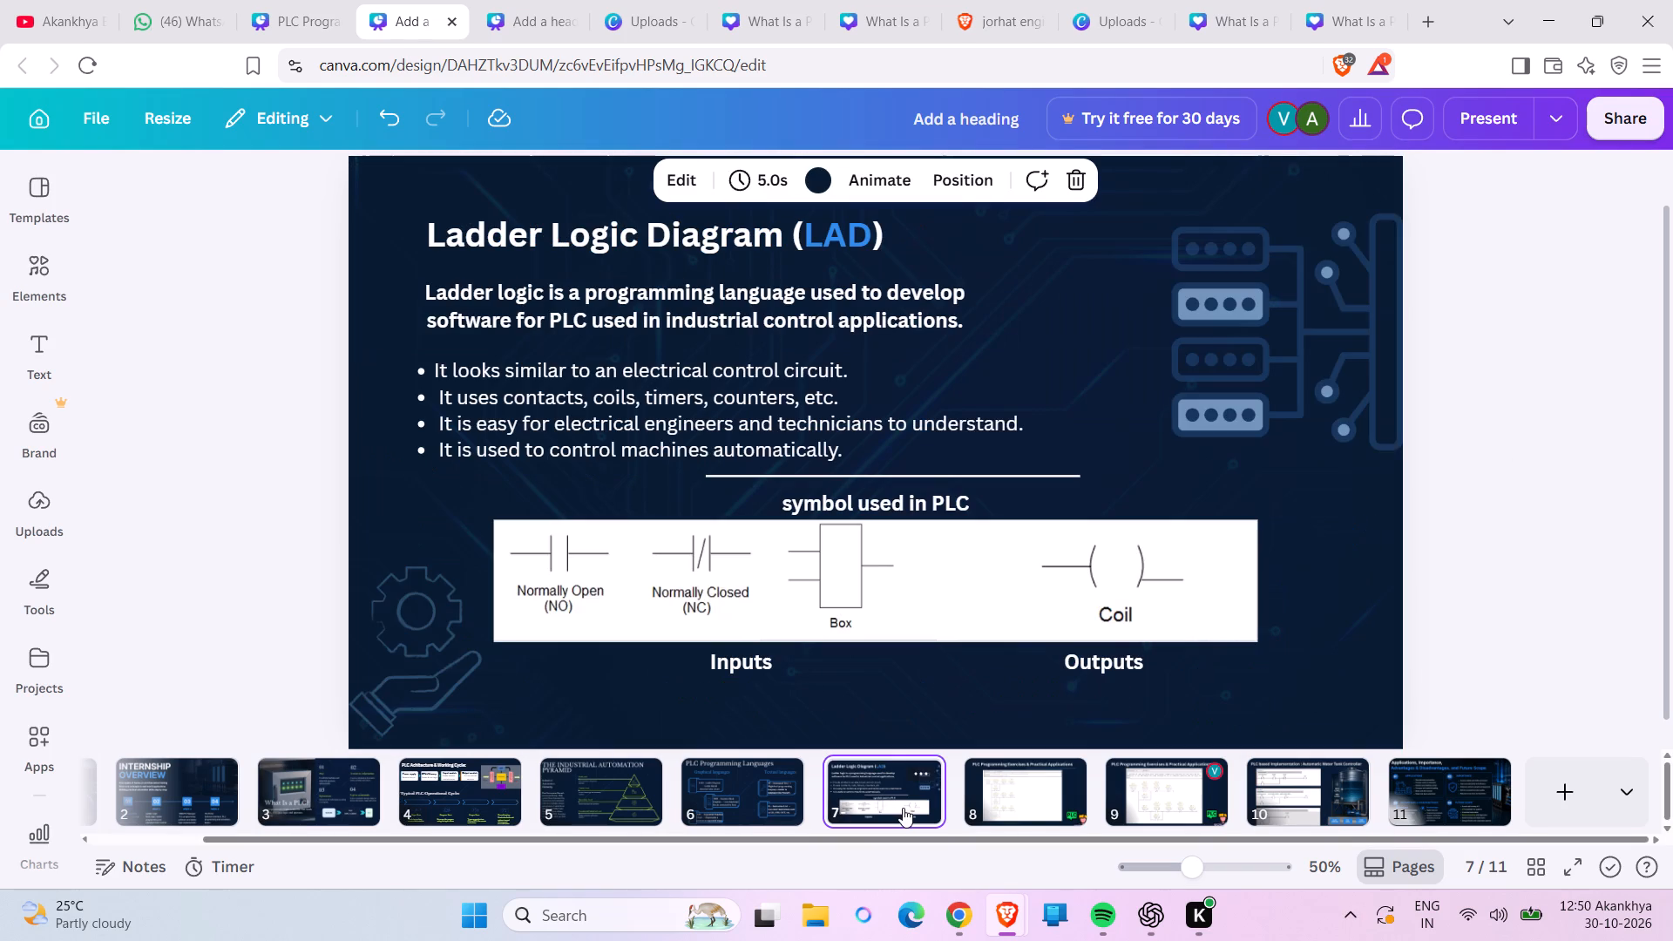
pyautogui.click(448, 227)
pyautogui.click(682, 178)
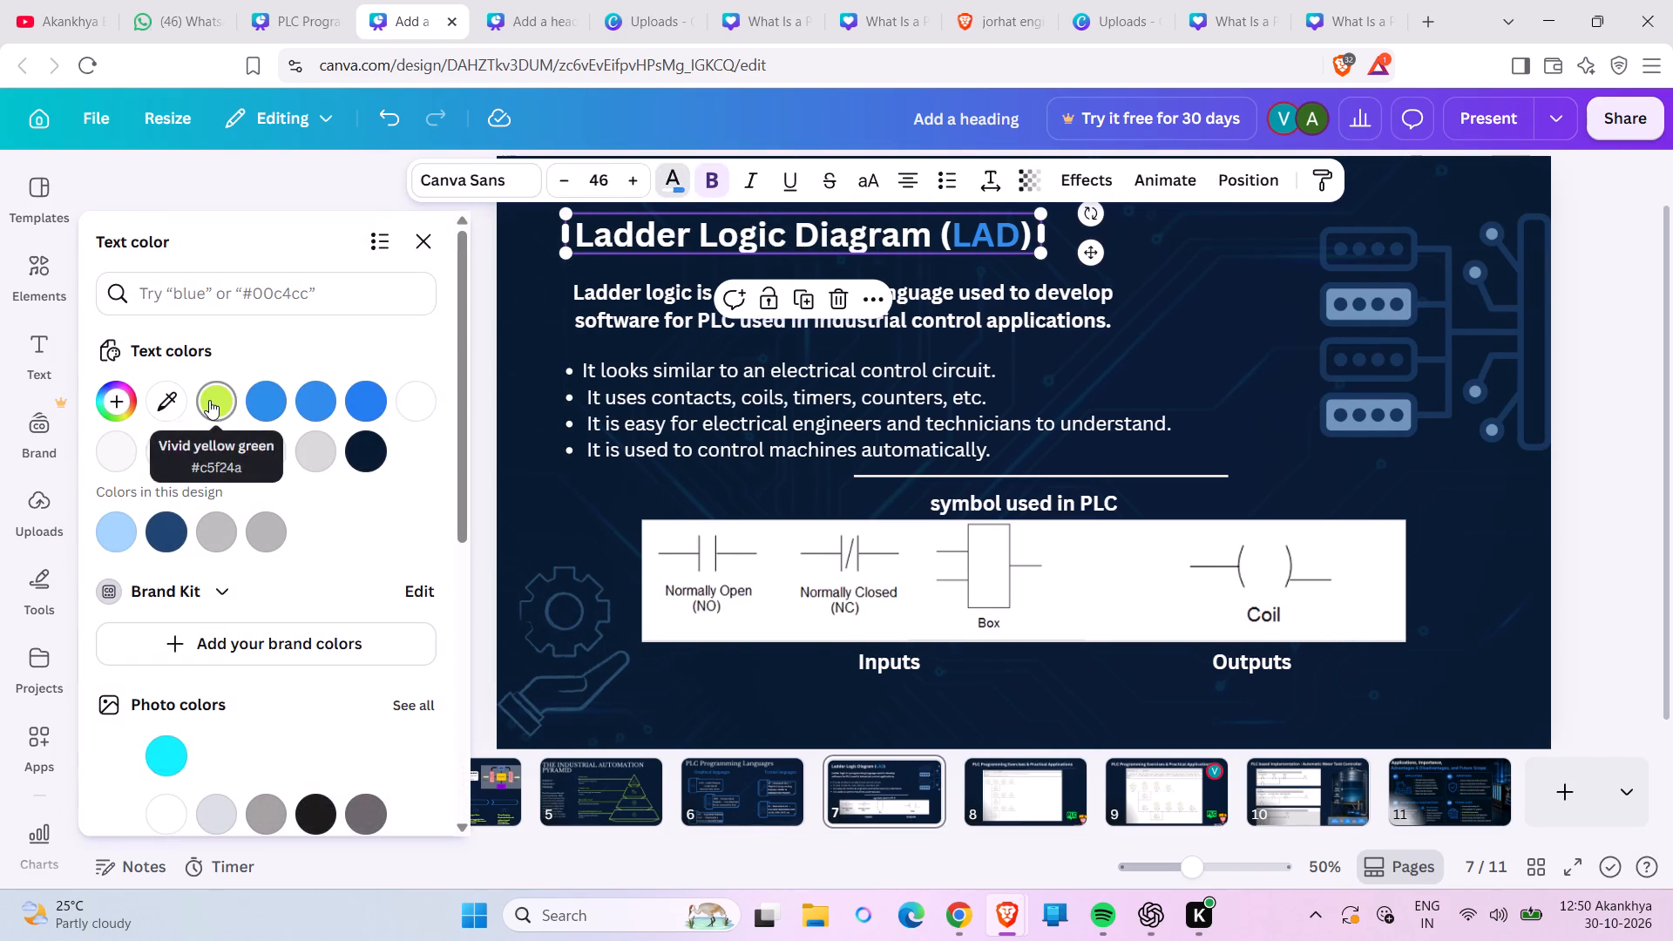
pyautogui.click(209, 400)
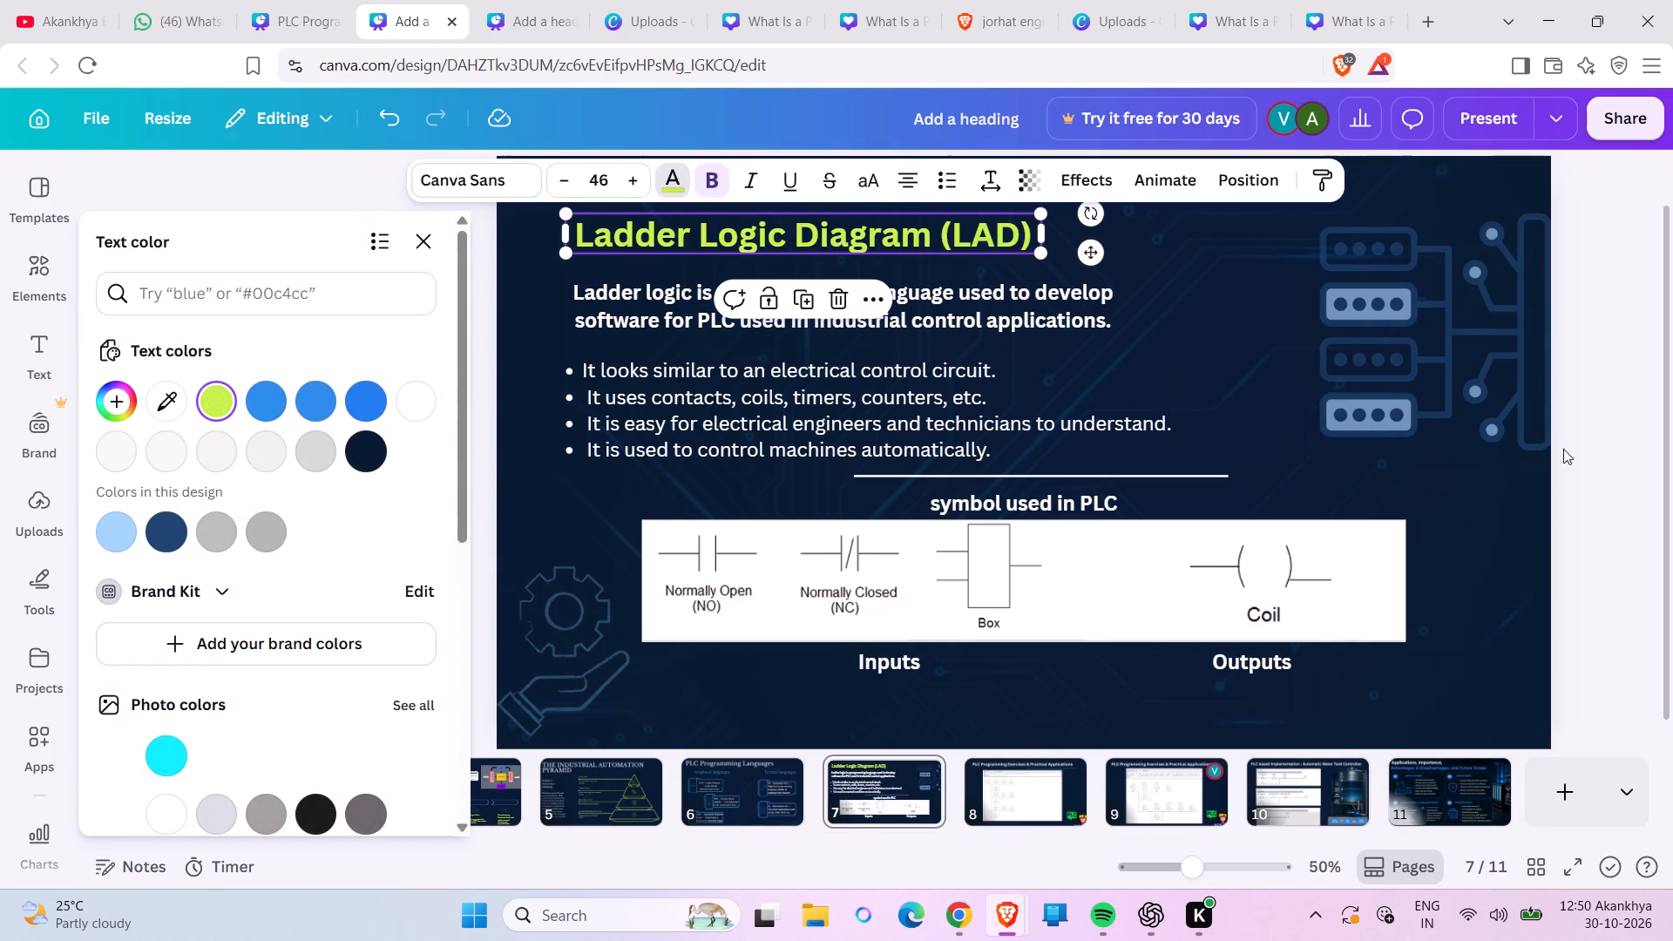
pyautogui.click(1568, 449)
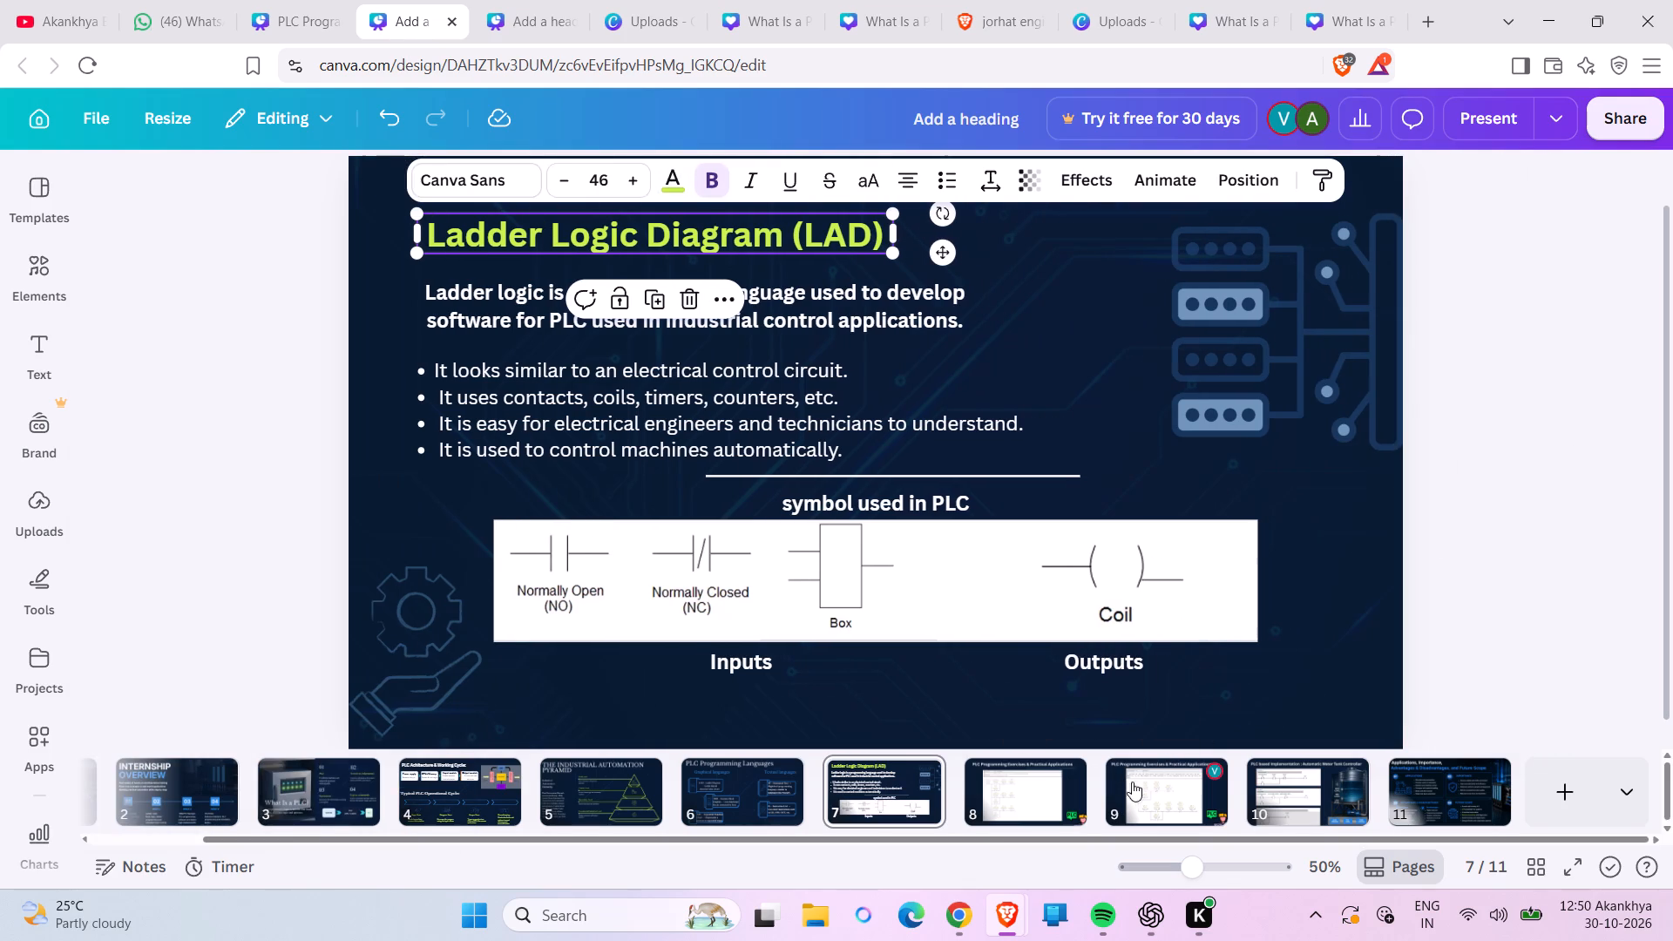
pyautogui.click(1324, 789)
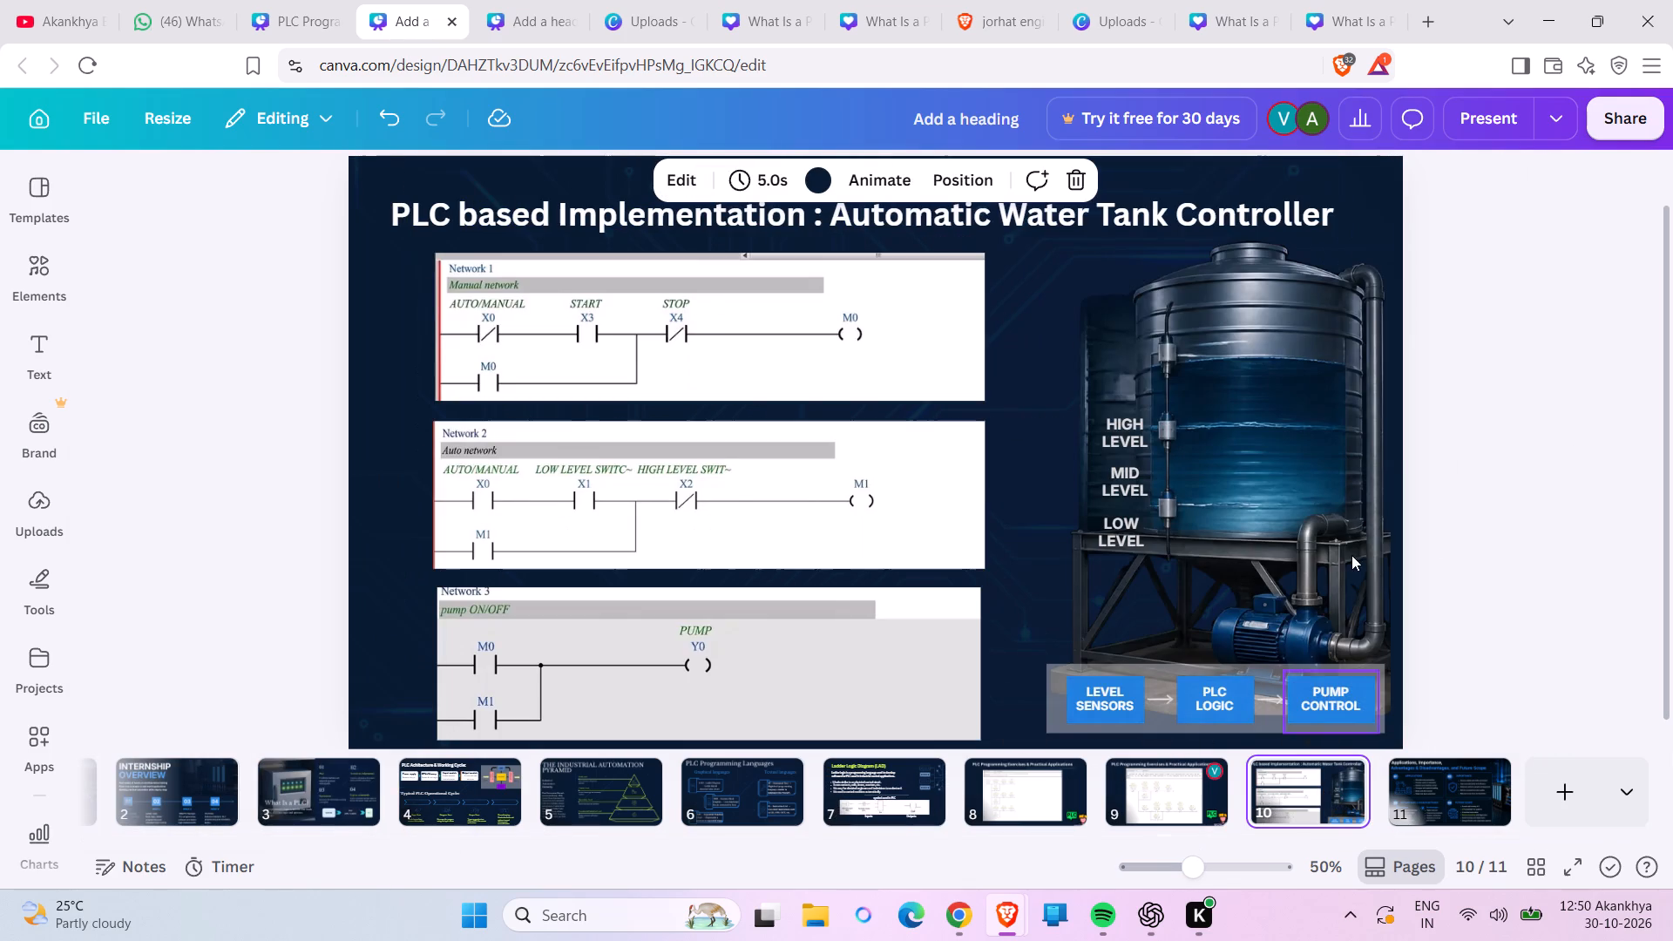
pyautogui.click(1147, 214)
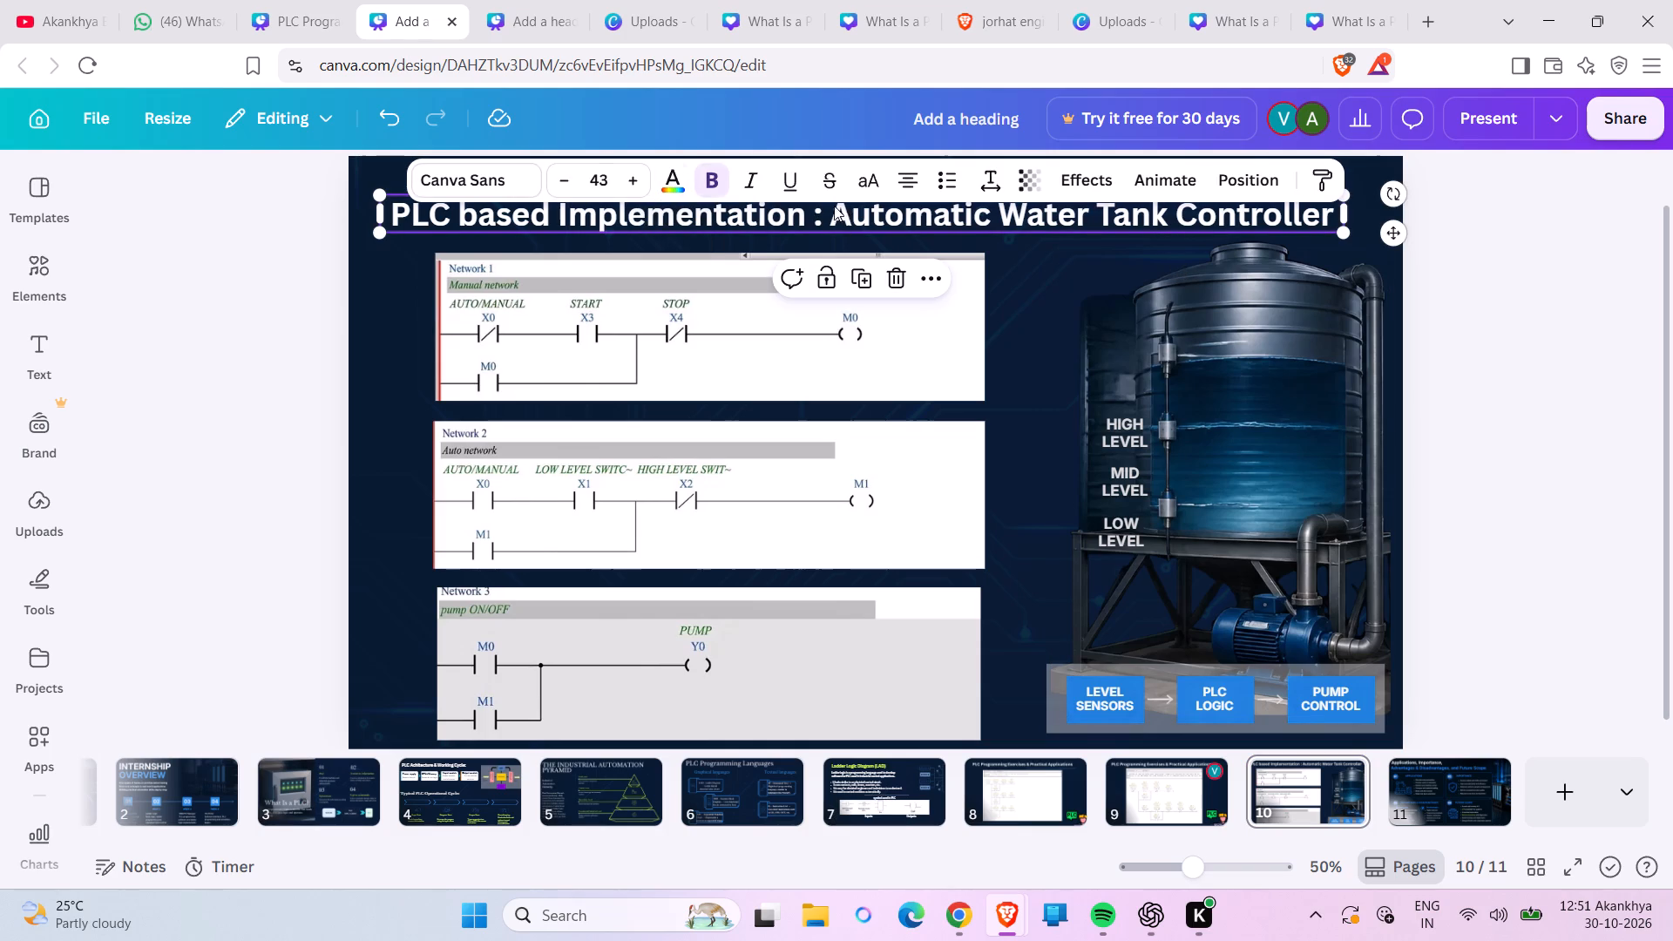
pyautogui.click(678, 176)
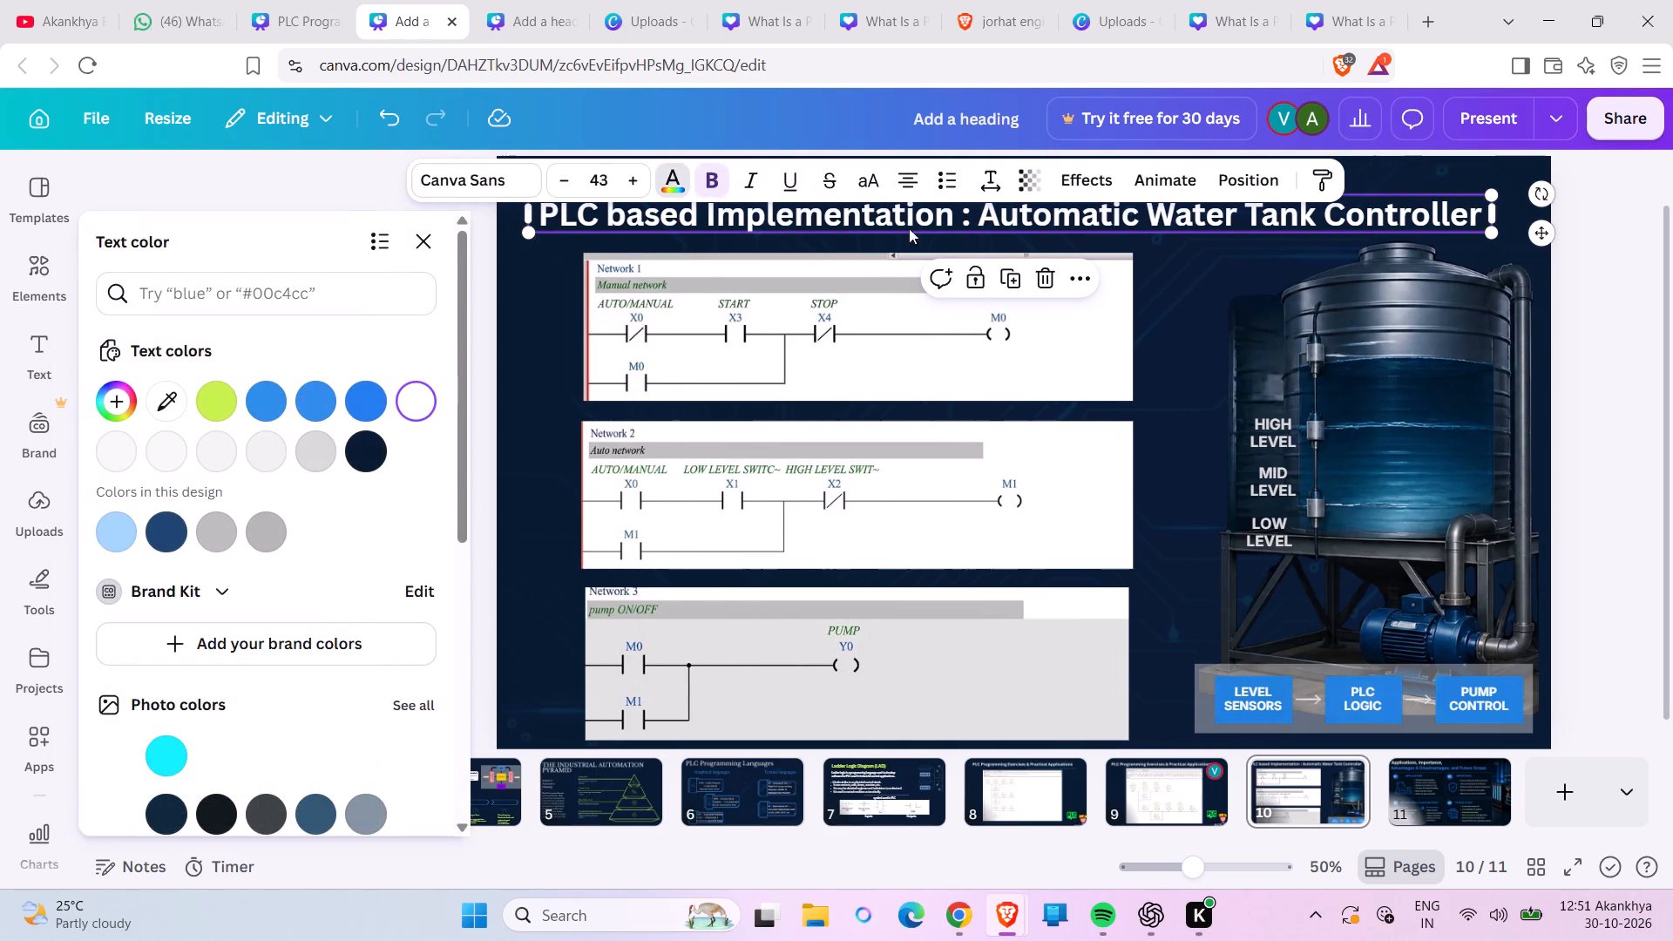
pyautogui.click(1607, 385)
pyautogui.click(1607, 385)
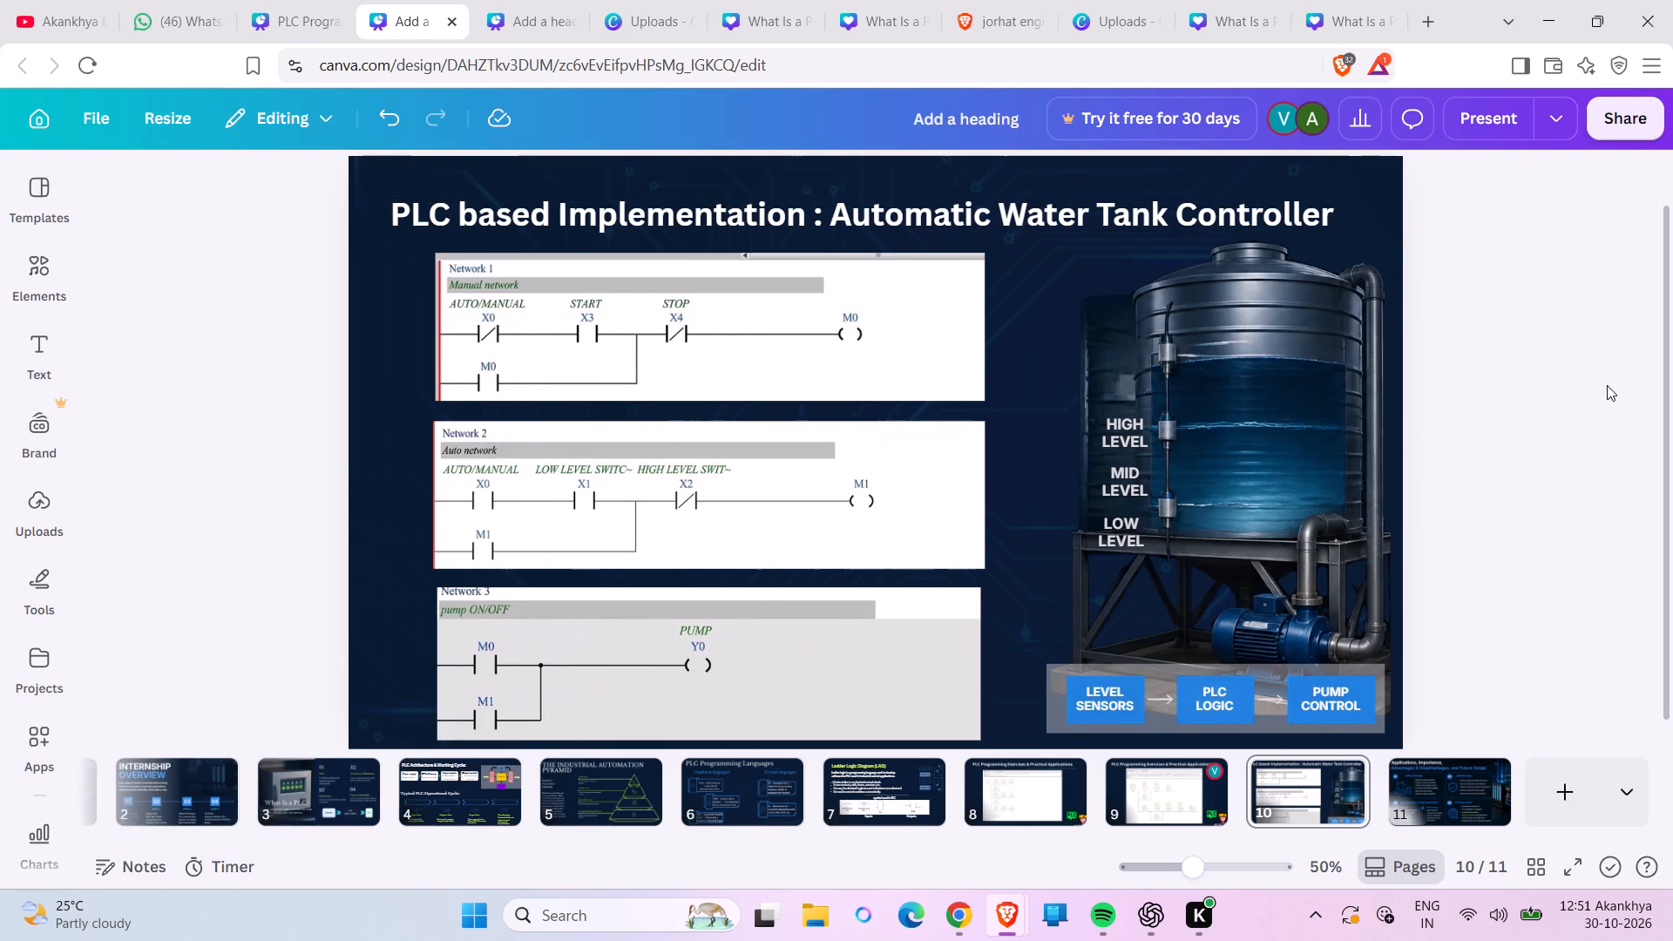
# Review the applications and future scope slide, the automation pyramid slide and the PLC Programming Languages slide.
pyautogui.click(1466, 766)
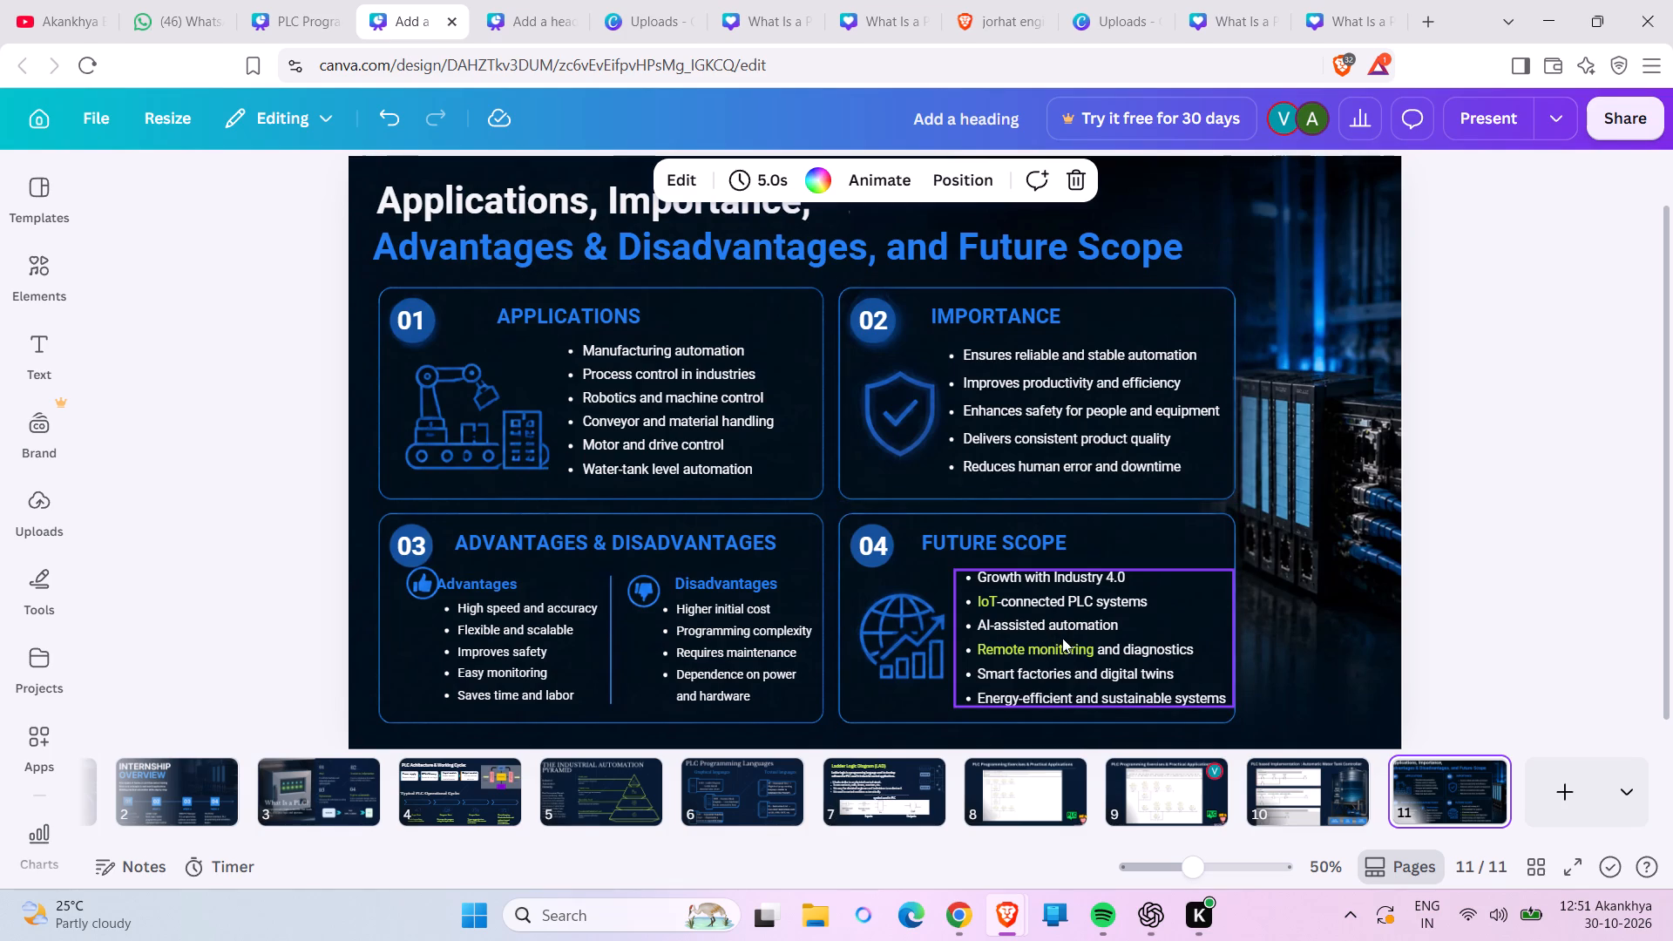
pyautogui.click(618, 785)
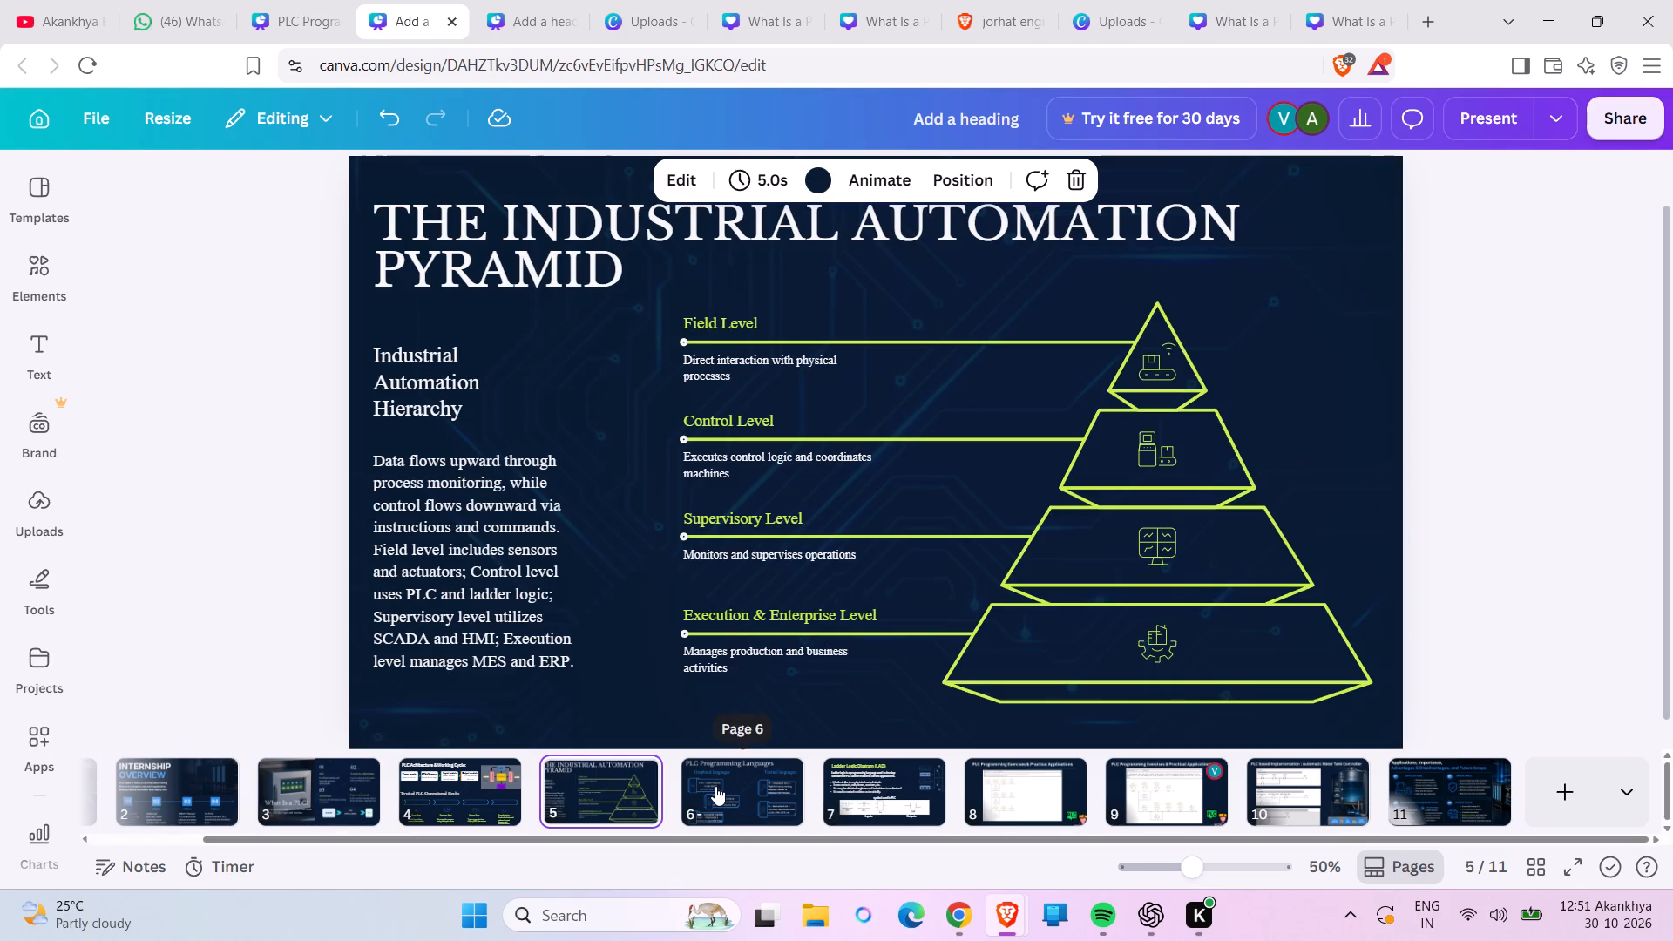
pyautogui.click(715, 786)
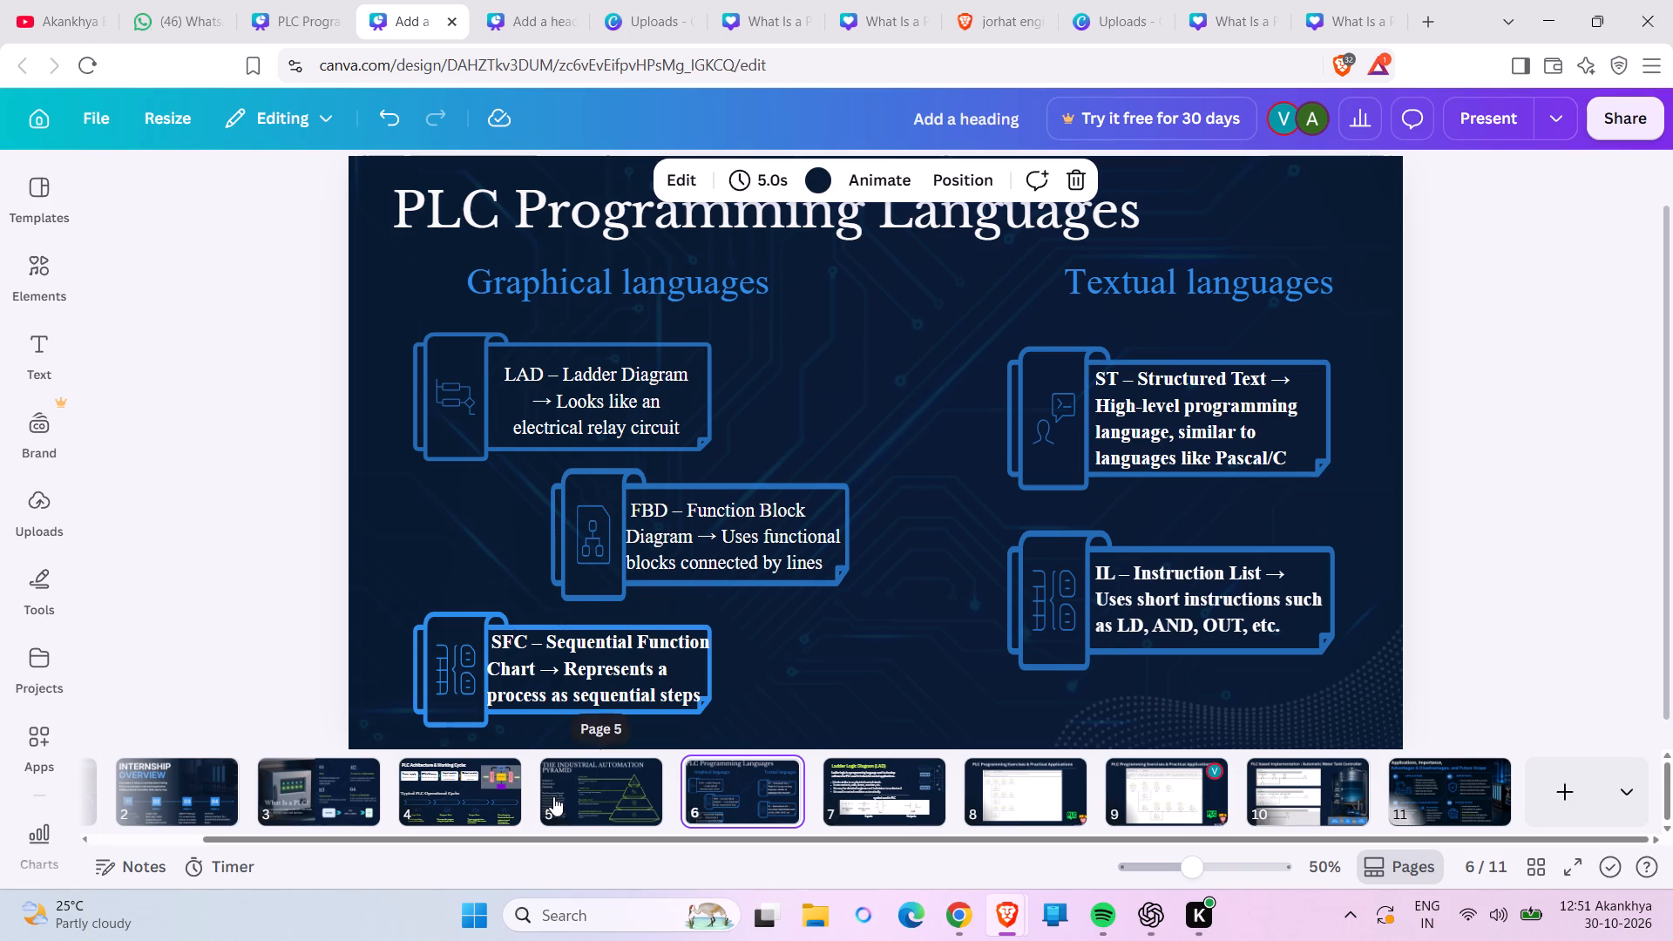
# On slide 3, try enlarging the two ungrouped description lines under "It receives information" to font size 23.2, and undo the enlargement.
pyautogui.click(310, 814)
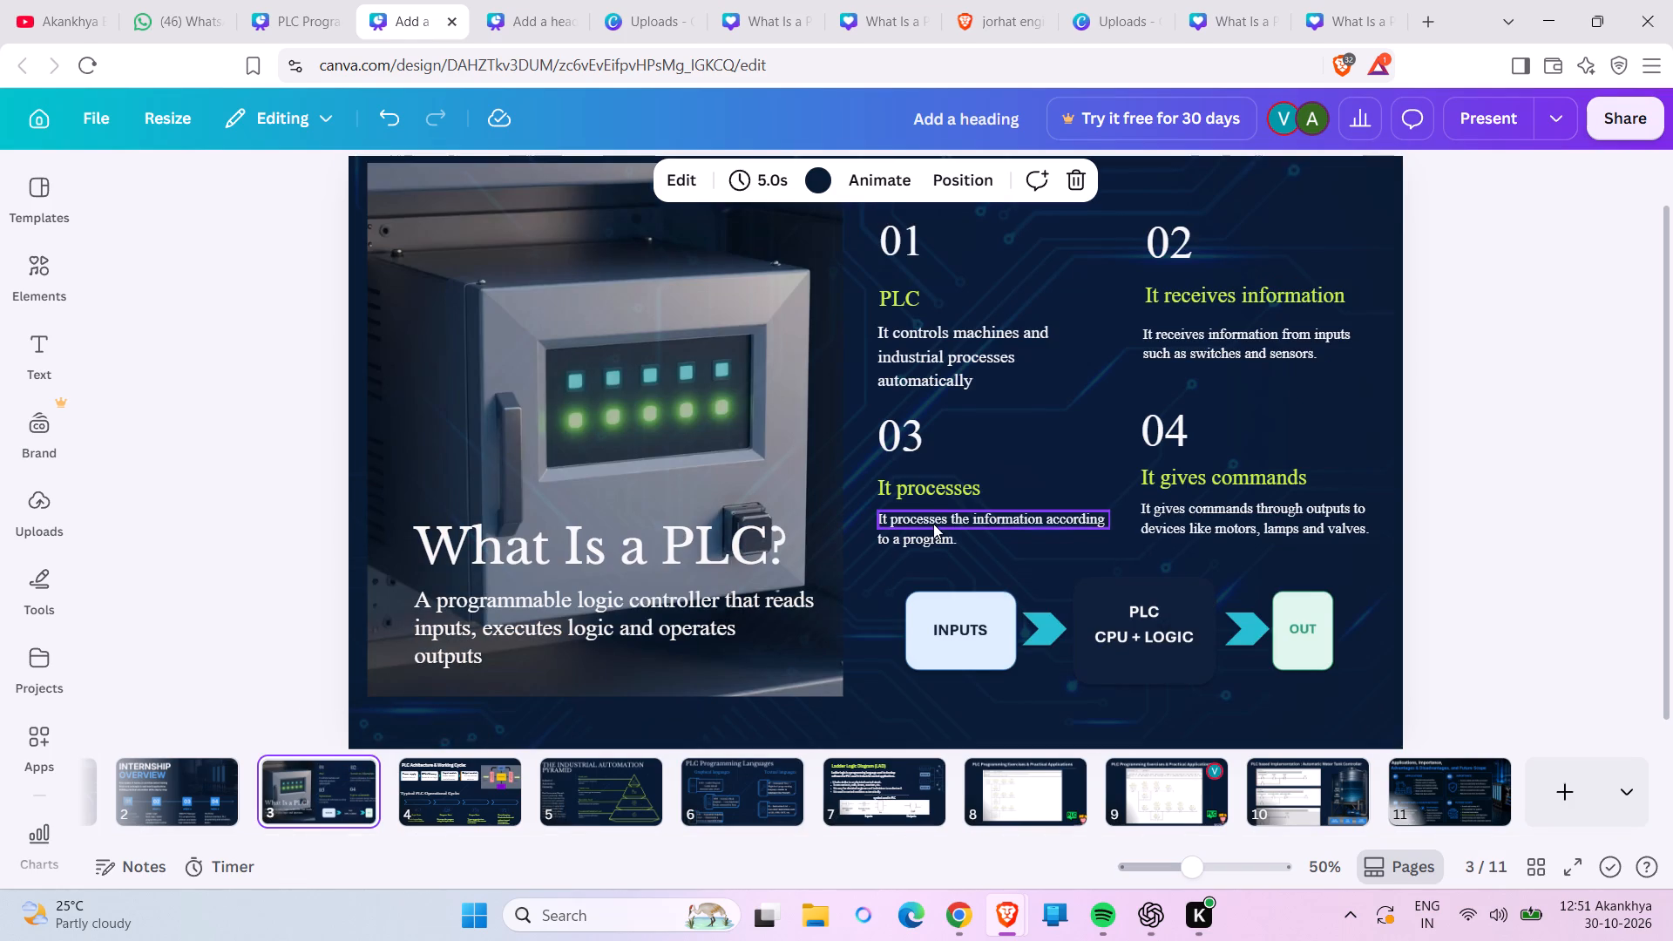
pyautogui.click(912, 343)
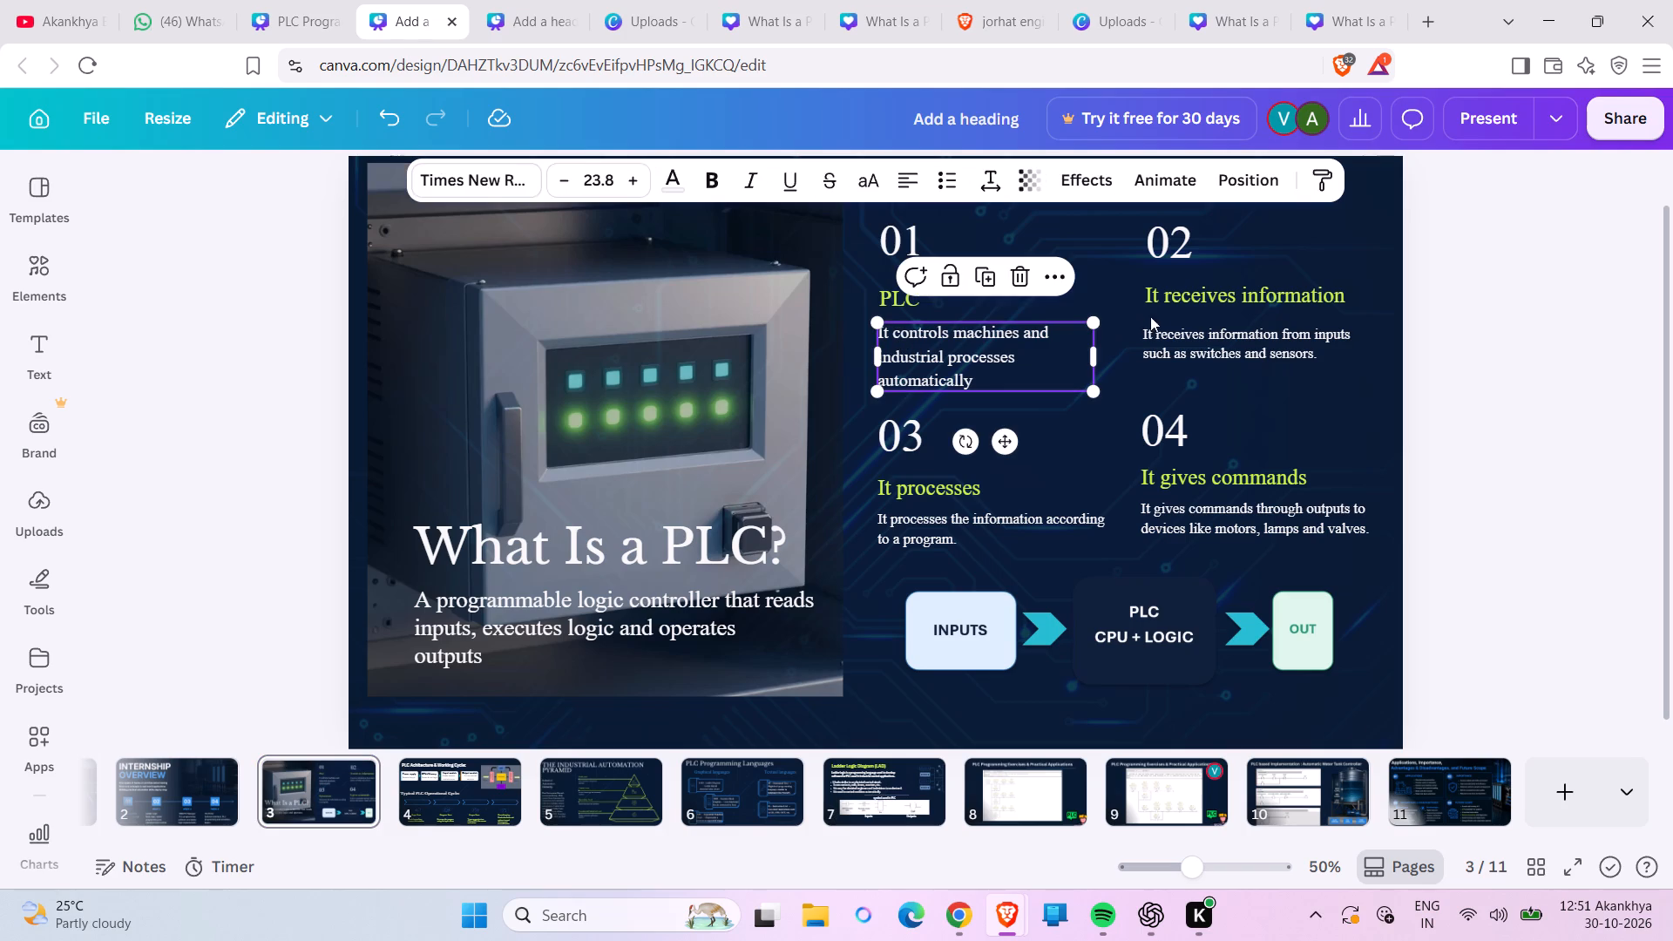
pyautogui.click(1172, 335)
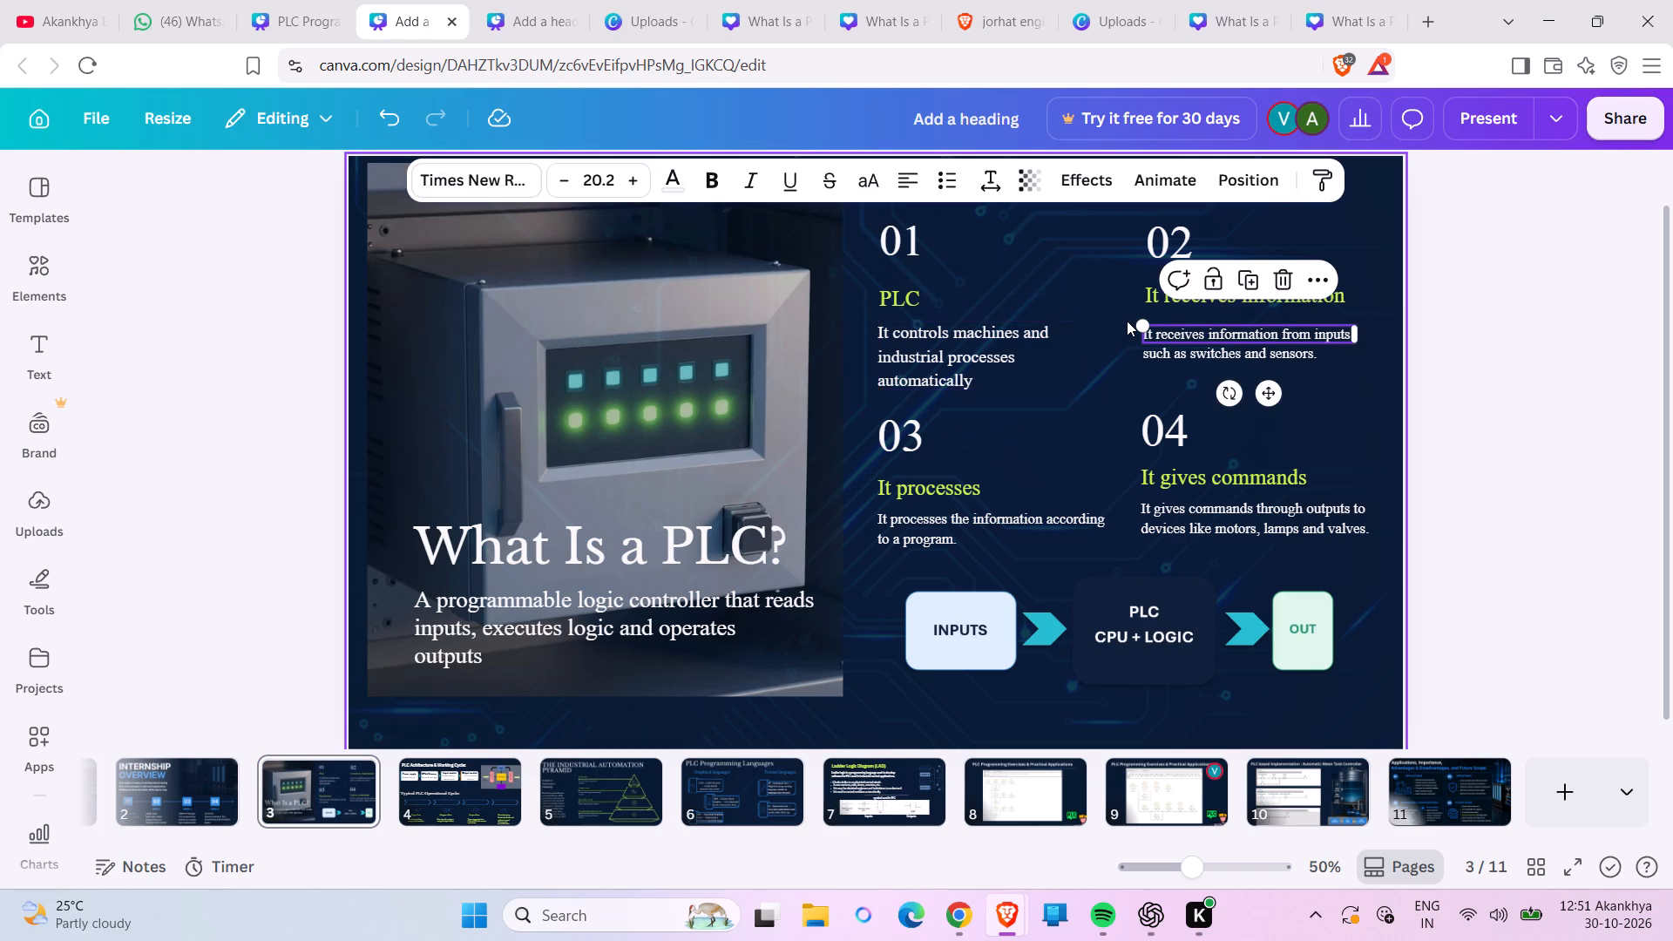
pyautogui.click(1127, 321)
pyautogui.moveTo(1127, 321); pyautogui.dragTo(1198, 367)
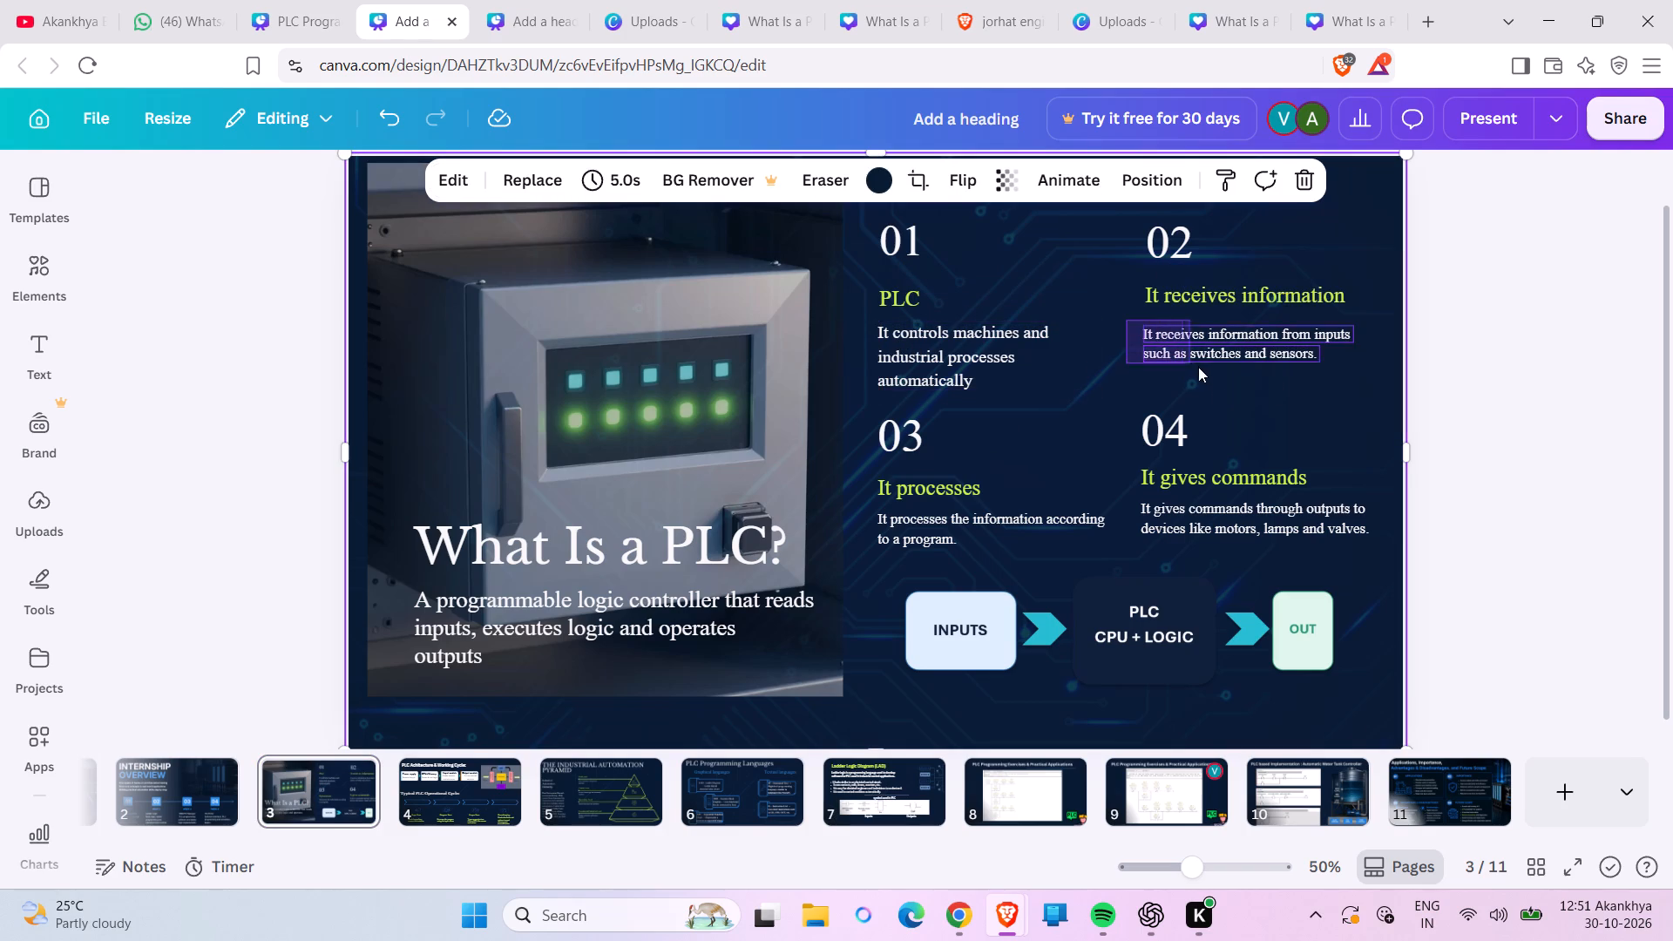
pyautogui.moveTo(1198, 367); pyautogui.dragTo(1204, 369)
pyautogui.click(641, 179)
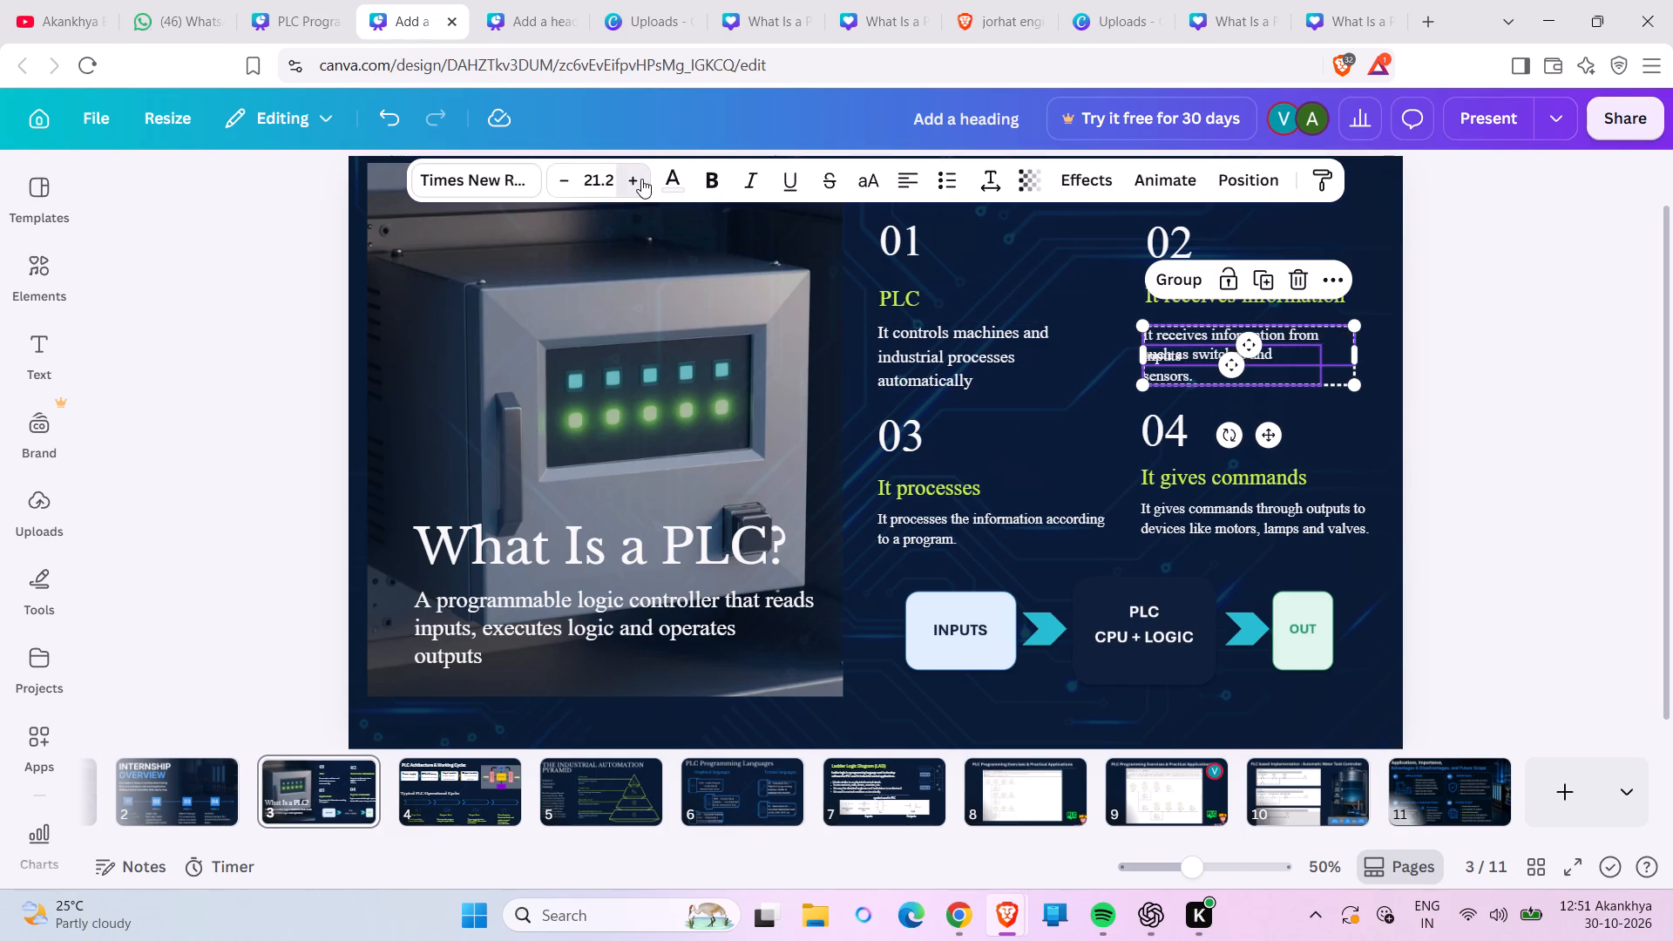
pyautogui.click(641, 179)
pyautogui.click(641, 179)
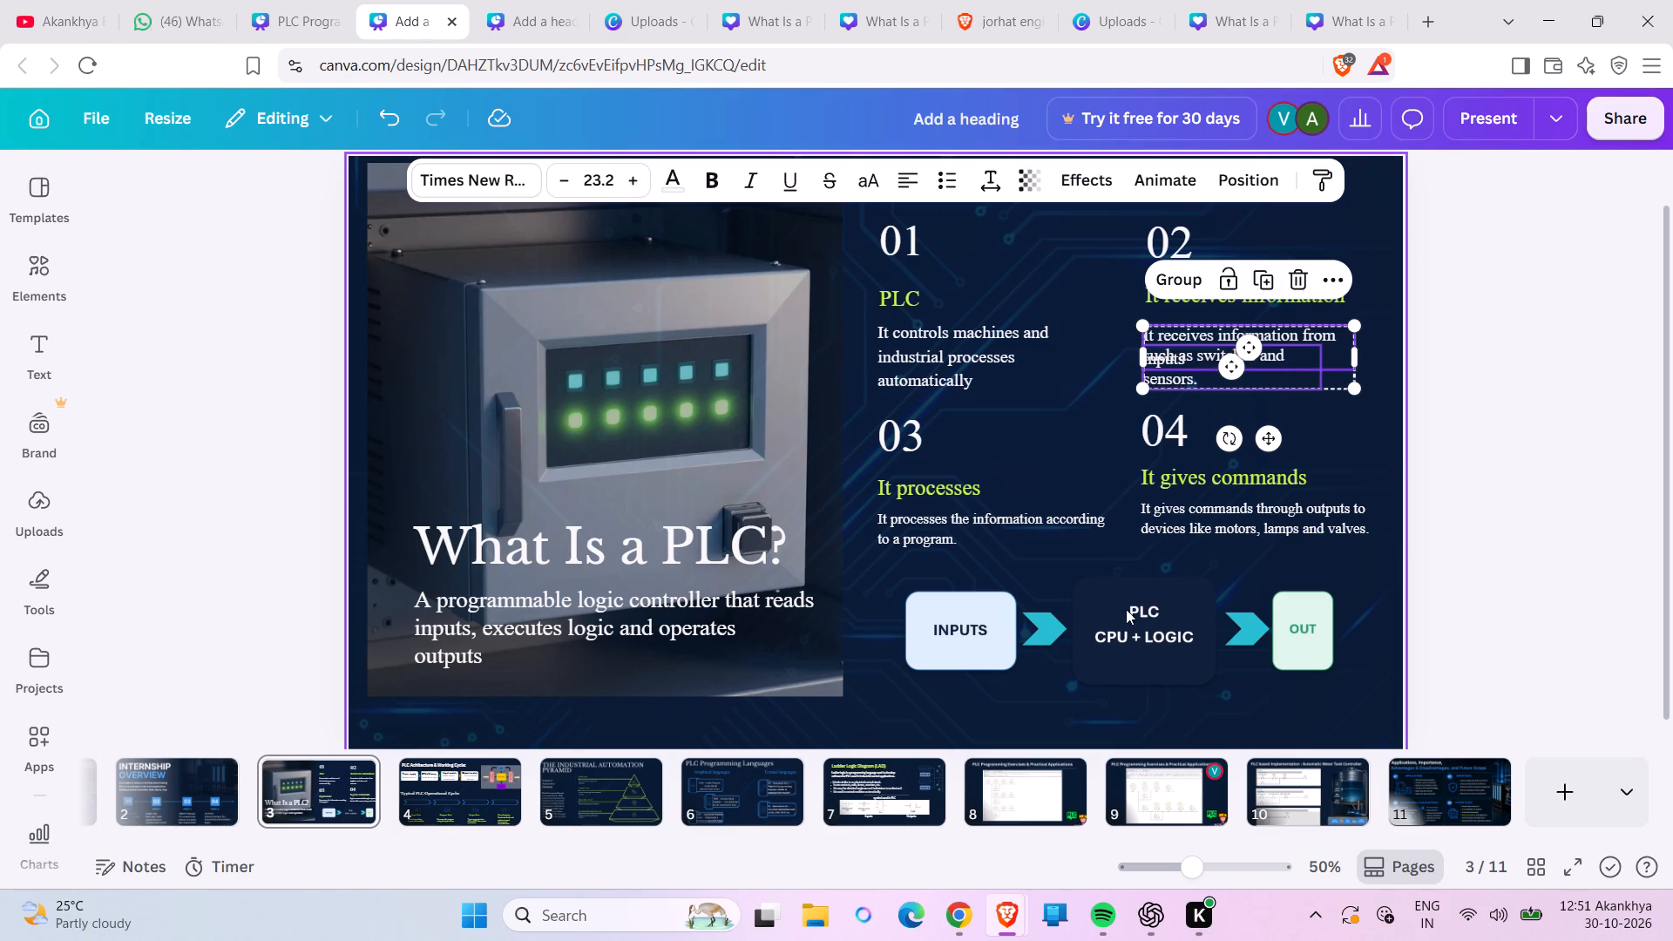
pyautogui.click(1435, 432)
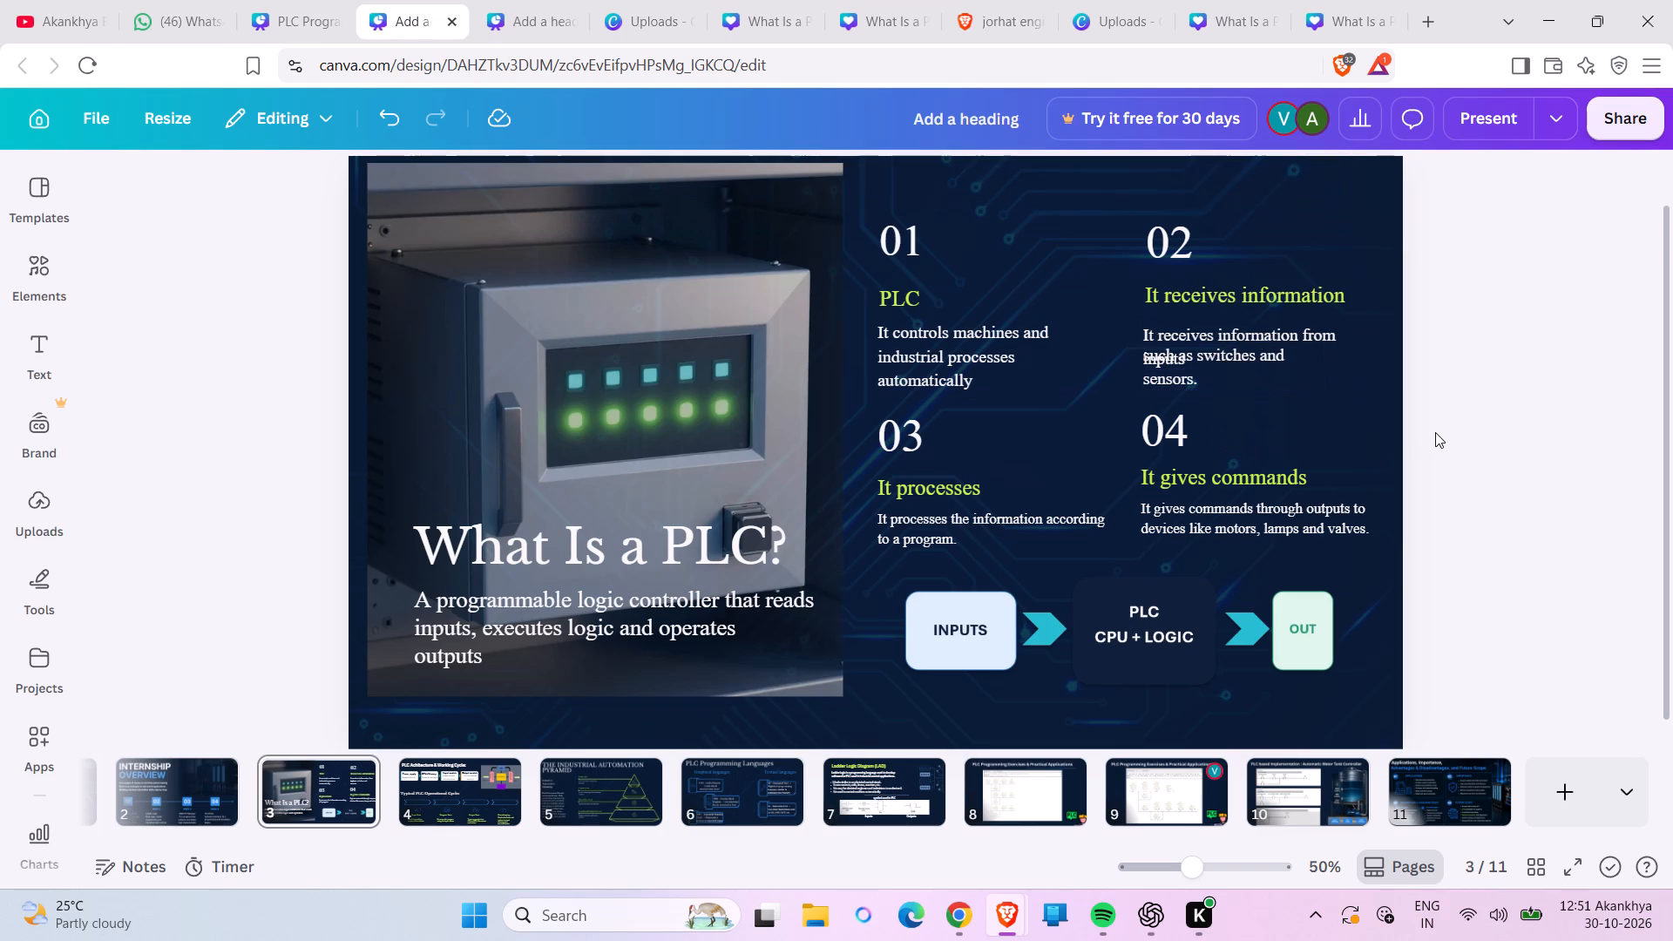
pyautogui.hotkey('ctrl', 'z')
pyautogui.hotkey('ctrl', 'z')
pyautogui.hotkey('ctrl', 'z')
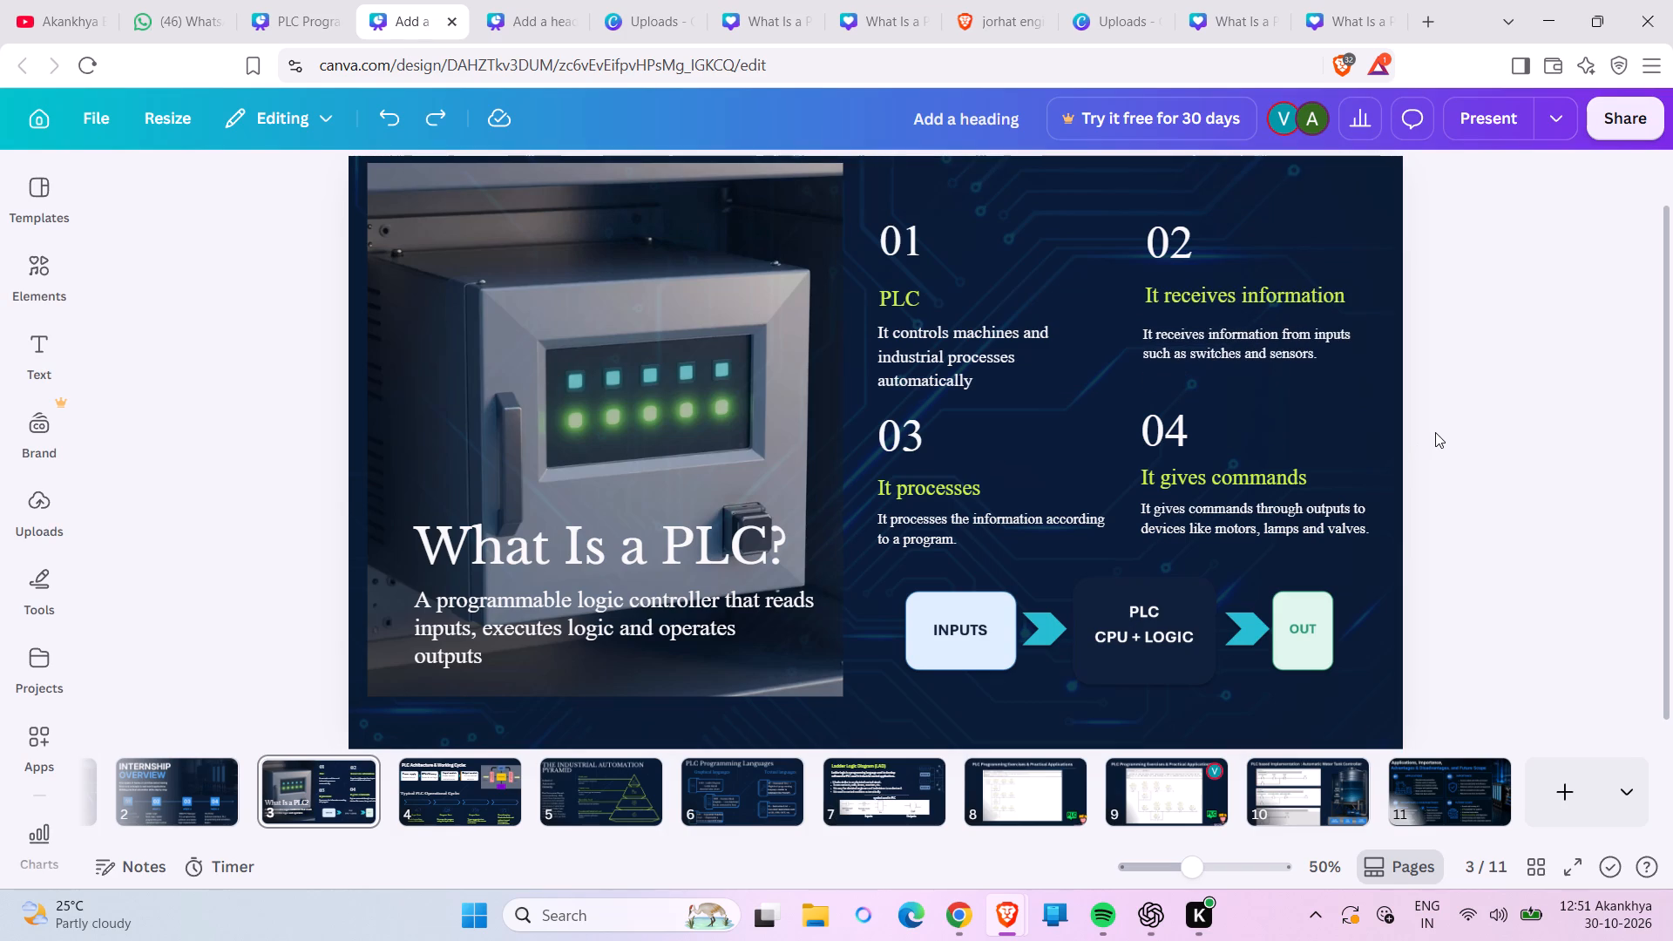
# Group the two description lines under "It receives information" and set the group's font size to 23.2.
pyautogui.click(1275, 353)
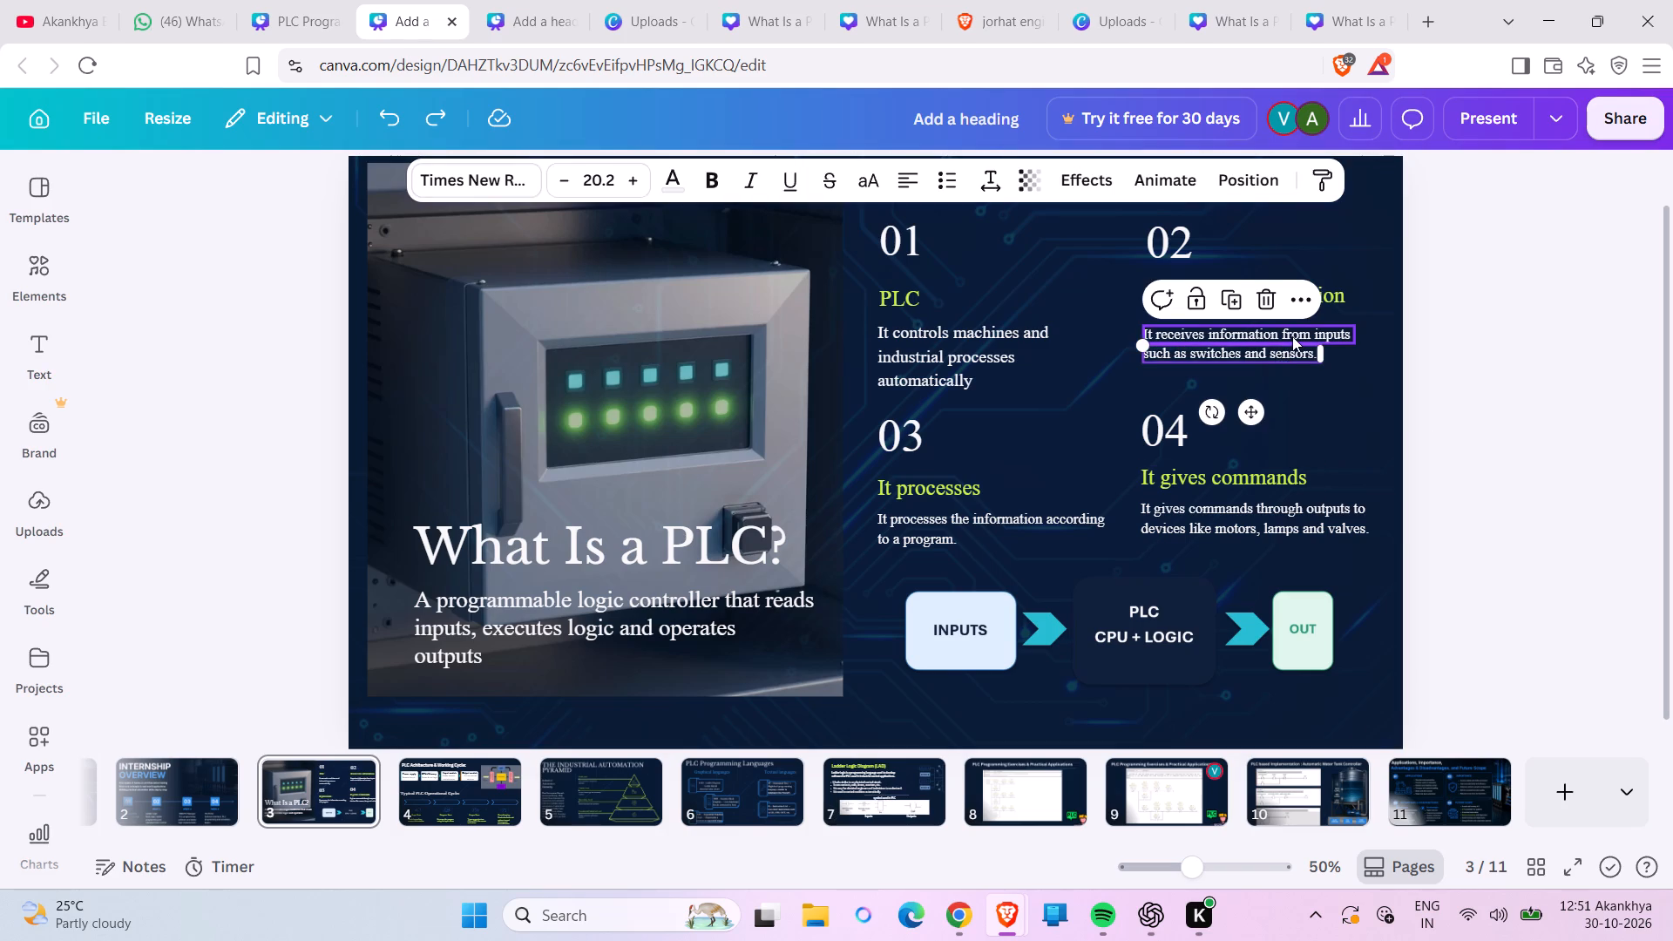
pyautogui.click(1292, 336)
pyautogui.click(1128, 318)
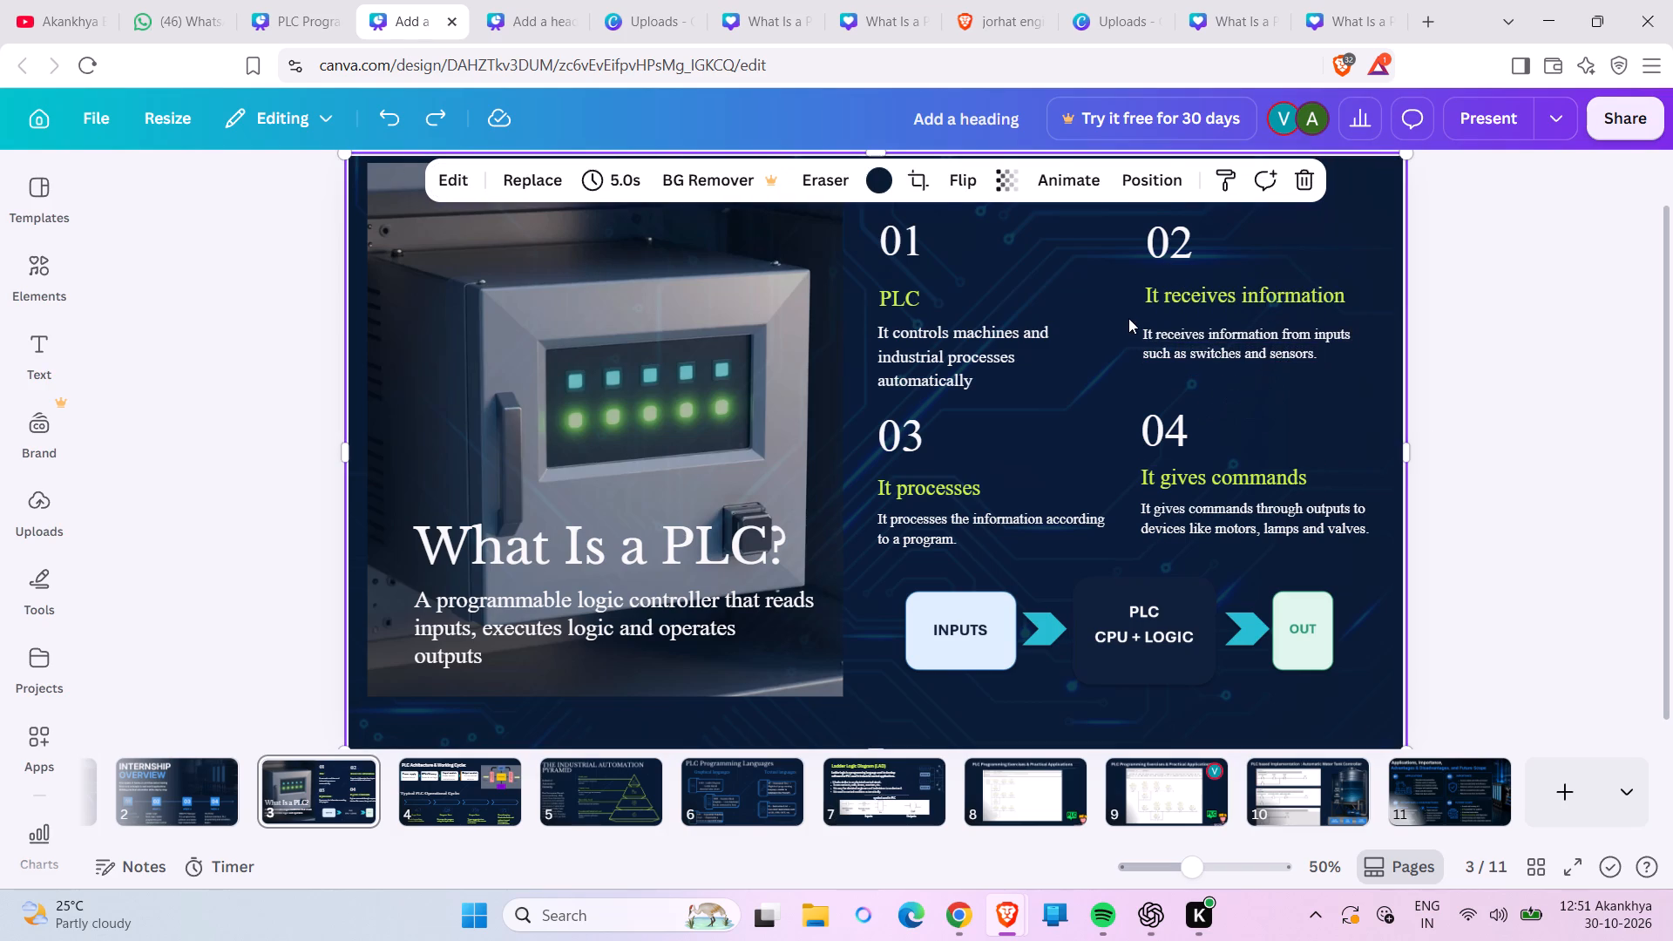
pyautogui.moveTo(1128, 318); pyautogui.dragTo(1189, 357)
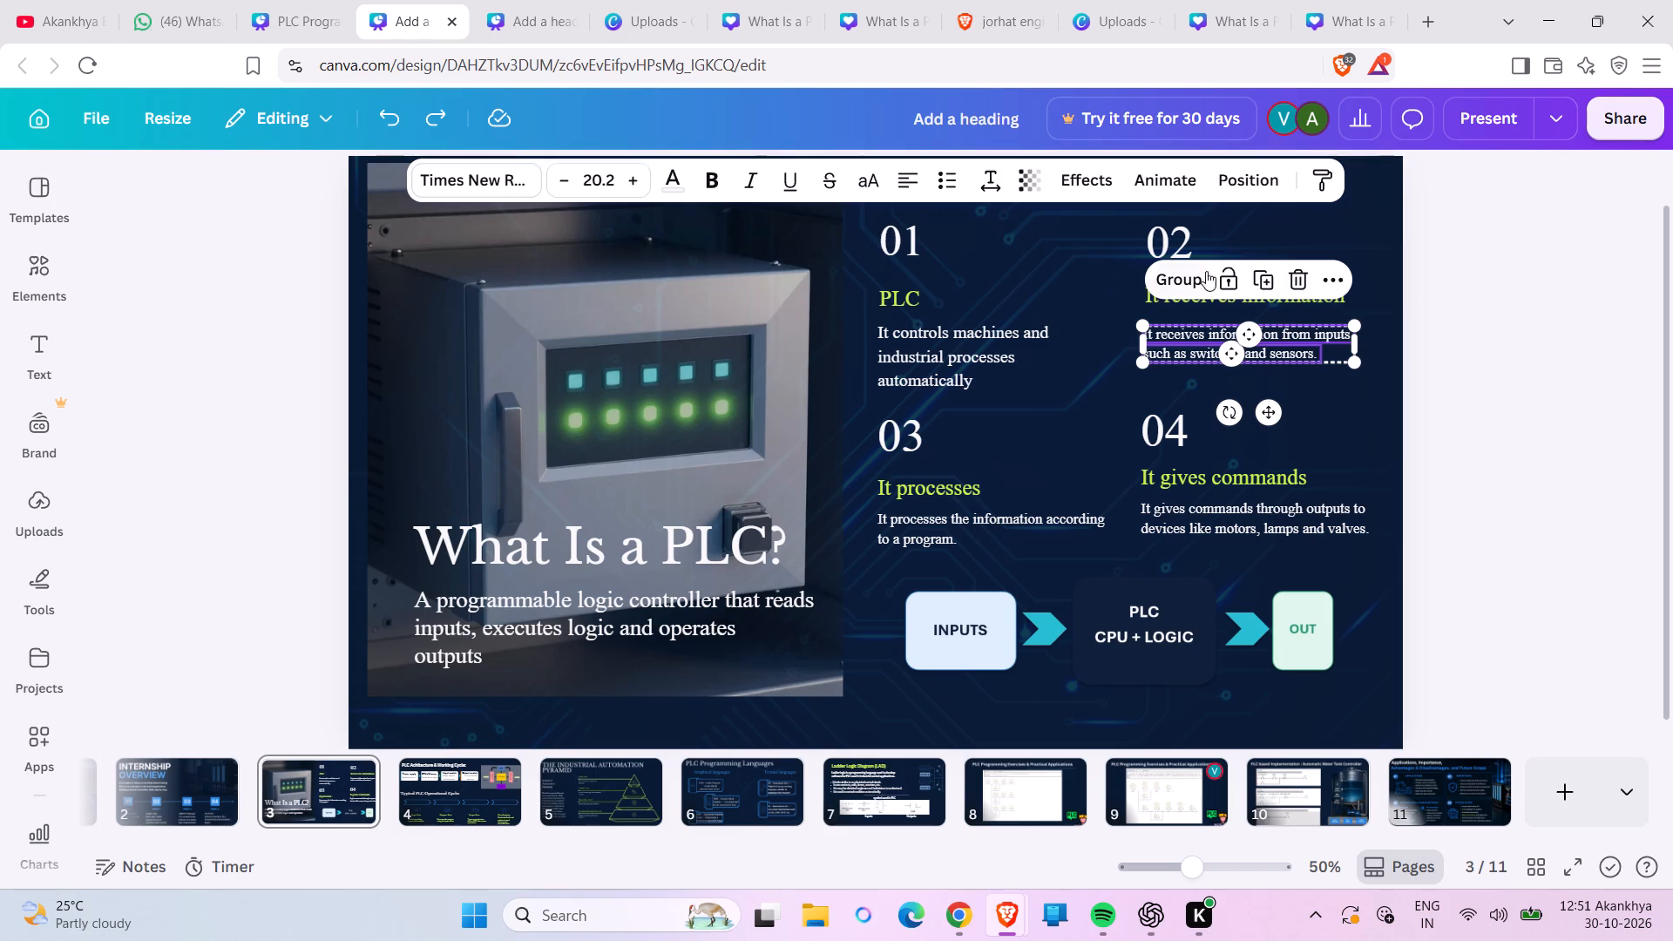
pyautogui.click(1174, 280)
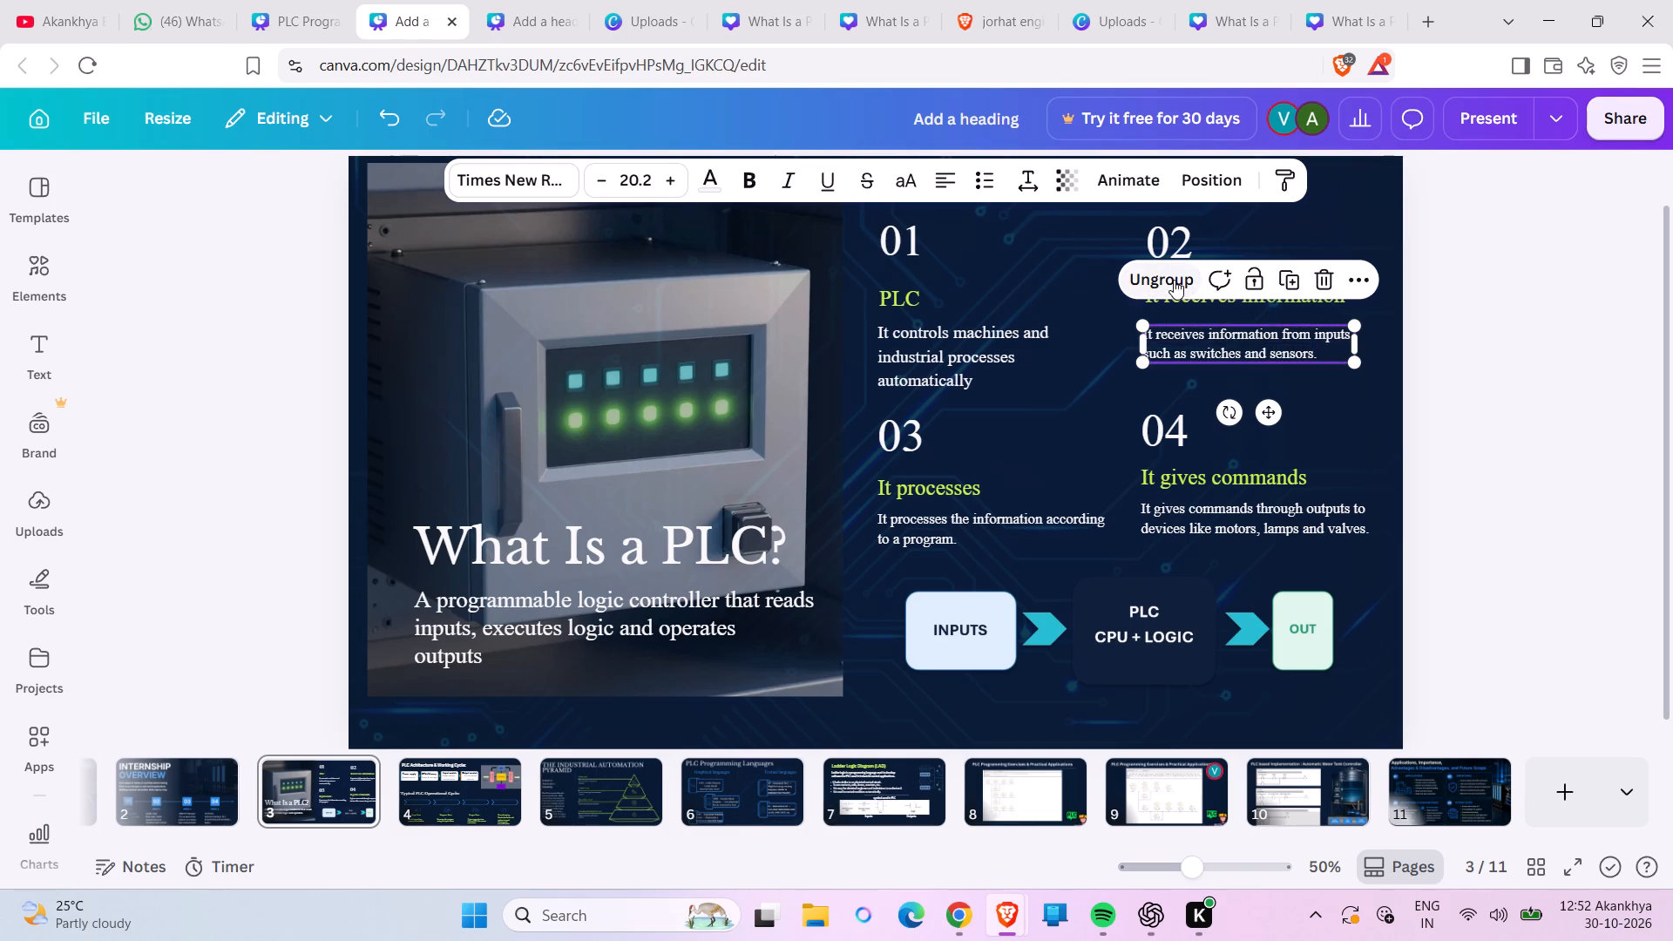
pyautogui.click(681, 180)
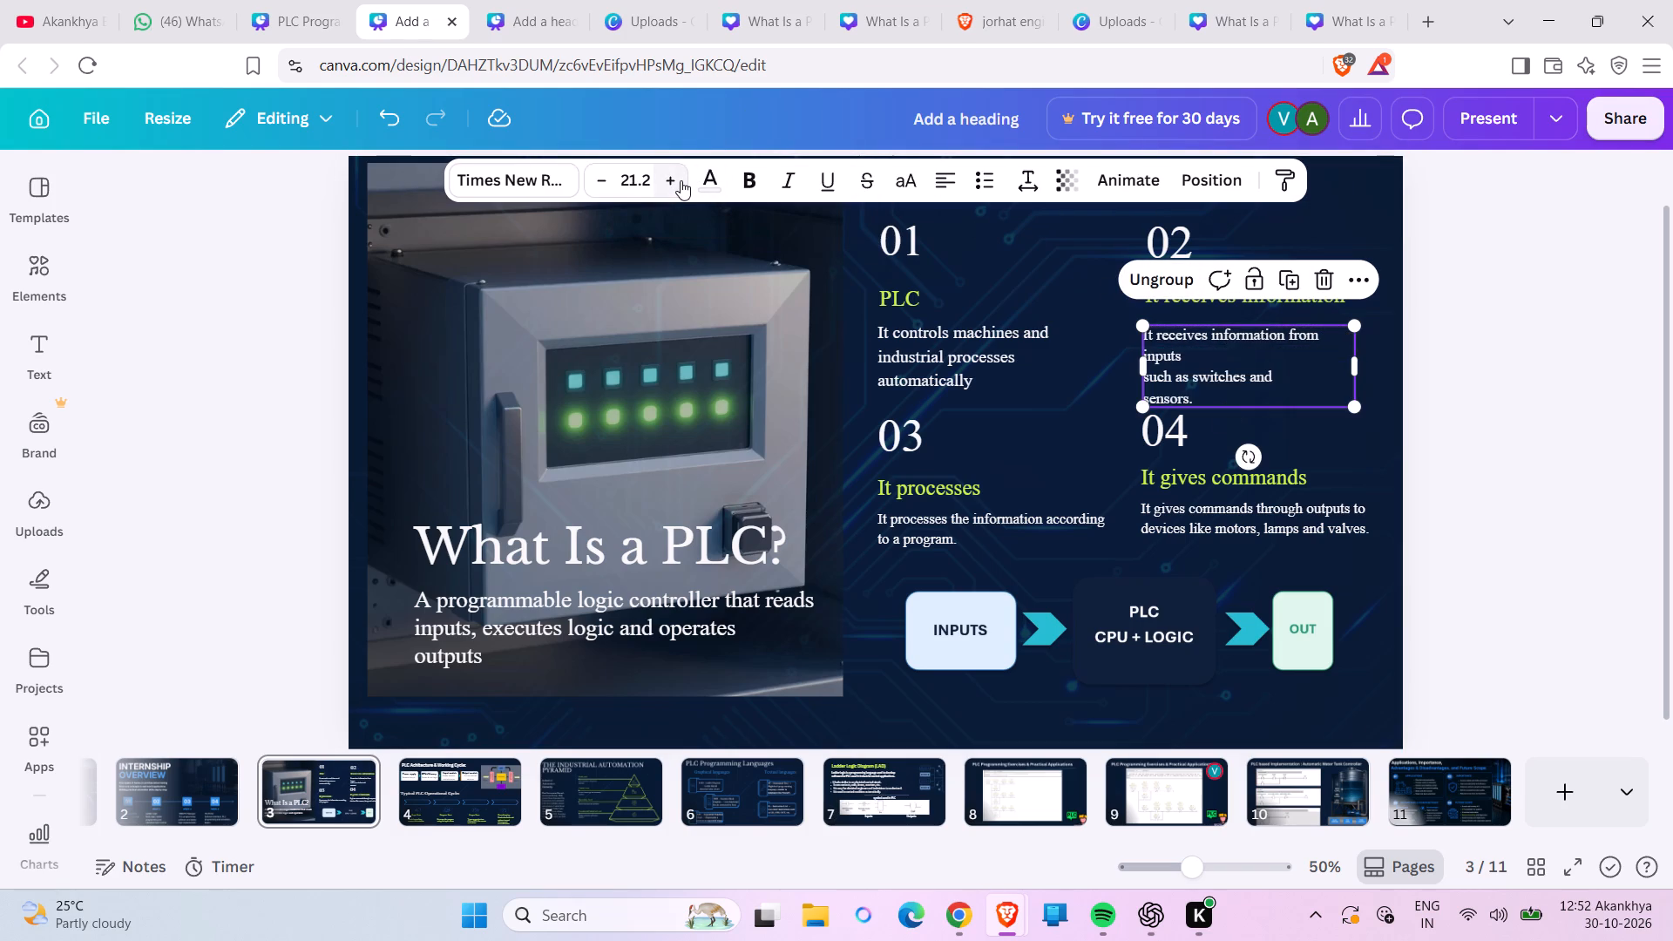
pyautogui.click(681, 180)
pyautogui.click(681, 180)
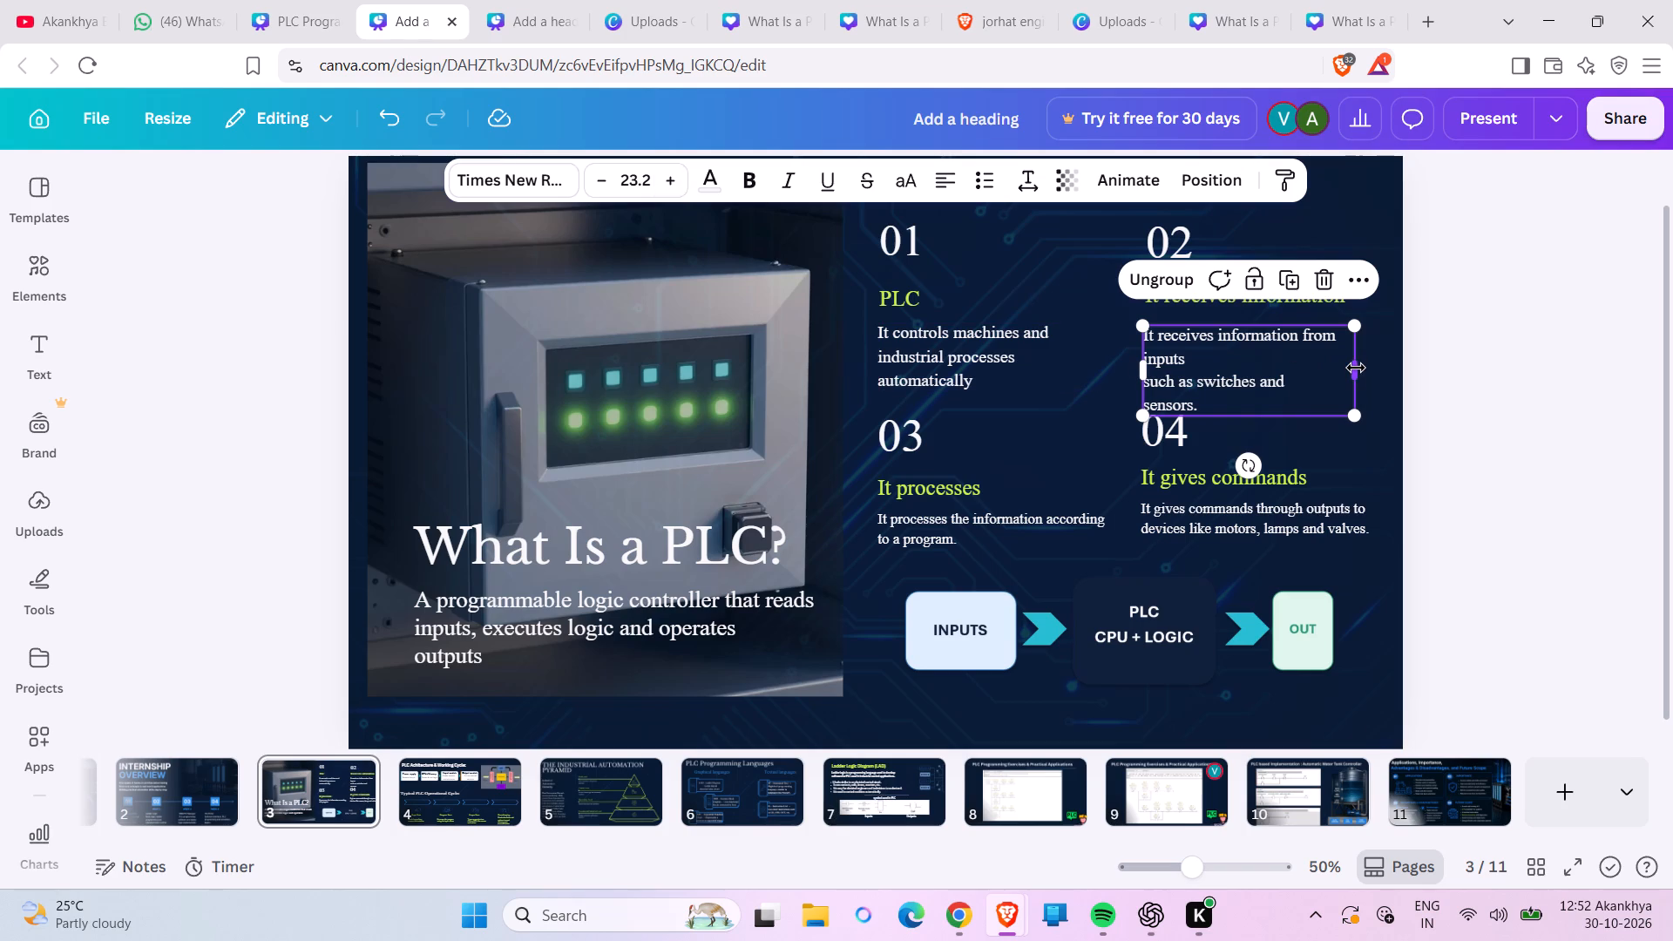
# Widen the grouped description under "It receives information" on both sides so its text fits on two lines.
pyautogui.moveTo(1356, 368); pyautogui.dragTo(1379, 382)
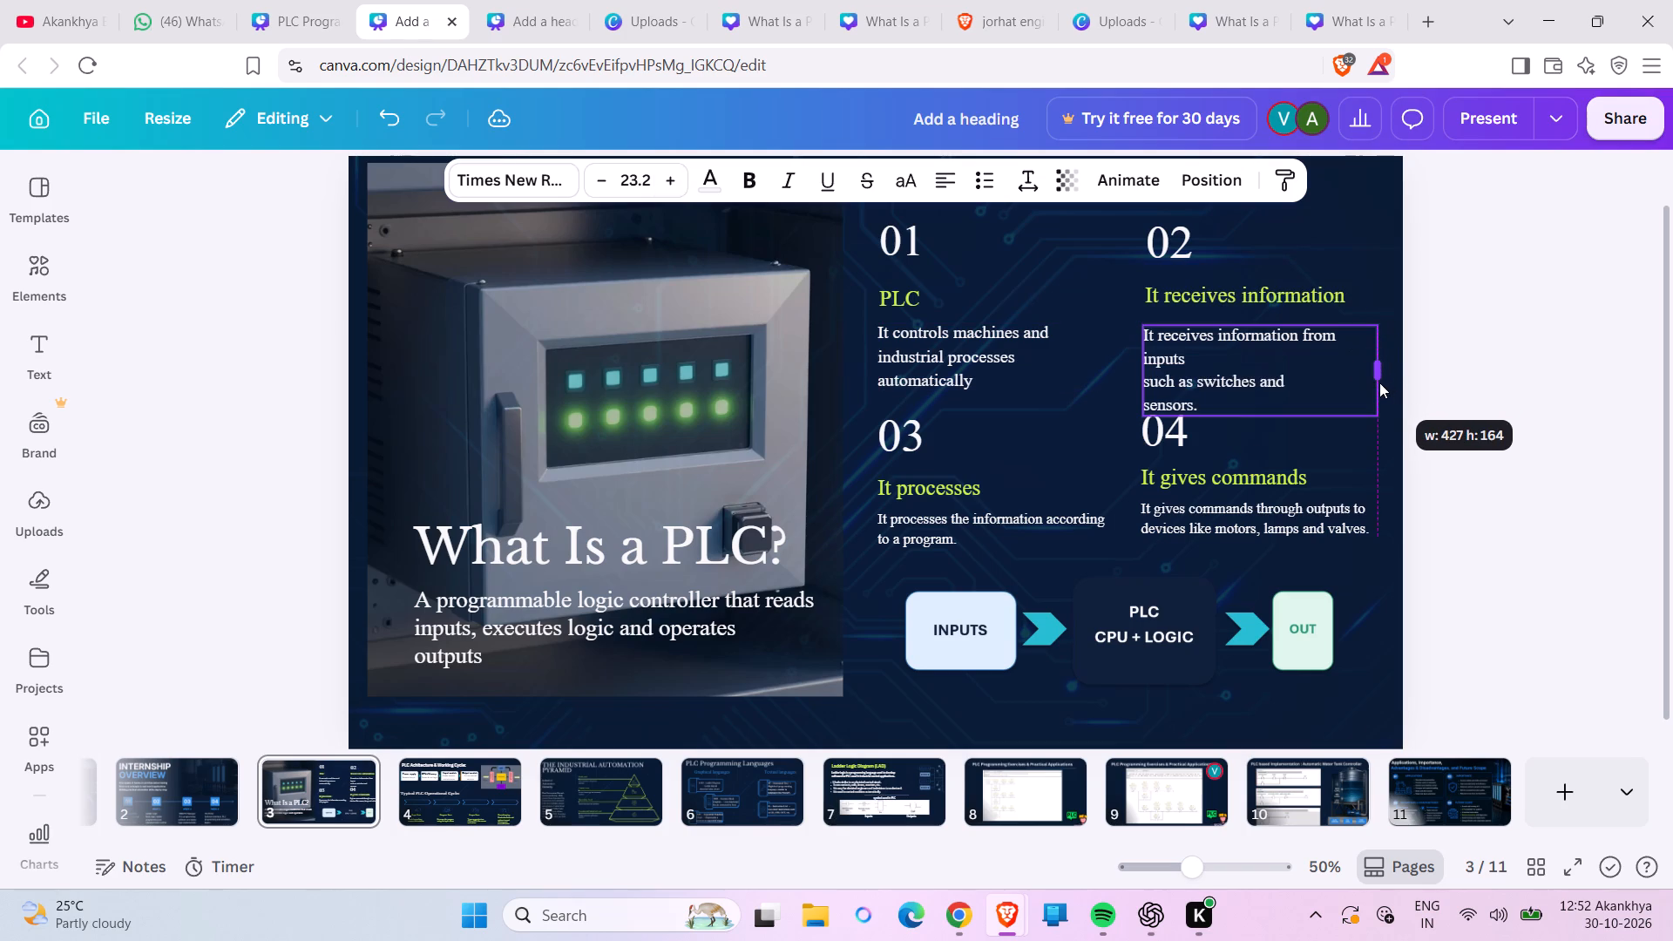
pyautogui.moveTo(1379, 382); pyautogui.dragTo(1382, 378)
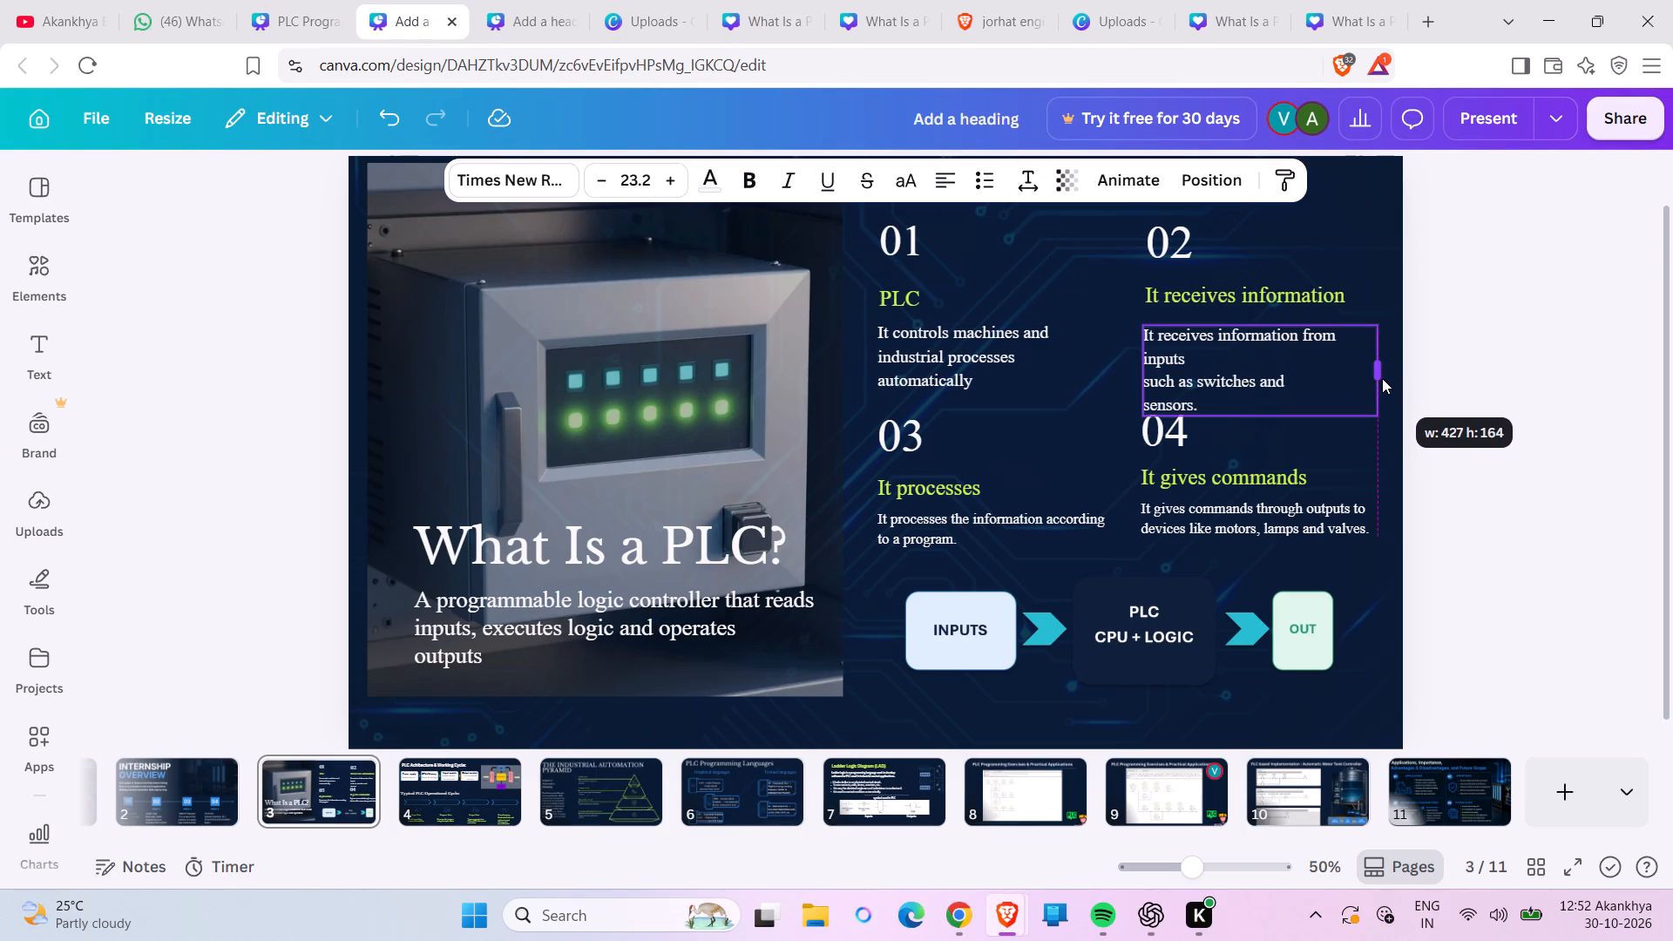
pyautogui.moveTo(1382, 378); pyautogui.dragTo(1385, 377)
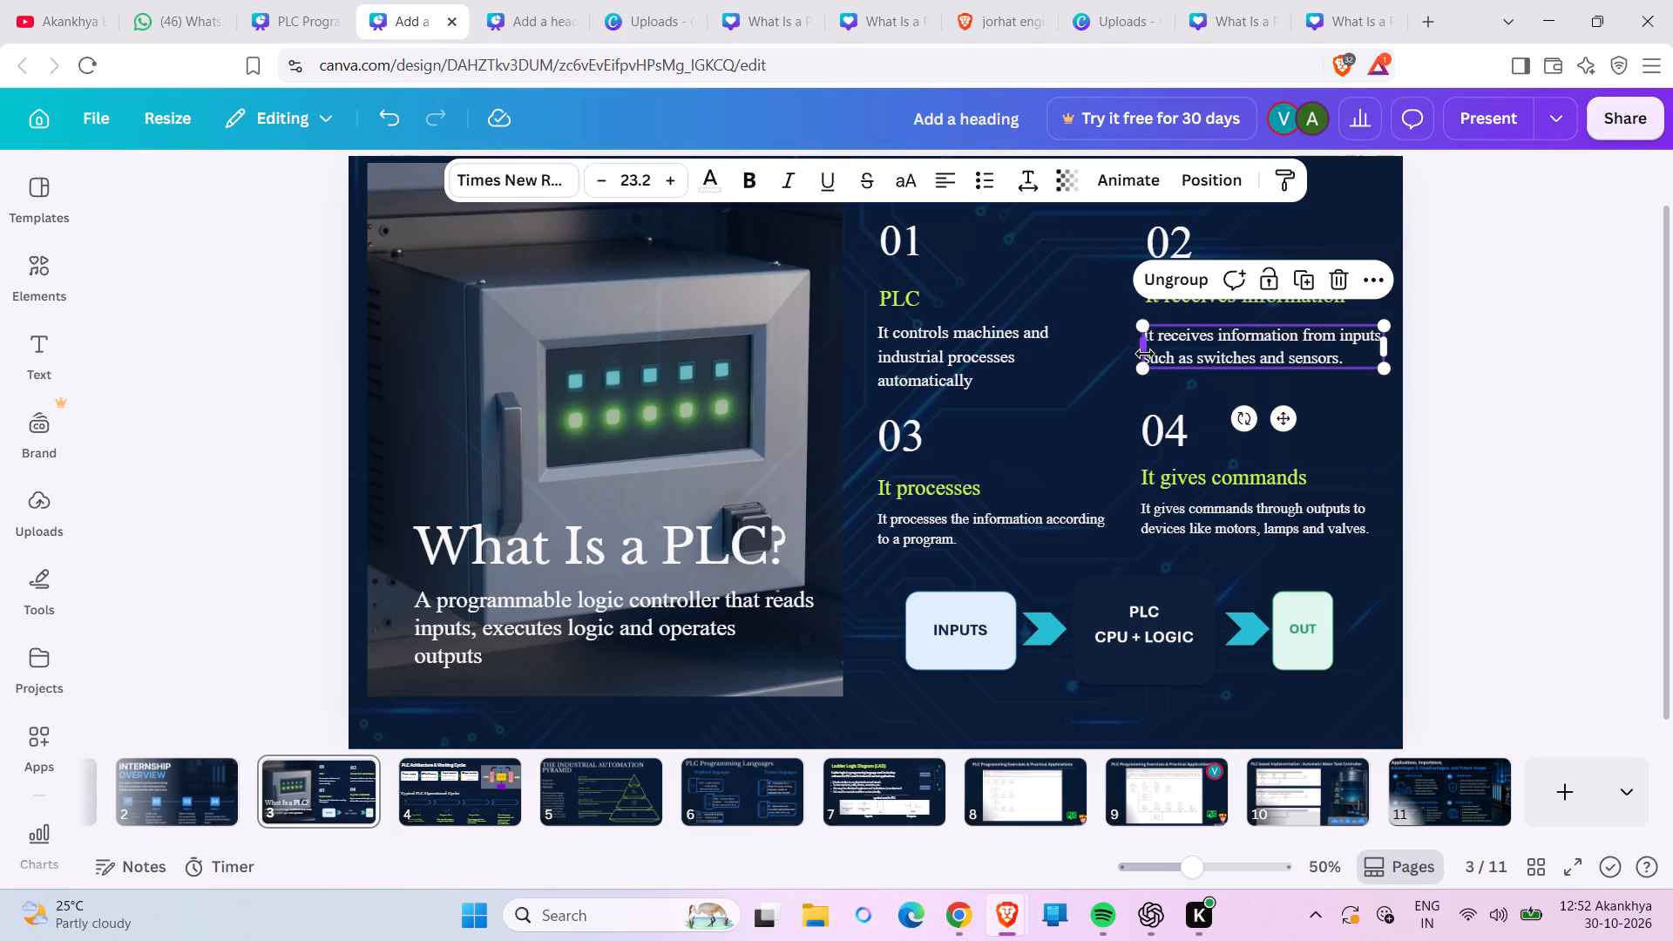
pyautogui.moveTo(1146, 357); pyautogui.dragTo(1135, 356)
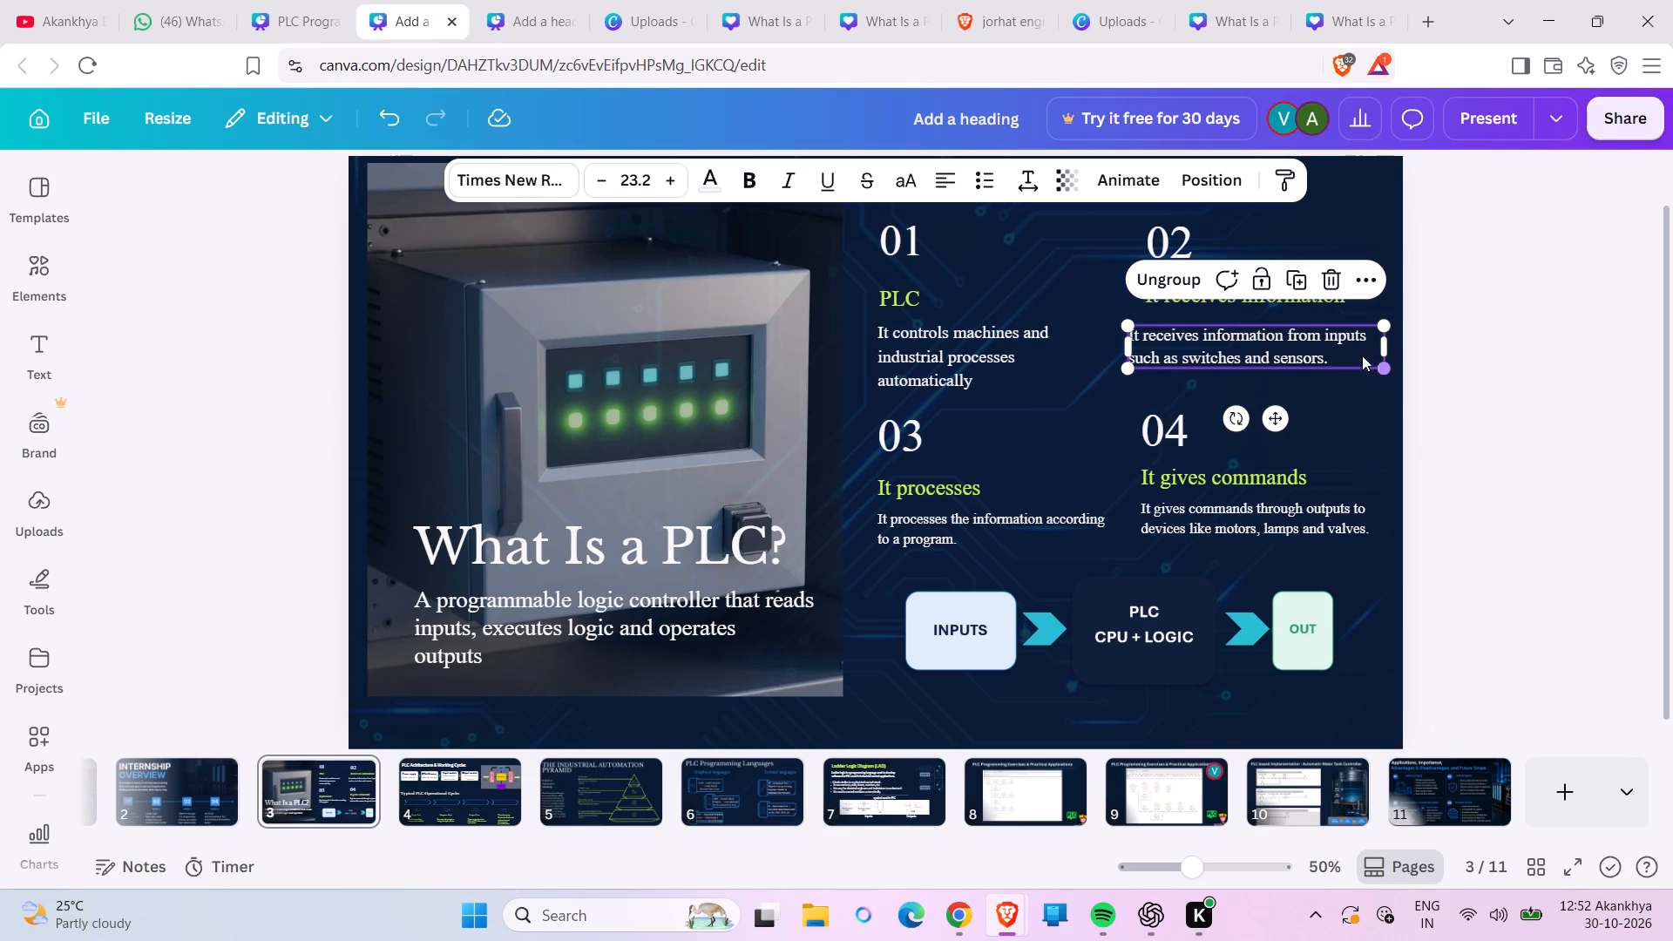
pyautogui.click(1433, 393)
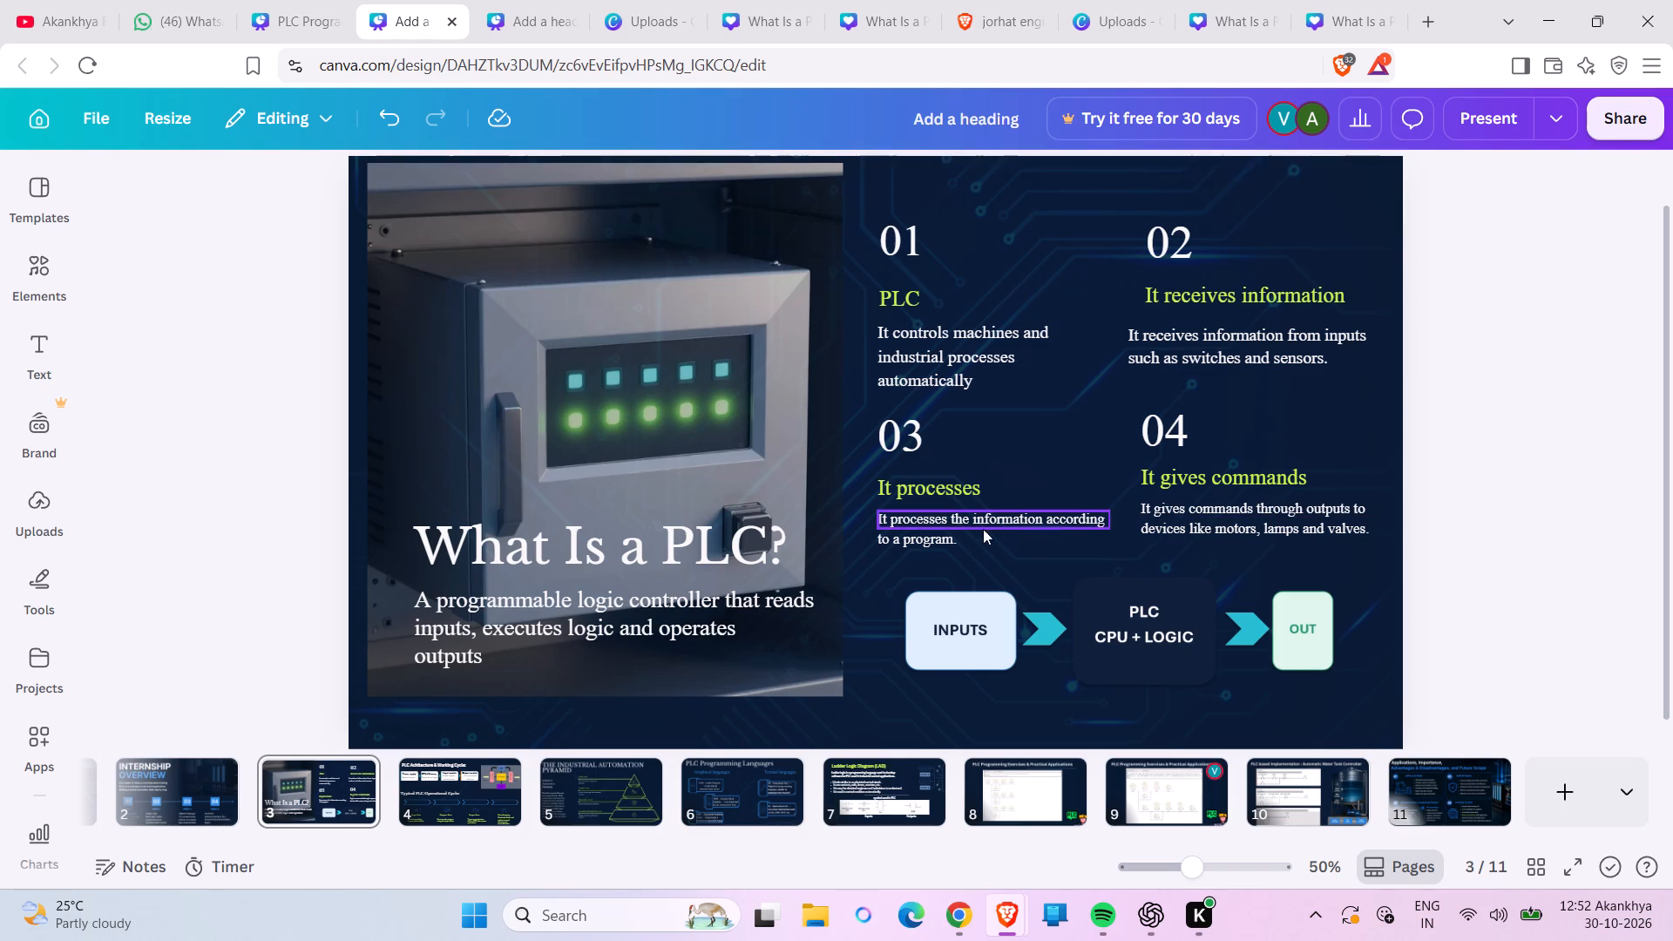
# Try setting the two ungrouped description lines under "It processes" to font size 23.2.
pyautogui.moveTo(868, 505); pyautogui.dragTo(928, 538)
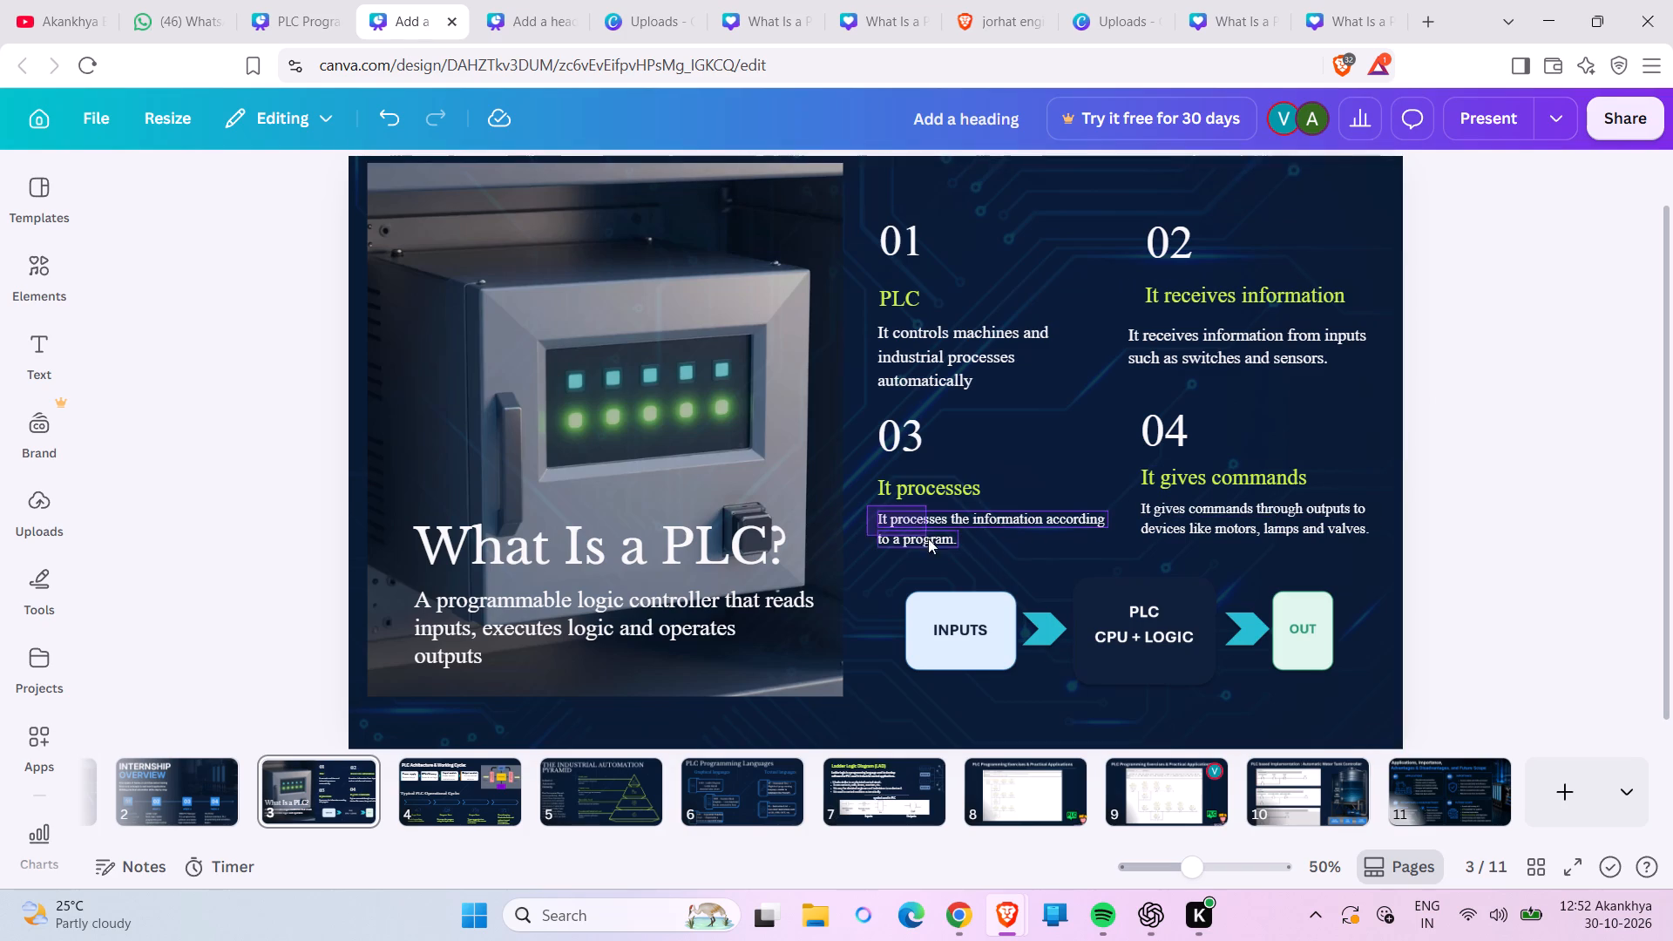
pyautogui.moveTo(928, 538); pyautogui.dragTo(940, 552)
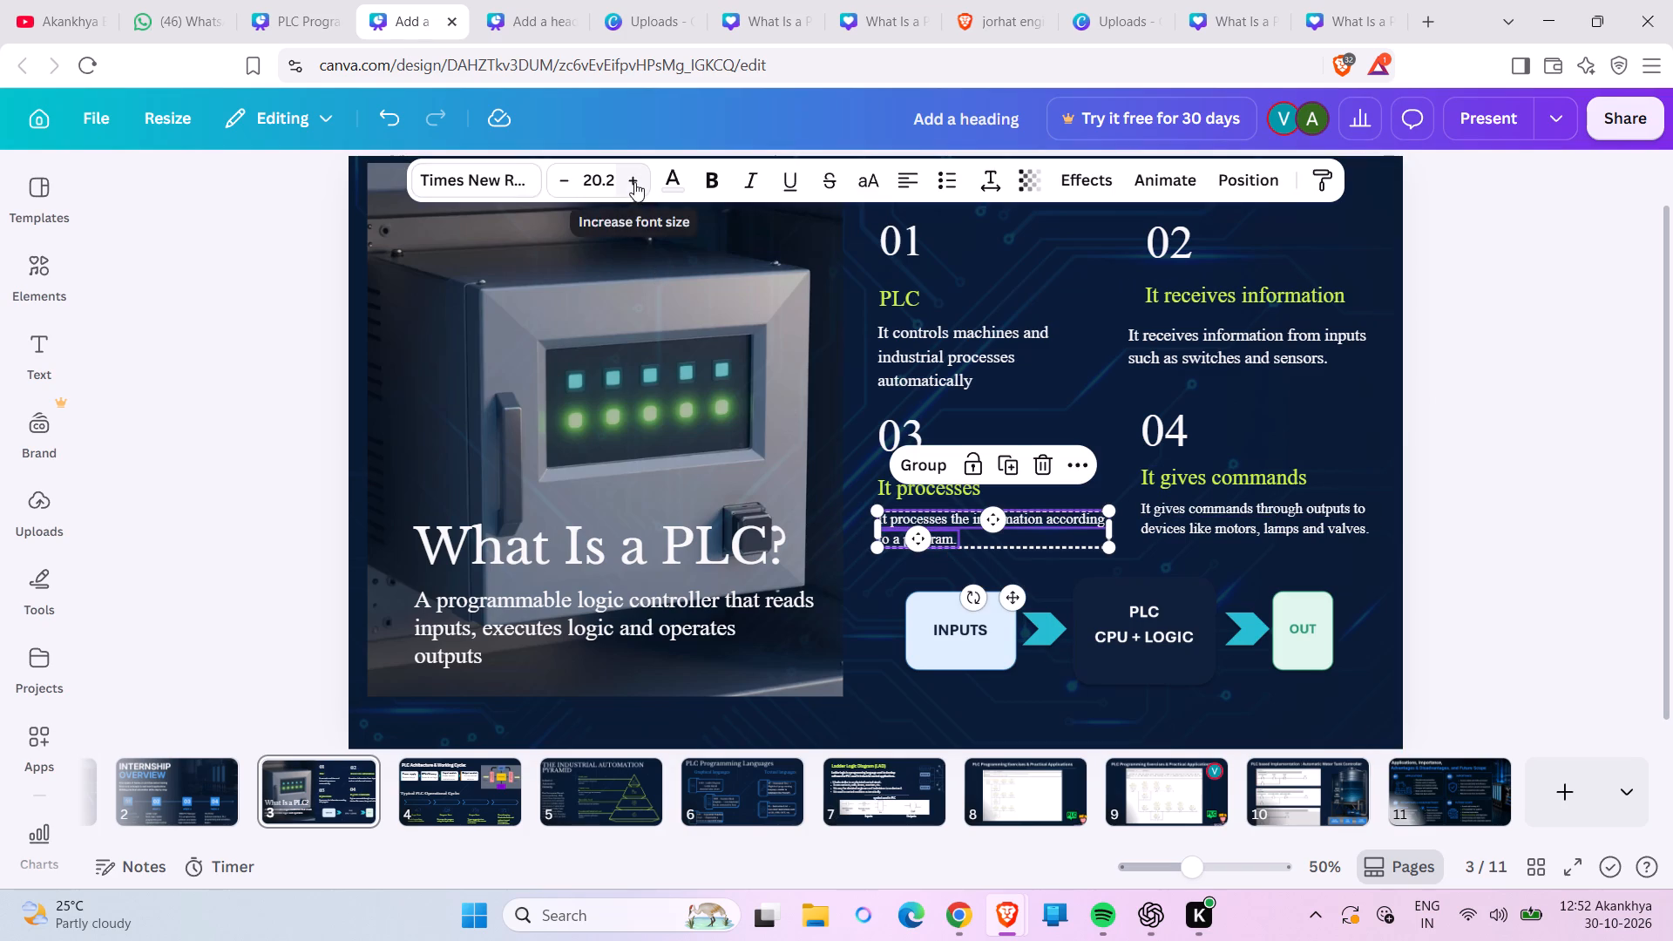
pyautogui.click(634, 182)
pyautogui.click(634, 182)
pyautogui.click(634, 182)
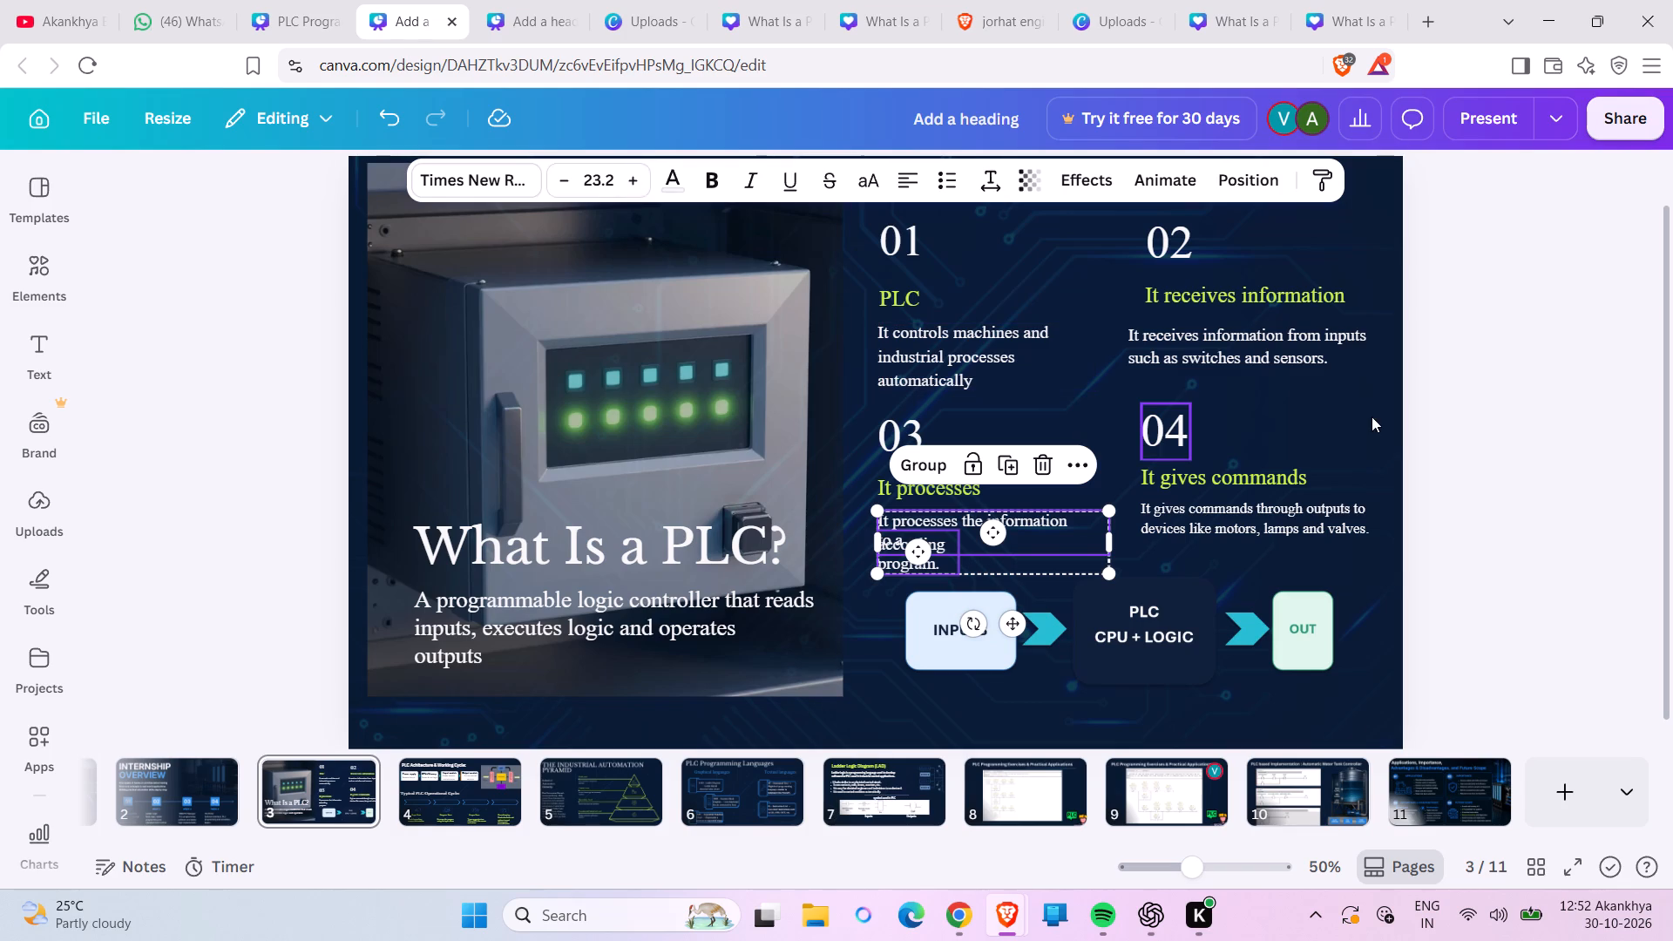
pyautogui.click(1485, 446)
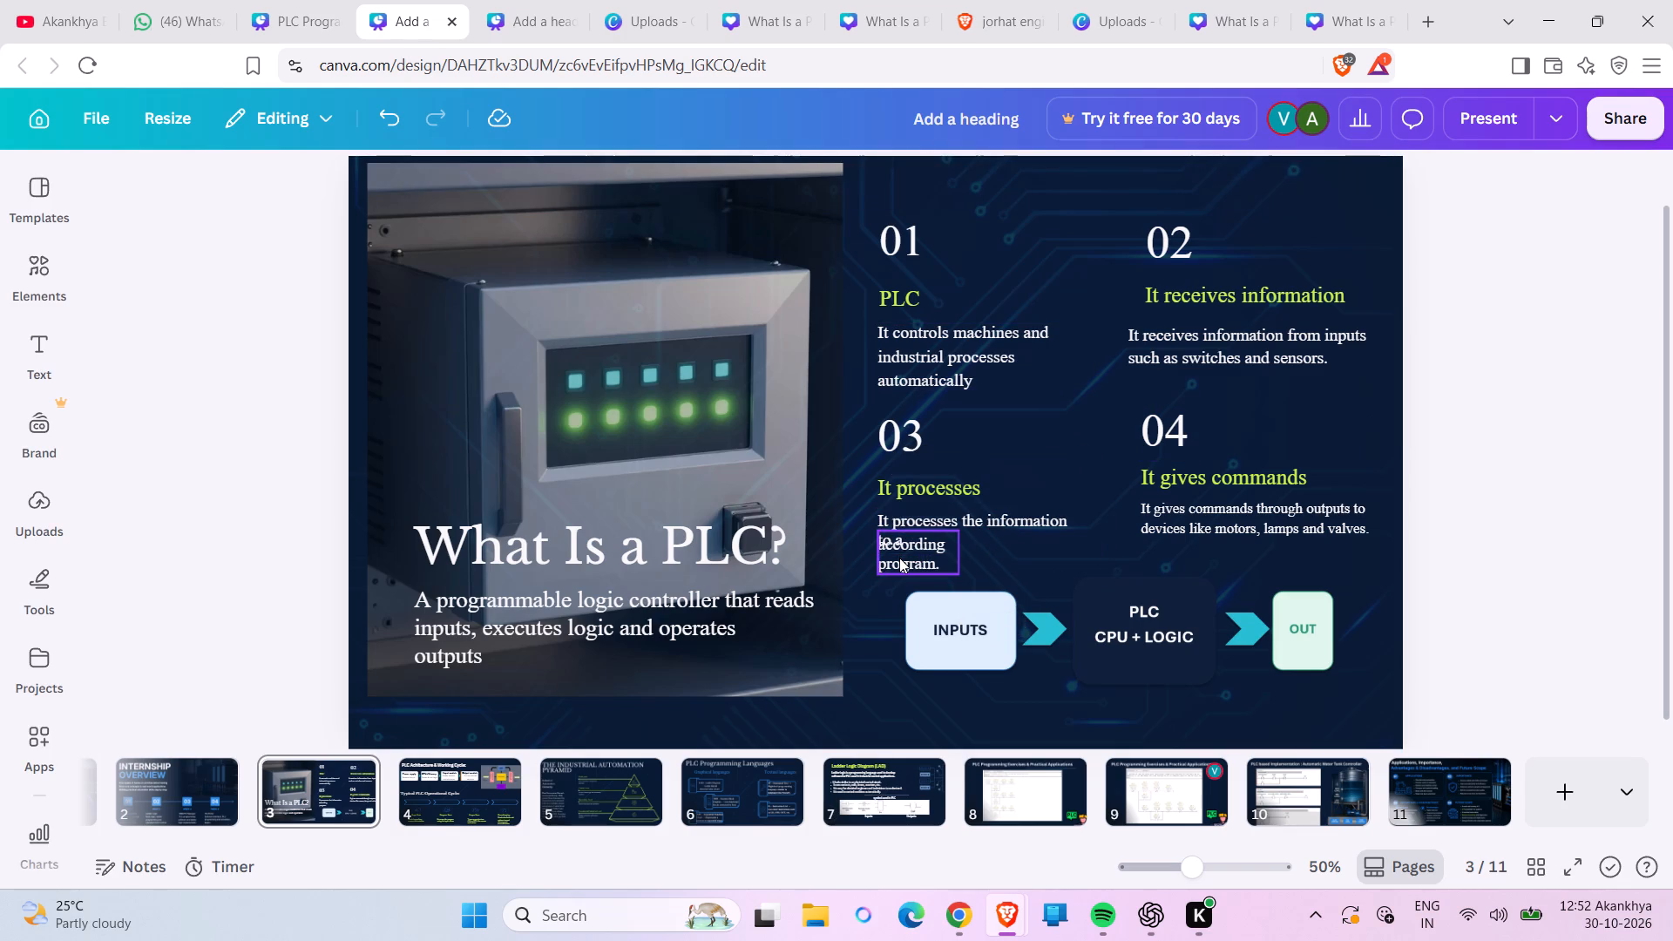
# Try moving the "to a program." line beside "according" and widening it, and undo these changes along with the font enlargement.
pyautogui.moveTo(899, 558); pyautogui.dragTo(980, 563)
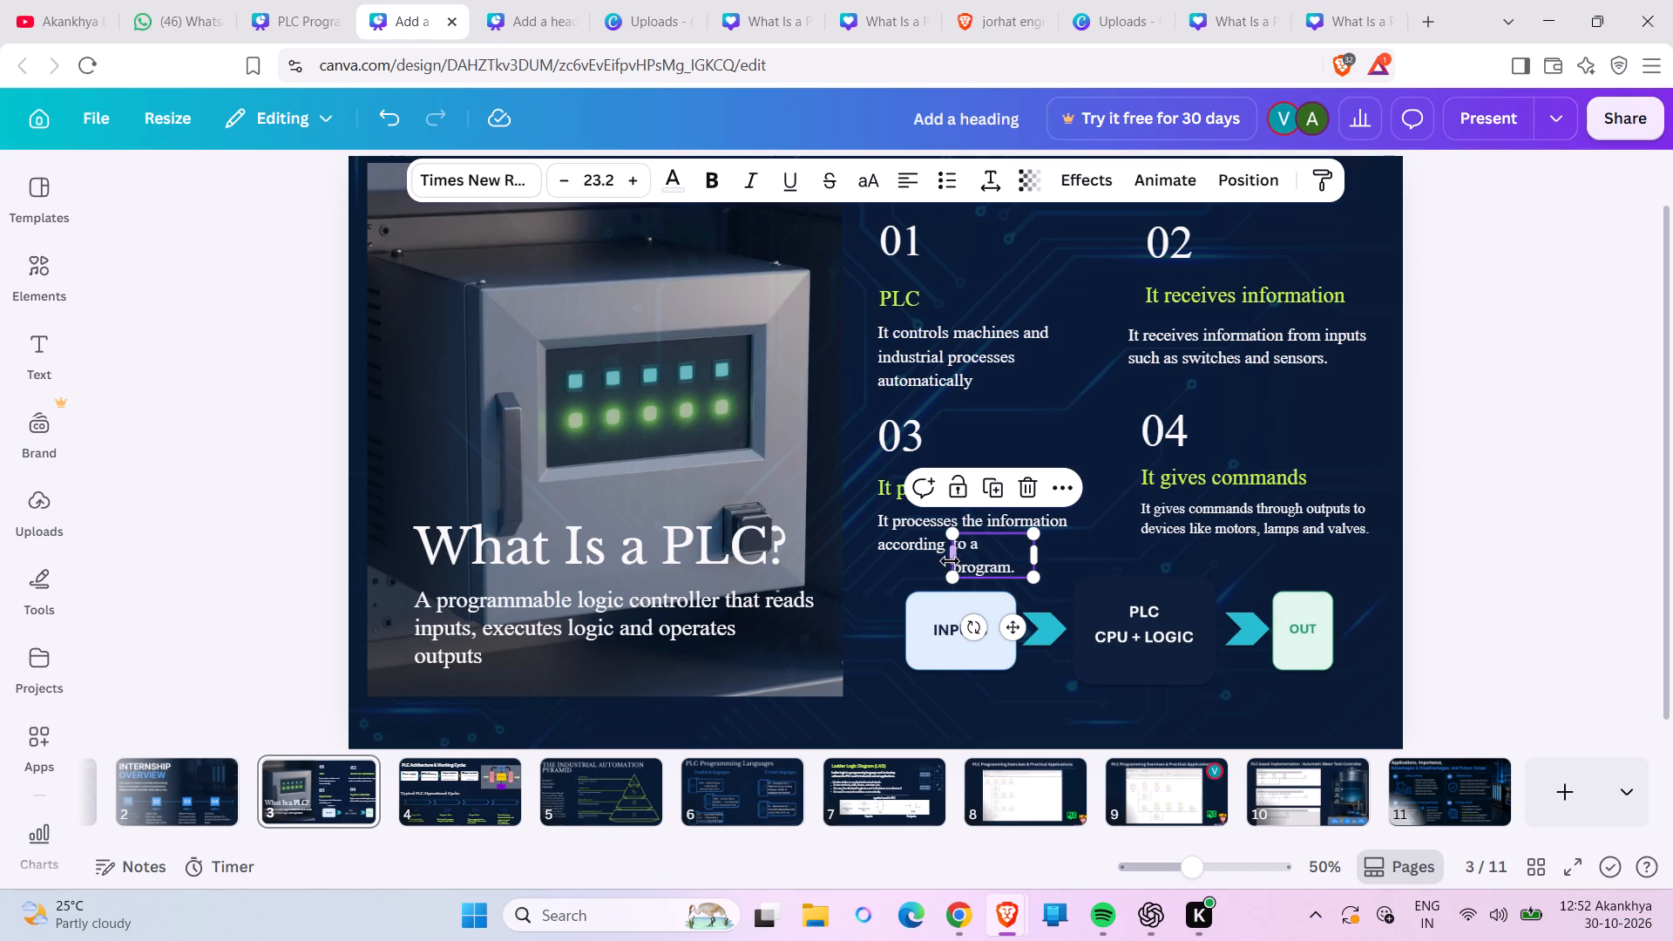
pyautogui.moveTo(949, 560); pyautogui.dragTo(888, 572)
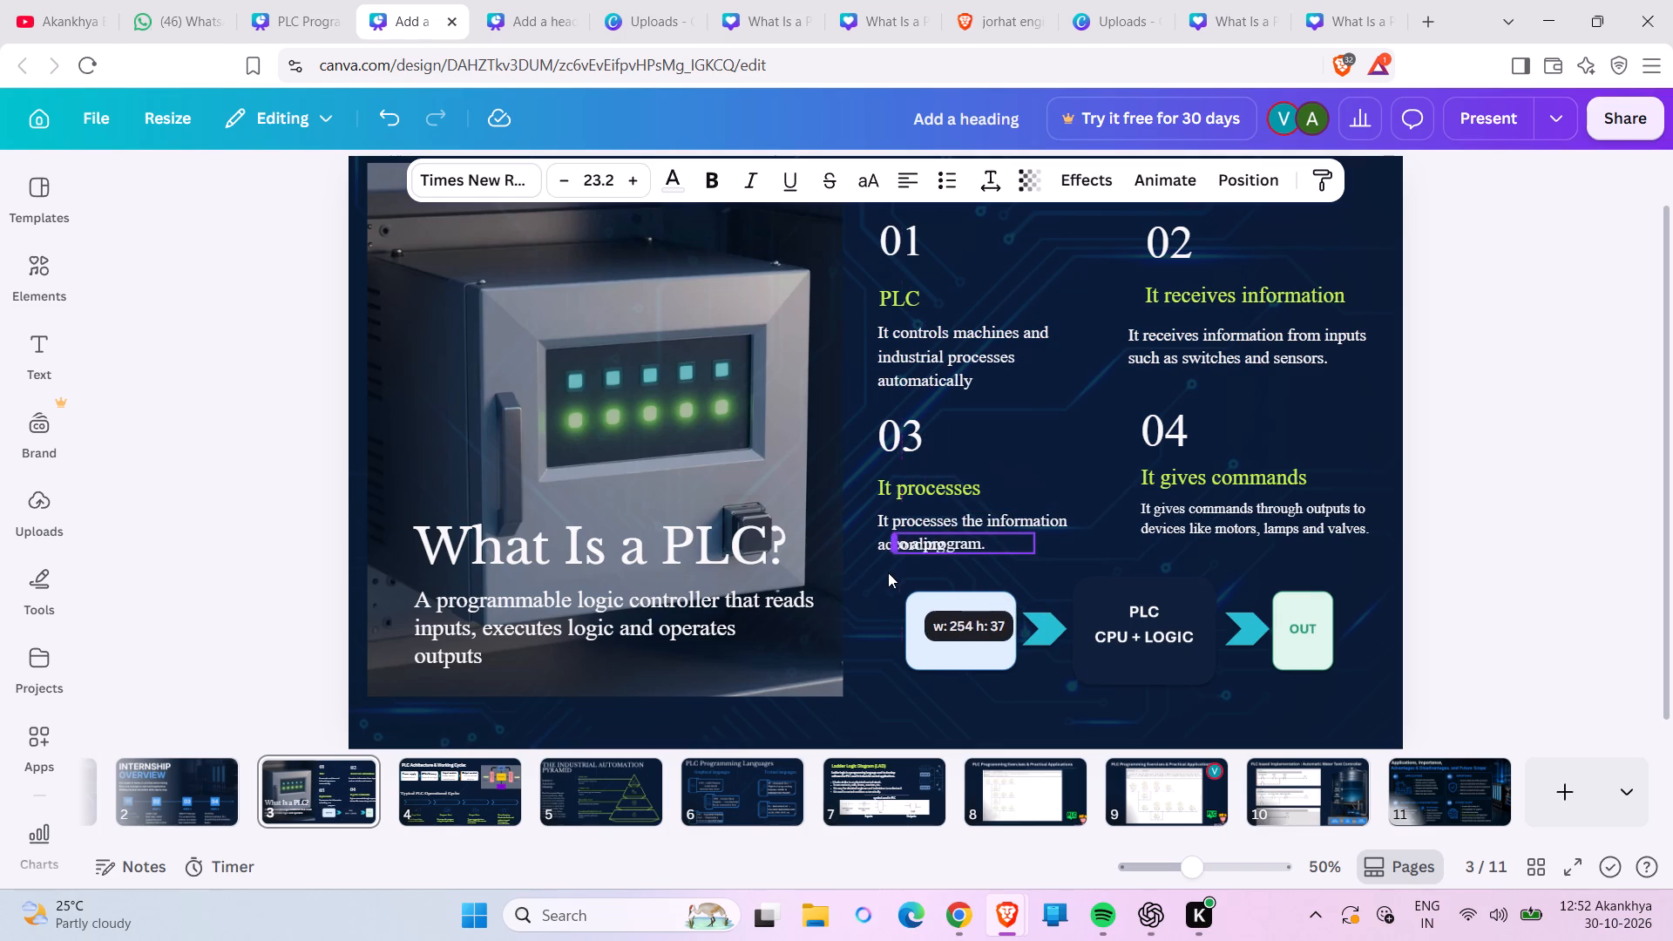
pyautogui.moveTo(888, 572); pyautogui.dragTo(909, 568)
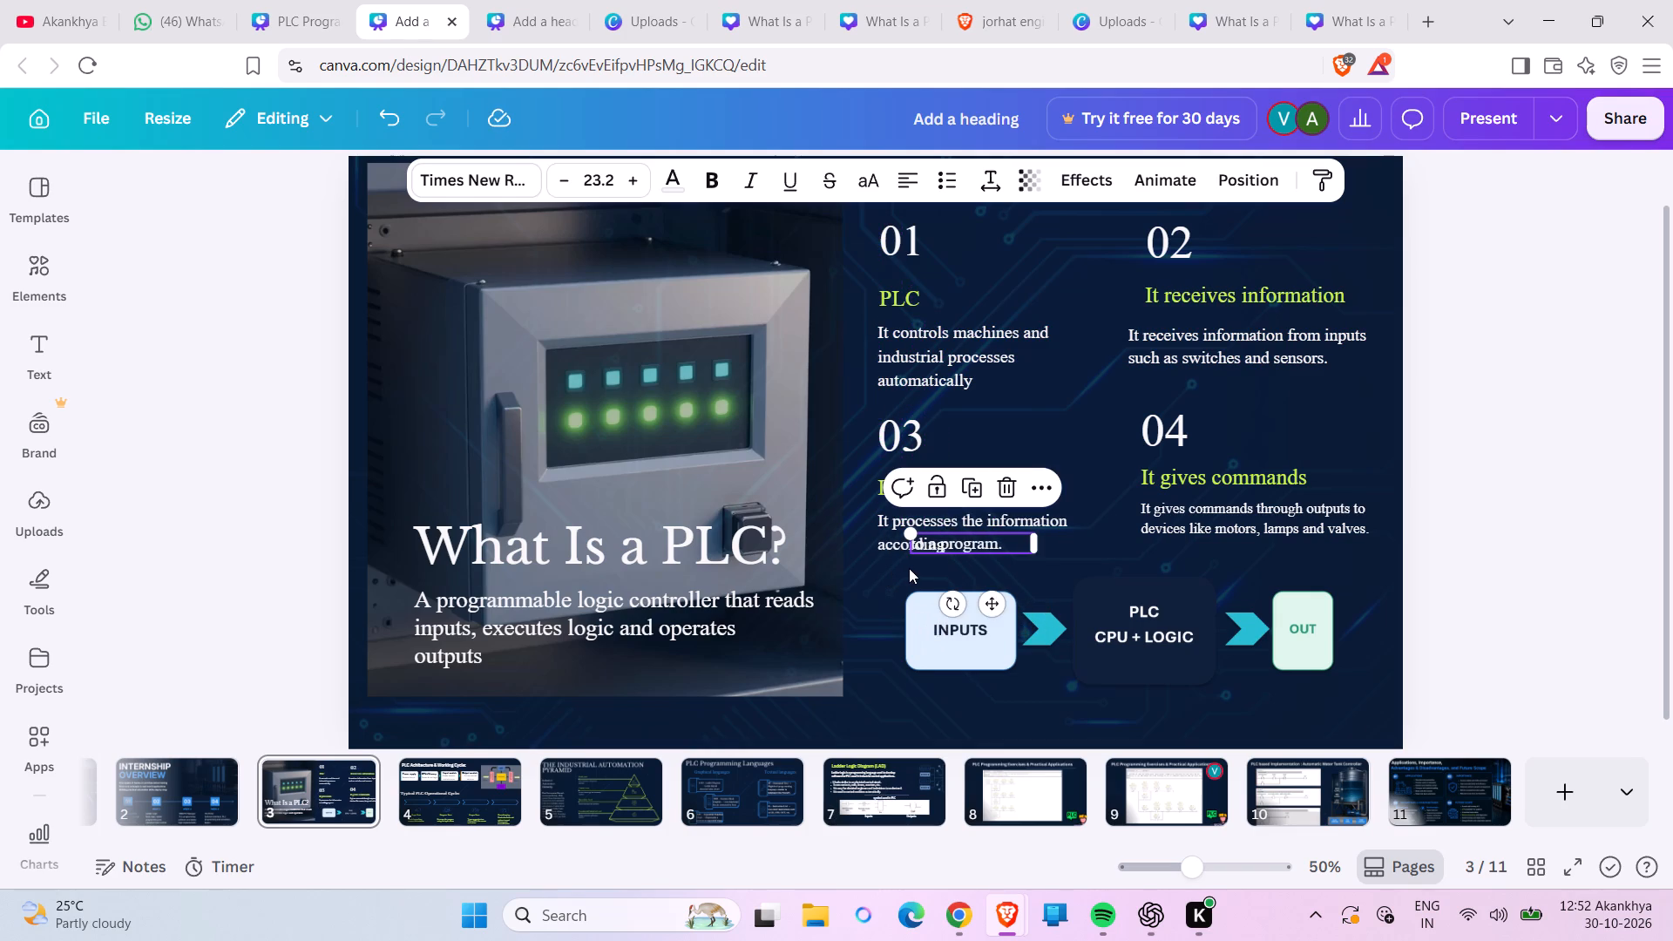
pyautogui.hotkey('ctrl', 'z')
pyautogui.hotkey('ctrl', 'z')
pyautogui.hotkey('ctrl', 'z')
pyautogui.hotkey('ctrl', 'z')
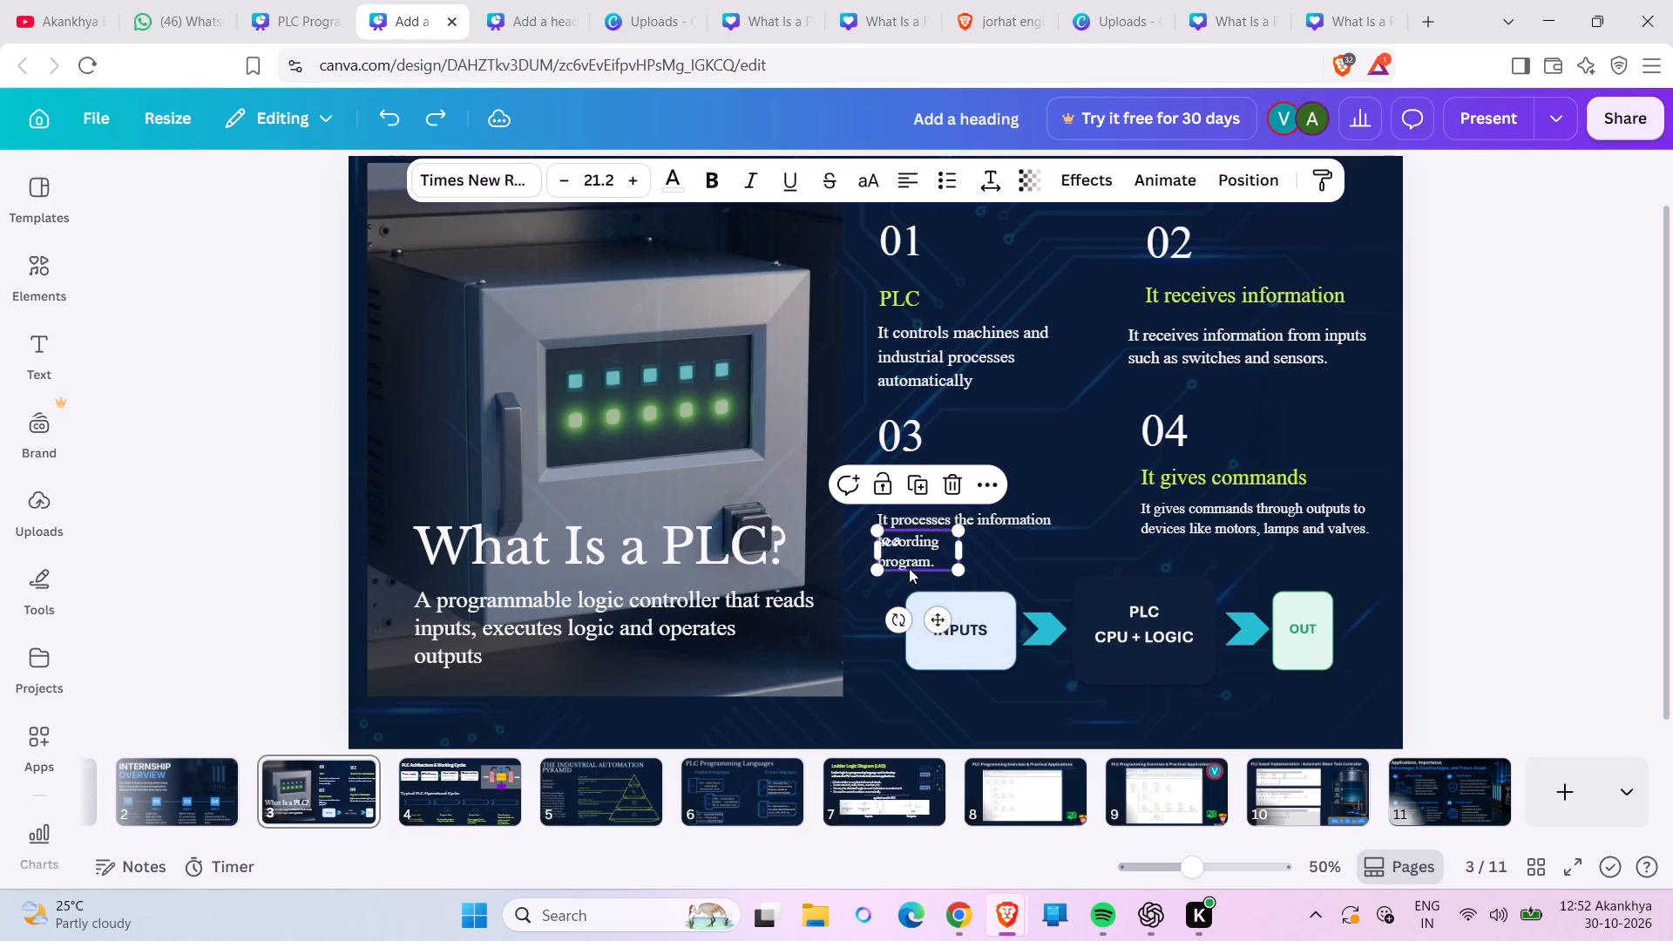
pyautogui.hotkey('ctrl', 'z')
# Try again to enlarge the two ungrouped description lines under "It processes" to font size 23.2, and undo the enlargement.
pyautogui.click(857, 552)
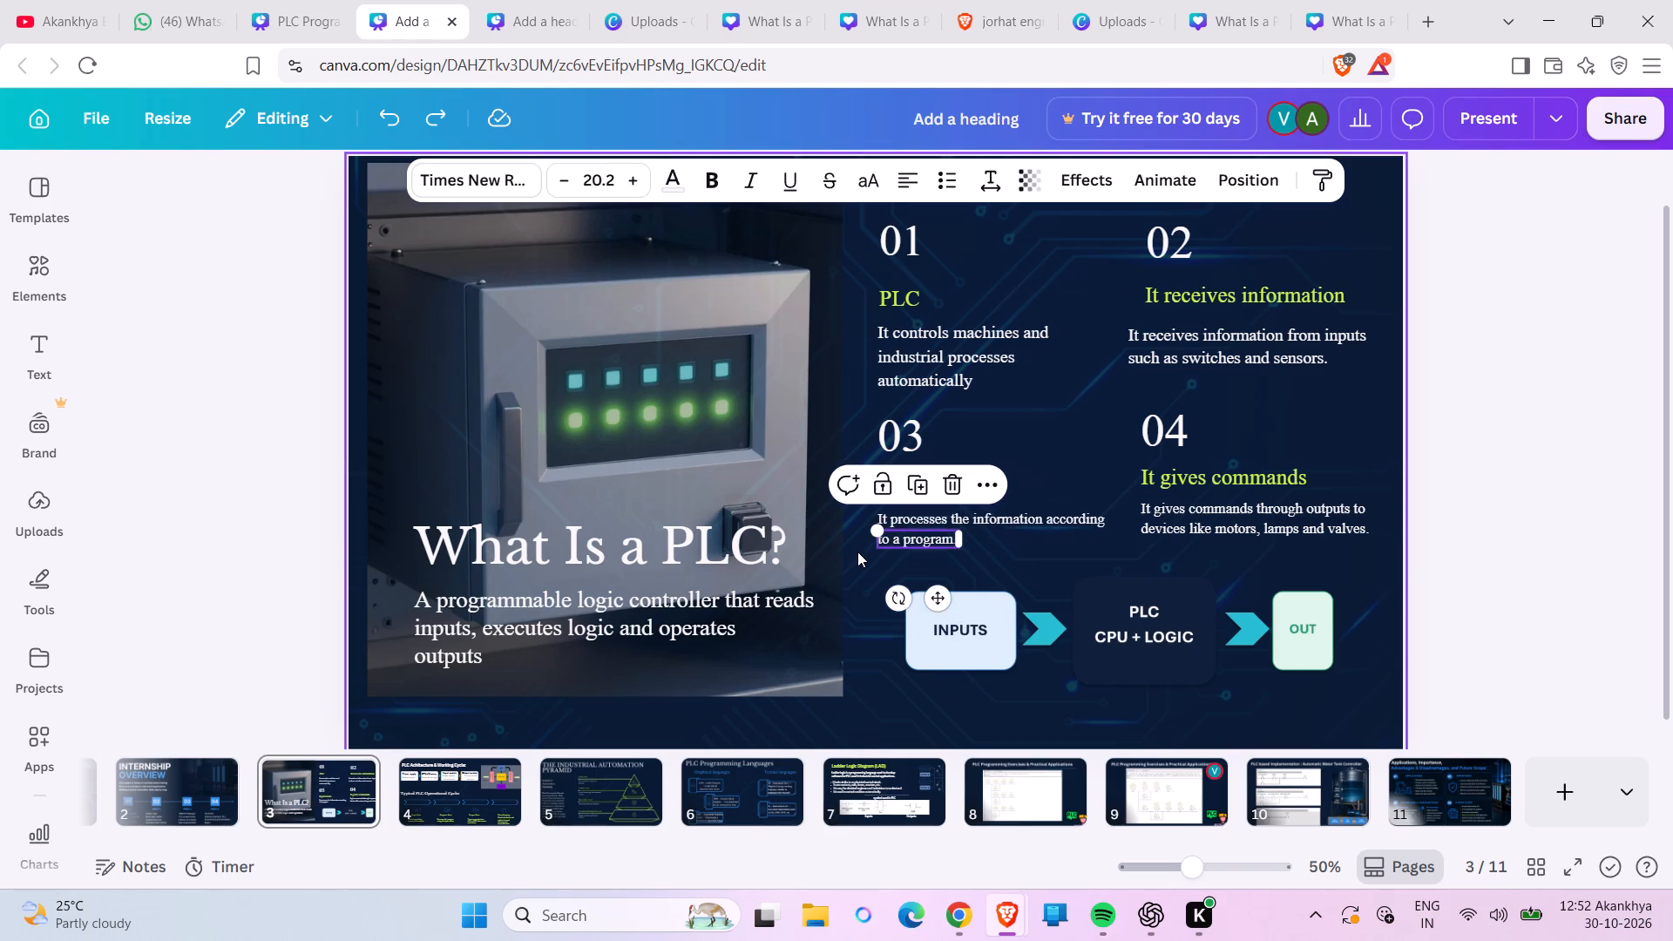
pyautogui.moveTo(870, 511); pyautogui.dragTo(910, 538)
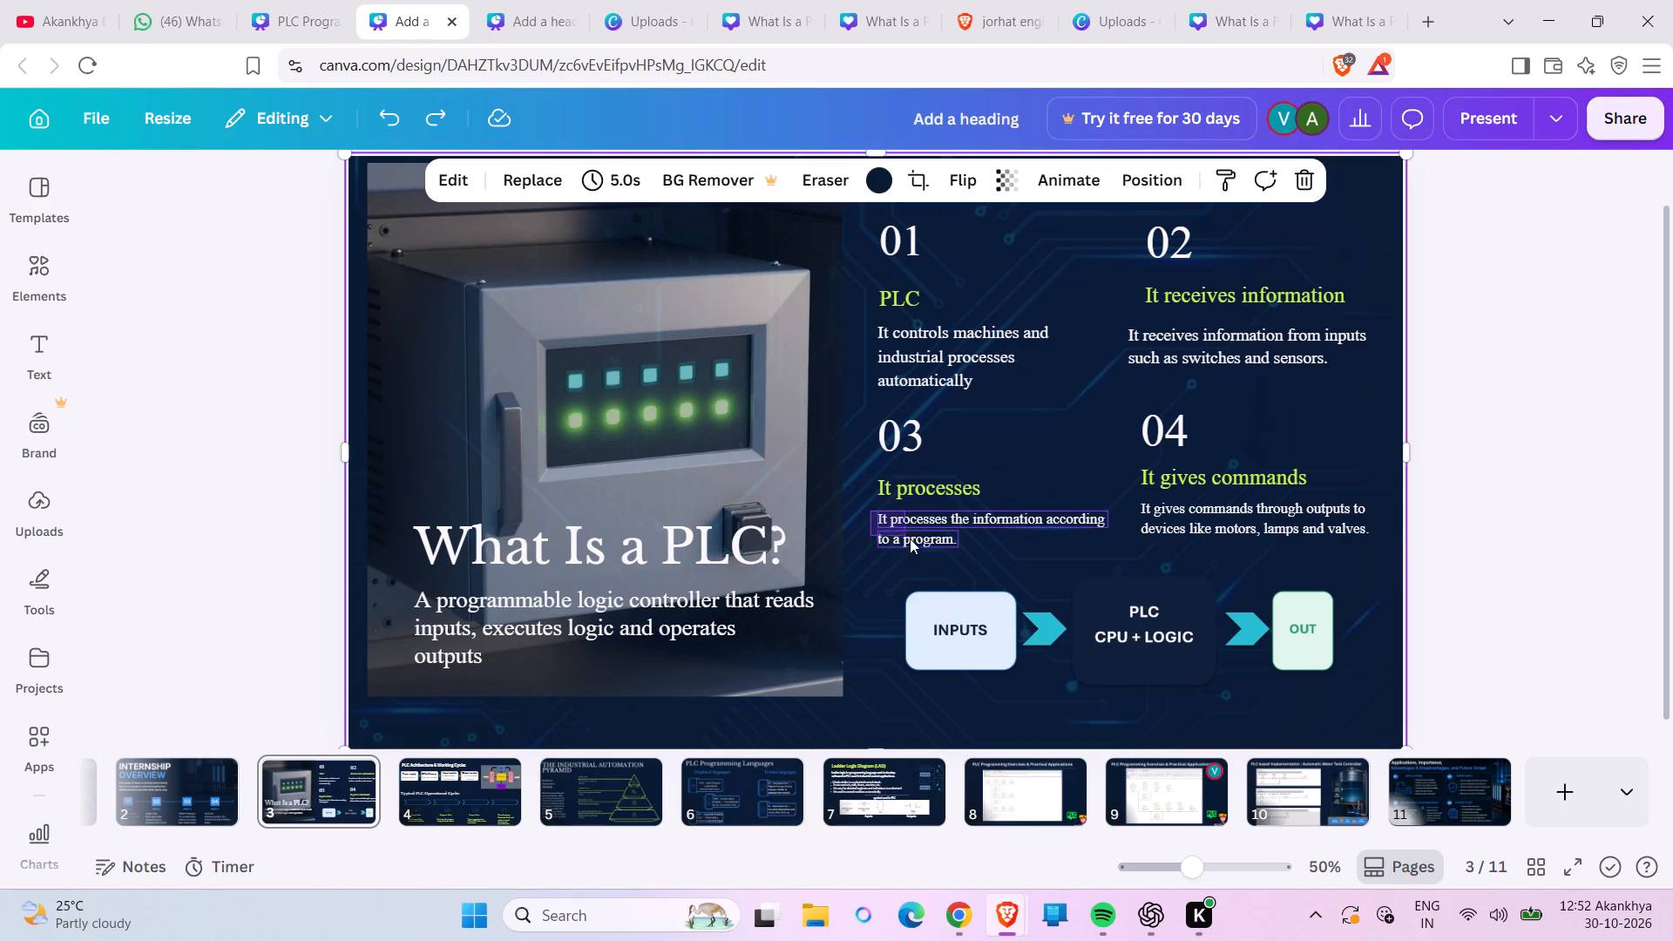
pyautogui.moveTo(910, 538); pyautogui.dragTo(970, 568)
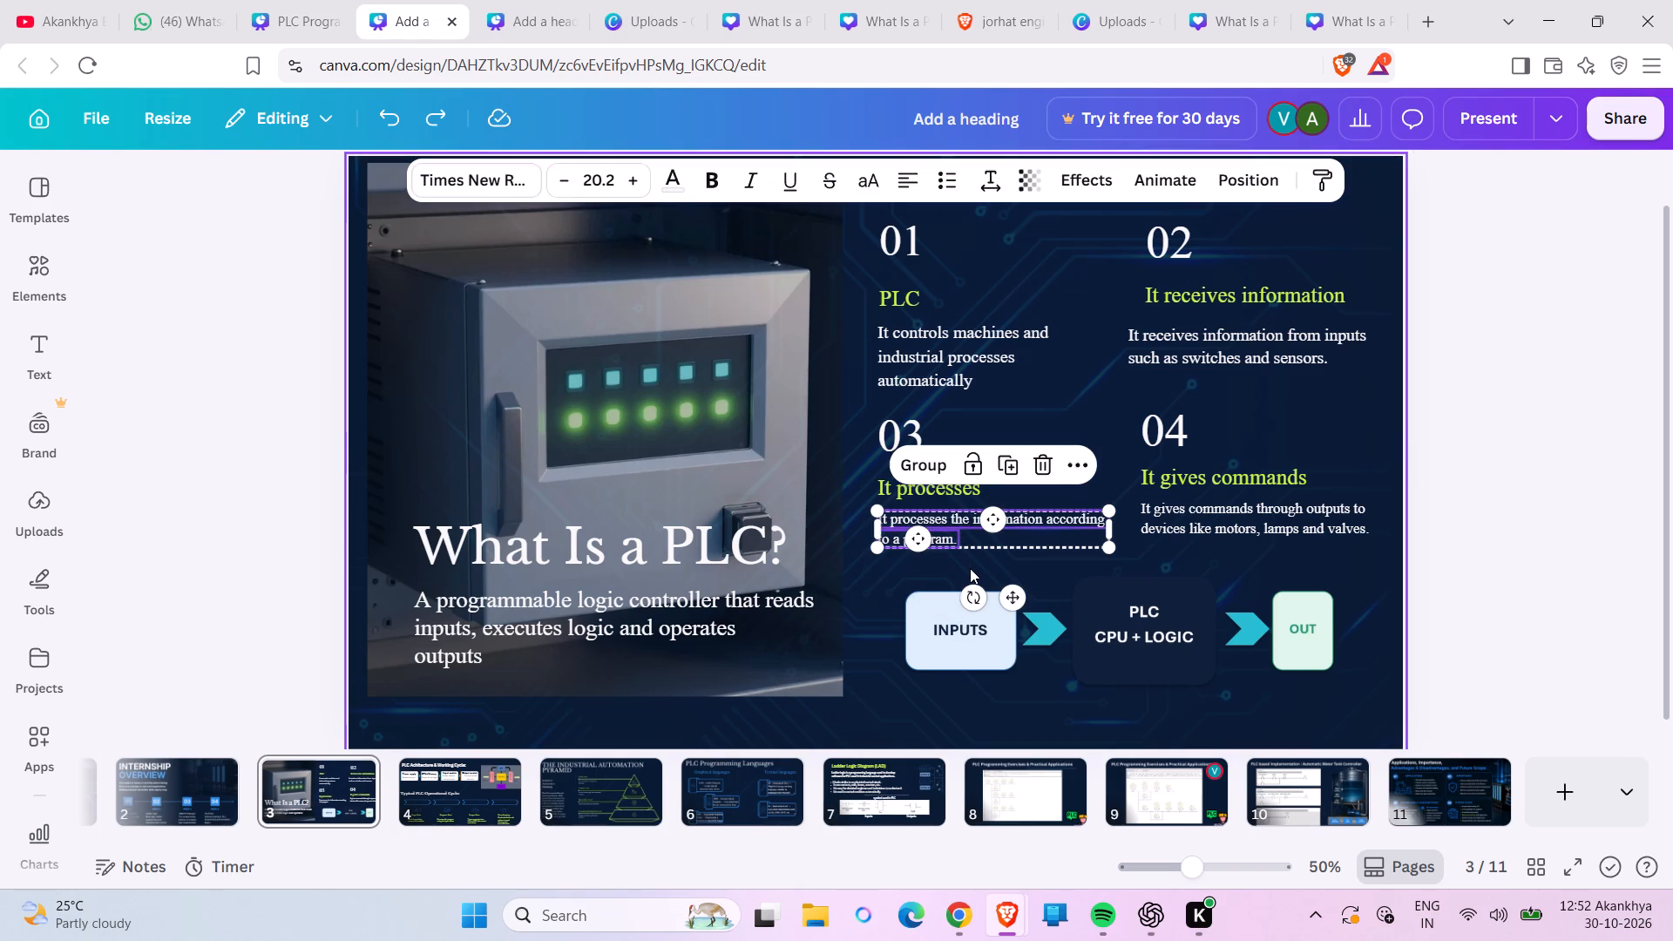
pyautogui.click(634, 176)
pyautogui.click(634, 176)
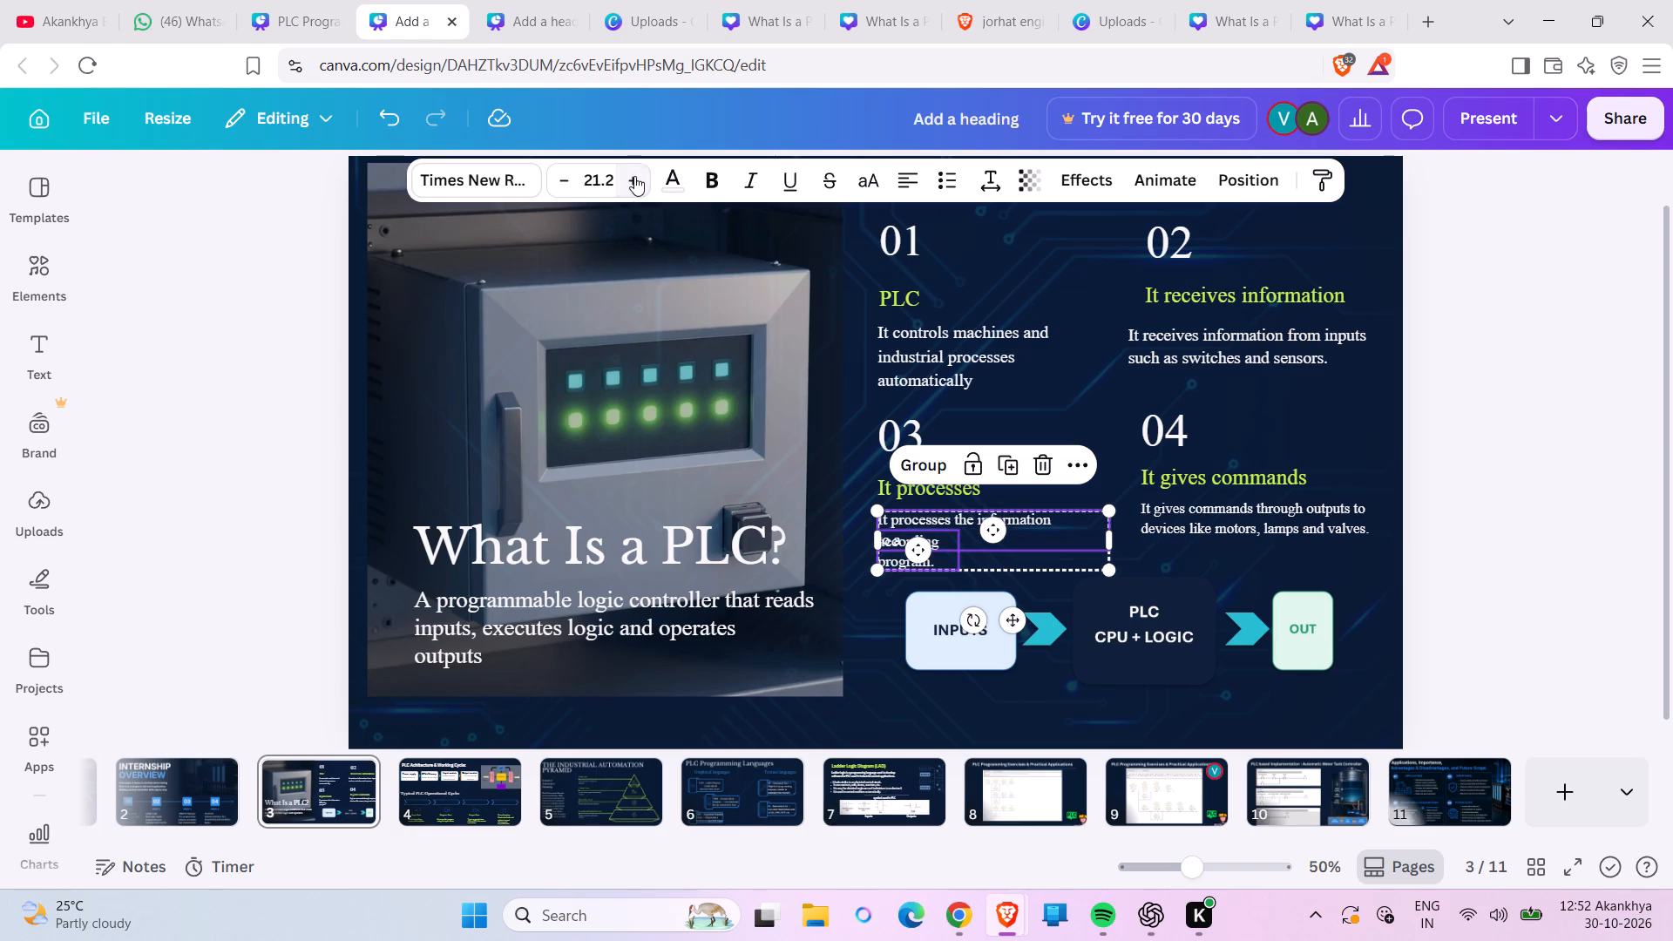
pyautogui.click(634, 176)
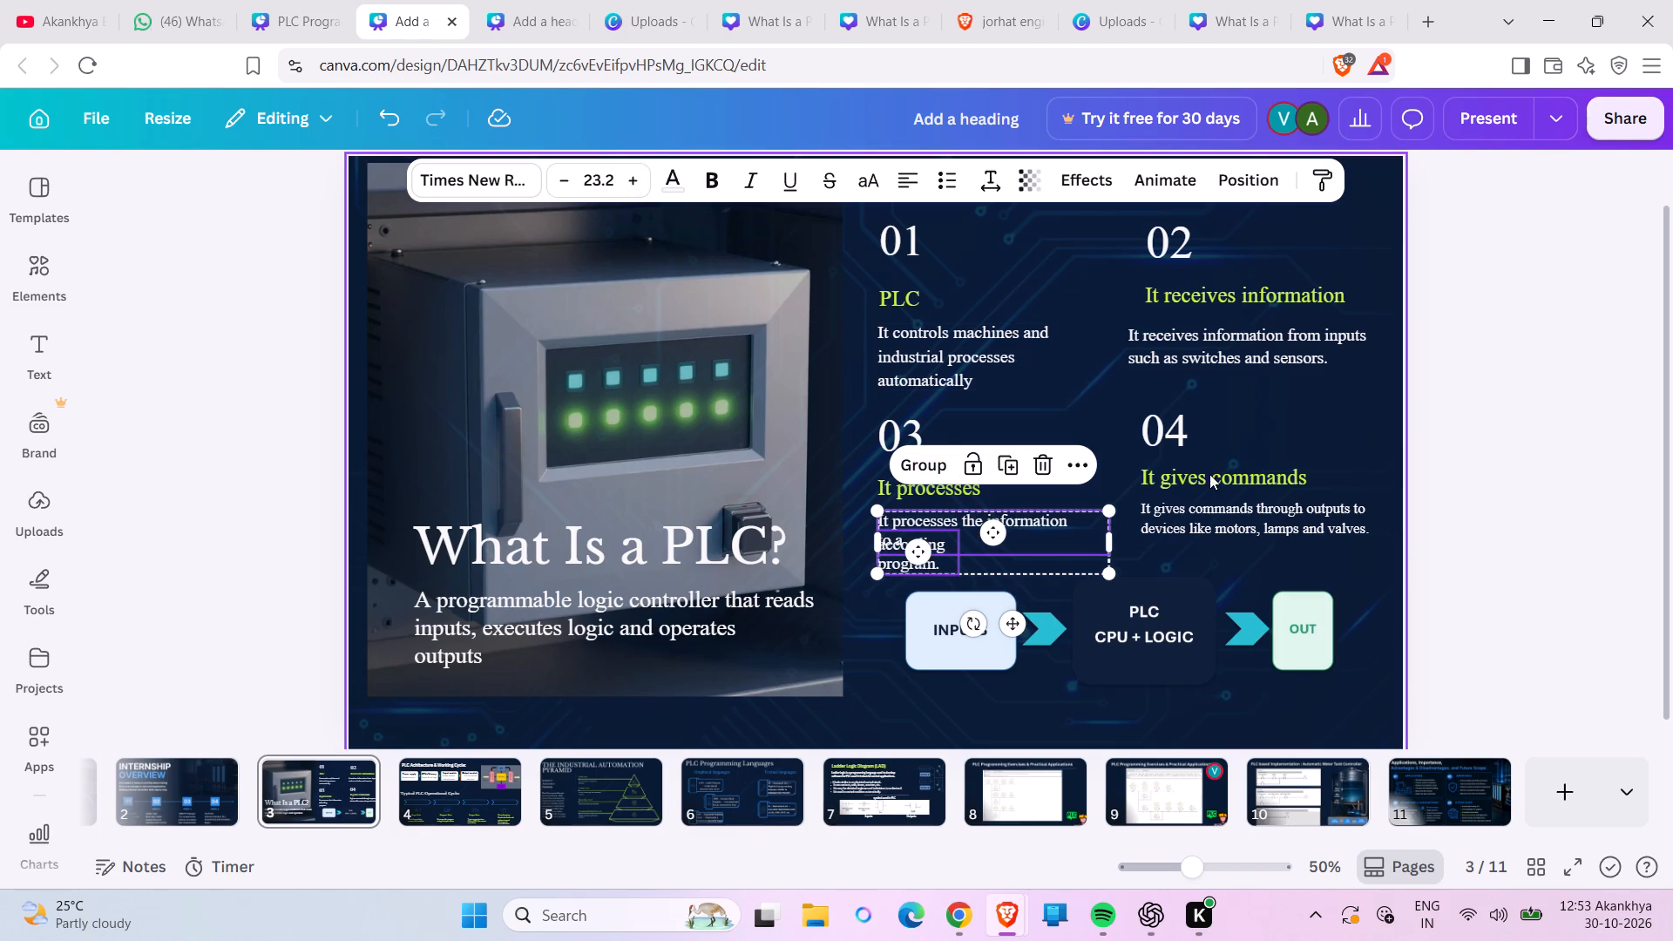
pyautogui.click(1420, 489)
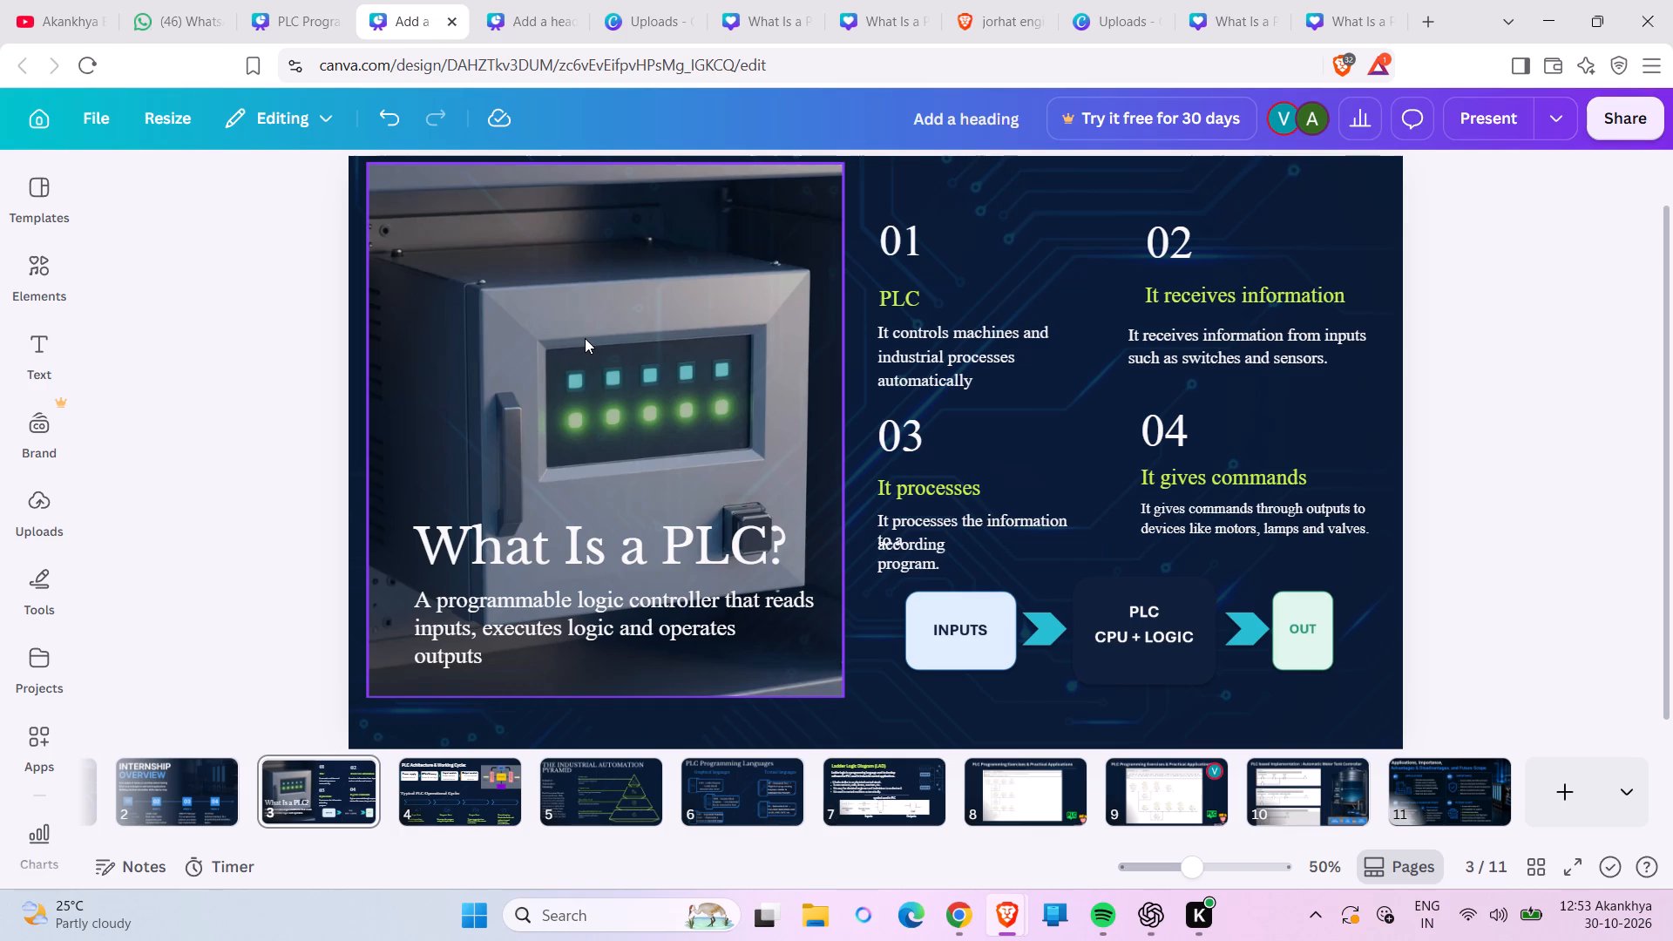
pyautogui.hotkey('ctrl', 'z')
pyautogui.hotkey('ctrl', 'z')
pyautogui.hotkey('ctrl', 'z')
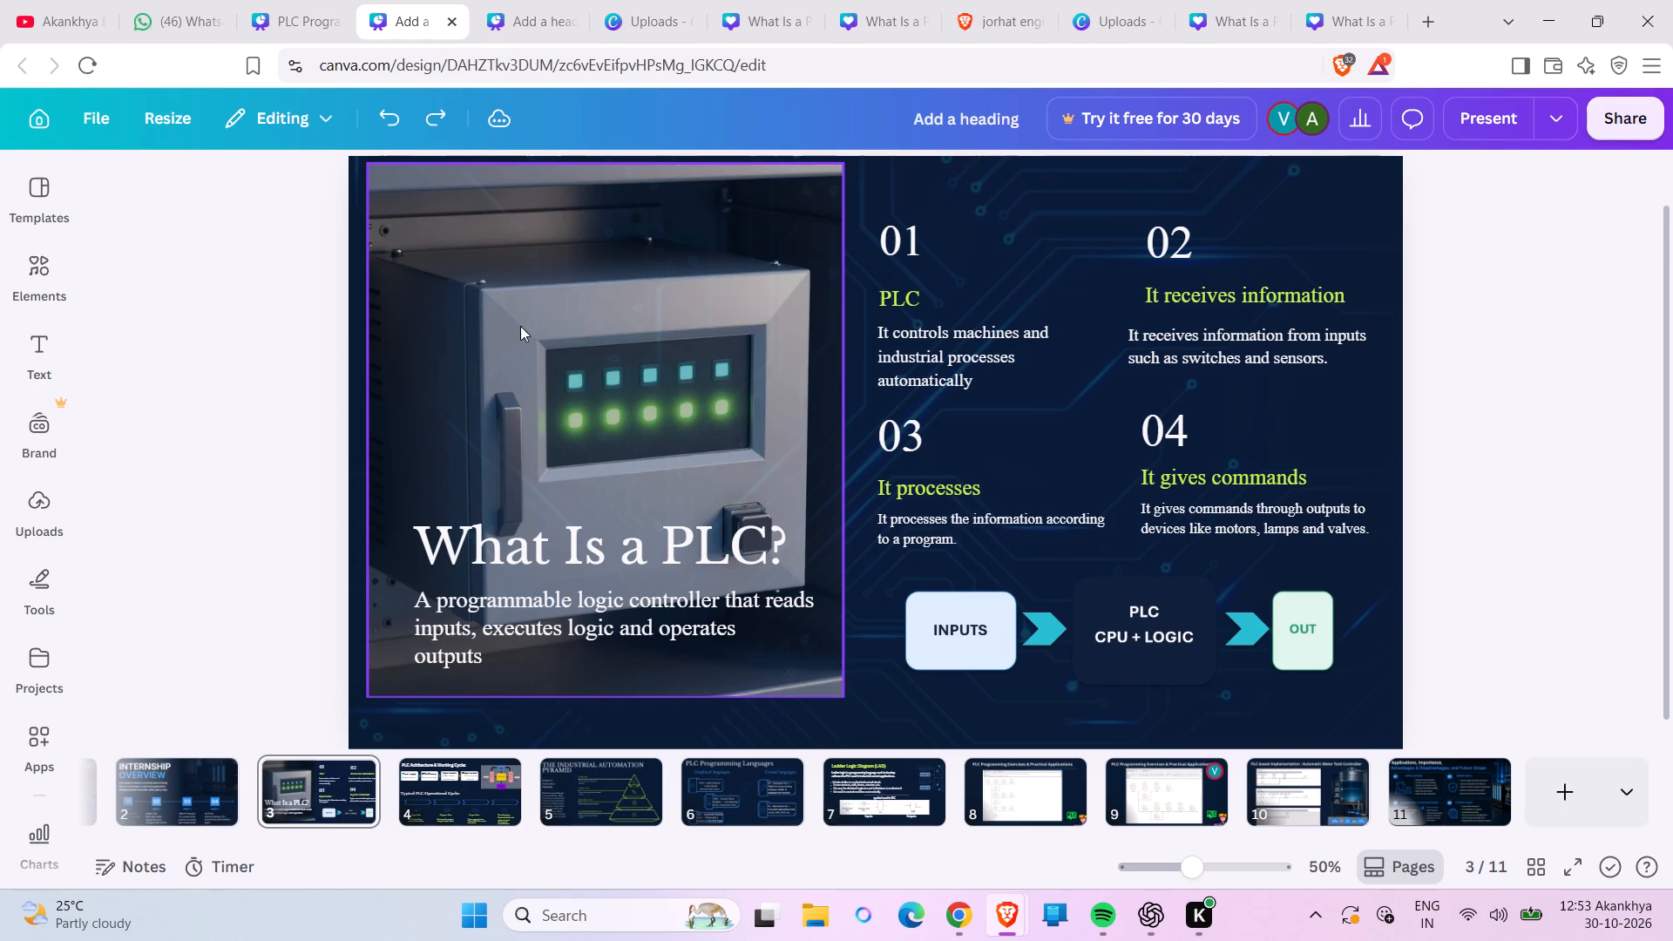
# Group the two description lines under "It processes" and set the group's font size to 23.2.
pyautogui.moveTo(872, 518); pyautogui.dragTo(875, 518, button='right')
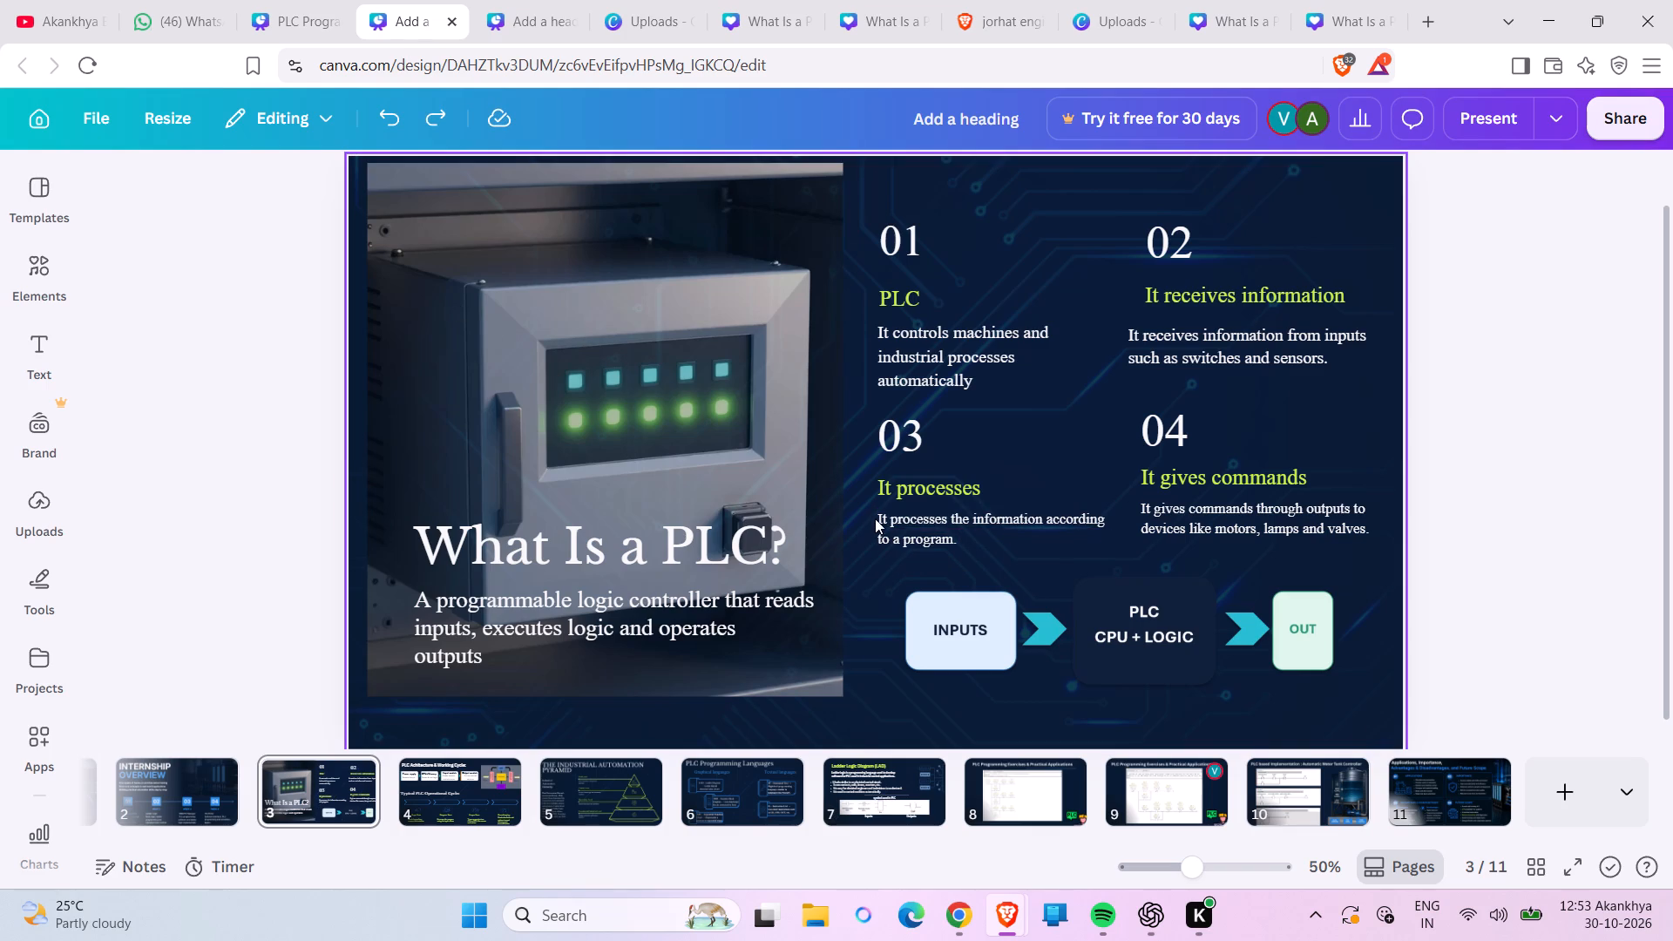
pyautogui.moveTo(875, 518); pyautogui.dragTo(916, 546, button='right')
pyautogui.click(870, 536)
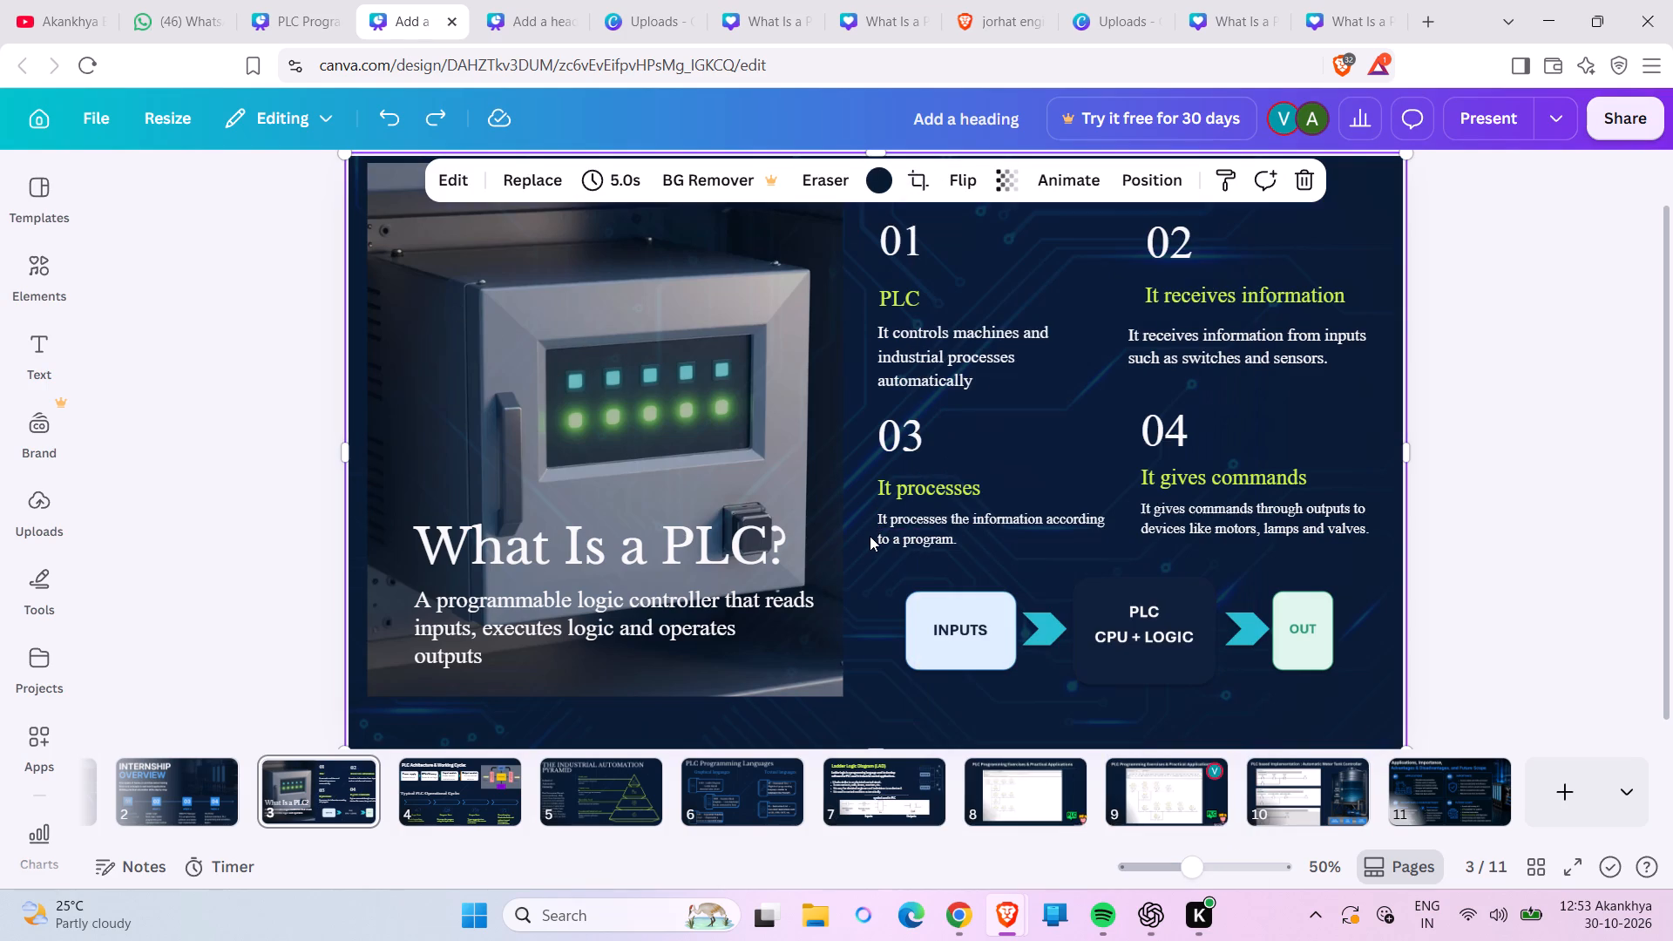
pyautogui.moveTo(859, 516); pyautogui.dragTo(937, 552)
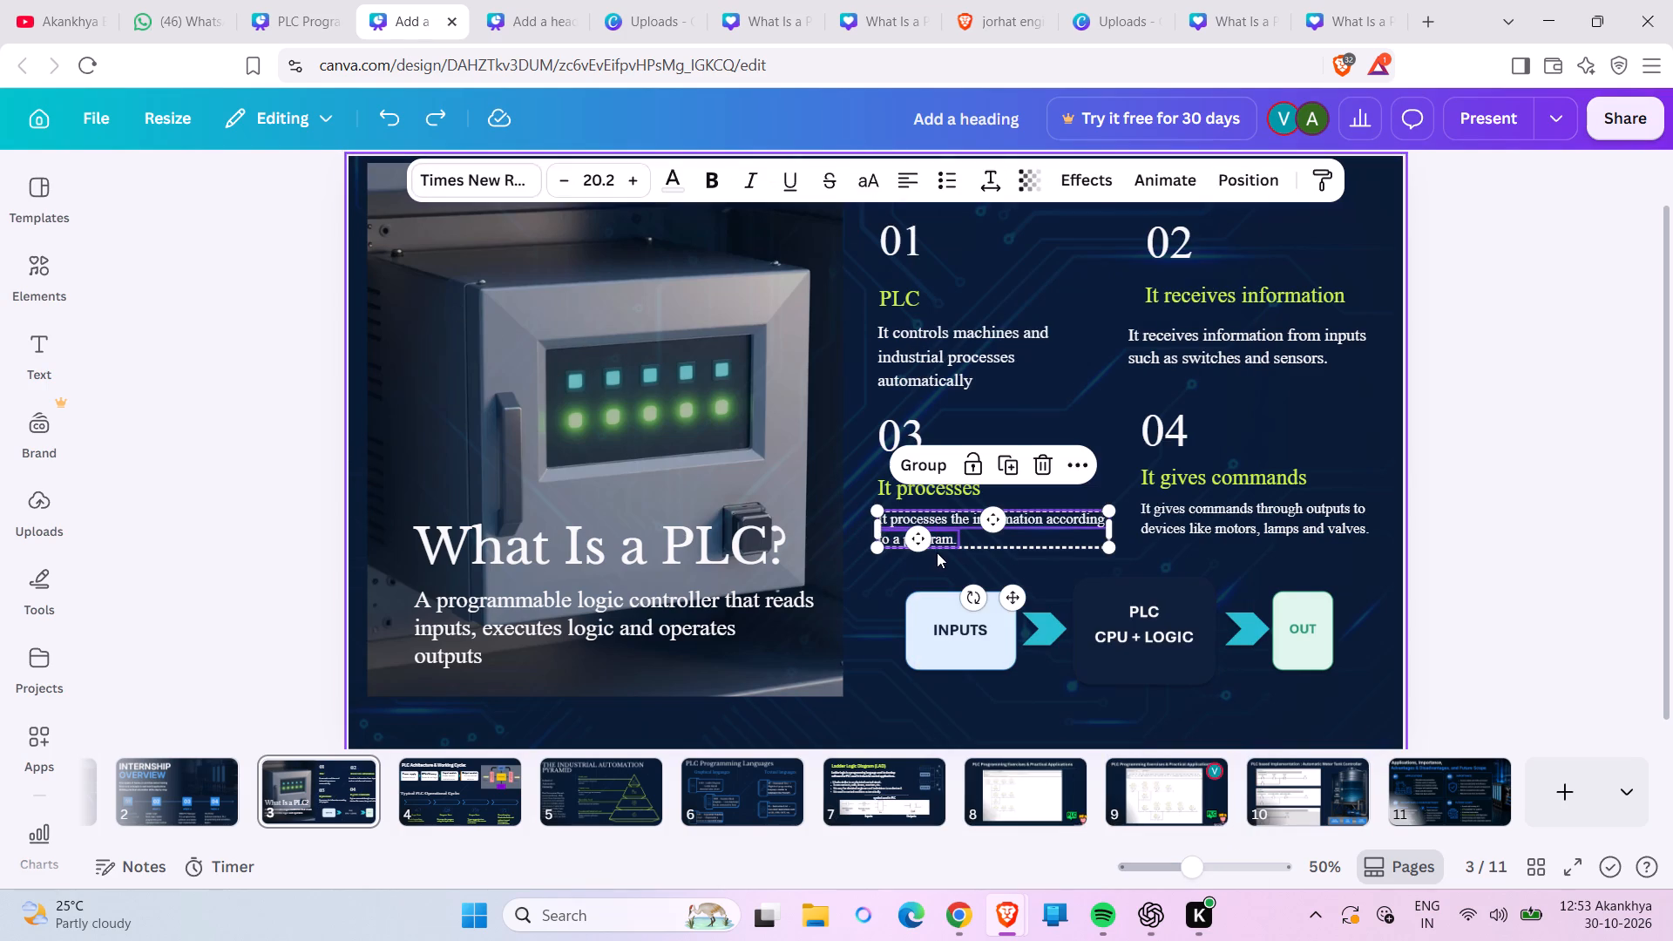
pyautogui.click(925, 470)
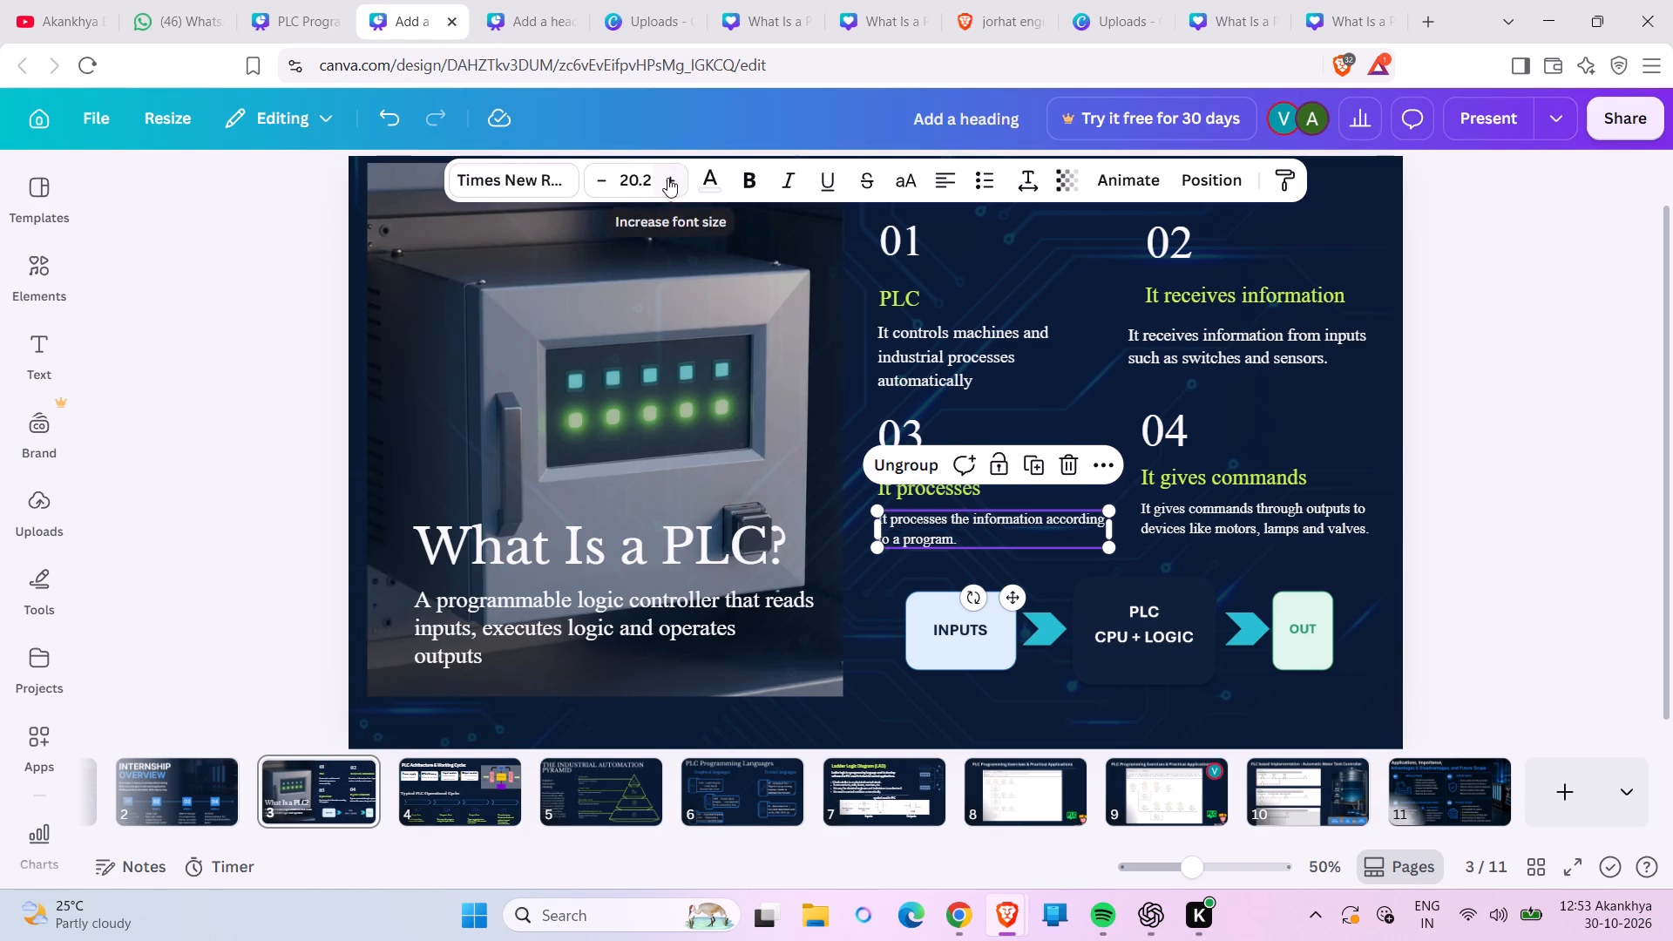
pyautogui.tripleClick(667, 178)
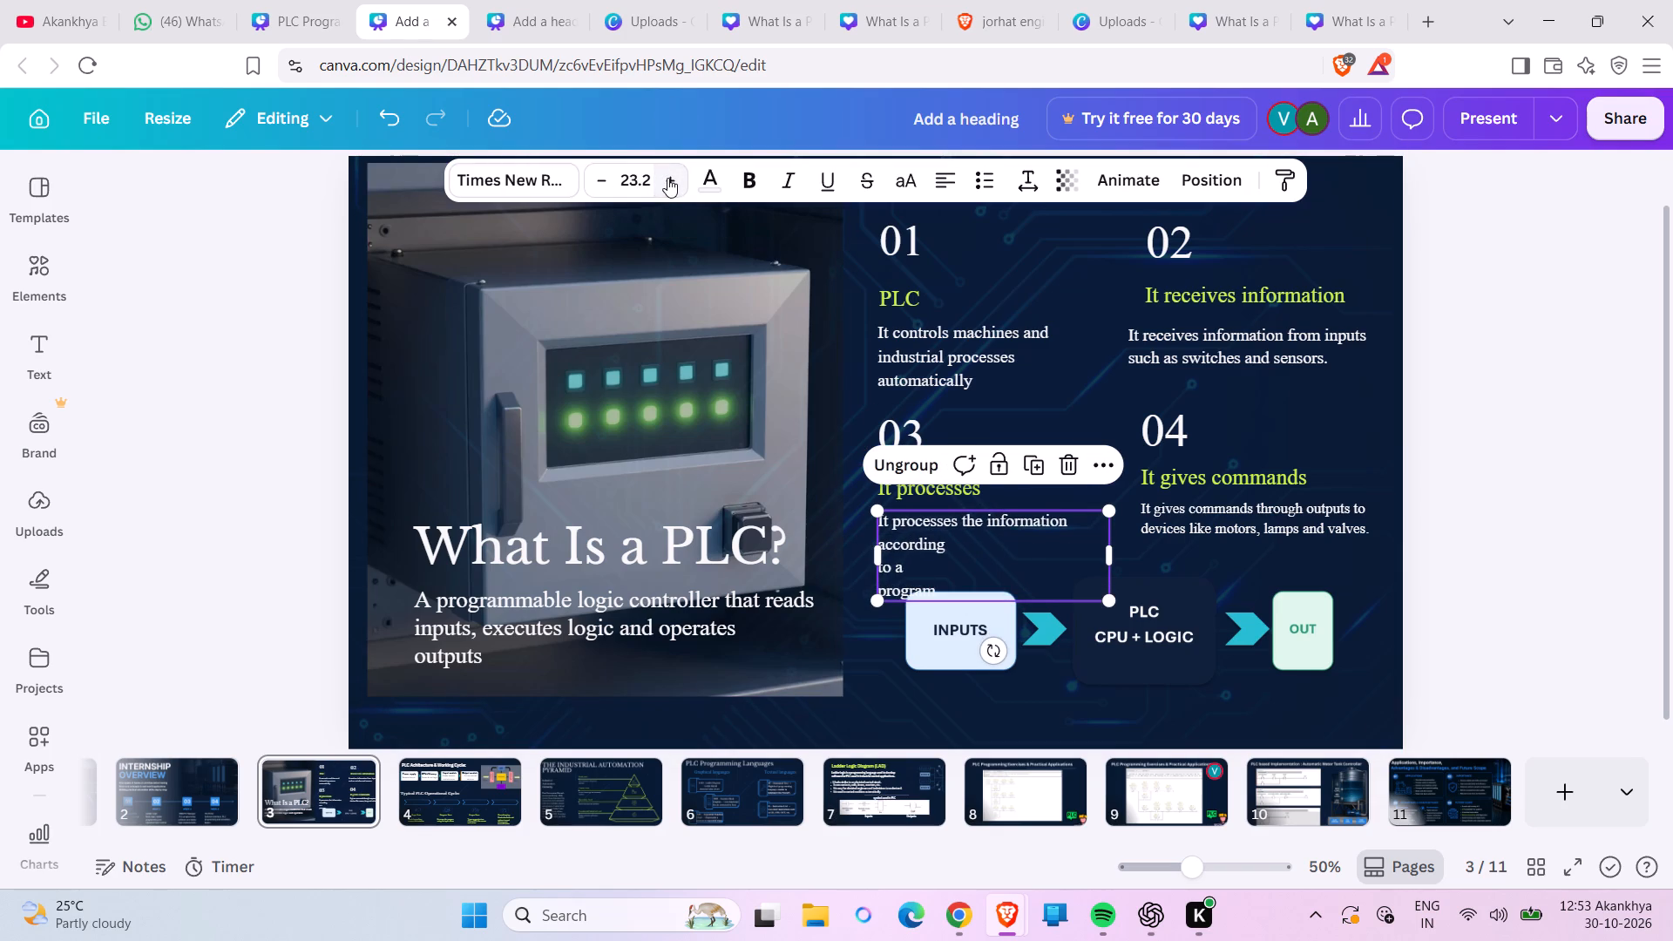
# Widen the grouped "It processes" description so it fits on two lines, and shift it slightly left and down, clear of the neighbouring column.
pyautogui.moveTo(1107, 563); pyautogui.dragTo(1151, 552, button='right')
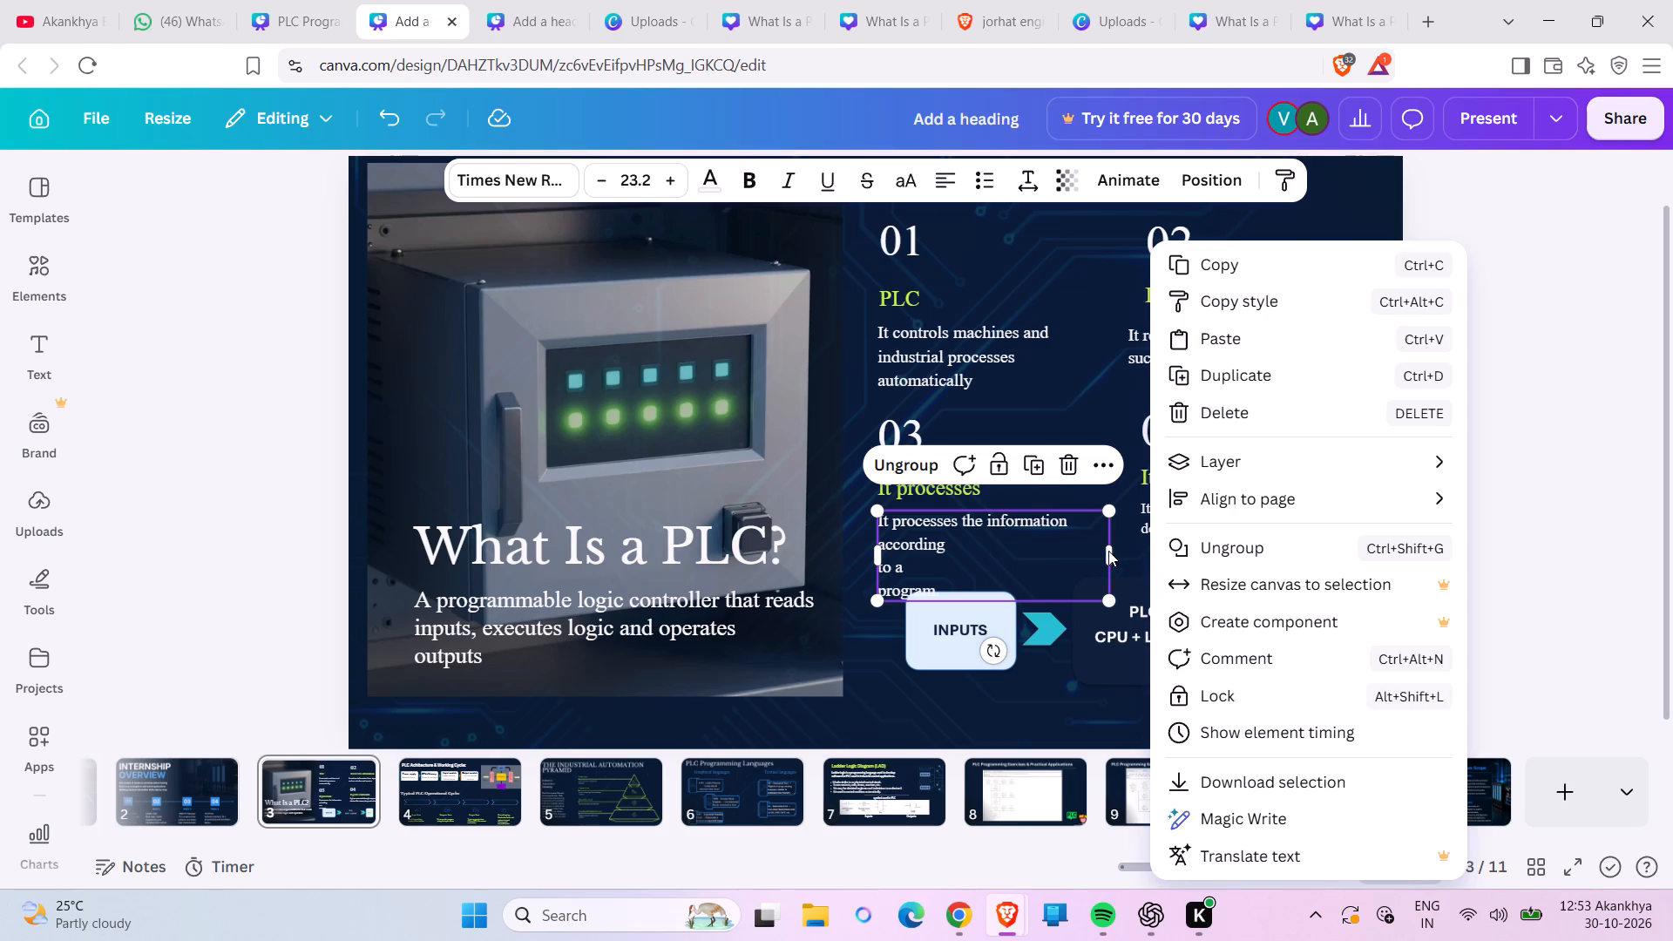
pyautogui.click(1108, 551)
pyautogui.moveTo(1108, 551); pyautogui.dragTo(1152, 551)
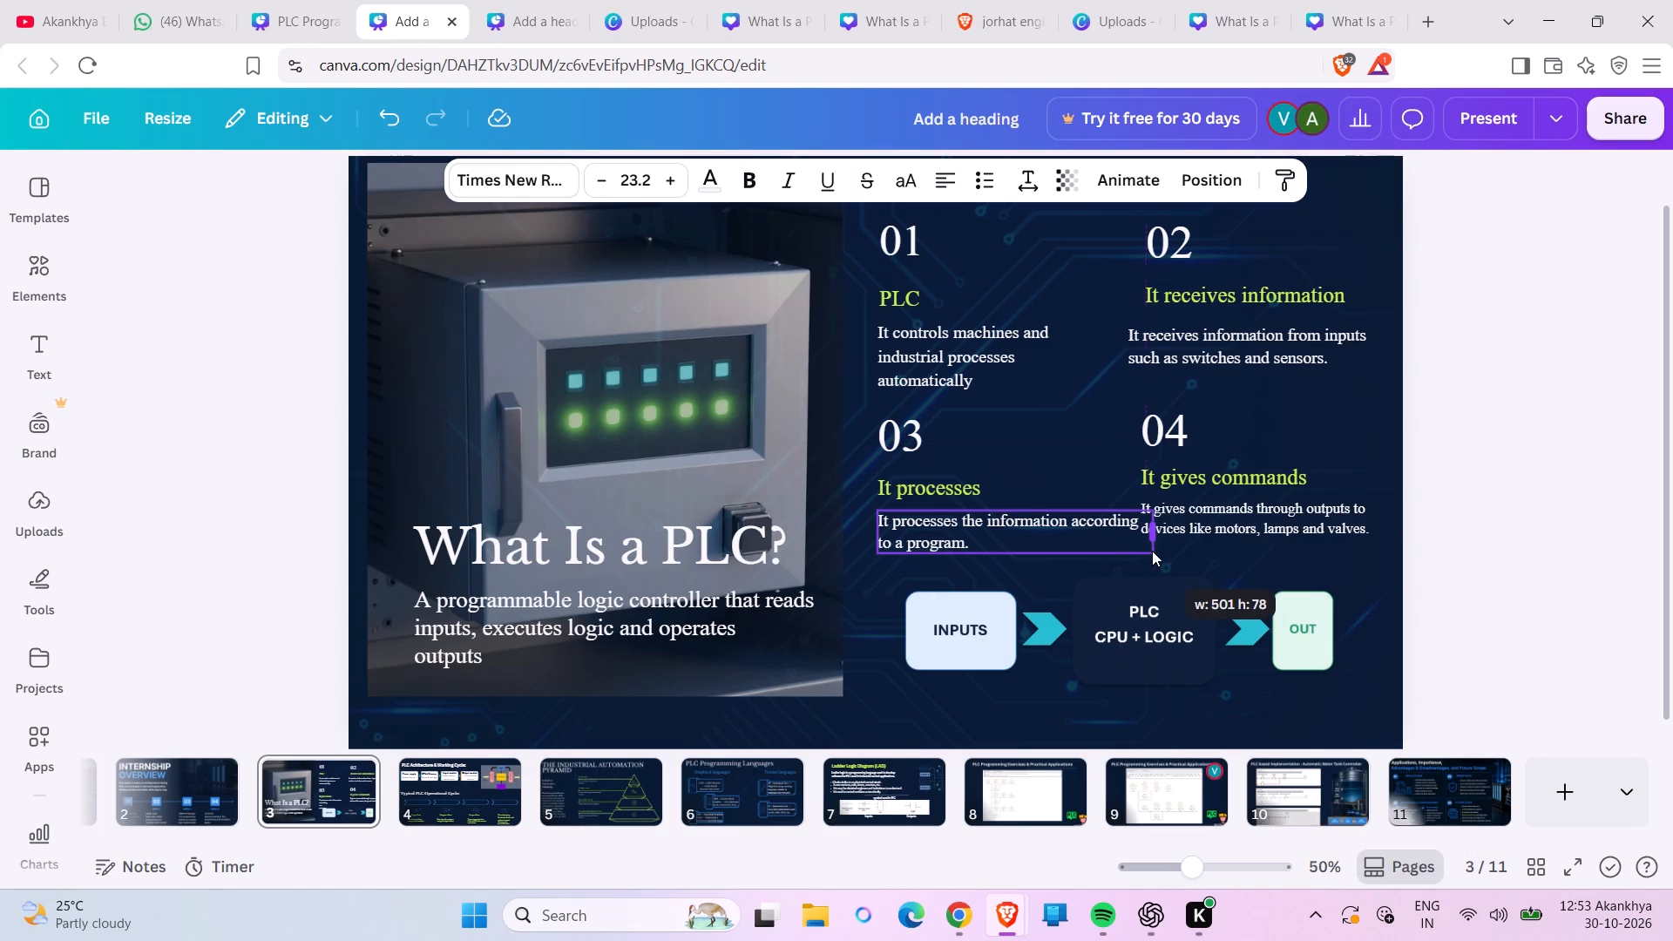
pyautogui.moveTo(1152, 551); pyautogui.dragTo(1140, 554)
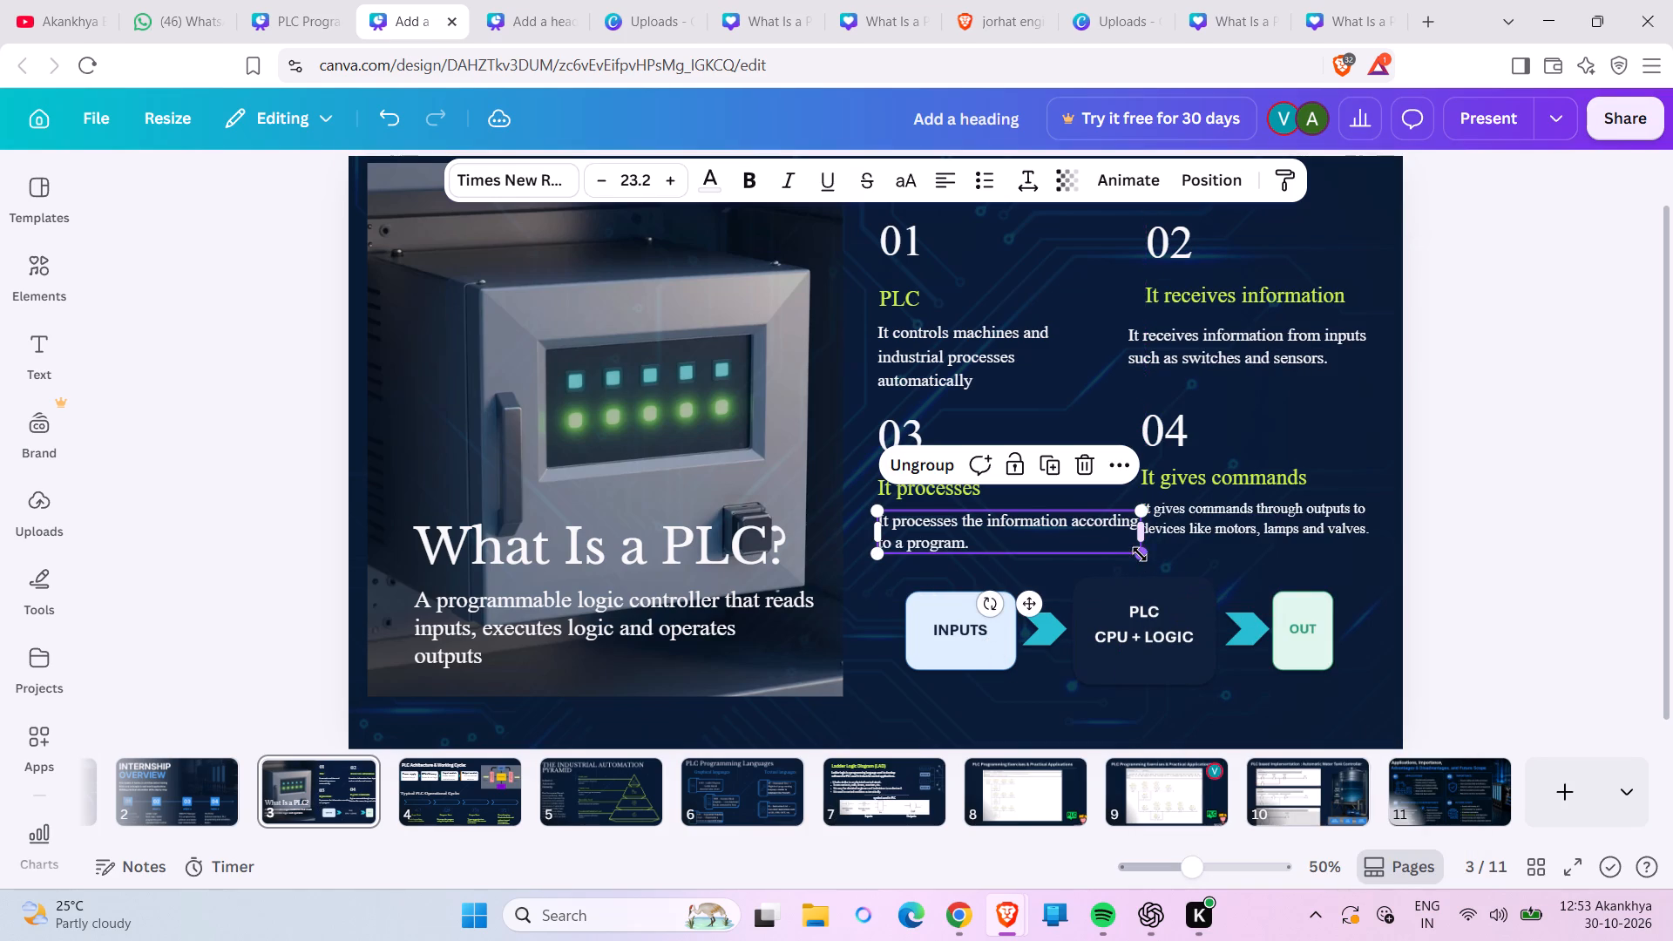
pyautogui.moveTo(1030, 598); pyautogui.dragTo(1011, 601)
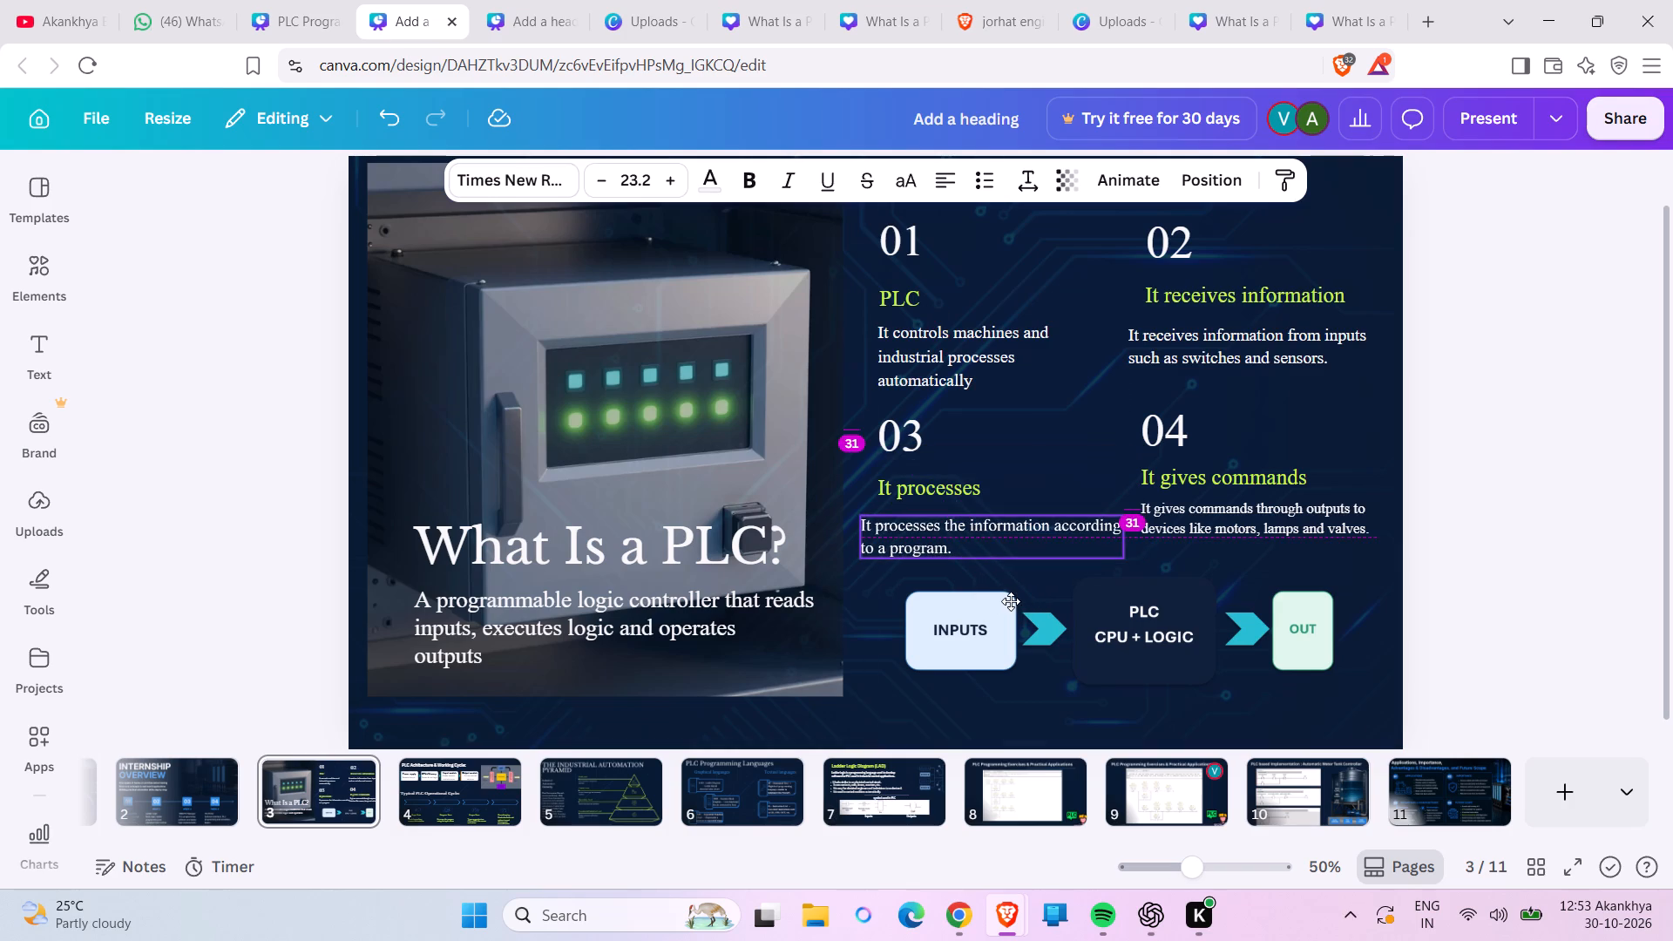
pyautogui.moveTo(1011, 601); pyautogui.dragTo(1010, 602)
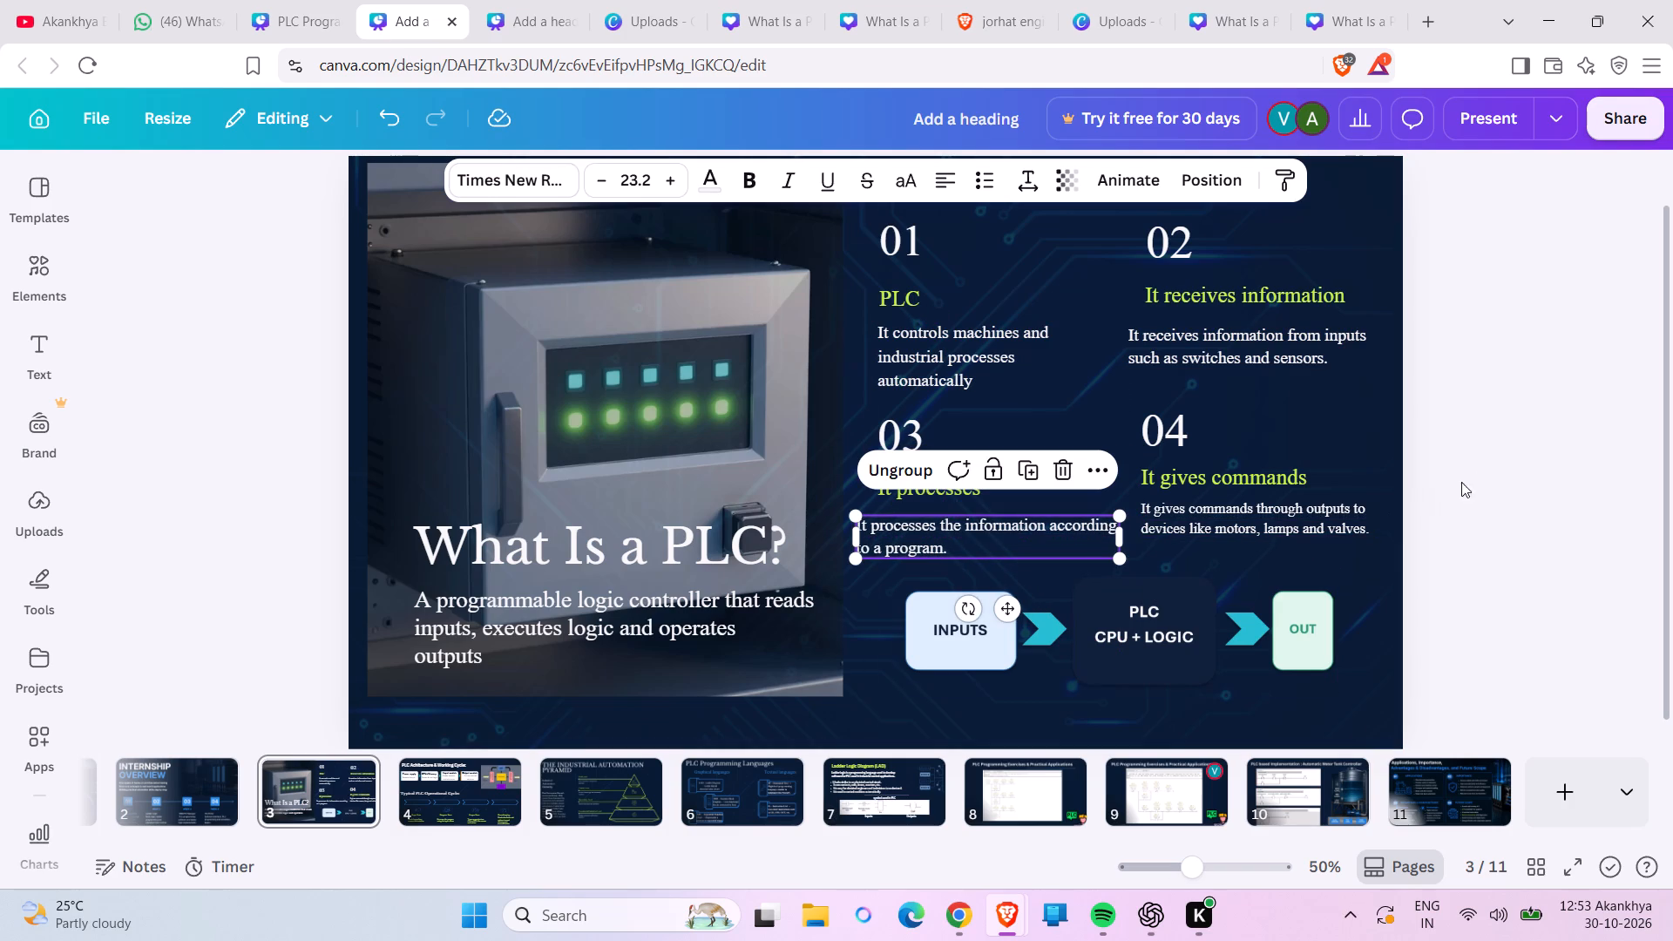
# Move the "It processes" heading and the number 03 slightly left to sit above their description.
pyautogui.click(1475, 474)
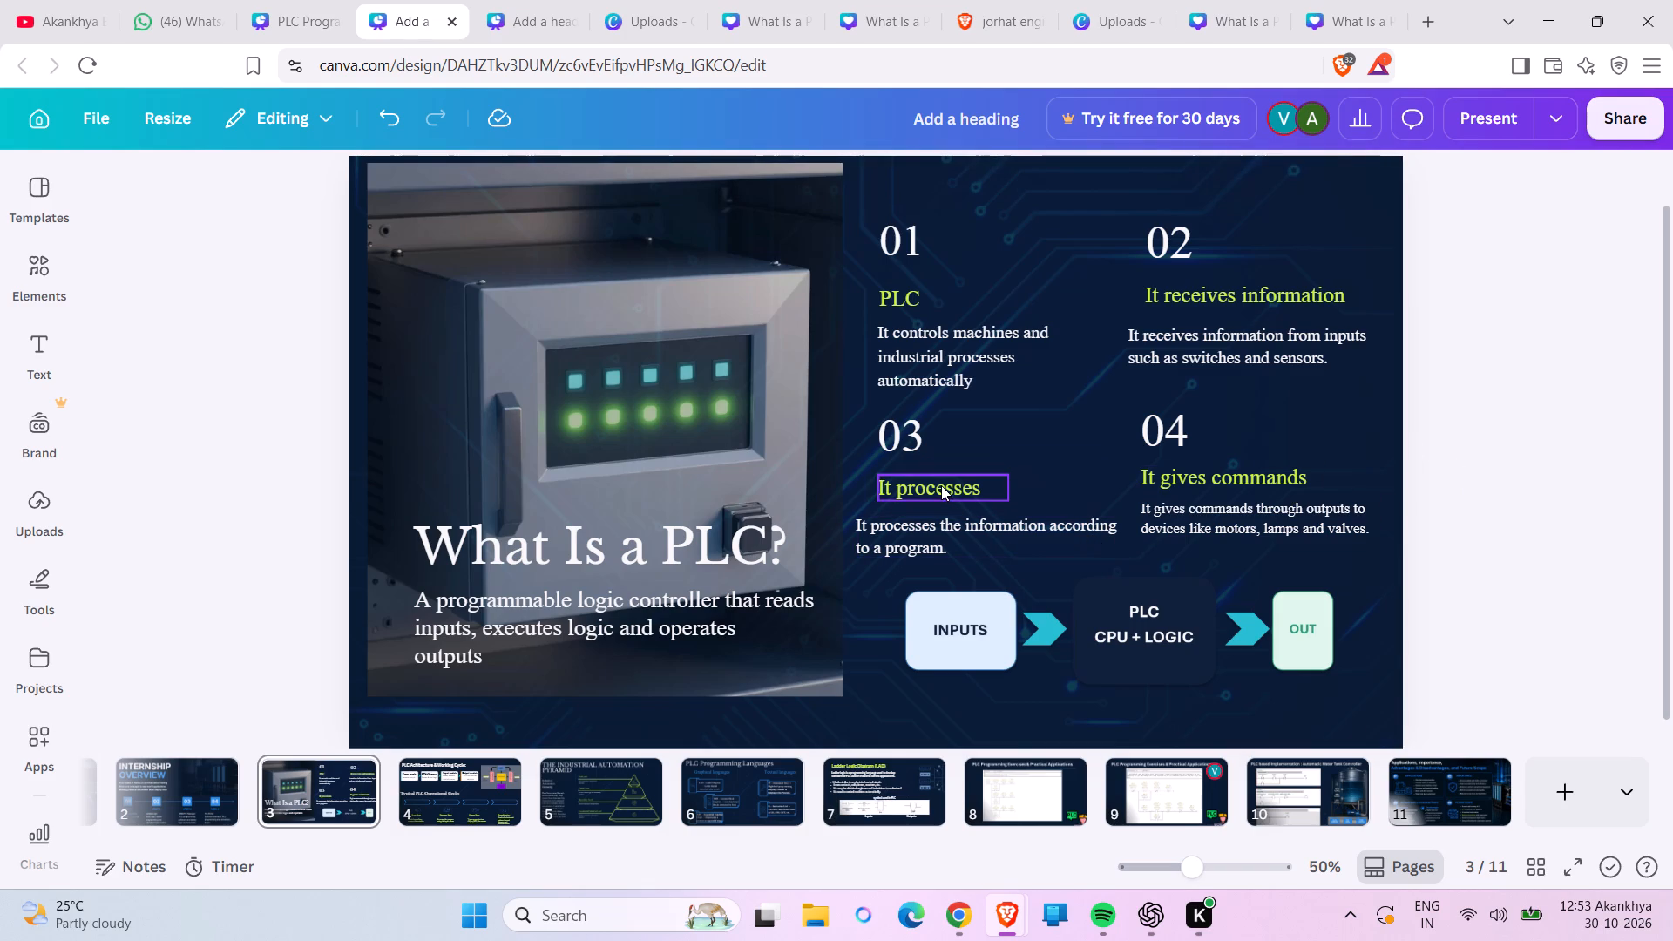
pyautogui.moveTo(941, 485); pyautogui.dragTo(927, 488)
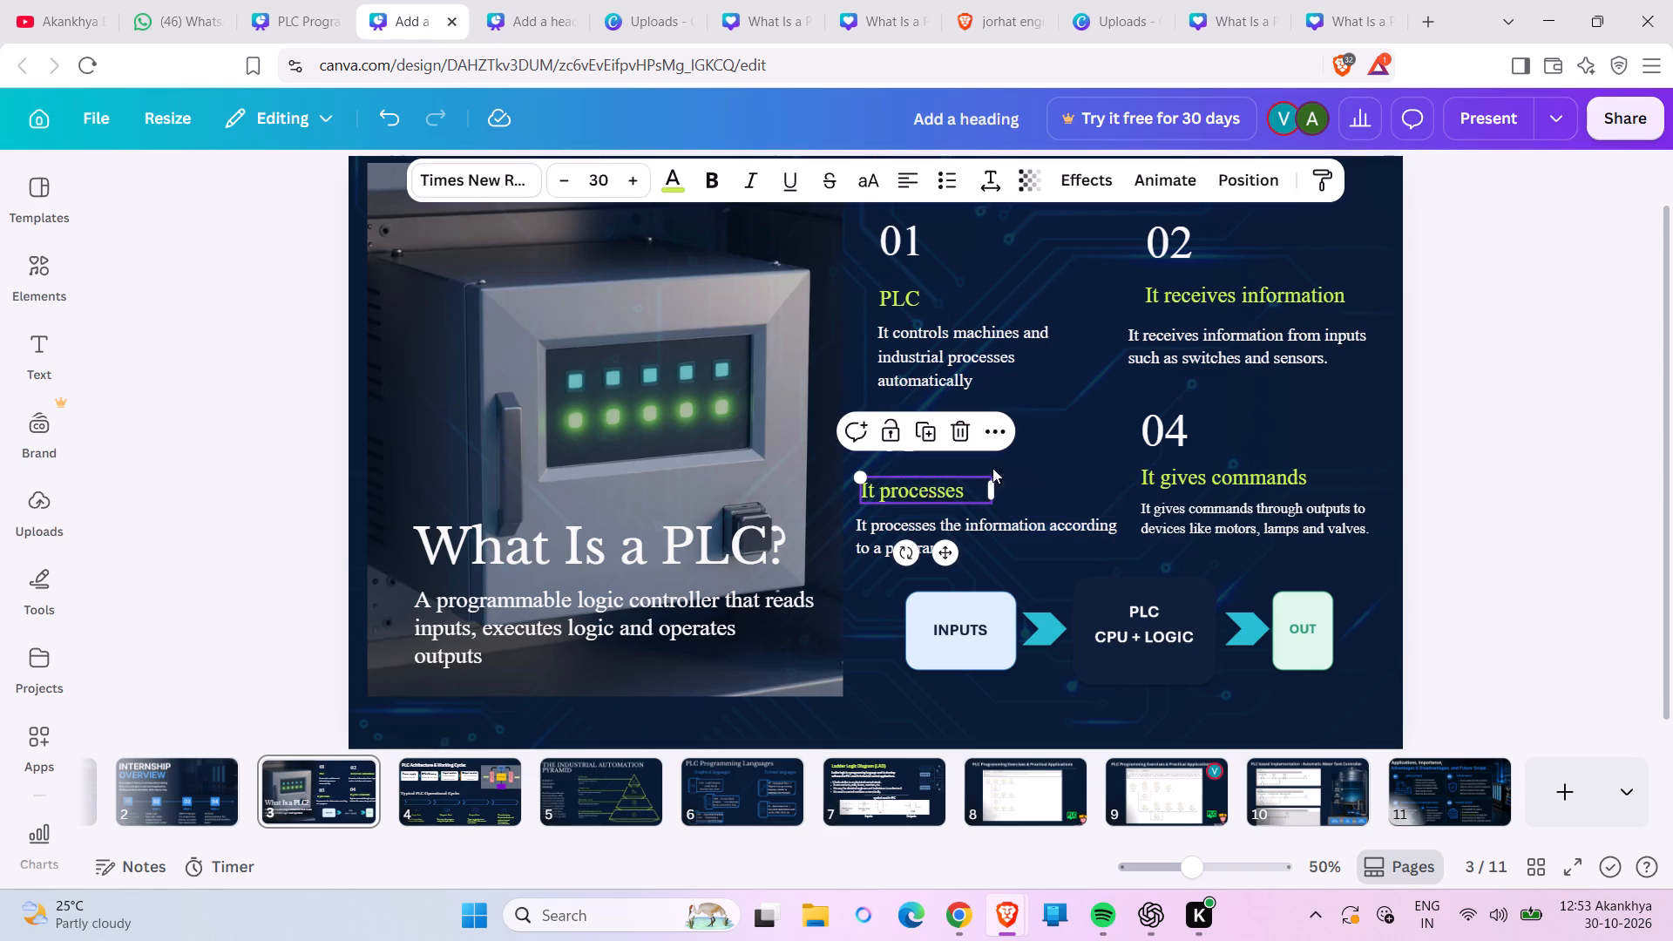
pyautogui.click(1076, 440)
pyautogui.moveTo(907, 441); pyautogui.dragTo(893, 440)
pyautogui.click(1457, 440)
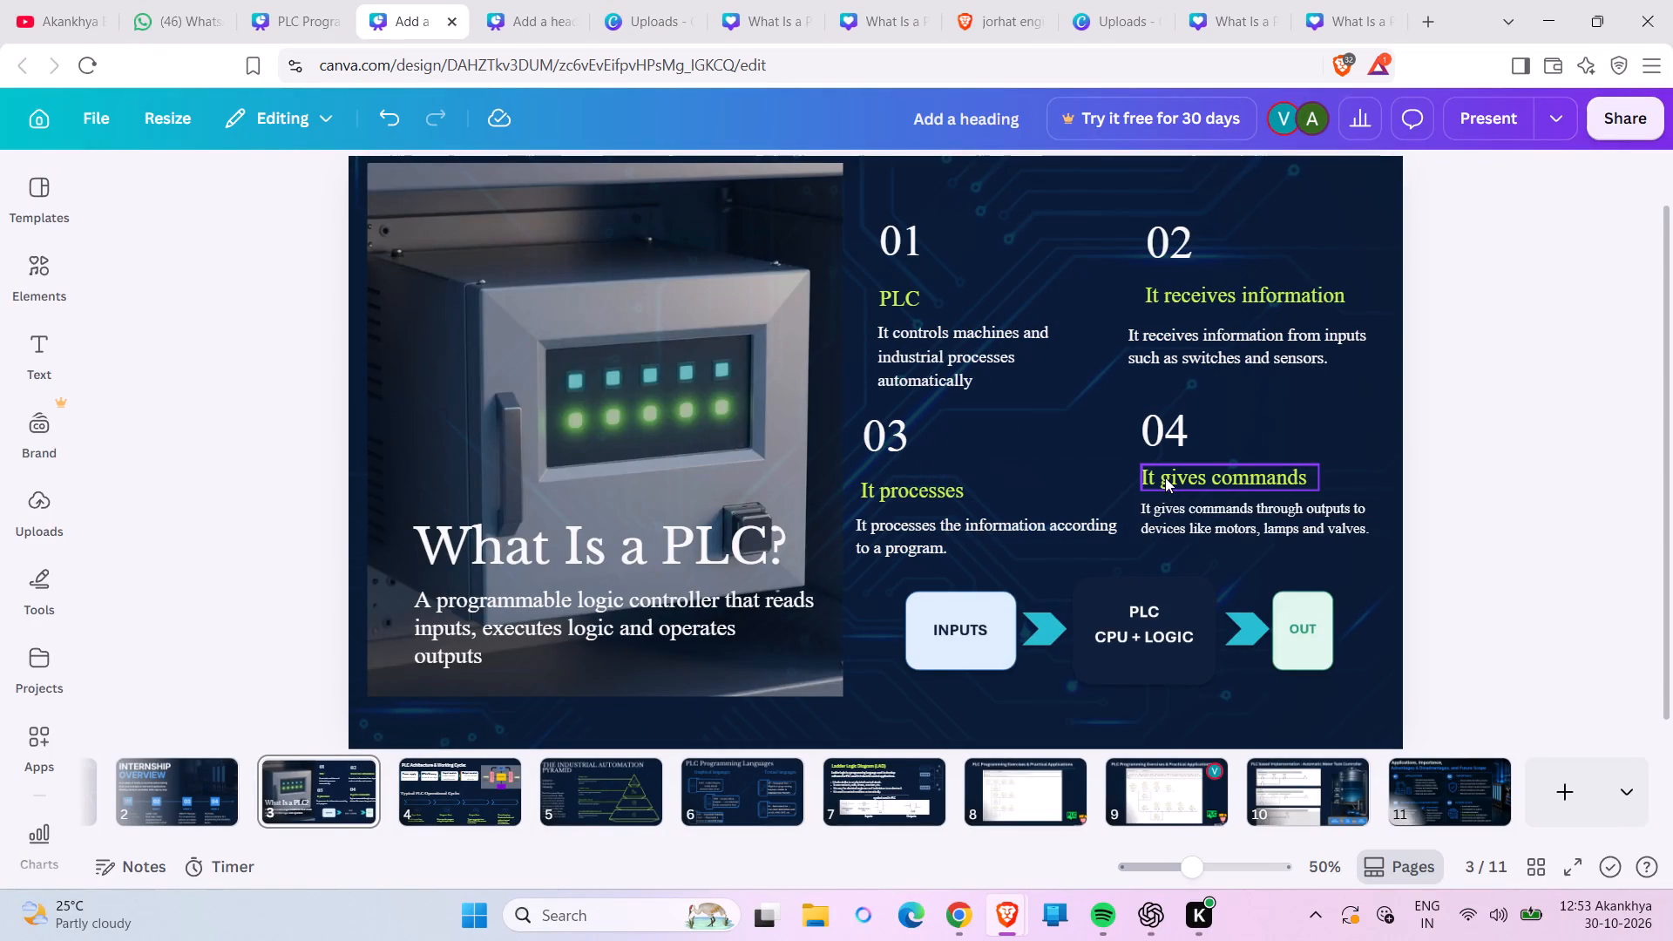
# Move the "It gives commands" heading and the number 04 slightly right so their left edges line up.
pyautogui.moveTo(1165, 477); pyautogui.dragTo(1189, 477)
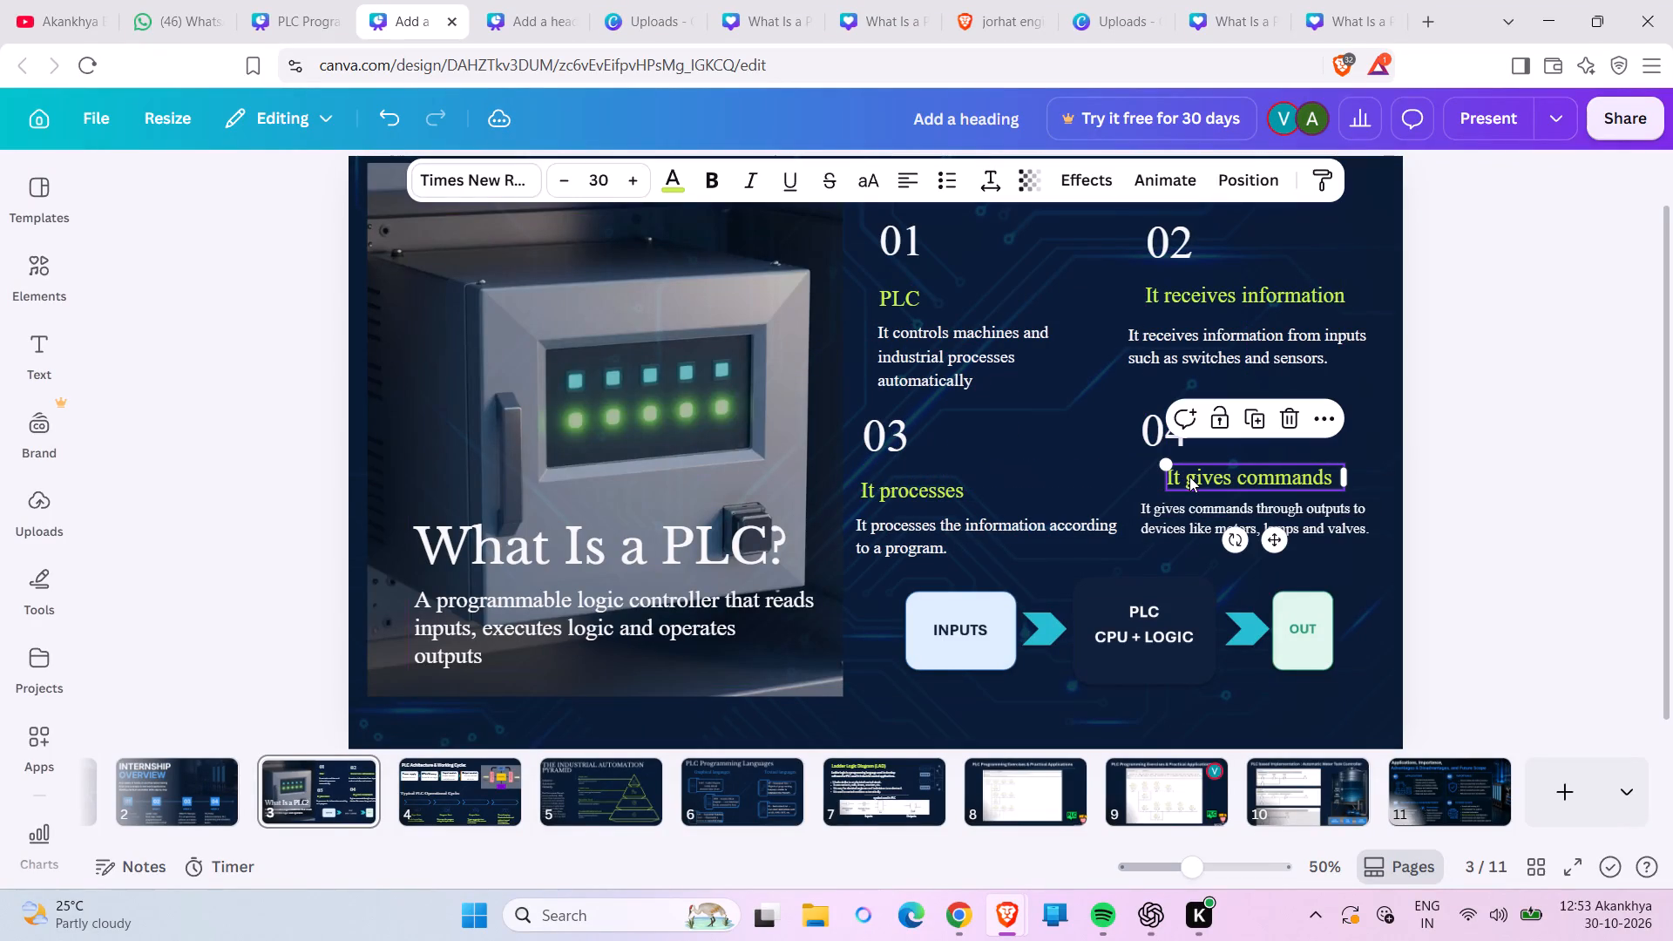
pyautogui.moveTo(1151, 440); pyautogui.dragTo(1208, 433, button='right')
pyautogui.click(1085, 434)
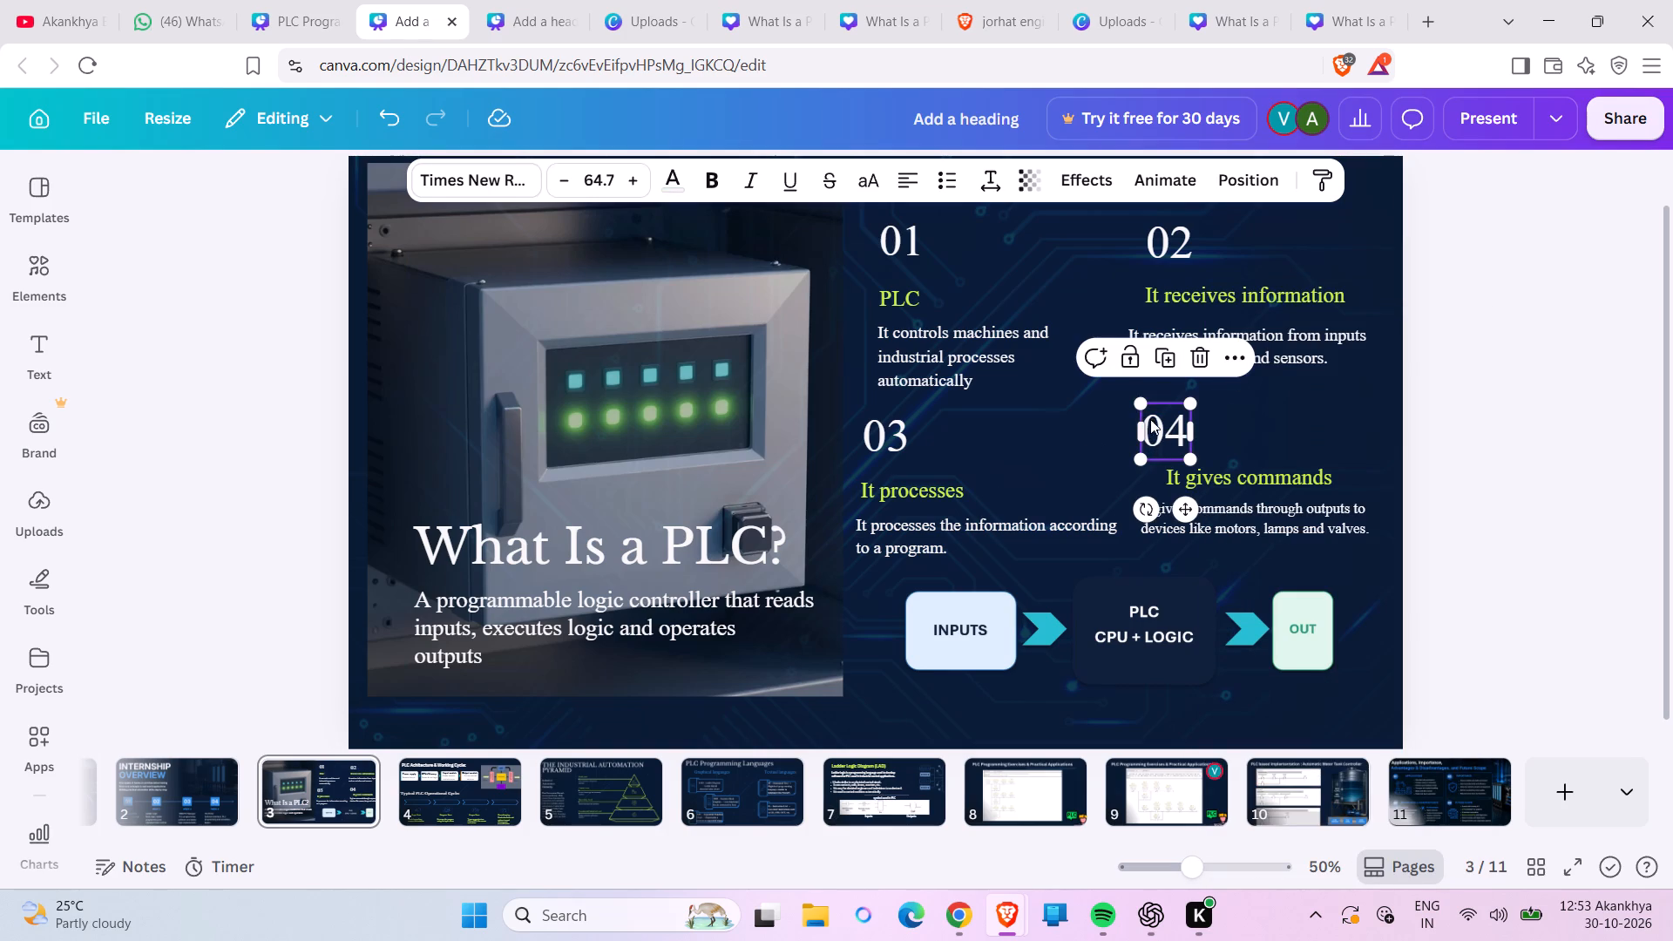
pyautogui.moveTo(1164, 423); pyautogui.dragTo(1186, 423)
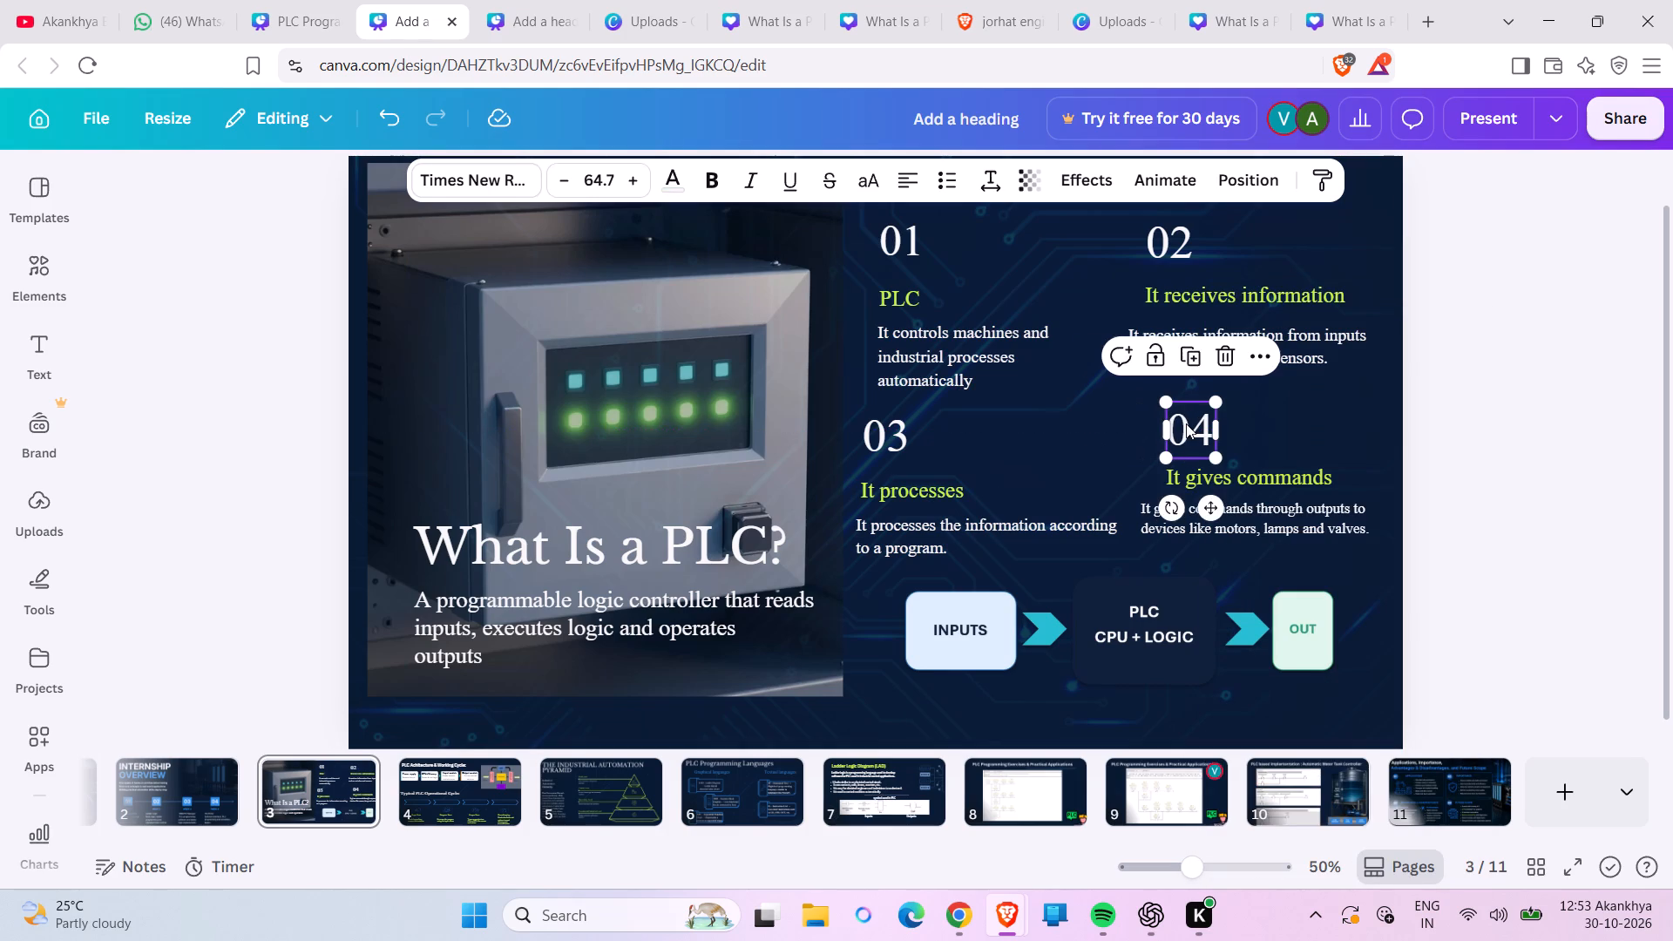
pyautogui.click(1141, 487)
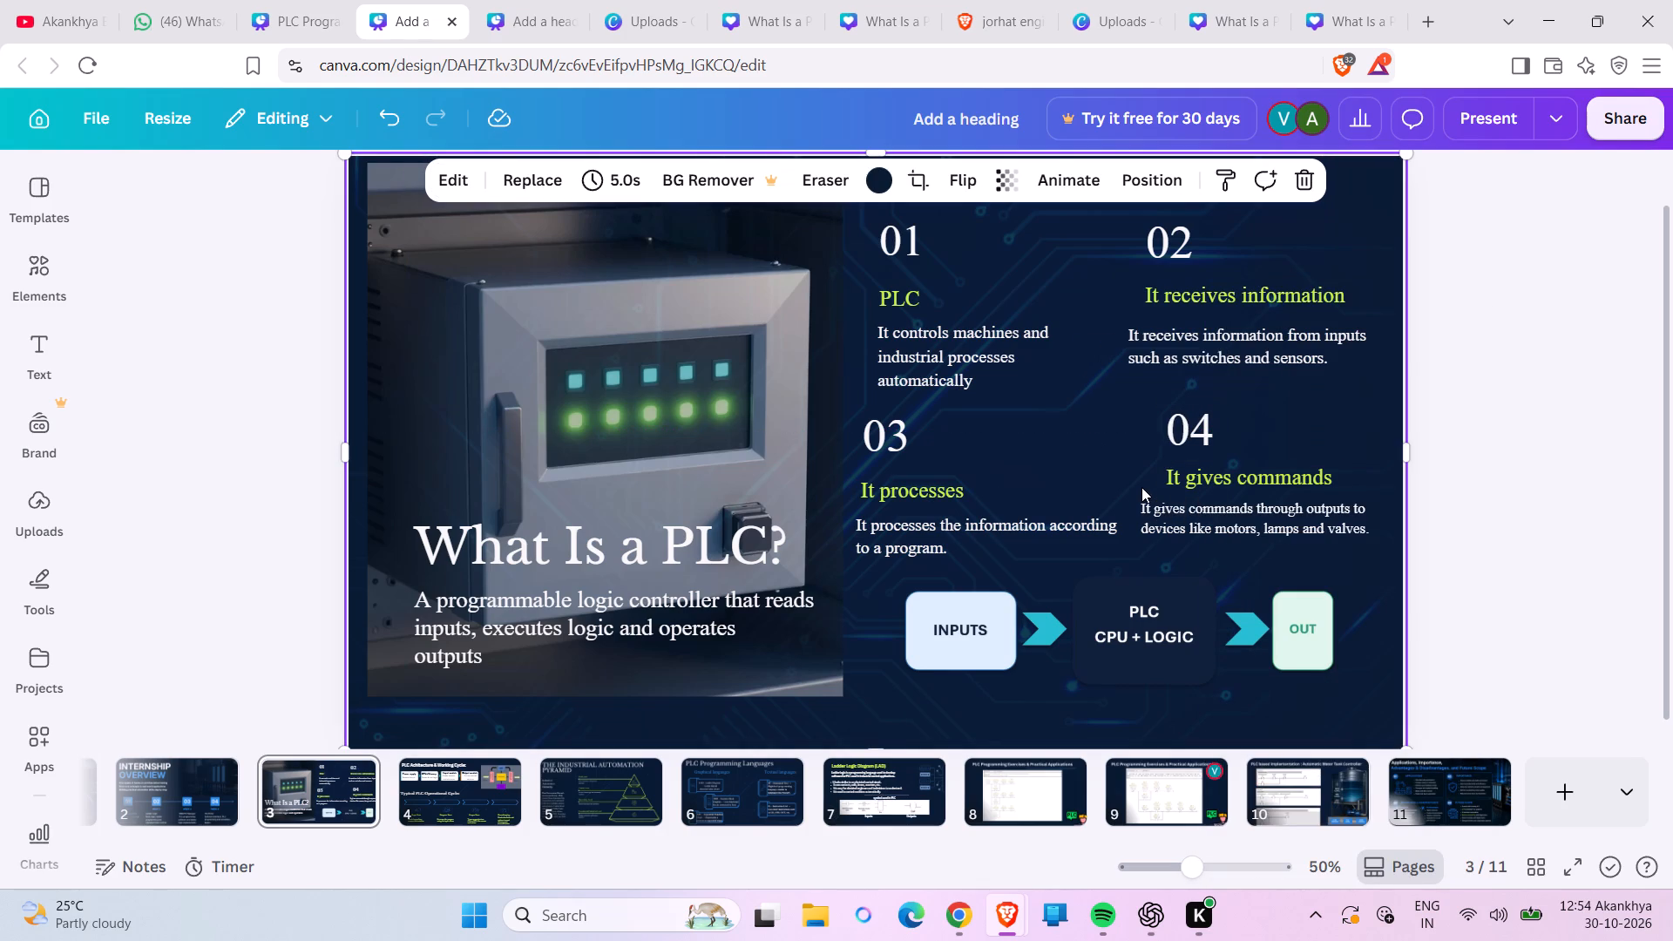
# Group the two description lines under "It gives commands" and set the group's font size to 23.2.
pyautogui.moveTo(1141, 487); pyautogui.dragTo(1159, 525)
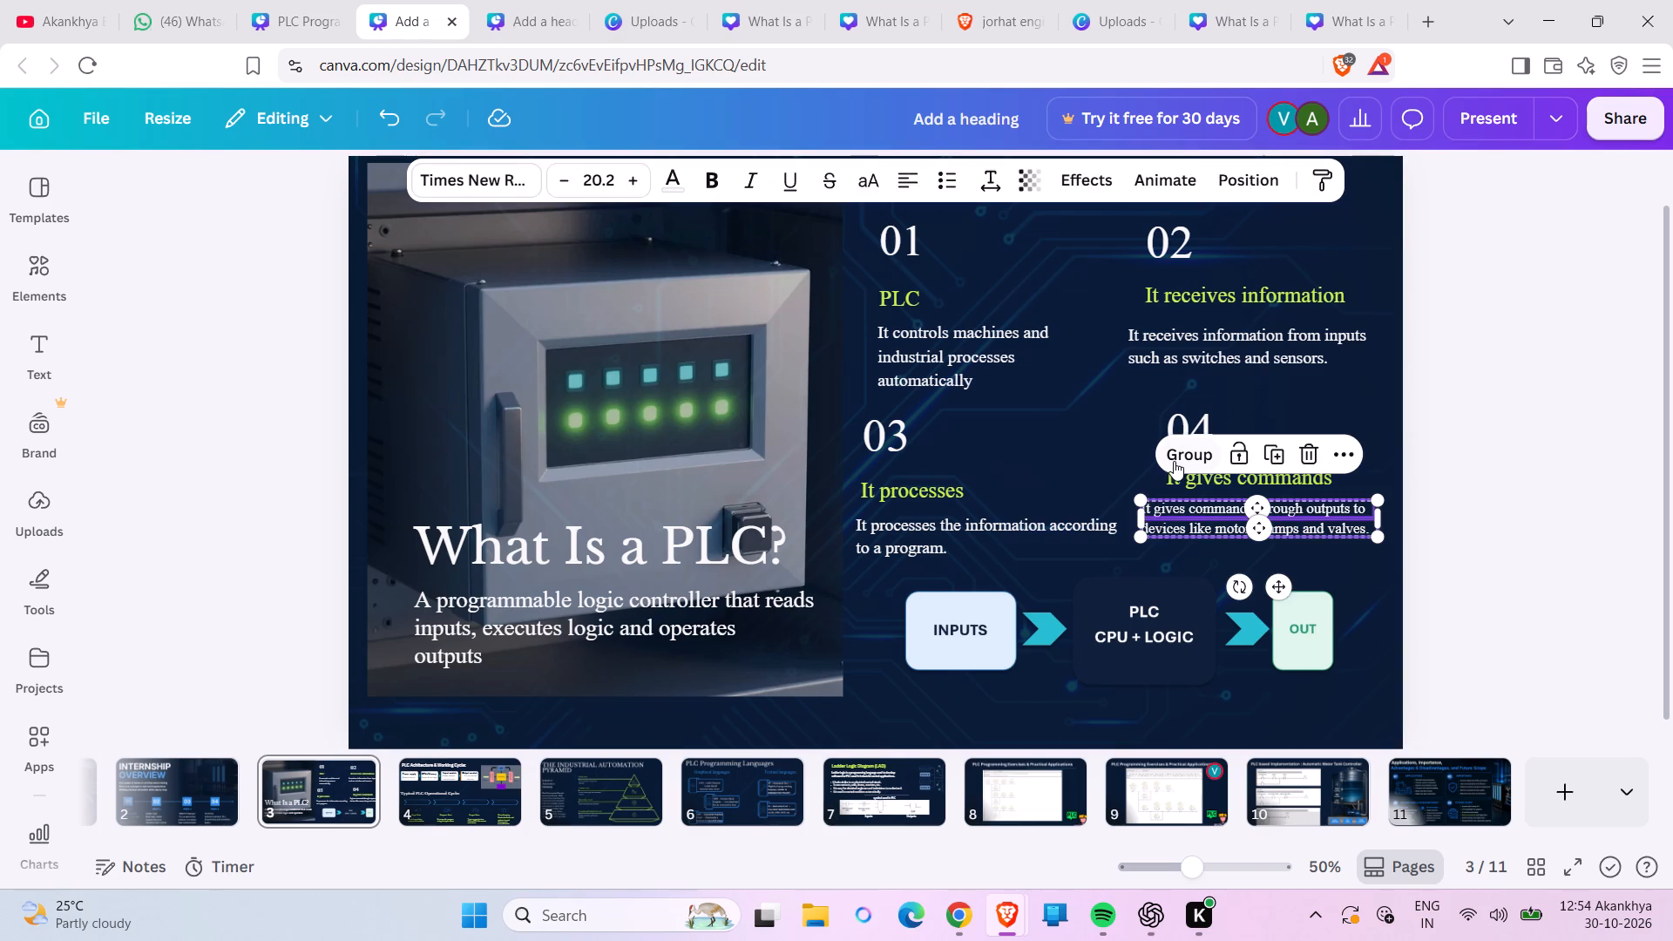
pyautogui.click(1174, 457)
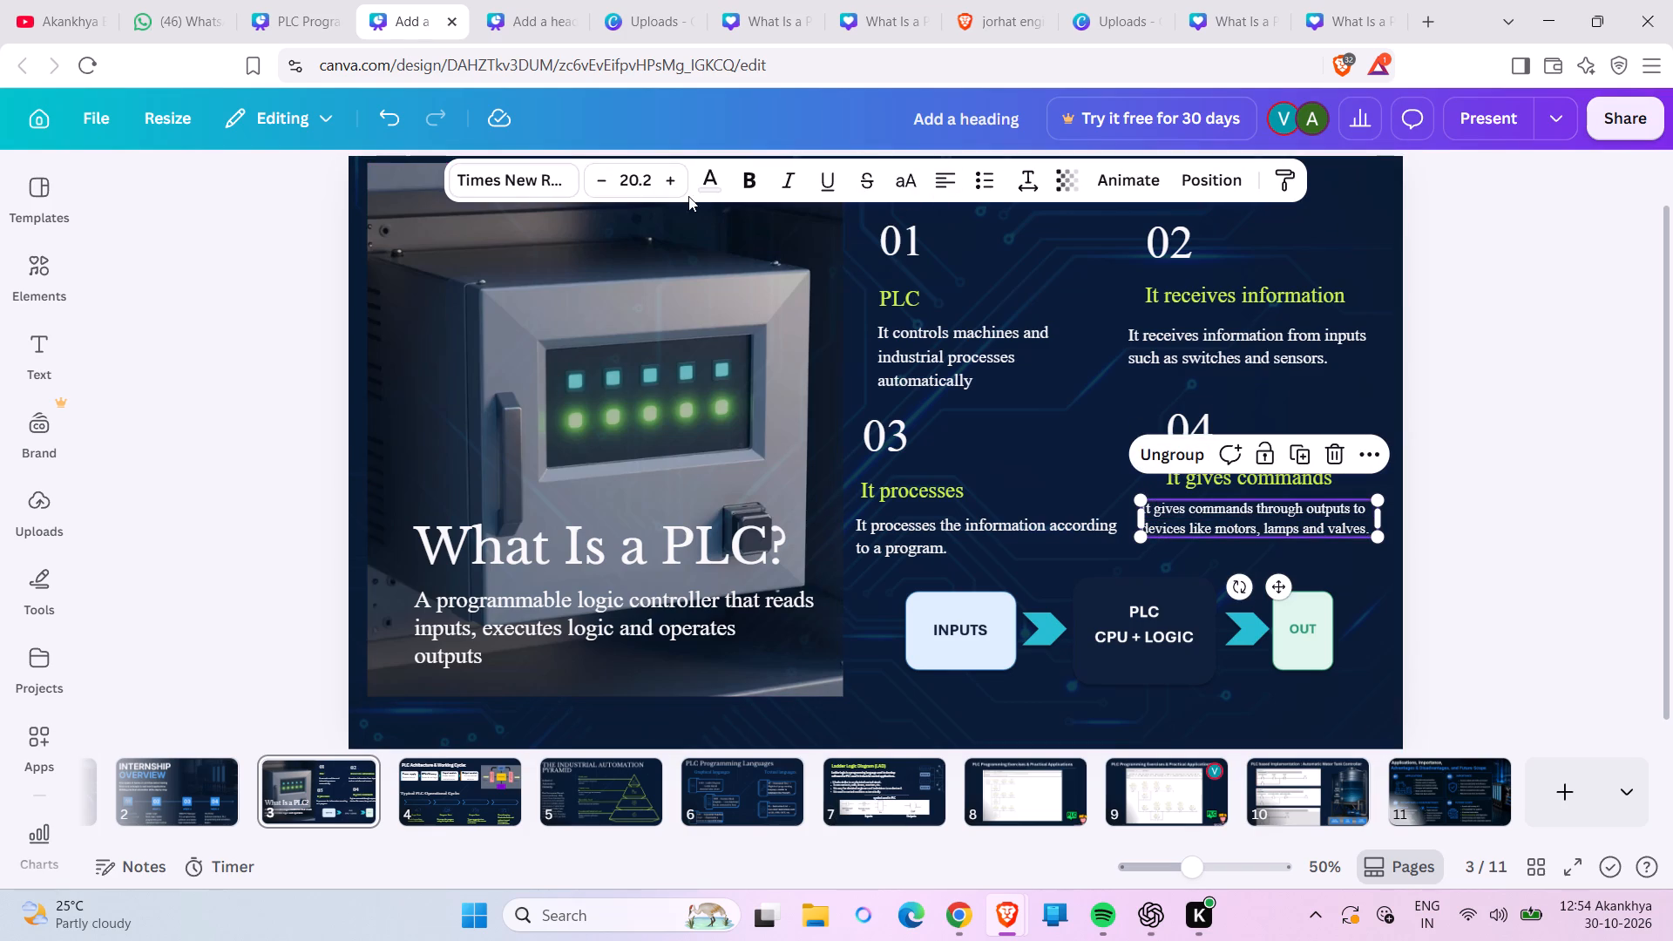
pyautogui.click(674, 183)
pyautogui.click(674, 183)
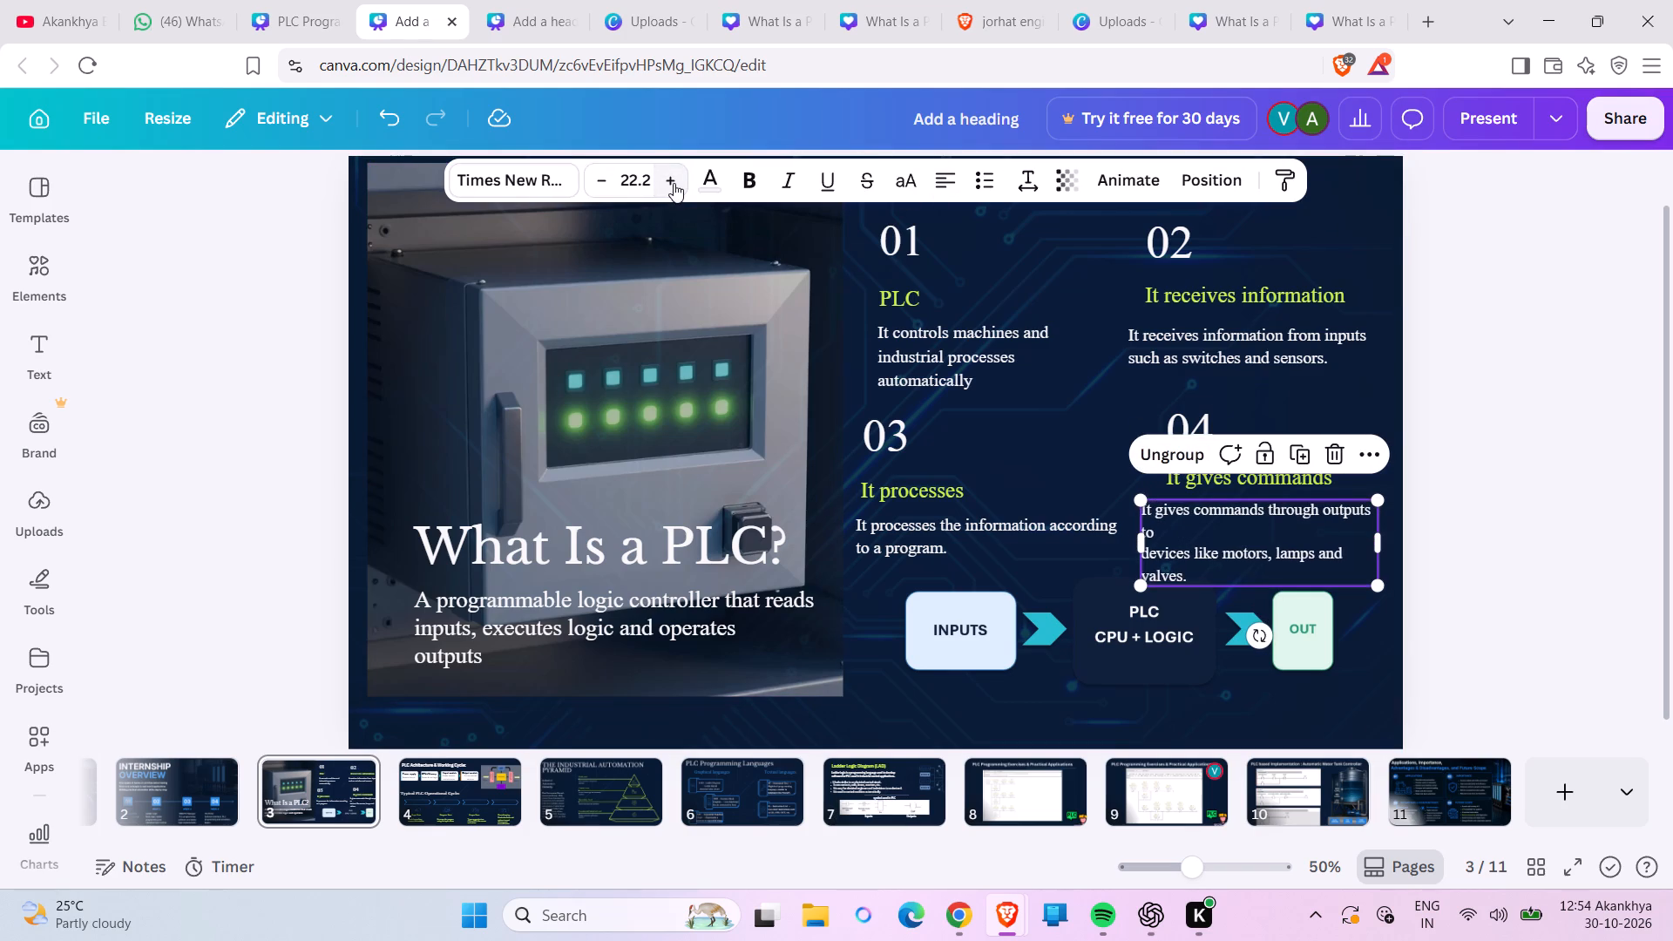
pyautogui.click(674, 183)
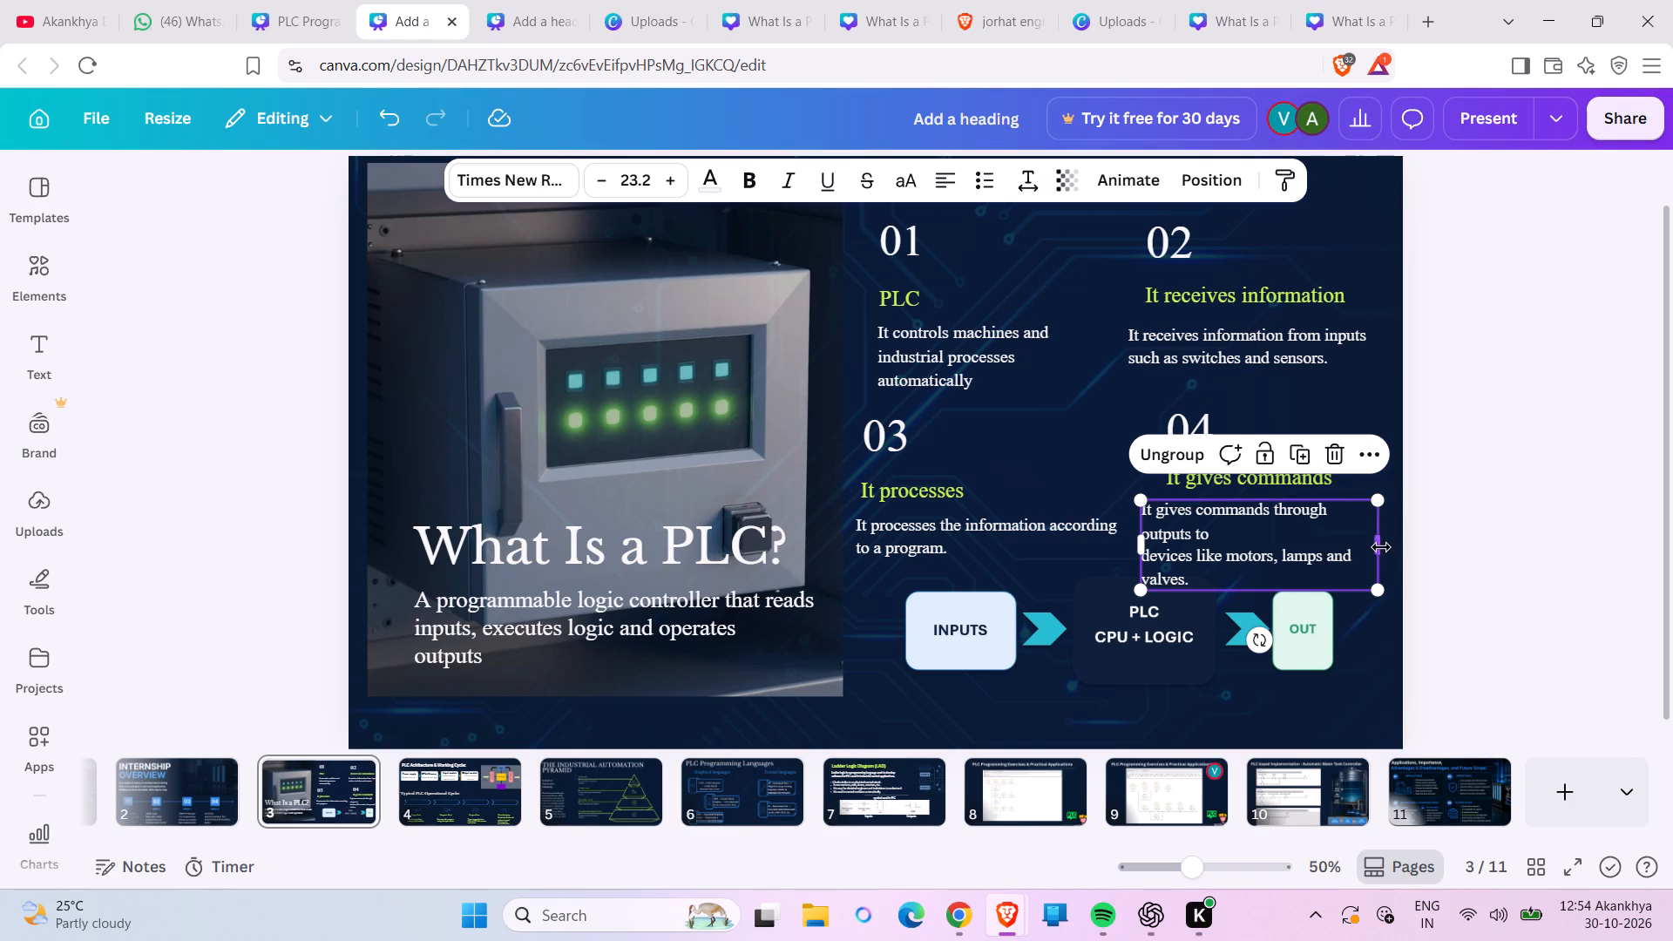
# Widen the grouped "It gives commands" description to just short of the slide's right edge.
pyautogui.moveTo(1380, 542); pyautogui.dragTo(1417, 538)
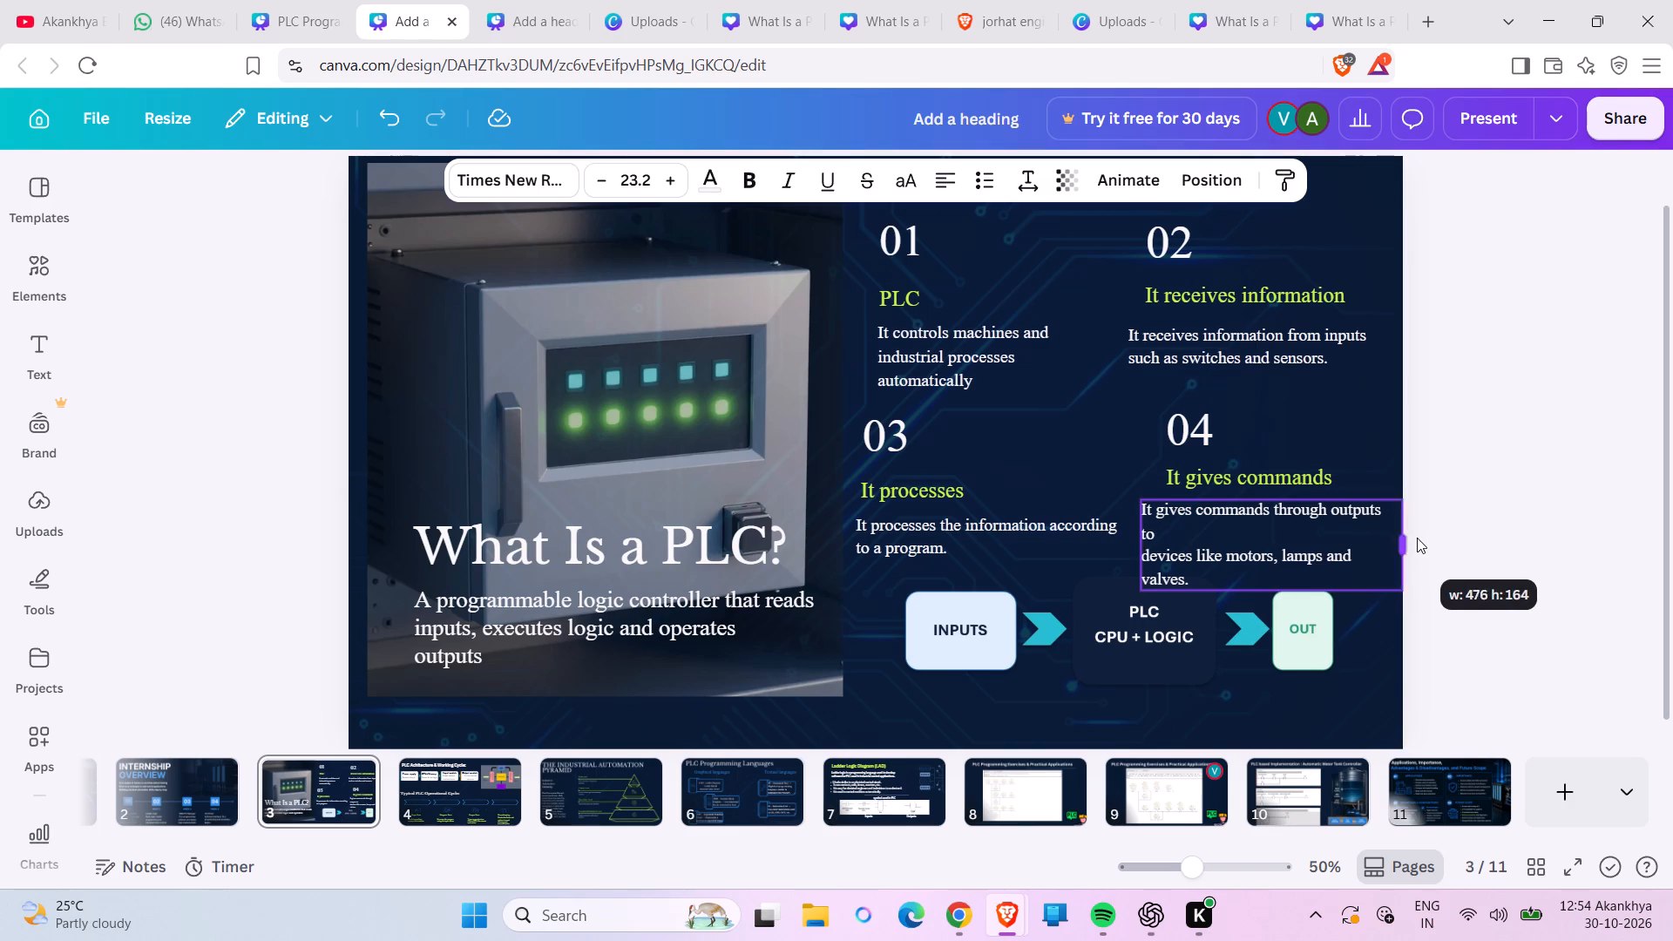
pyautogui.moveTo(1417, 538); pyautogui.dragTo(1404, 548)
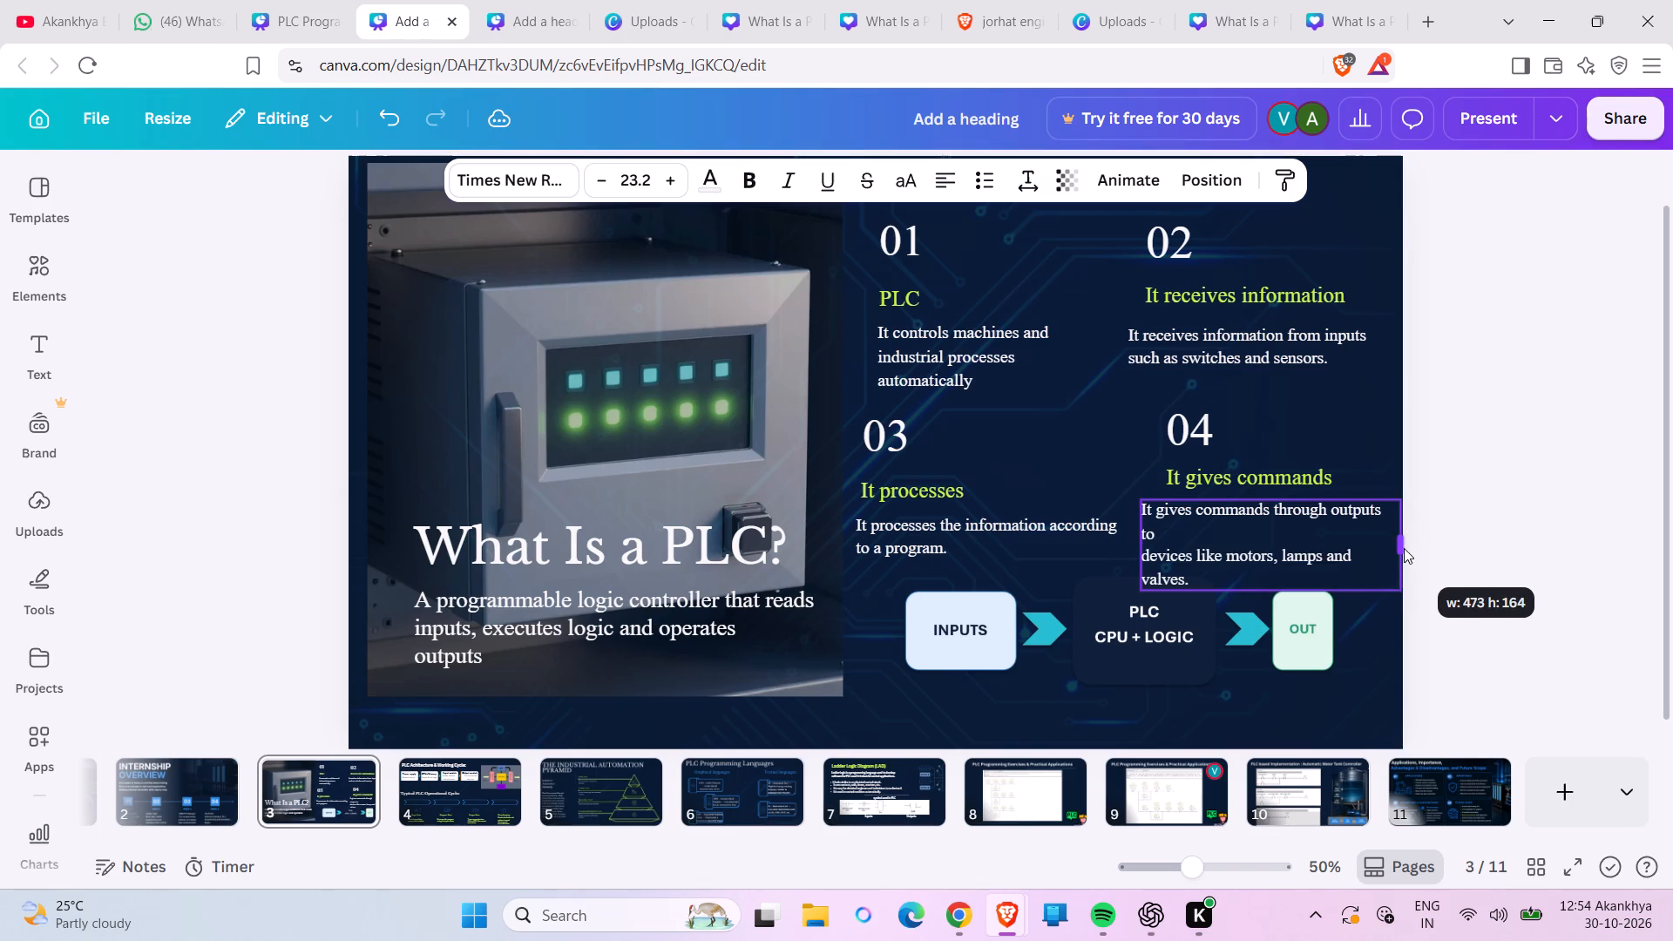
pyautogui.moveTo(1404, 548); pyautogui.dragTo(1404, 553)
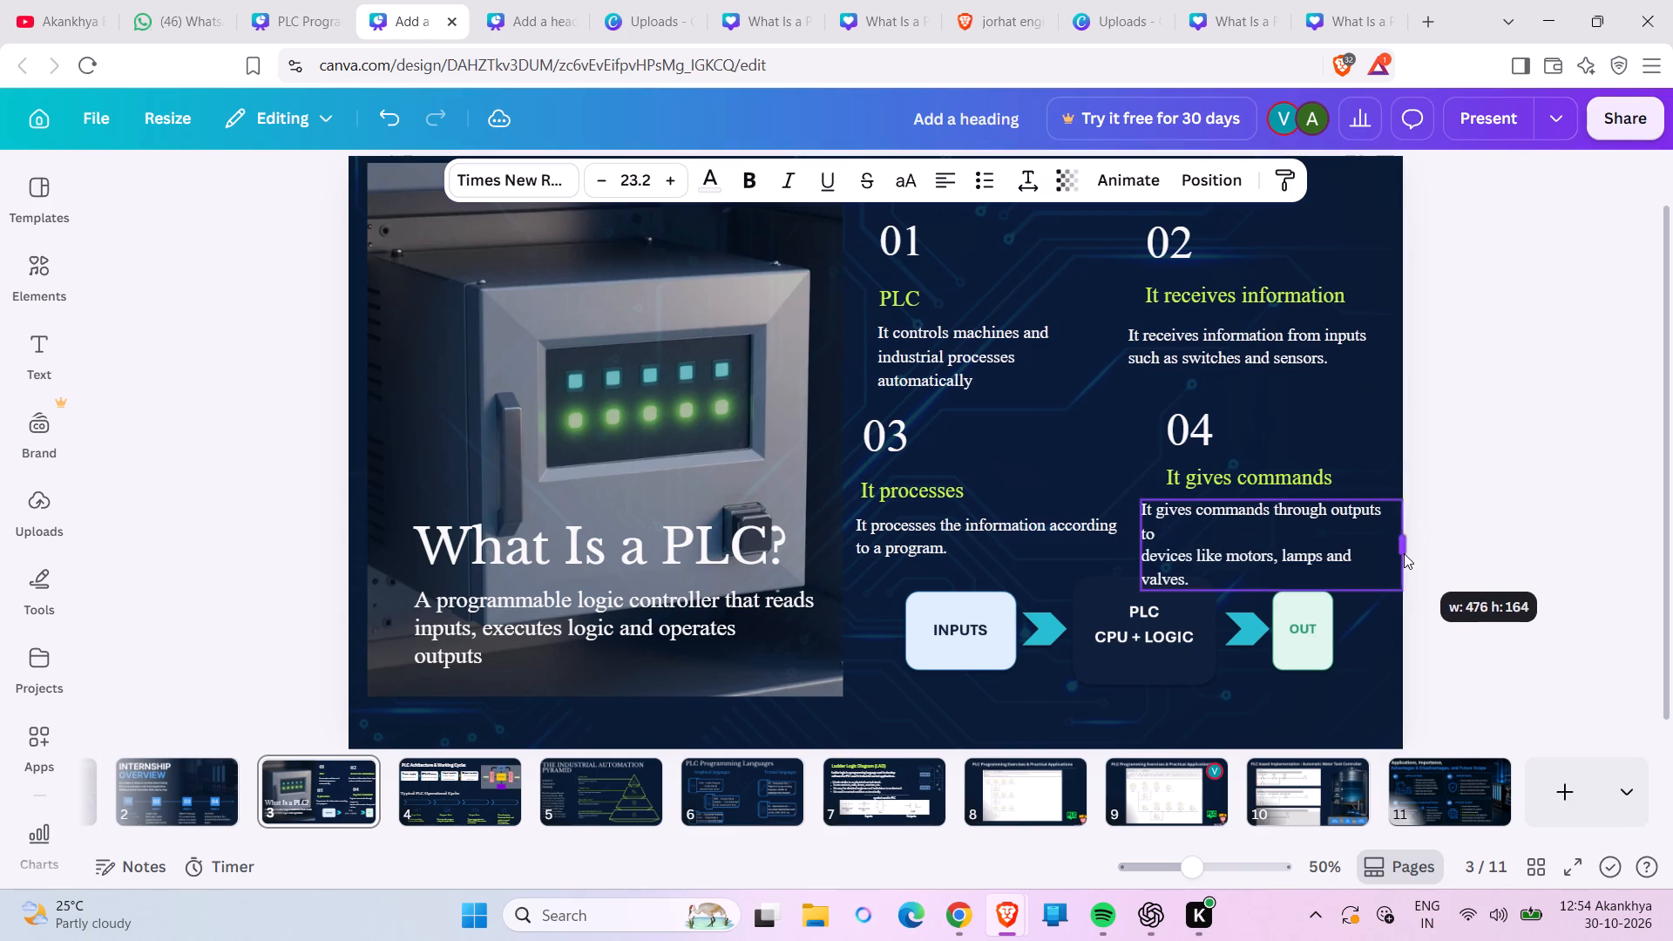
pyautogui.moveTo(1404, 553); pyautogui.dragTo(1400, 557)
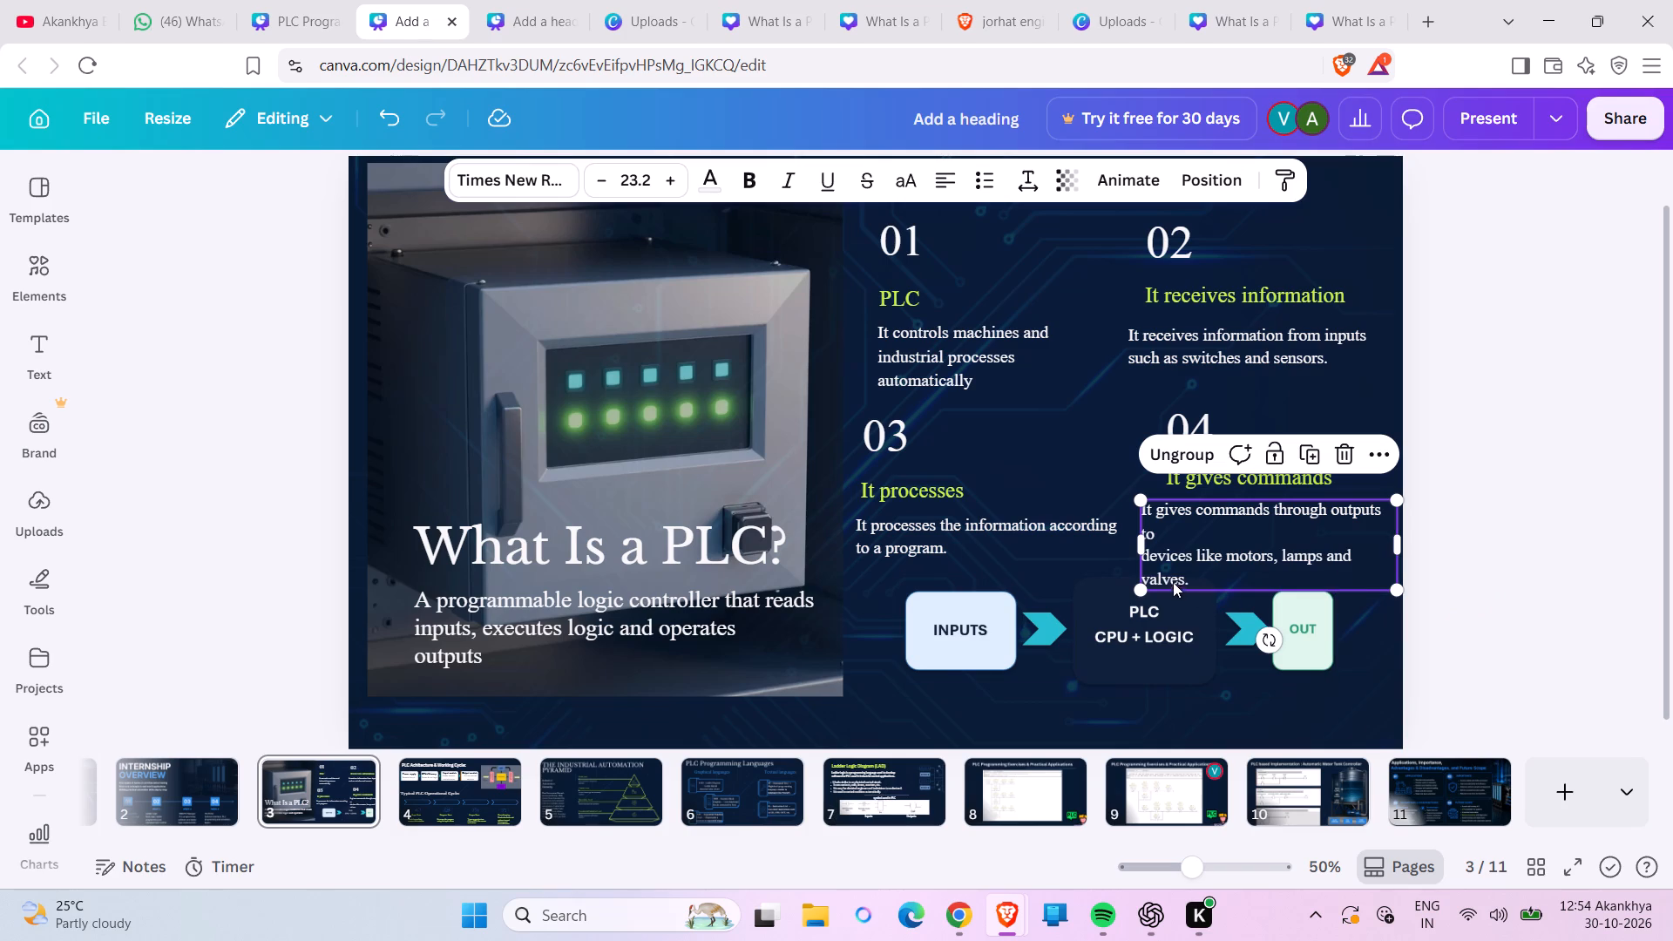
# Ungroup the two description lines under "It gives commands".
pyautogui.click(1225, 545)
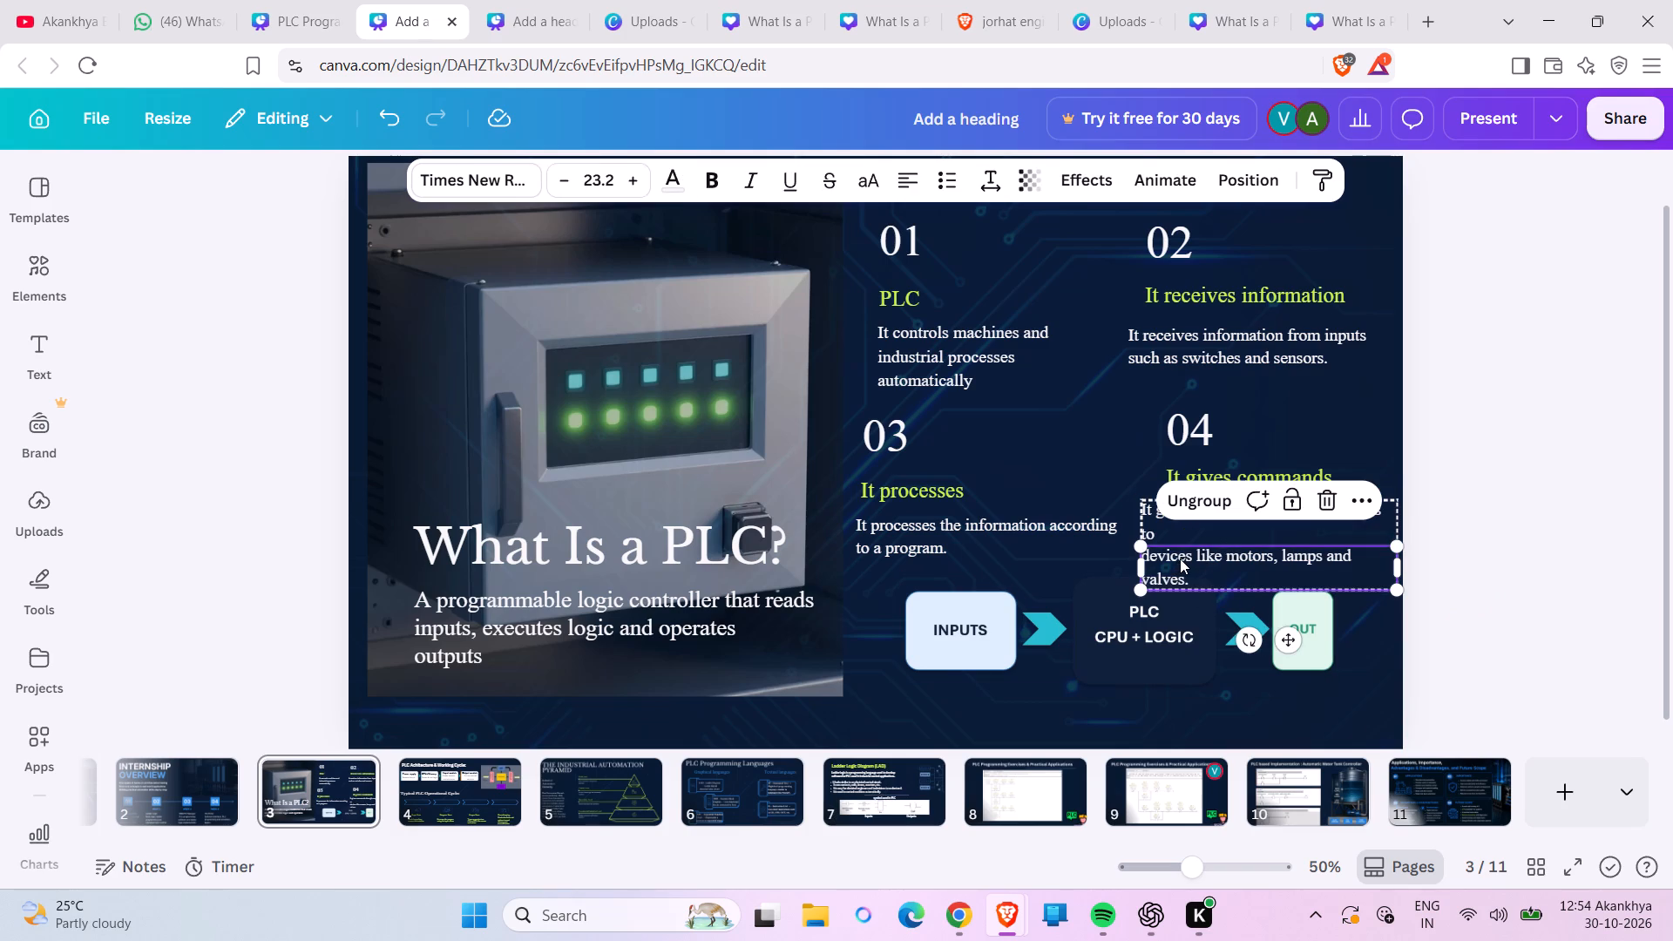
pyautogui.click(1205, 504)
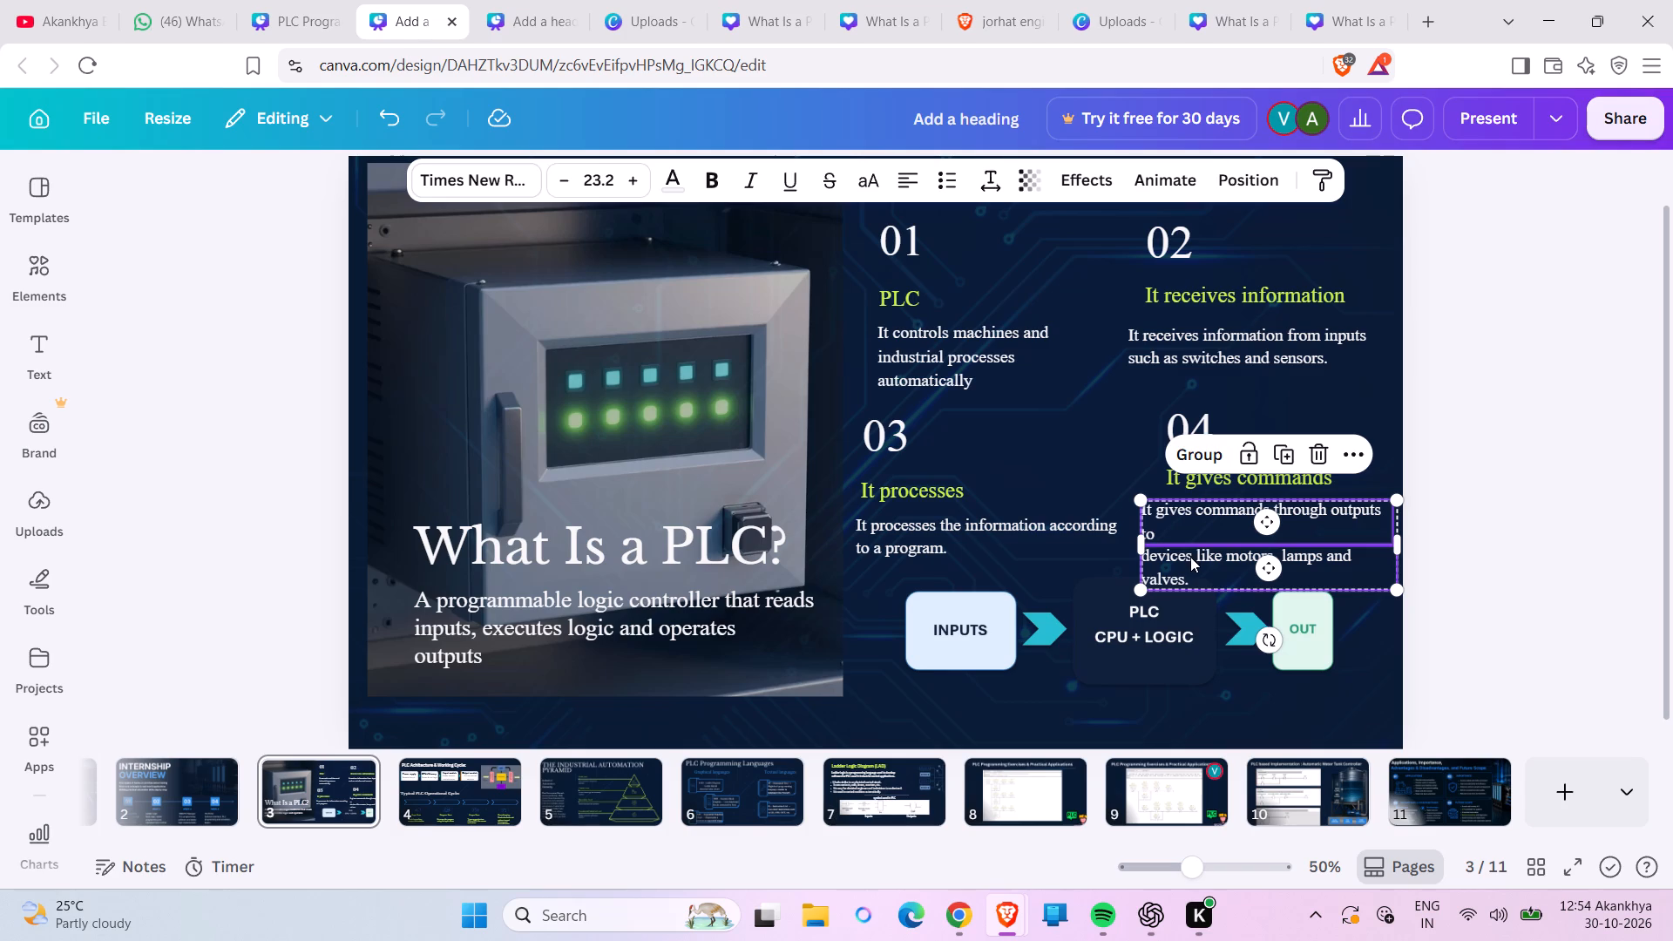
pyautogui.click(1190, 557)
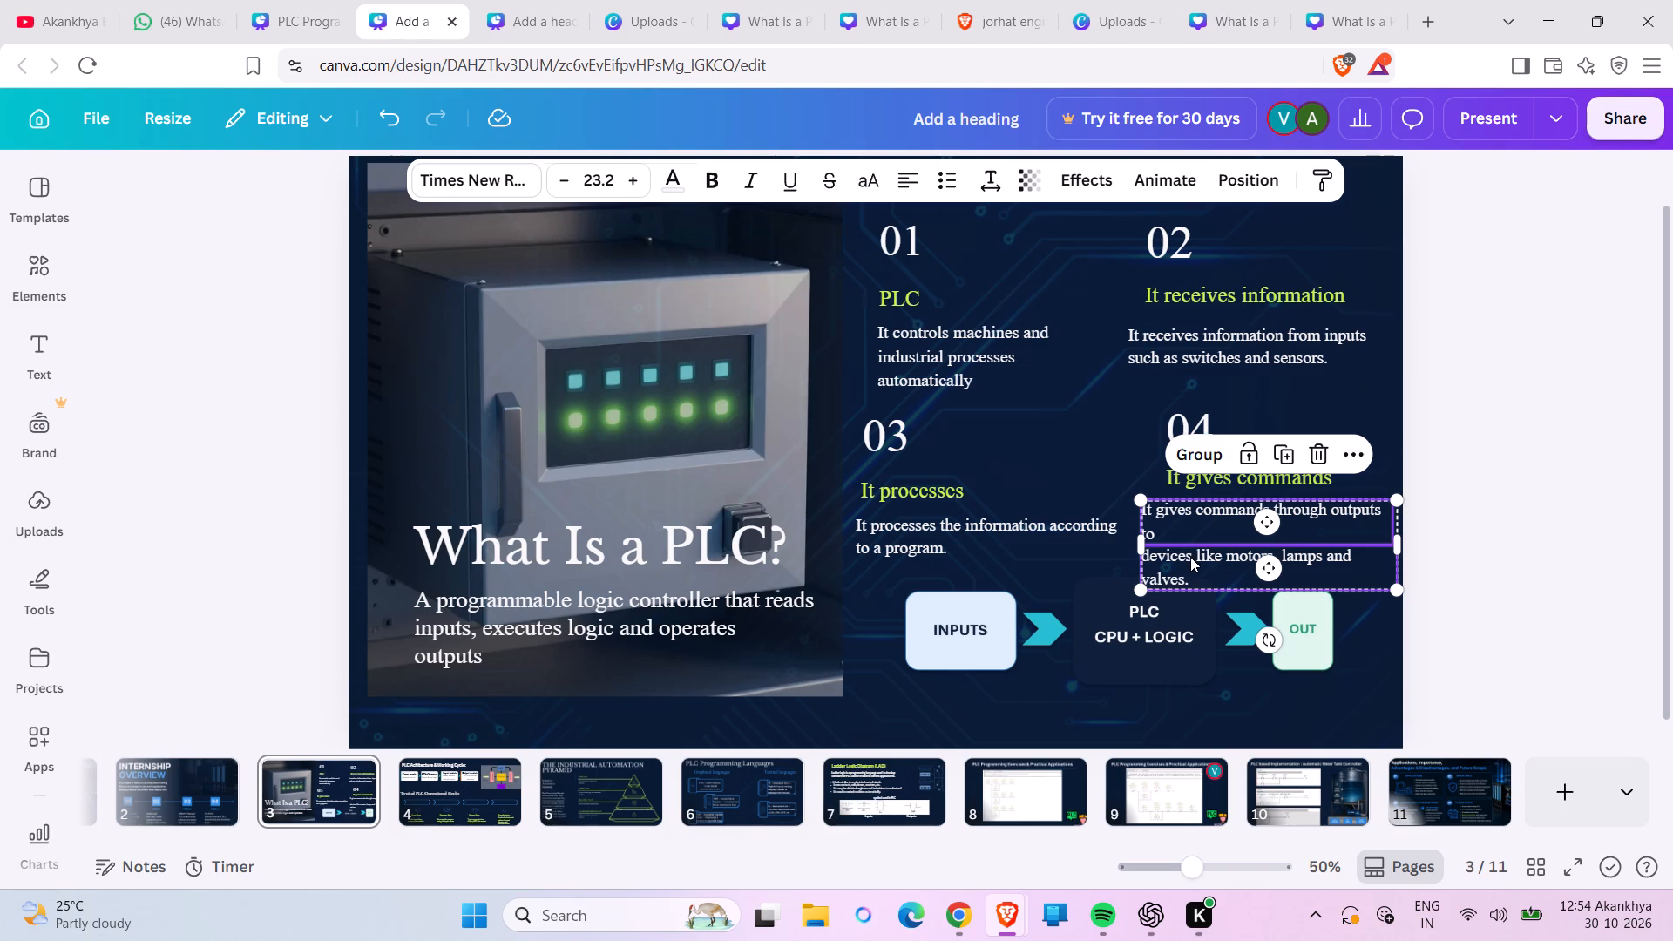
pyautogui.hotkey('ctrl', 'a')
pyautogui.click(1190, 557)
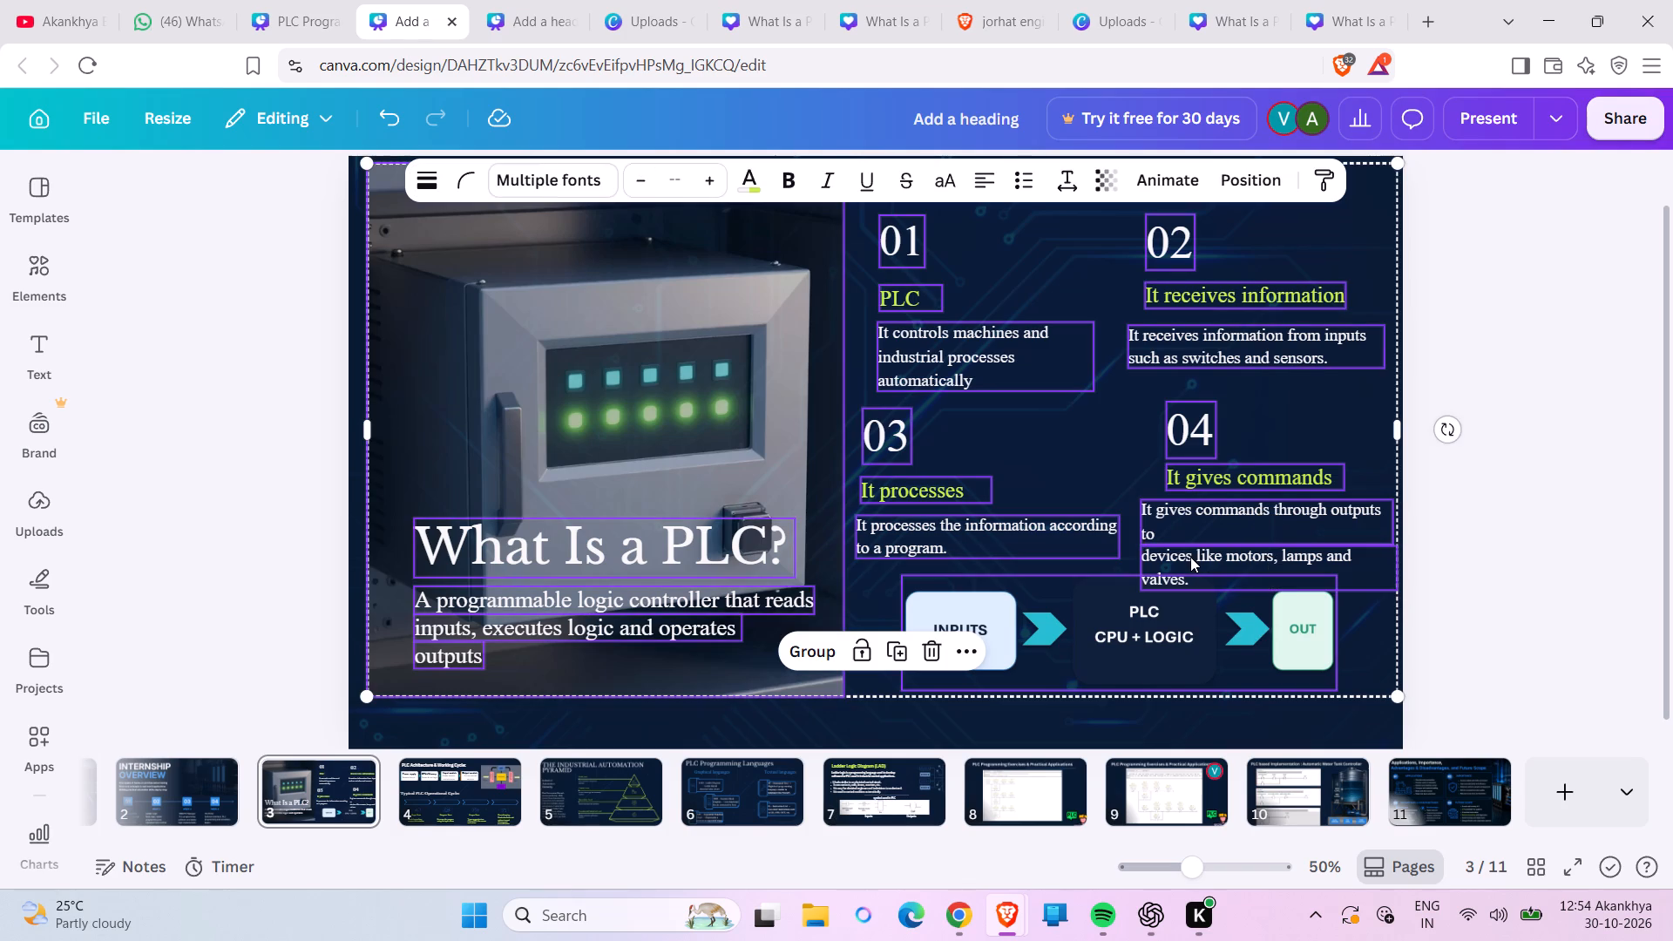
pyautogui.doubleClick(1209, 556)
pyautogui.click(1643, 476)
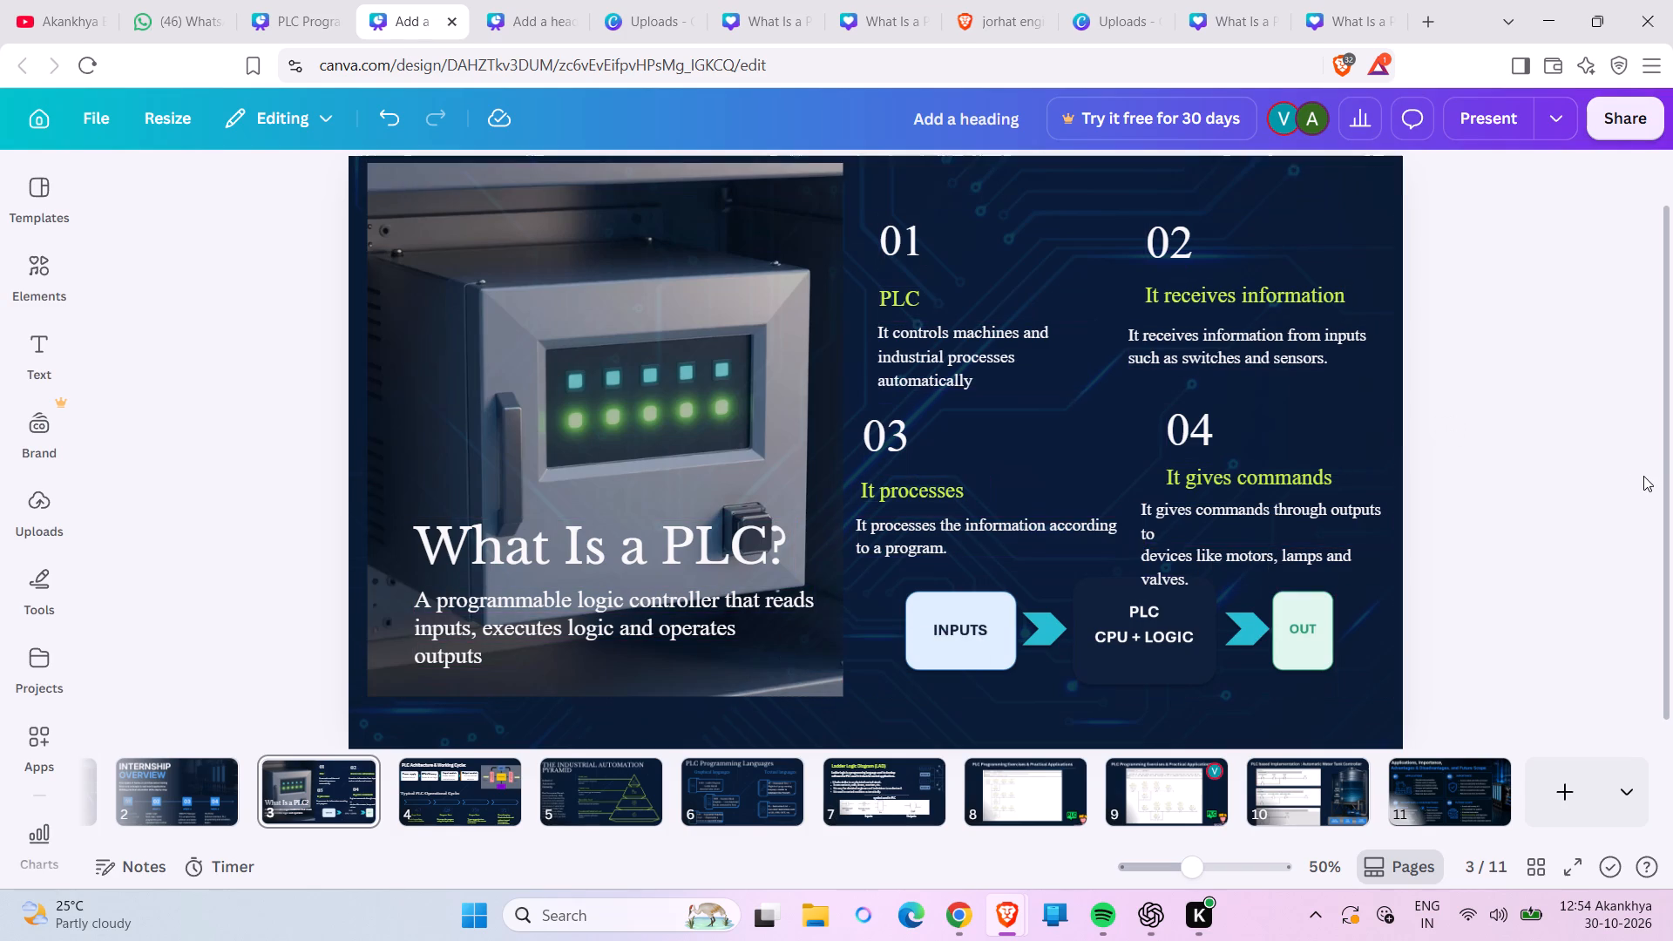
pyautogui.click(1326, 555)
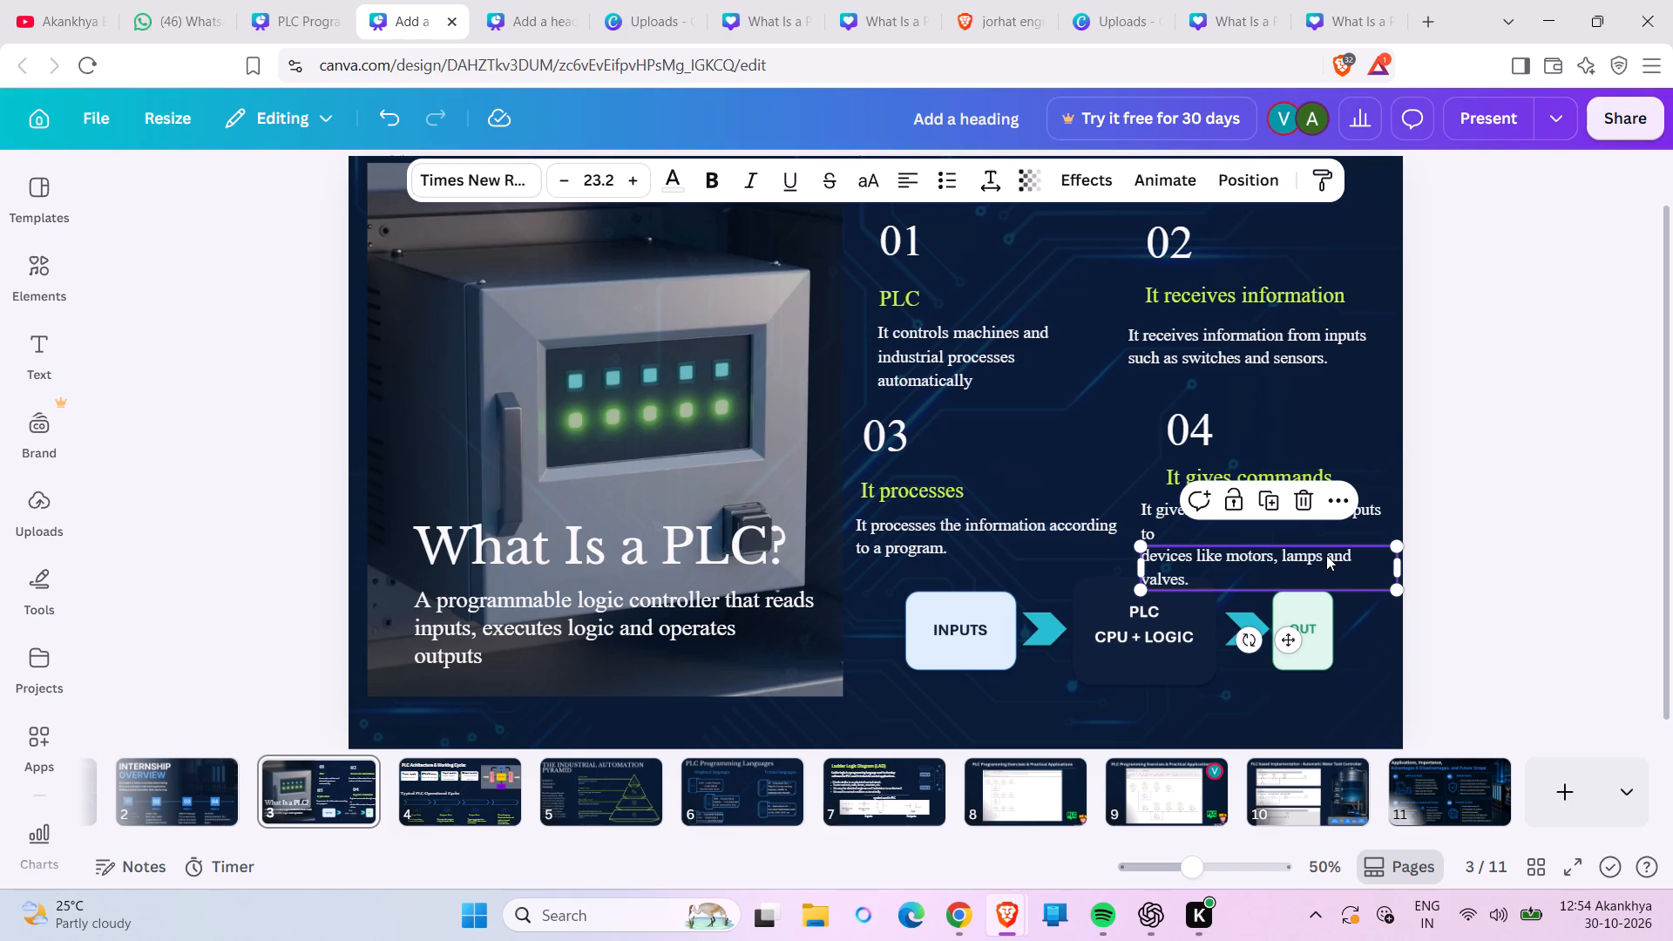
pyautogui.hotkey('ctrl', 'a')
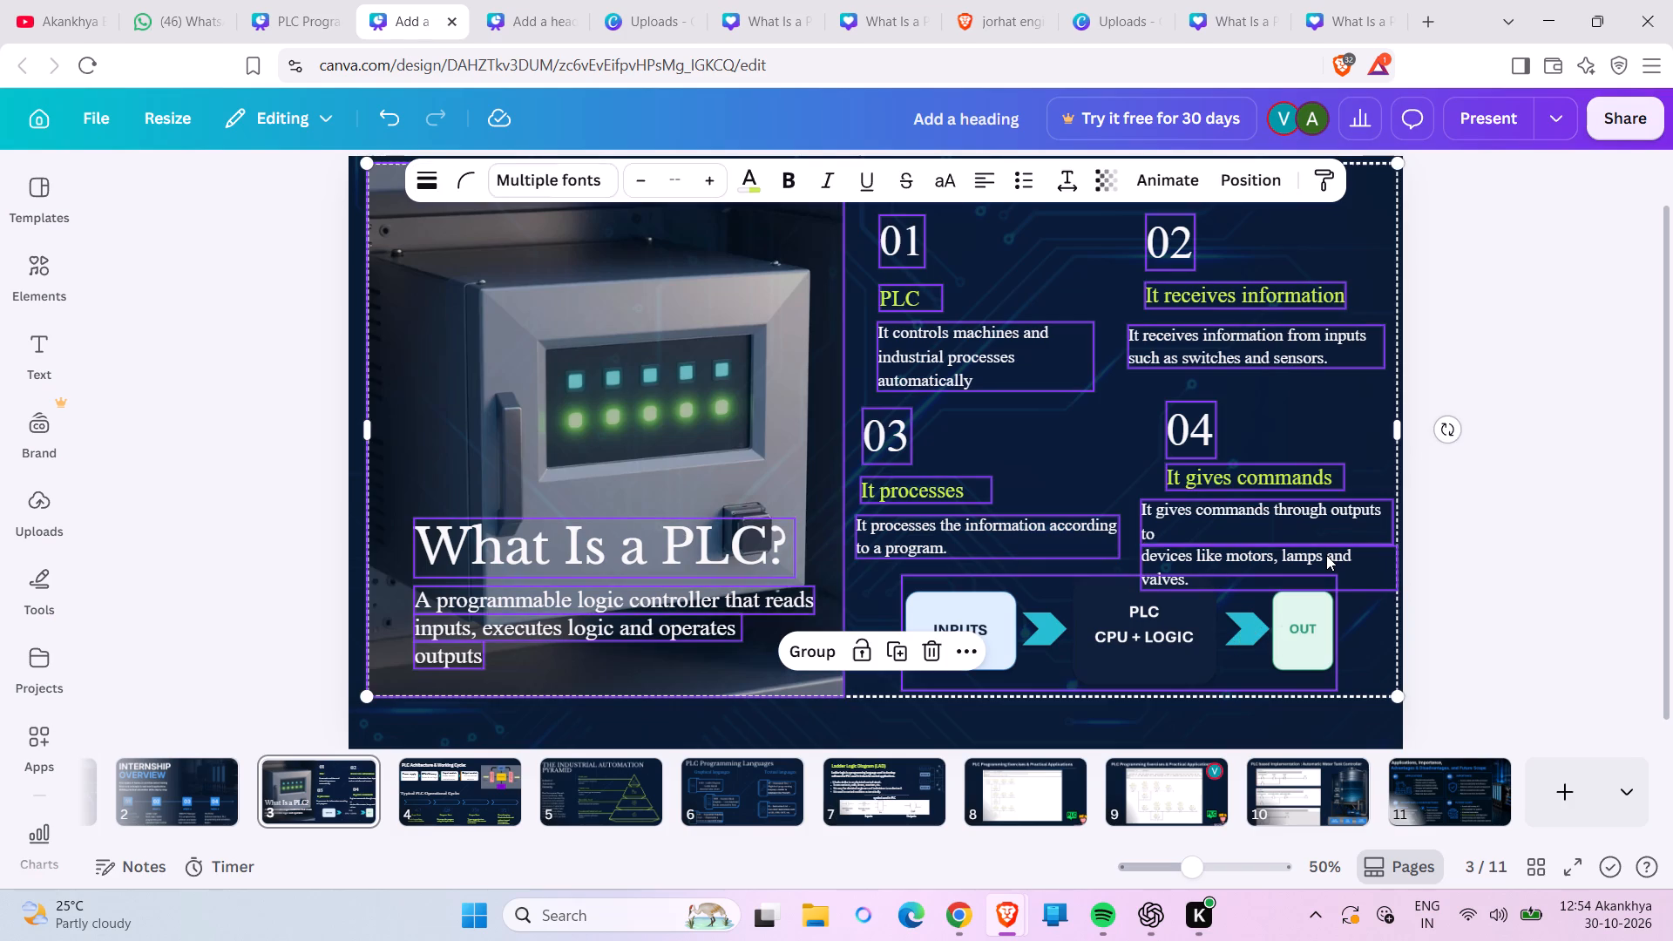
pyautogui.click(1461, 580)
# Cut the separate "devices like motors, lamps and valves." line and paste its text at the end of the "It gives commands through outputs to" box.
pyautogui.doubleClick(1359, 565)
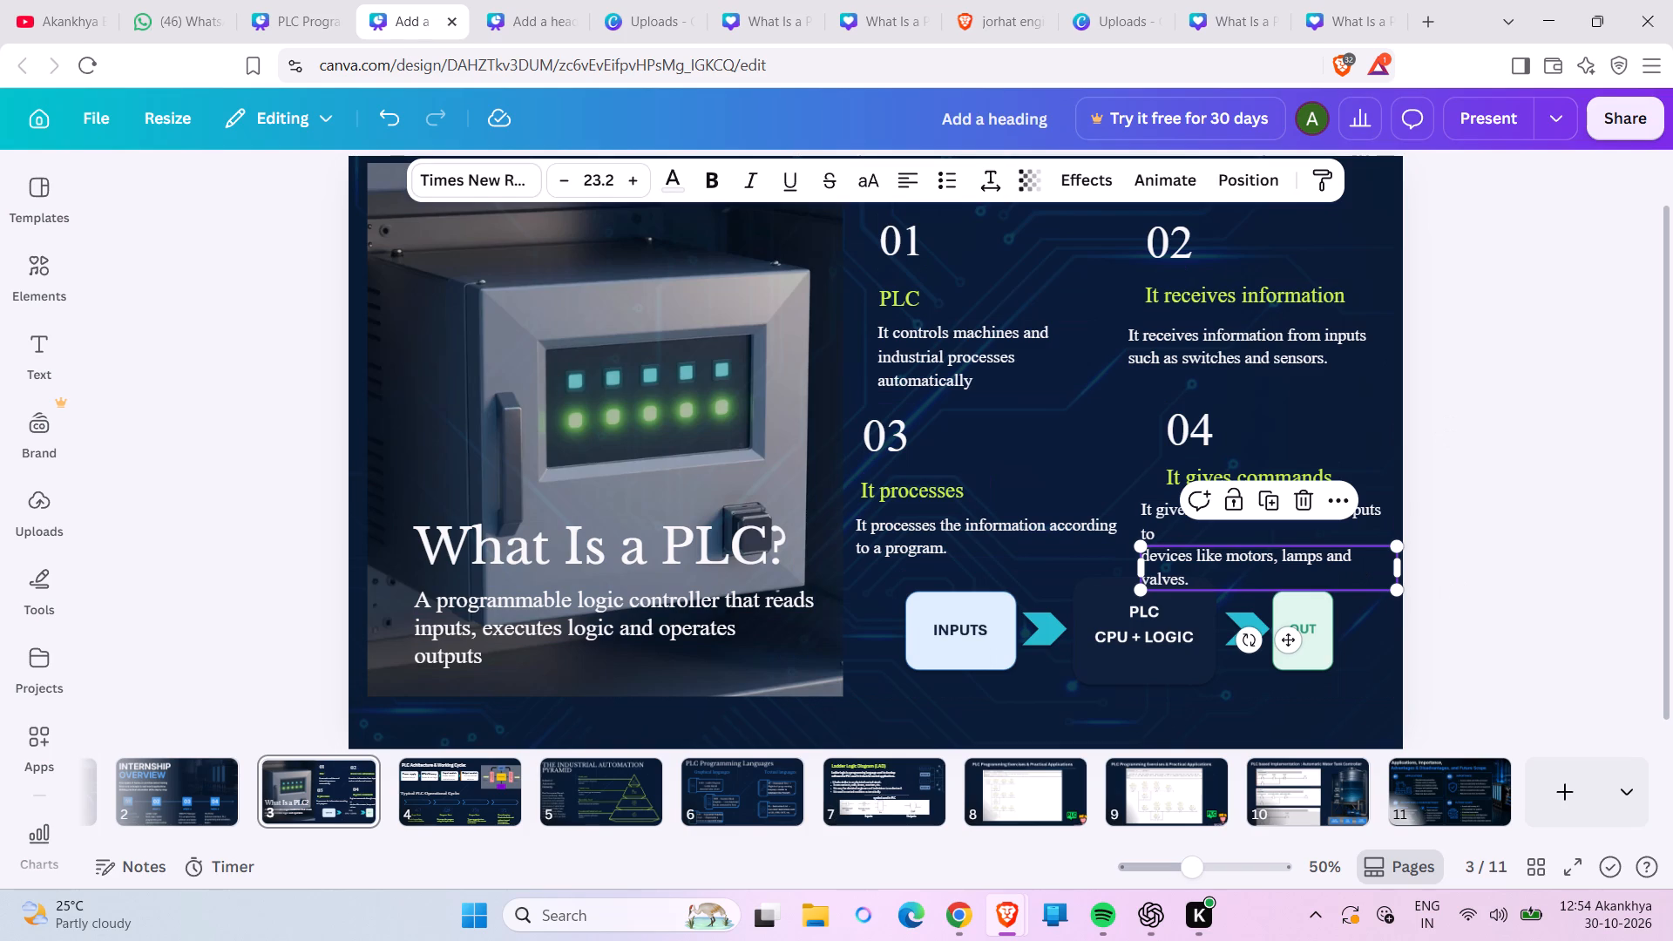
pyautogui.hotkey('ctrl', 'x')
pyautogui.click(1232, 531)
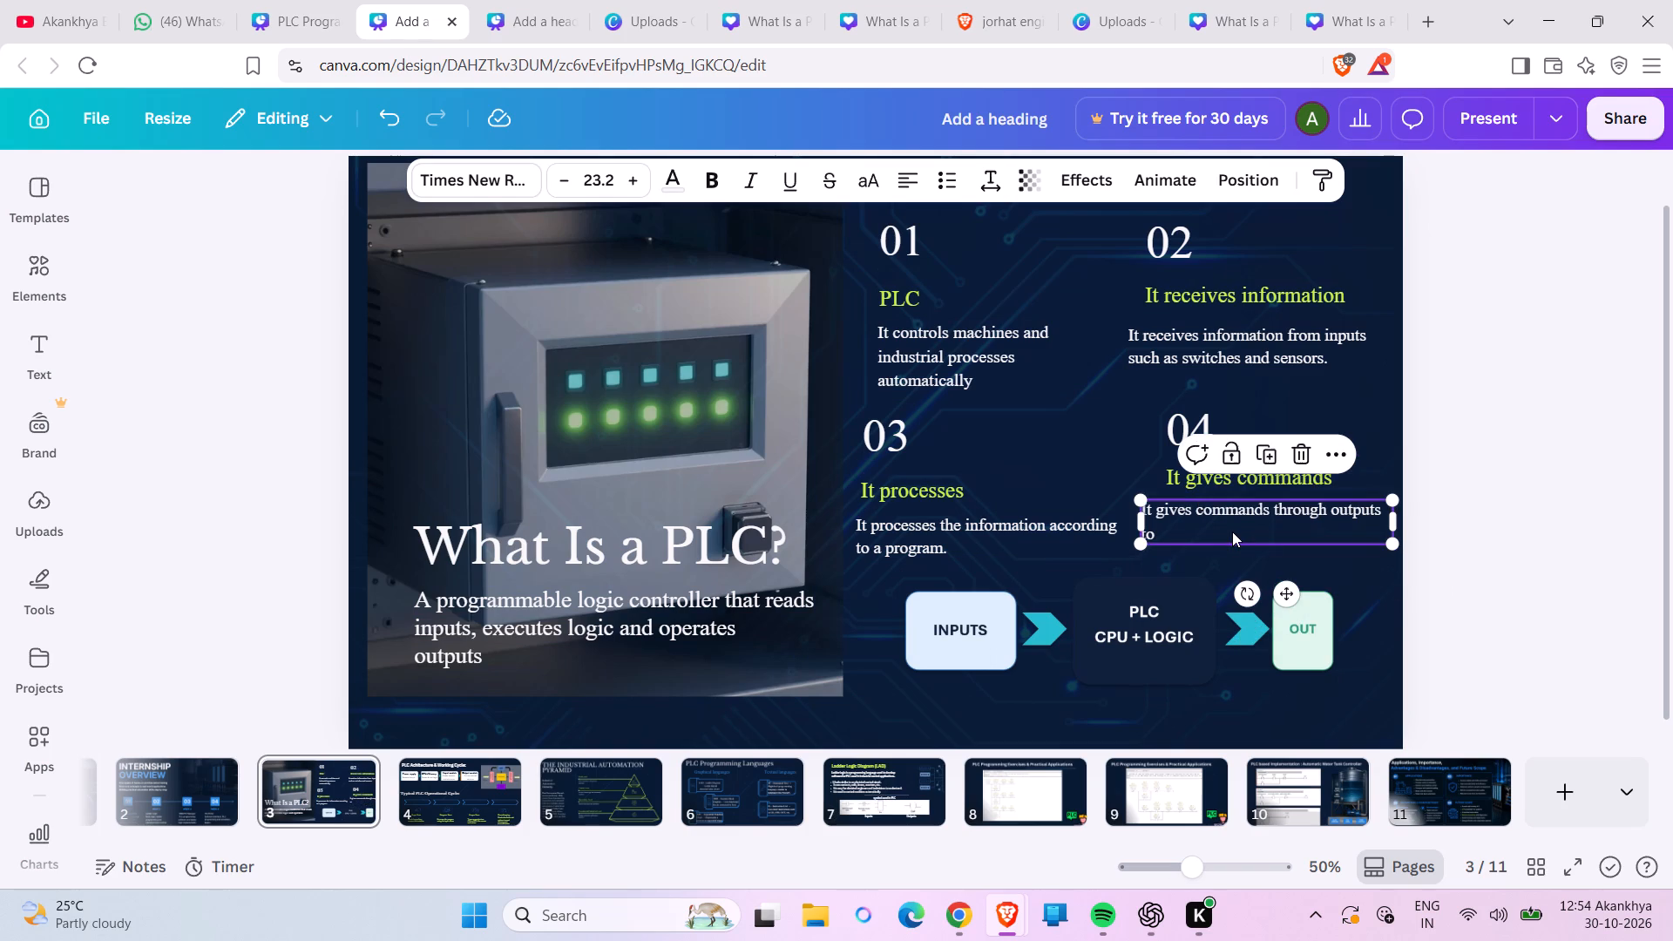
pyautogui.click(1232, 531)
pyautogui.doubleClick(1232, 531)
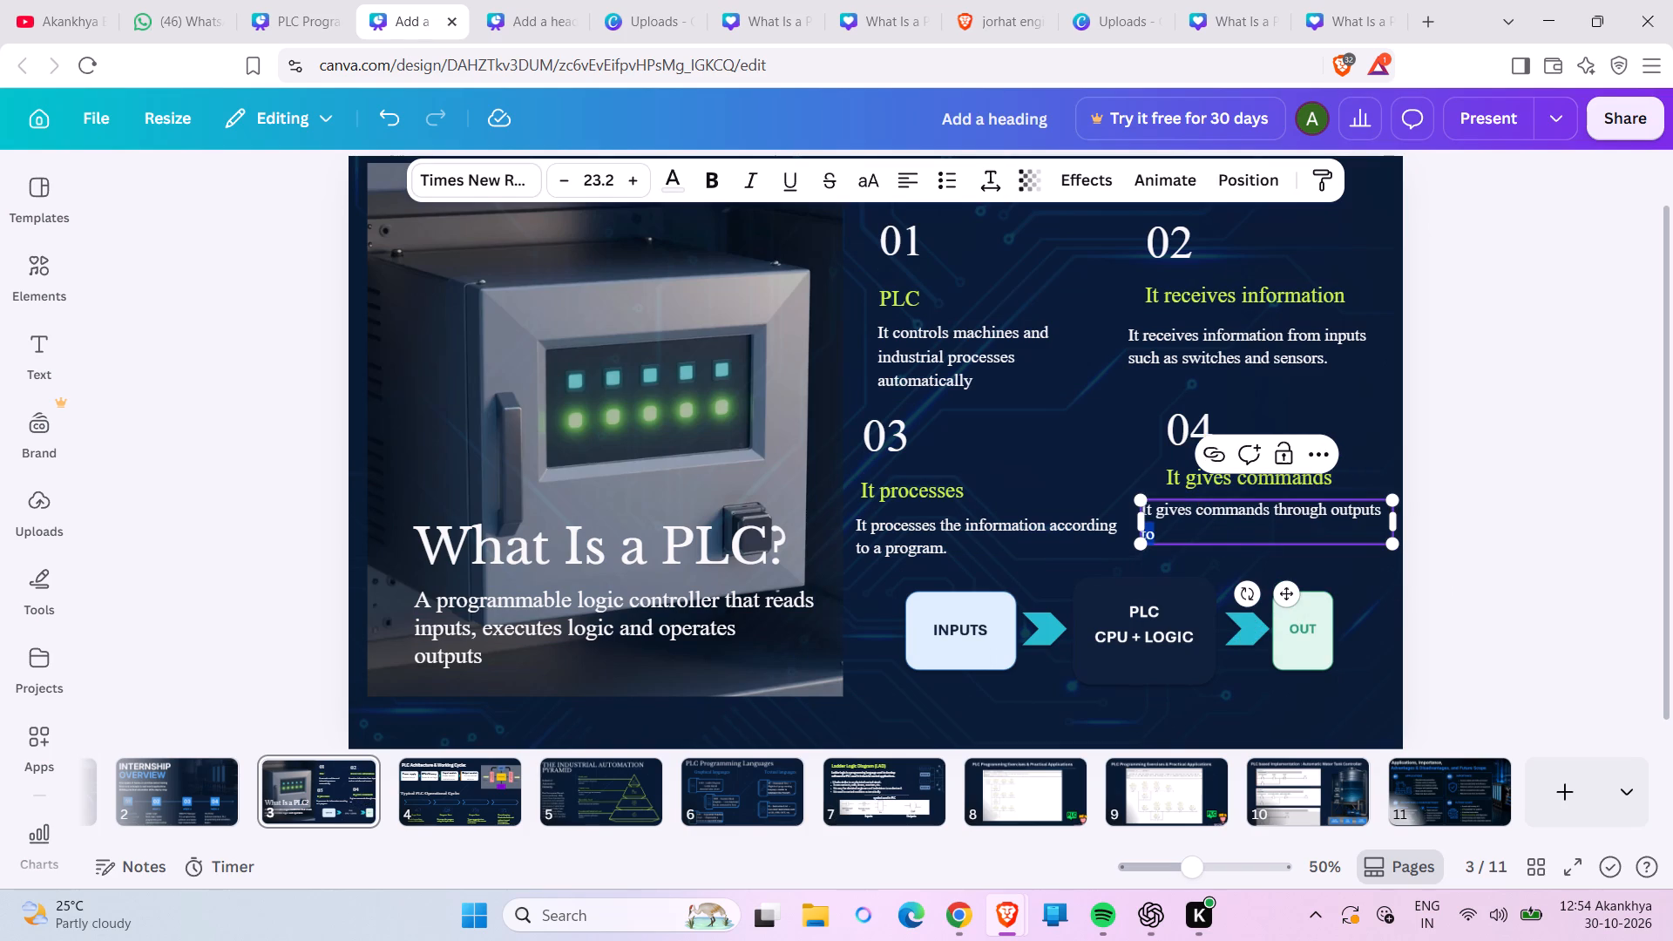
pyautogui.click(1232, 531)
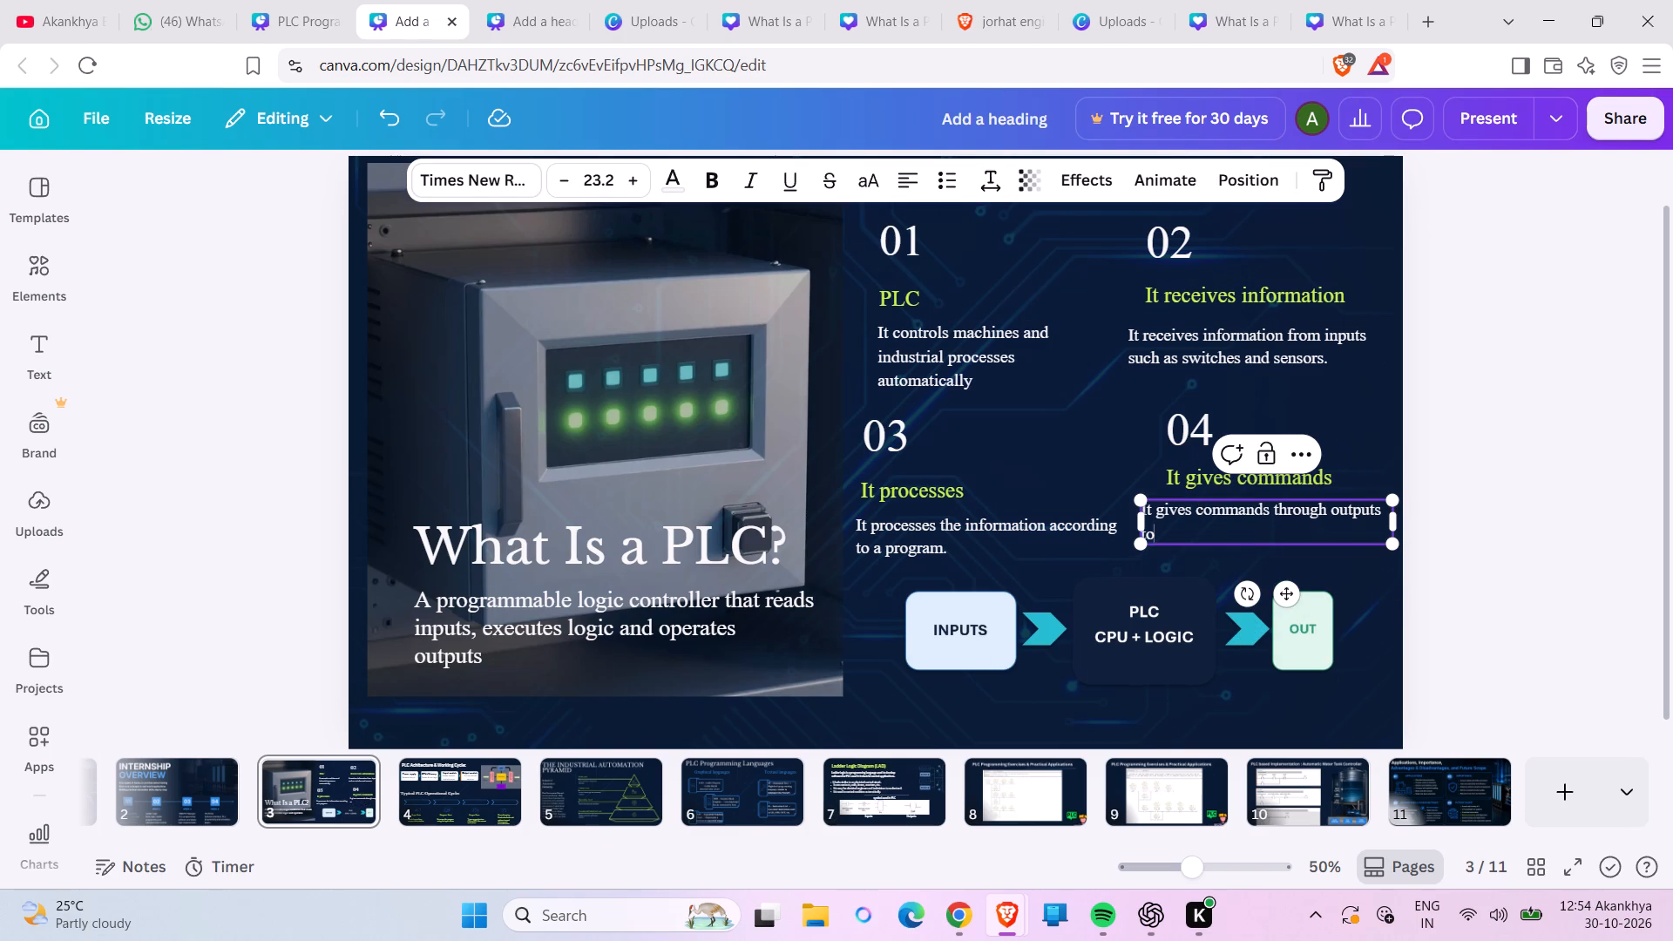
pyautogui.hotkey('ctrl', 'v')
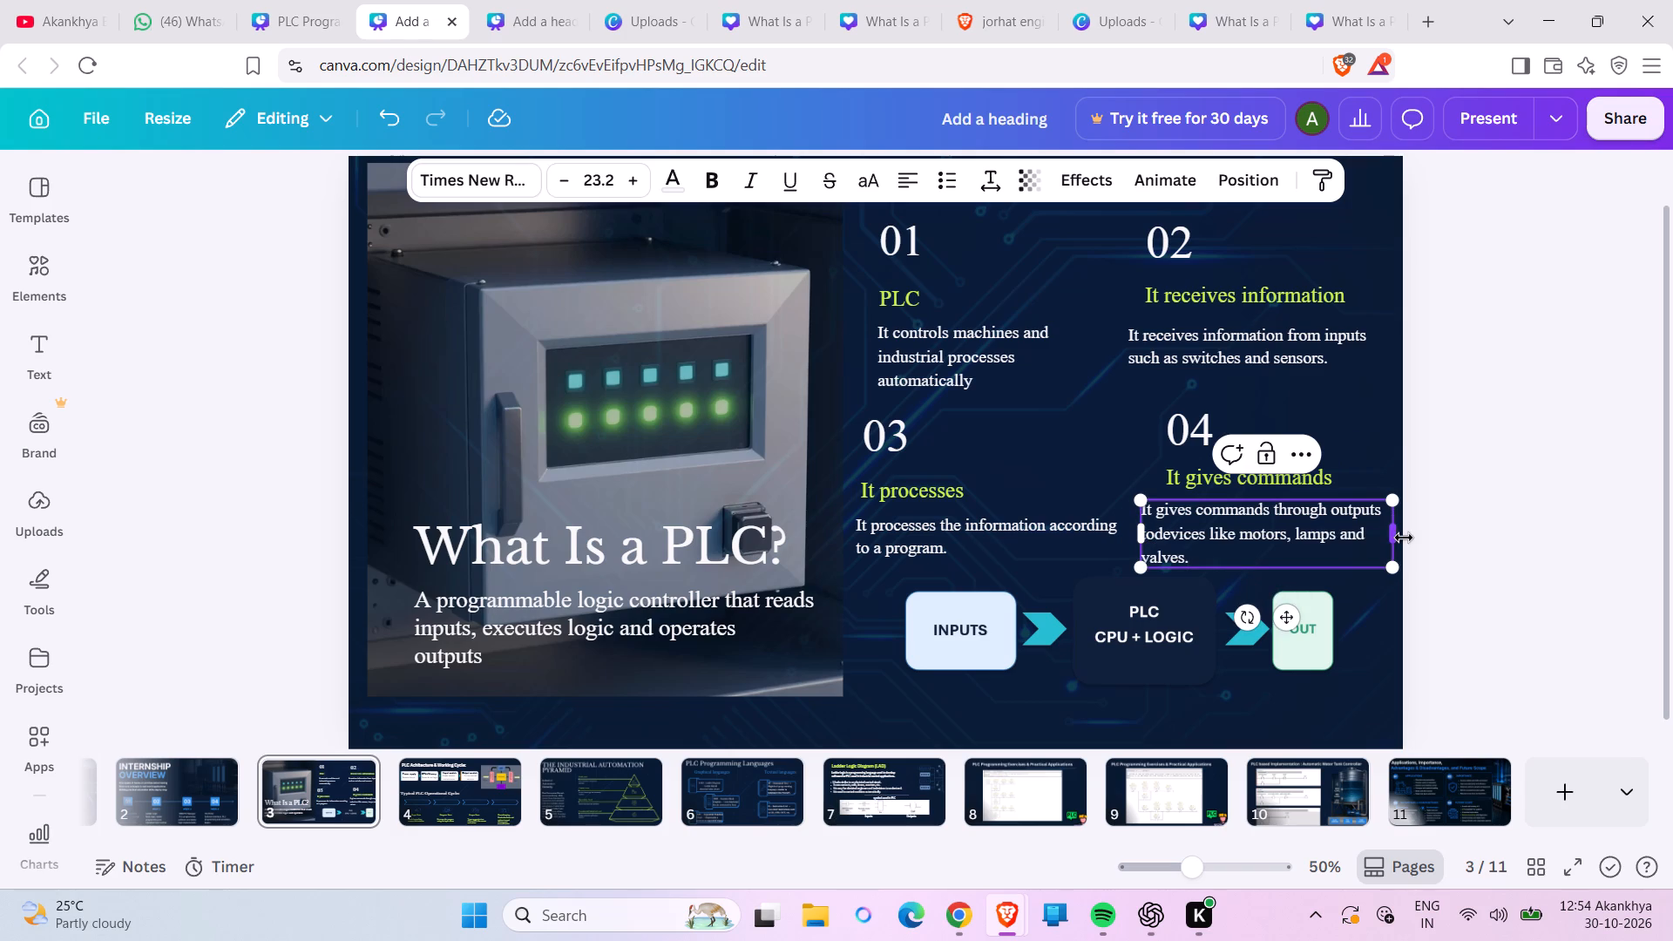
pyautogui.click(1547, 538)
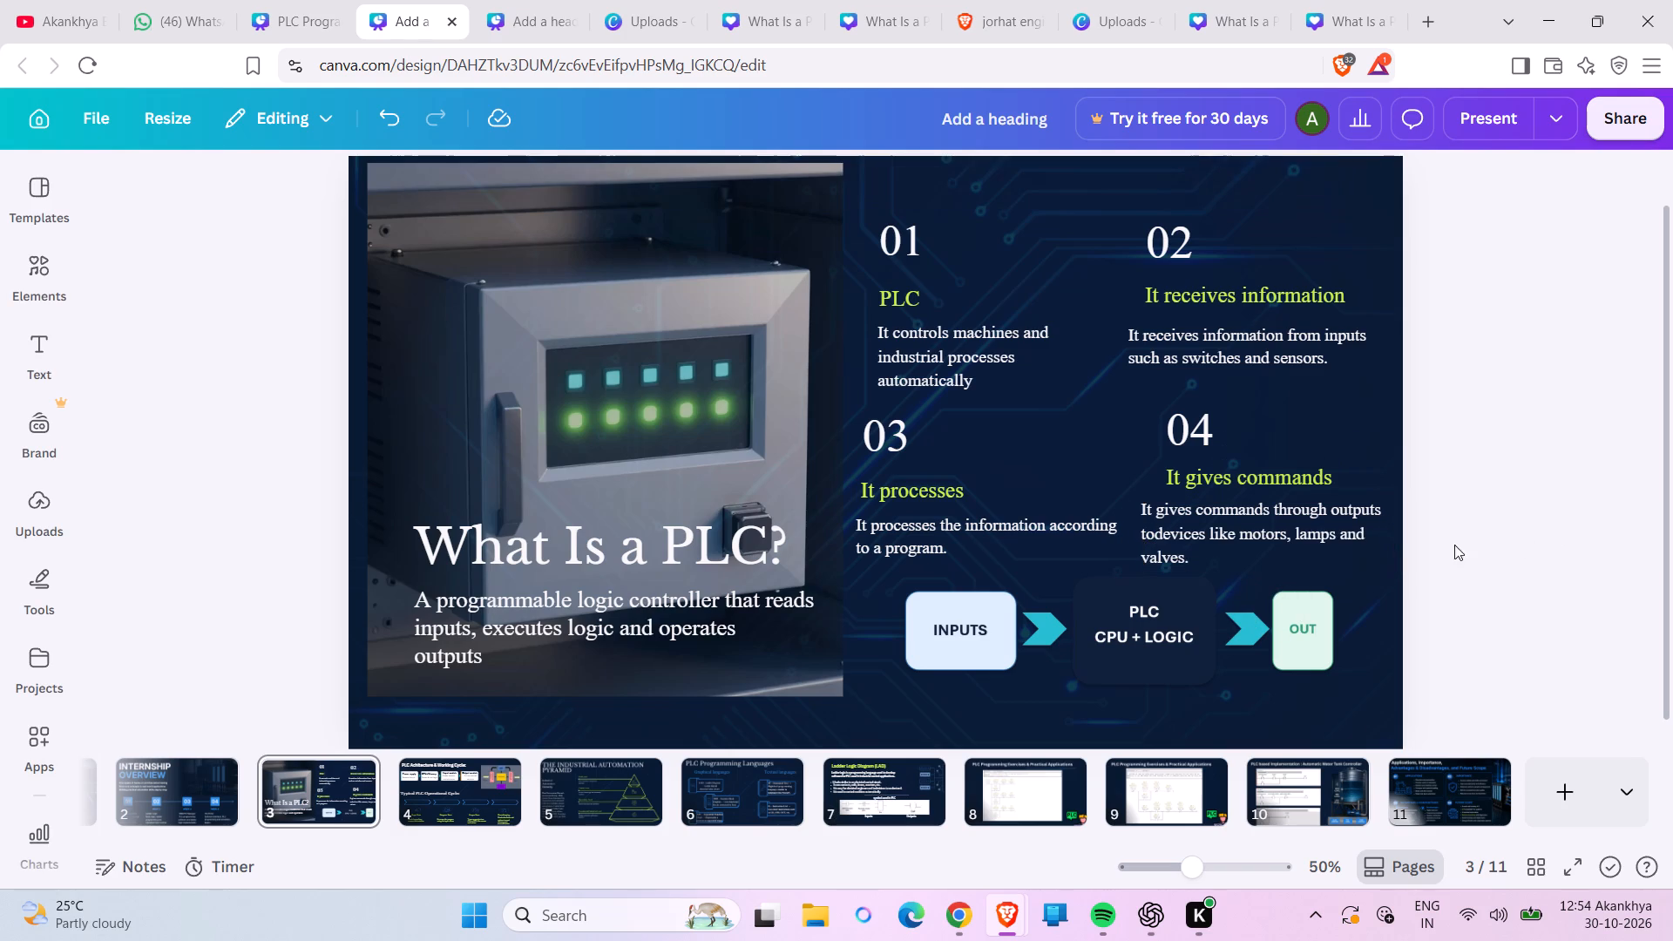
pyautogui.click(1372, 544)
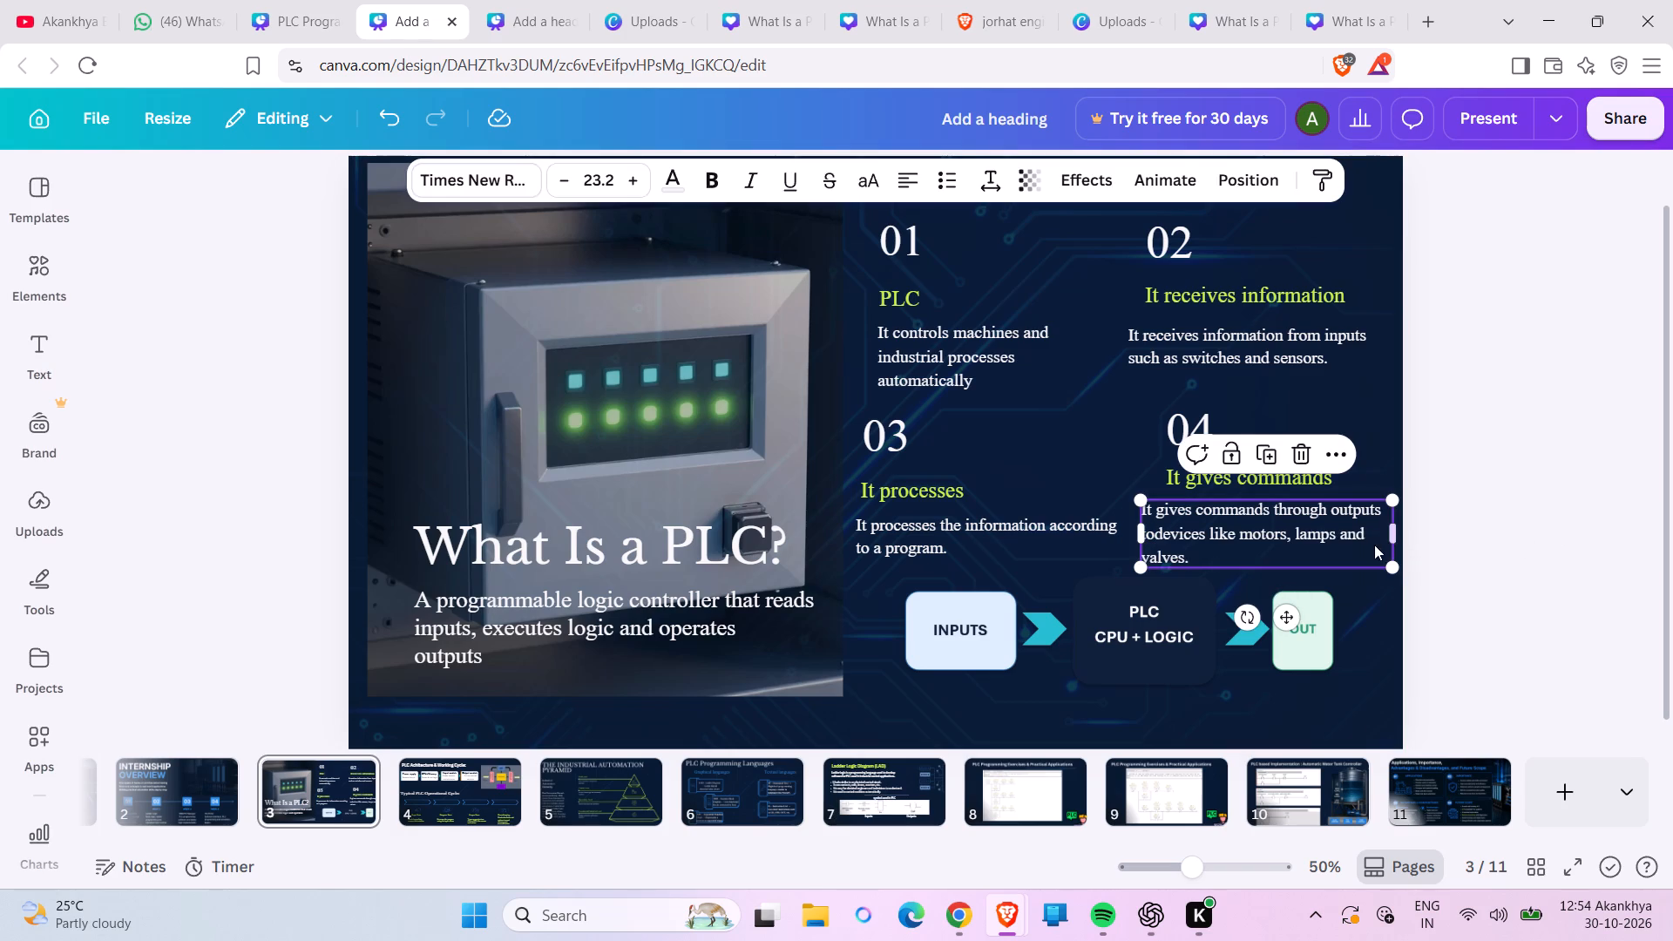
# Ungroup the two description lines under the "It processes" heading.
pyautogui.doubleClick(977, 552)
pyautogui.click(977, 552)
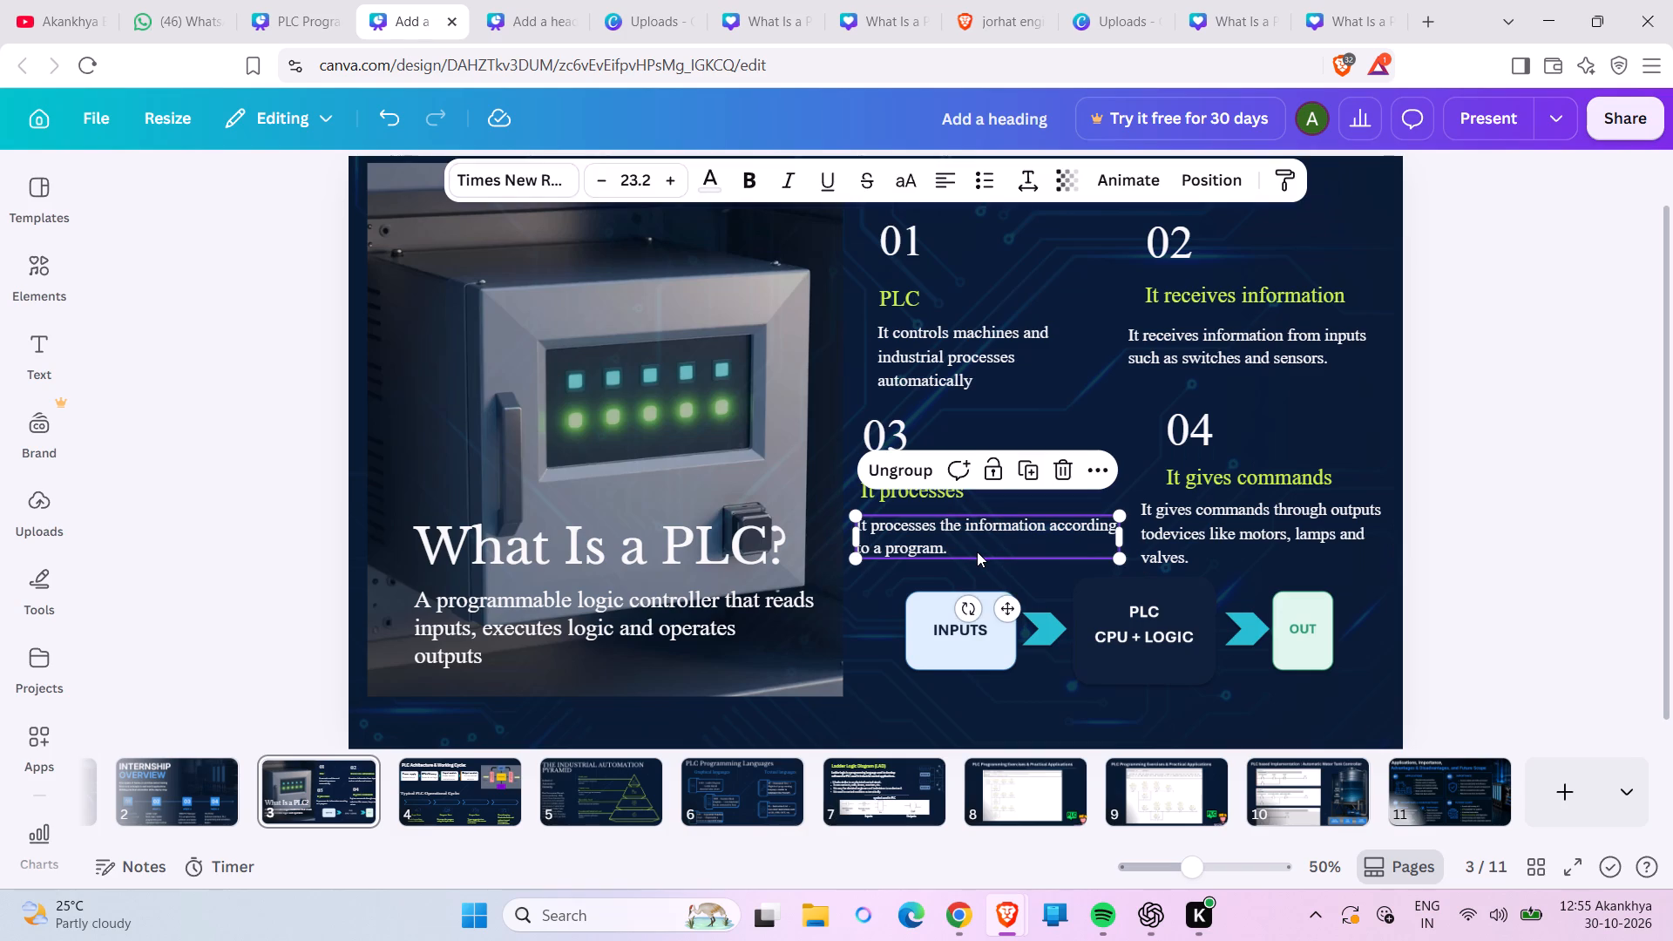
pyautogui.click(907, 472)
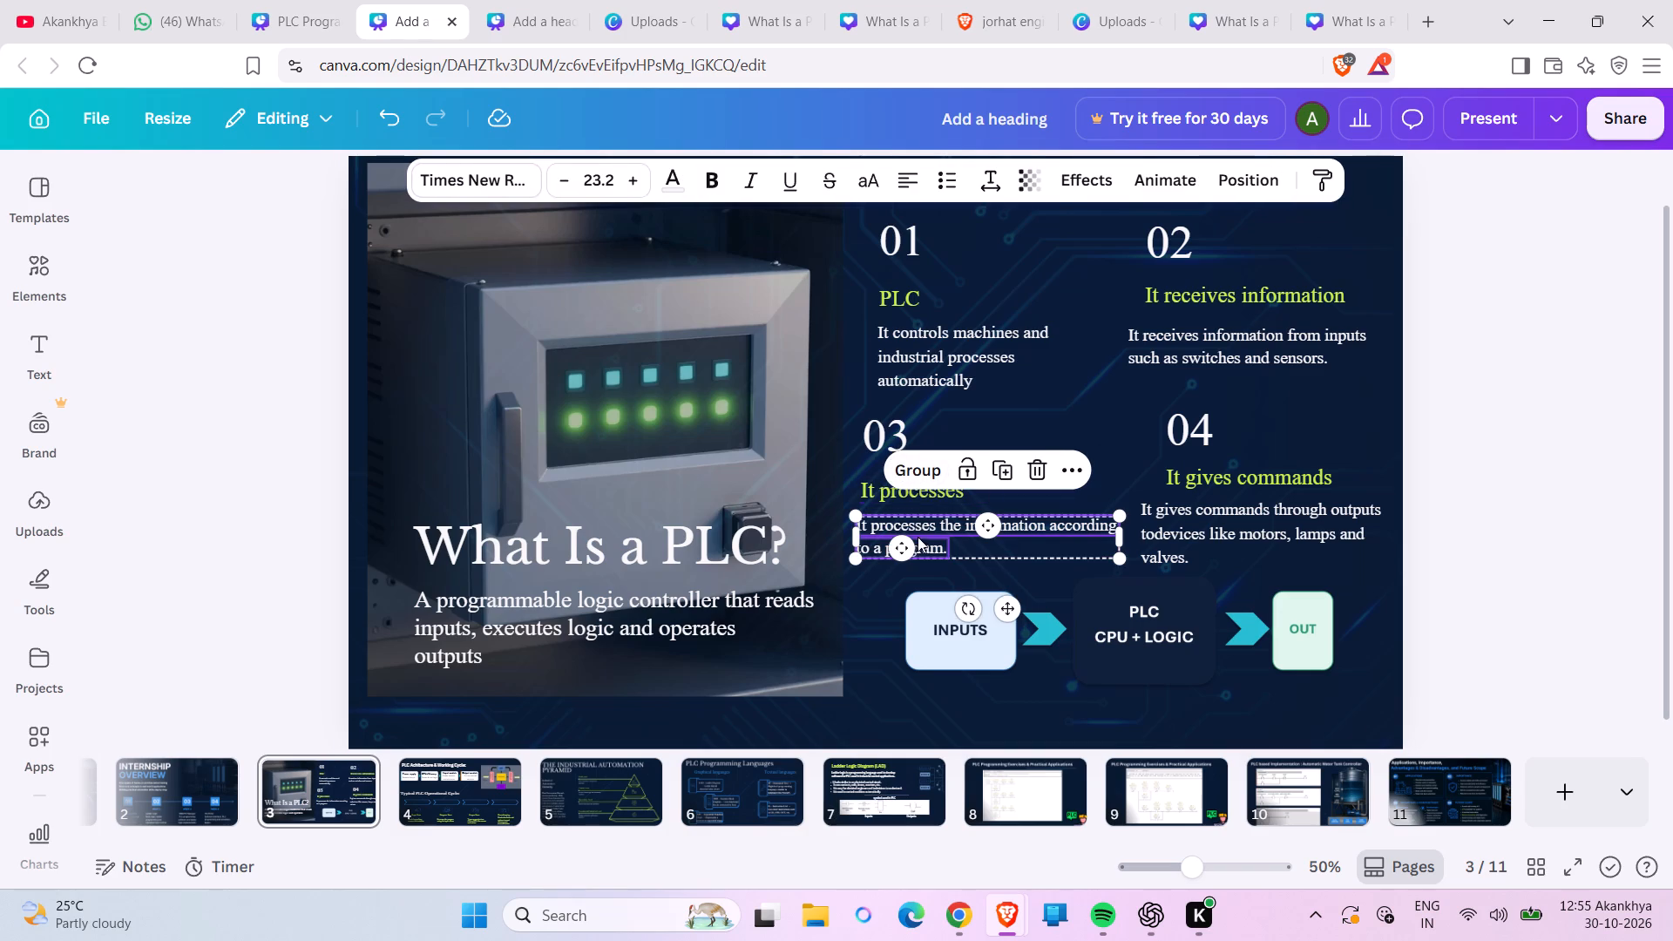
# Cut the separate "to a program." line and paste its text at the end of the "It processes the information according" box.
pyautogui.click(925, 545)
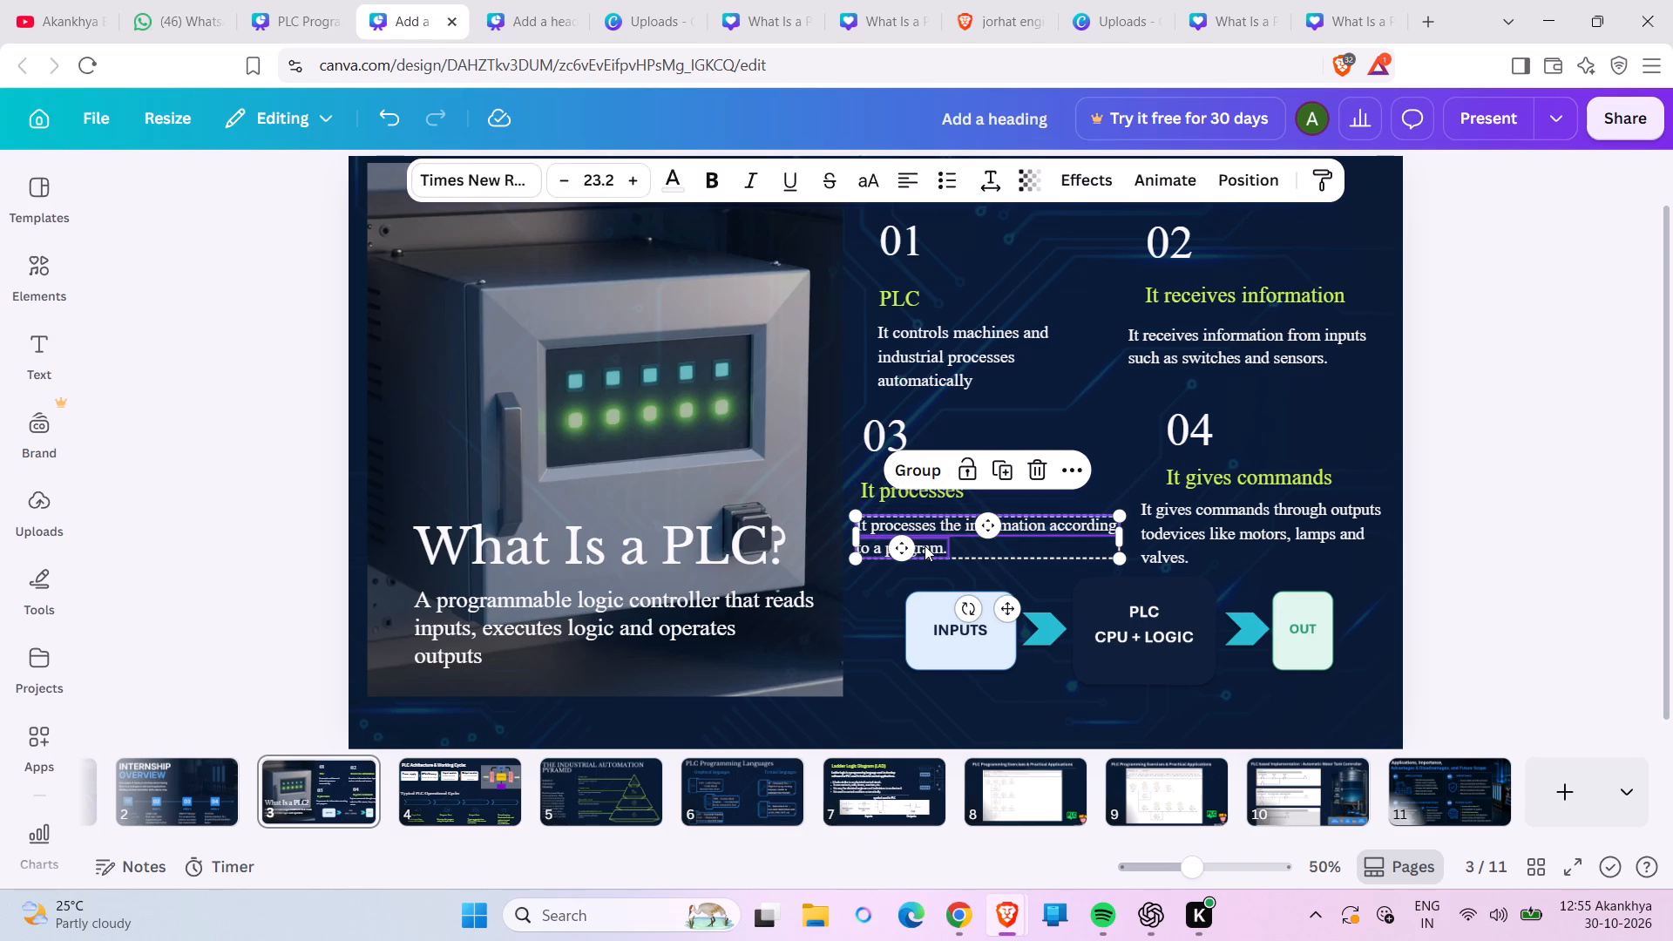
pyautogui.doubleClick(925, 545)
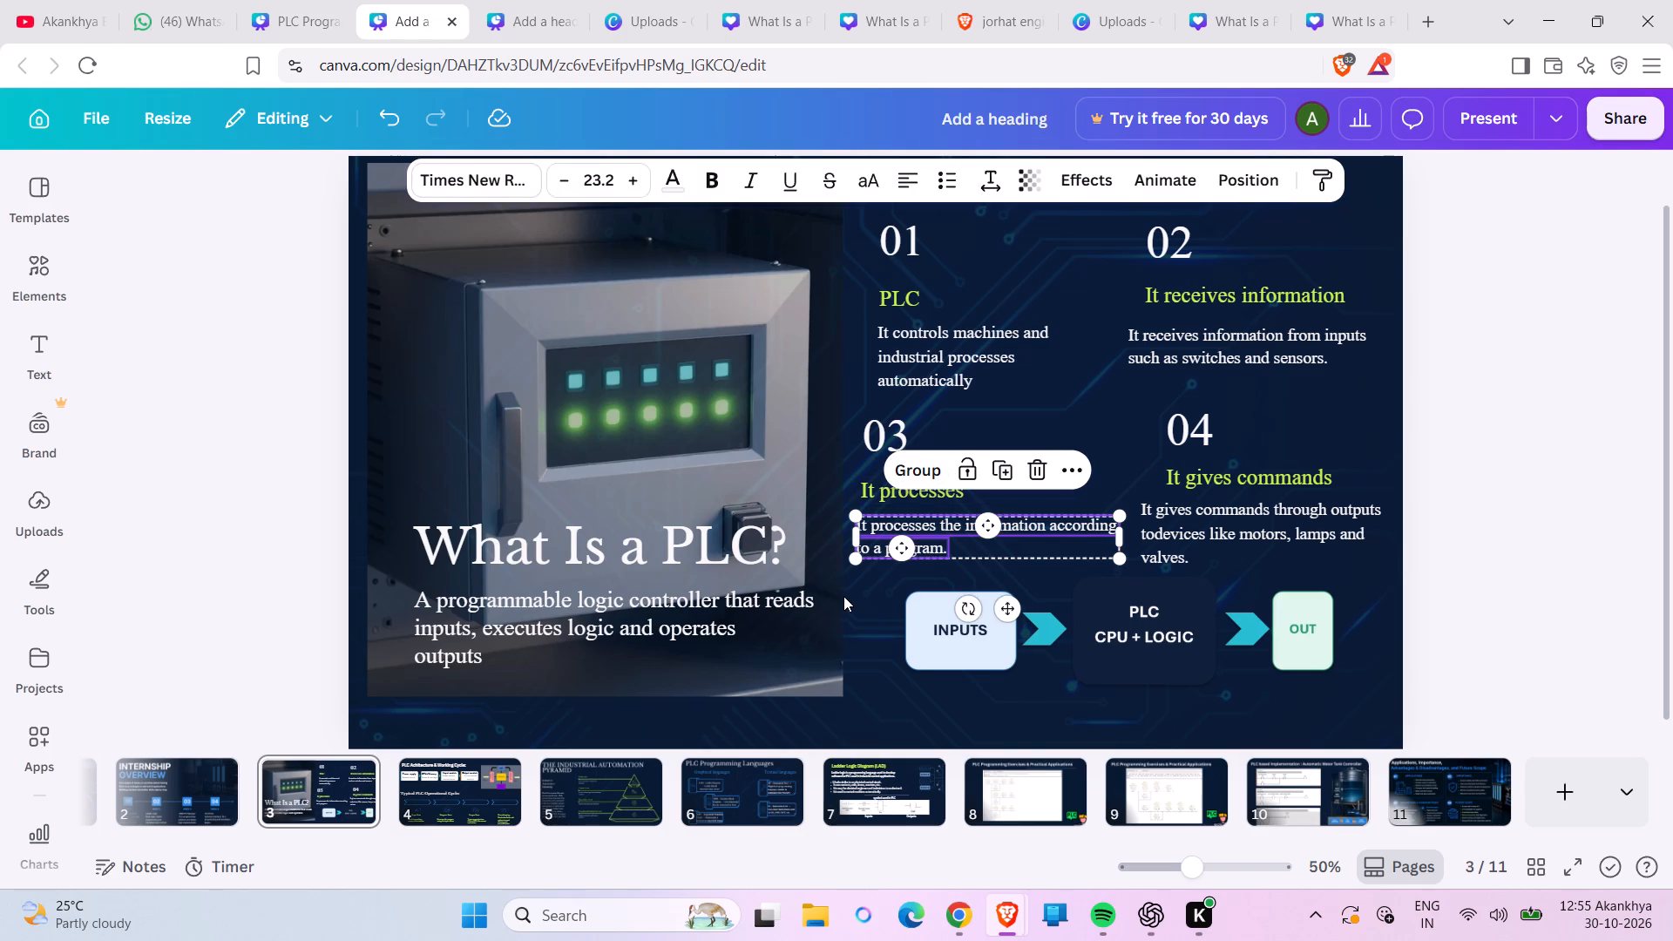
pyautogui.click(846, 594)
pyautogui.doubleClick(897, 552)
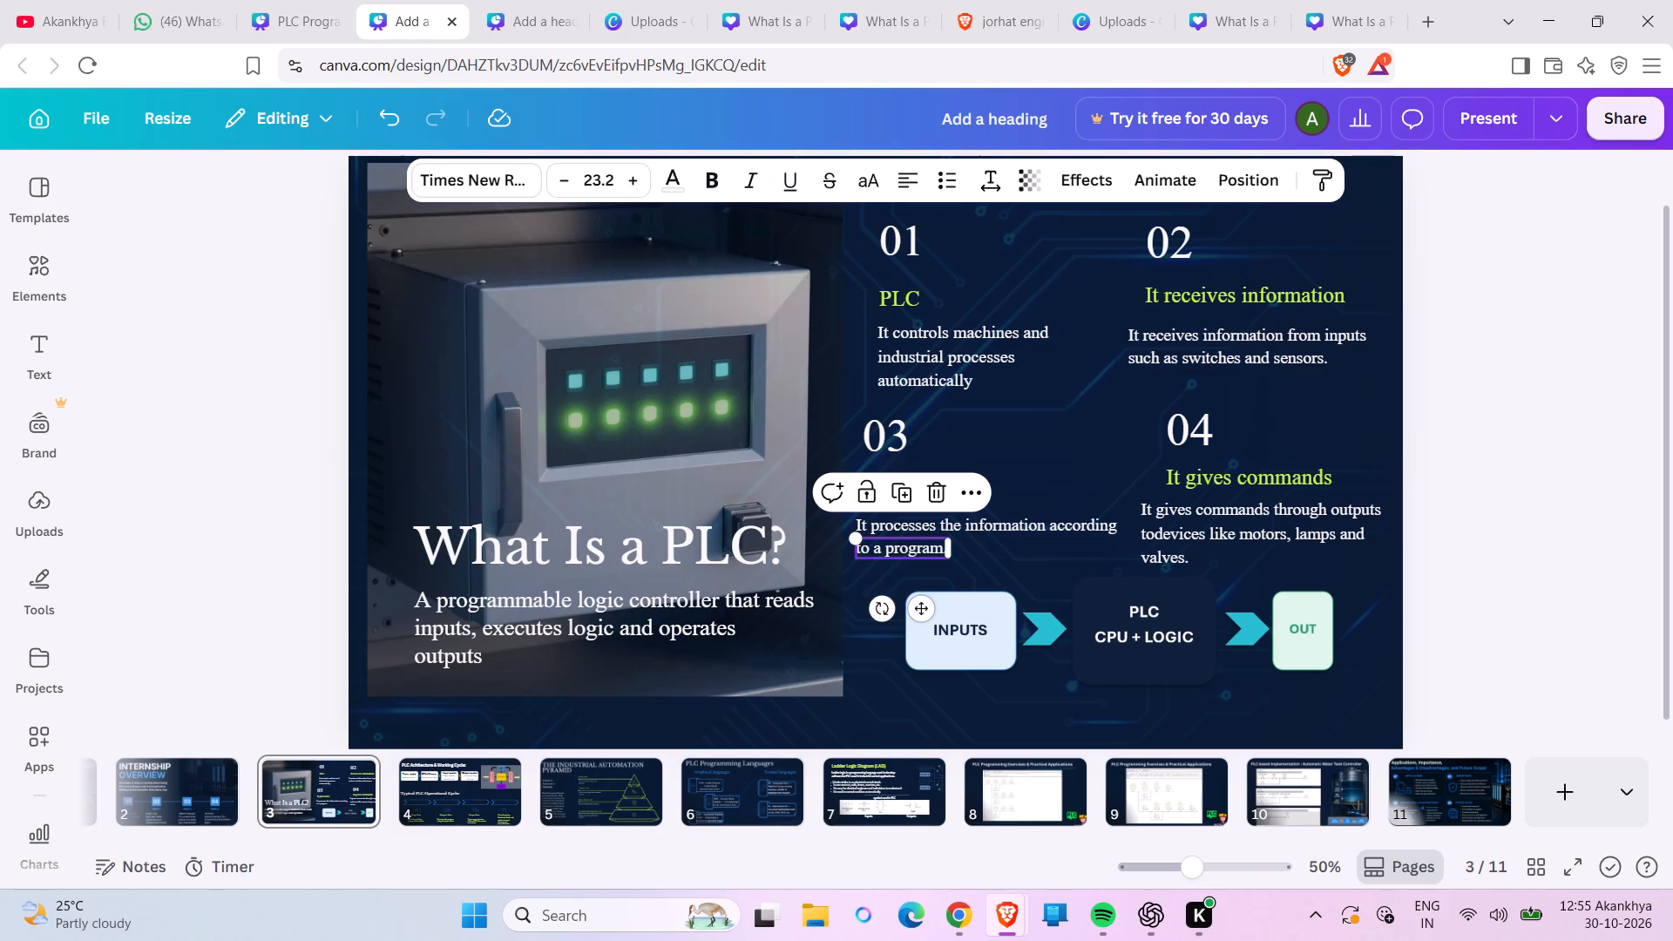
pyautogui.hotkey('ctrl', 'x')
pyautogui.doubleClick(1031, 531)
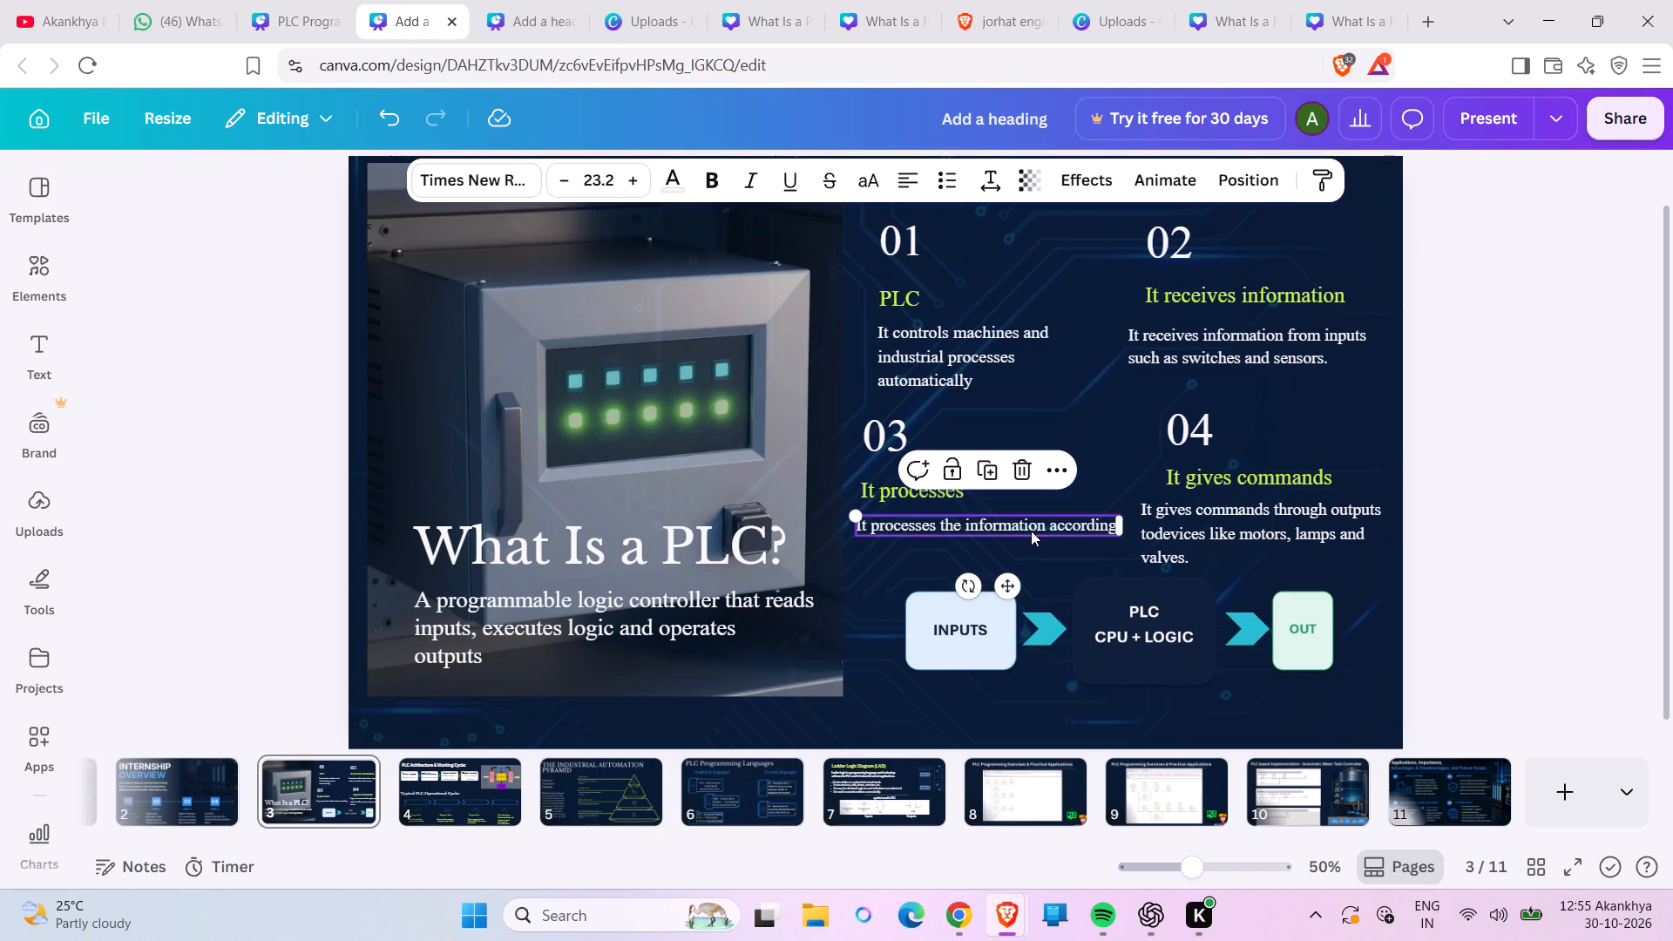
pyautogui.click(1031, 531)
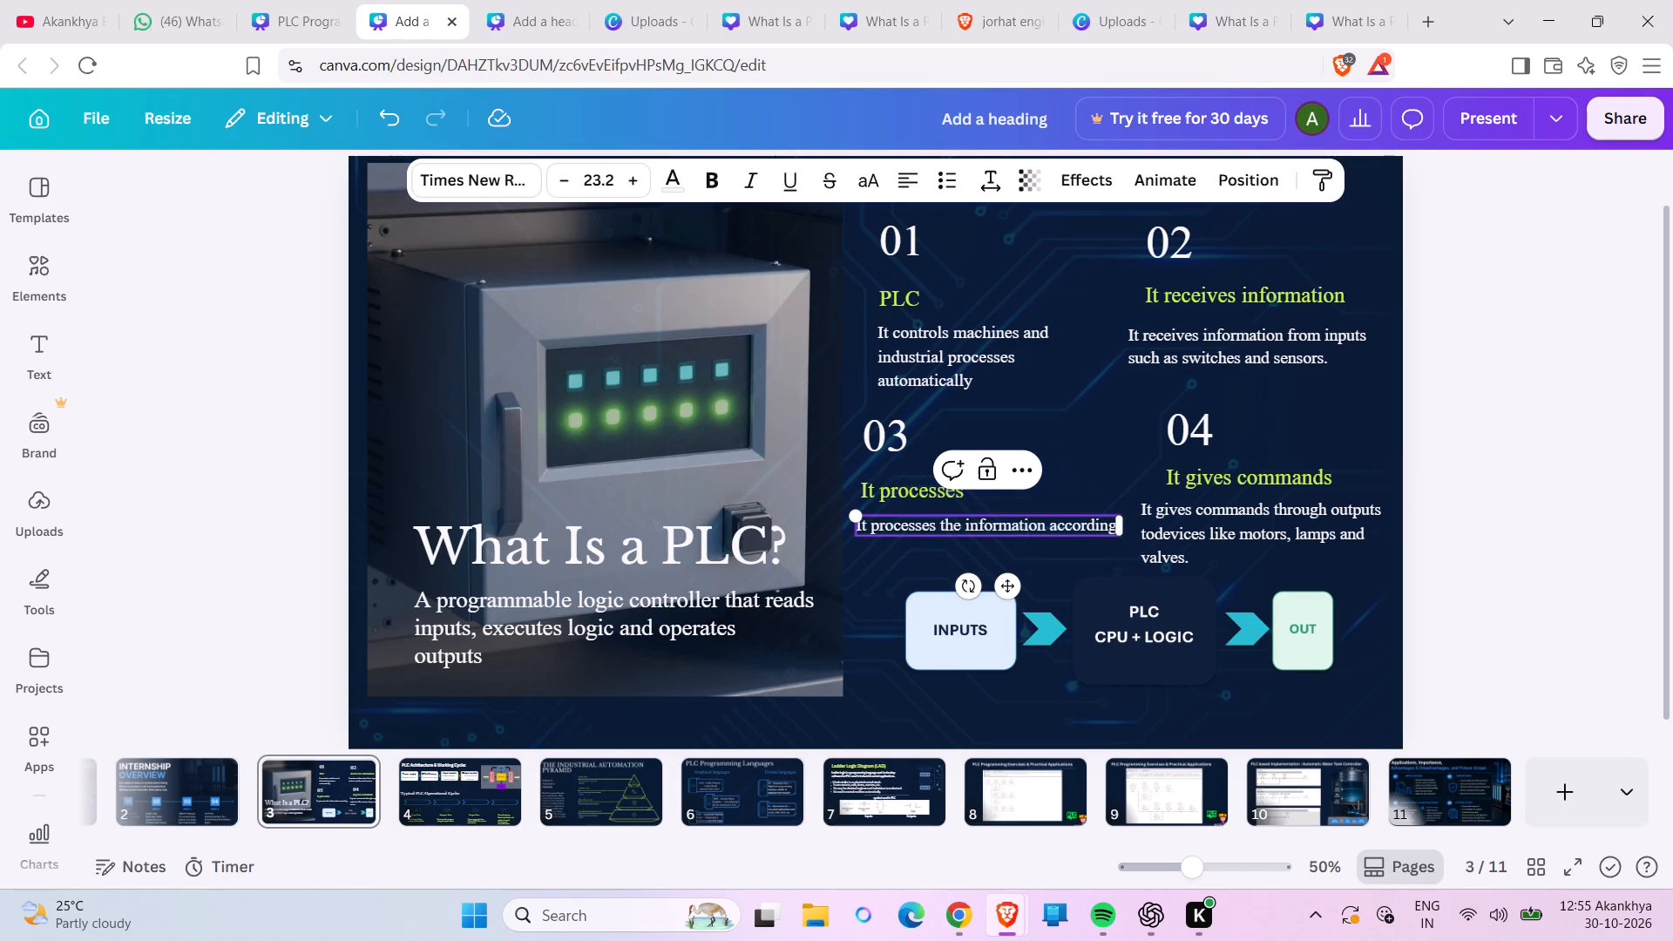
pyautogui.press('Right')
pyautogui.press('Right')
pyautogui.press('Right')
pyautogui.press('Right')
pyautogui.press('Right')
pyautogui.press('Right')
pyautogui.press('Right')
pyautogui.press('Right')
pyautogui.press('Right')
pyautogui.press('Right')
pyautogui.press('Right')
pyautogui.press('Right')
pyautogui.hotkey('ctrl', 'v')
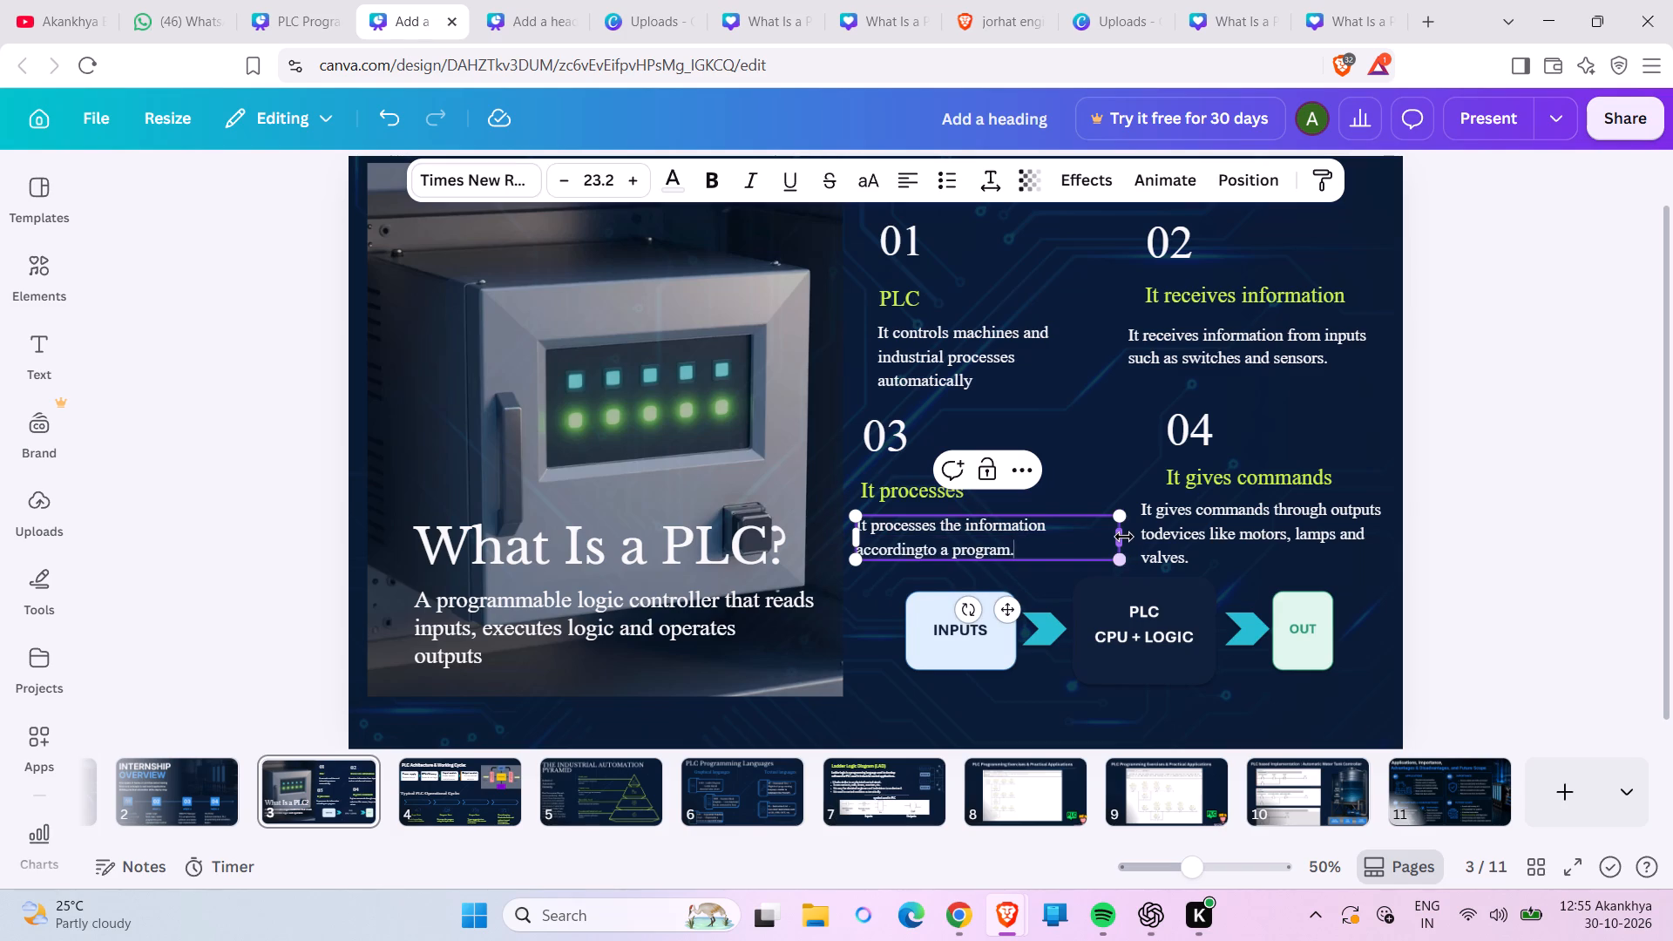
# Narrow the "It processes" description box by bringing its right edge in closer to the text.
pyautogui.moveTo(1124, 538); pyautogui.dragTo(1074, 559)
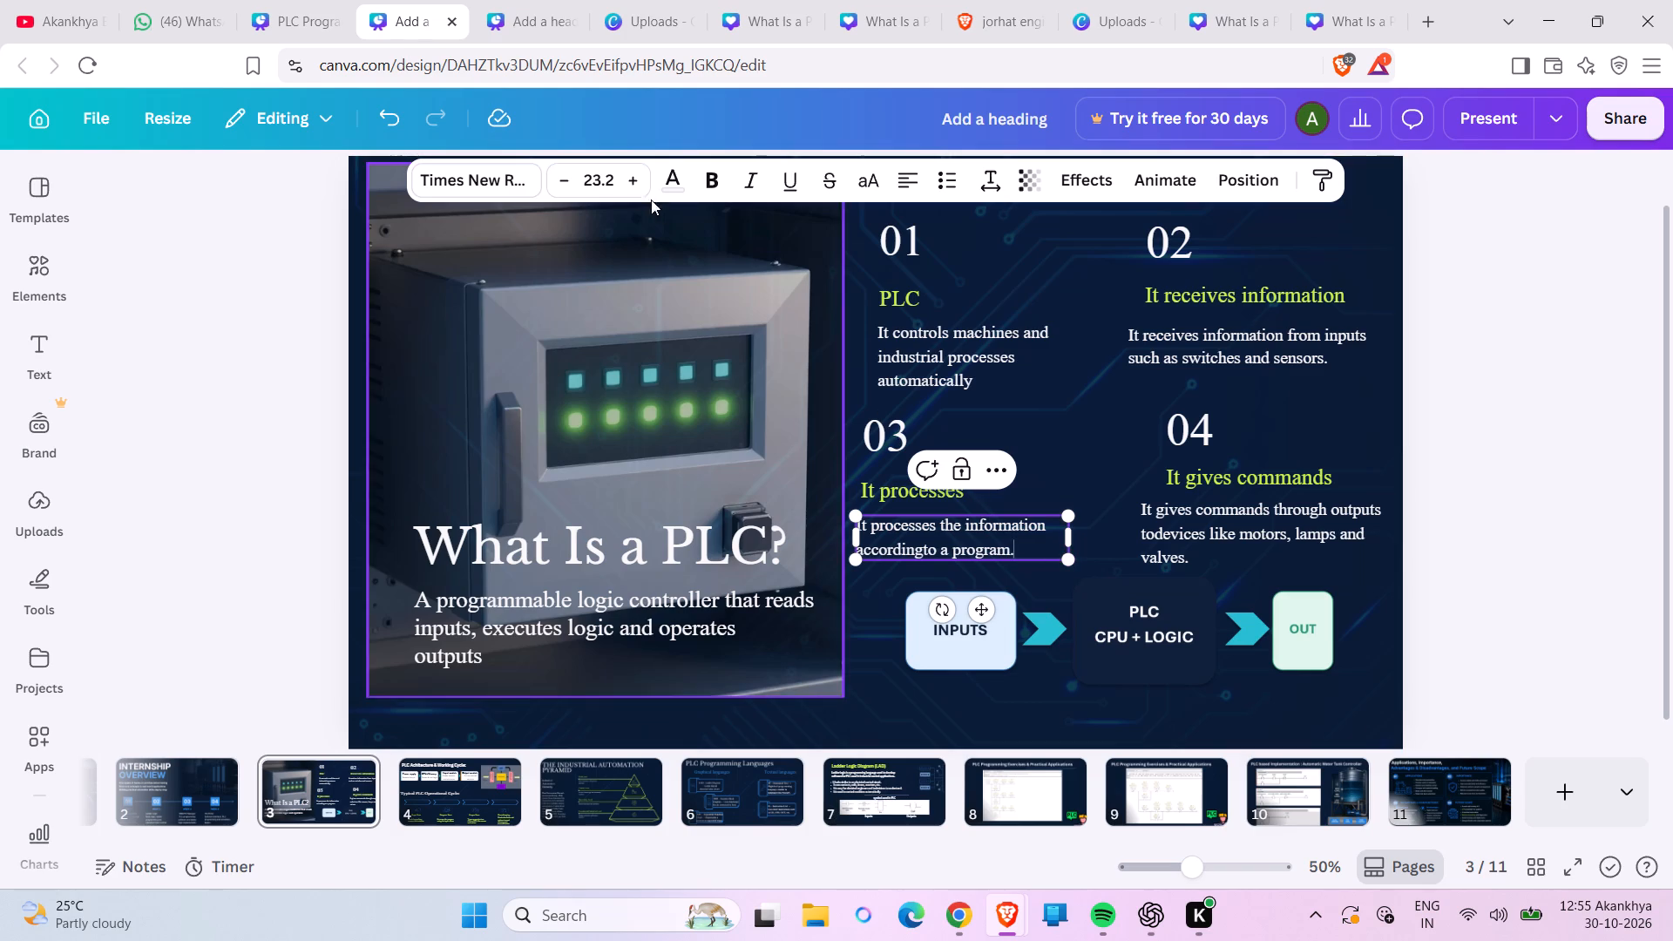
# Increase the font size of the descriptions under "It processes", "It receives information" and "It gives commands" to 24.2.
pyautogui.click(640, 185)
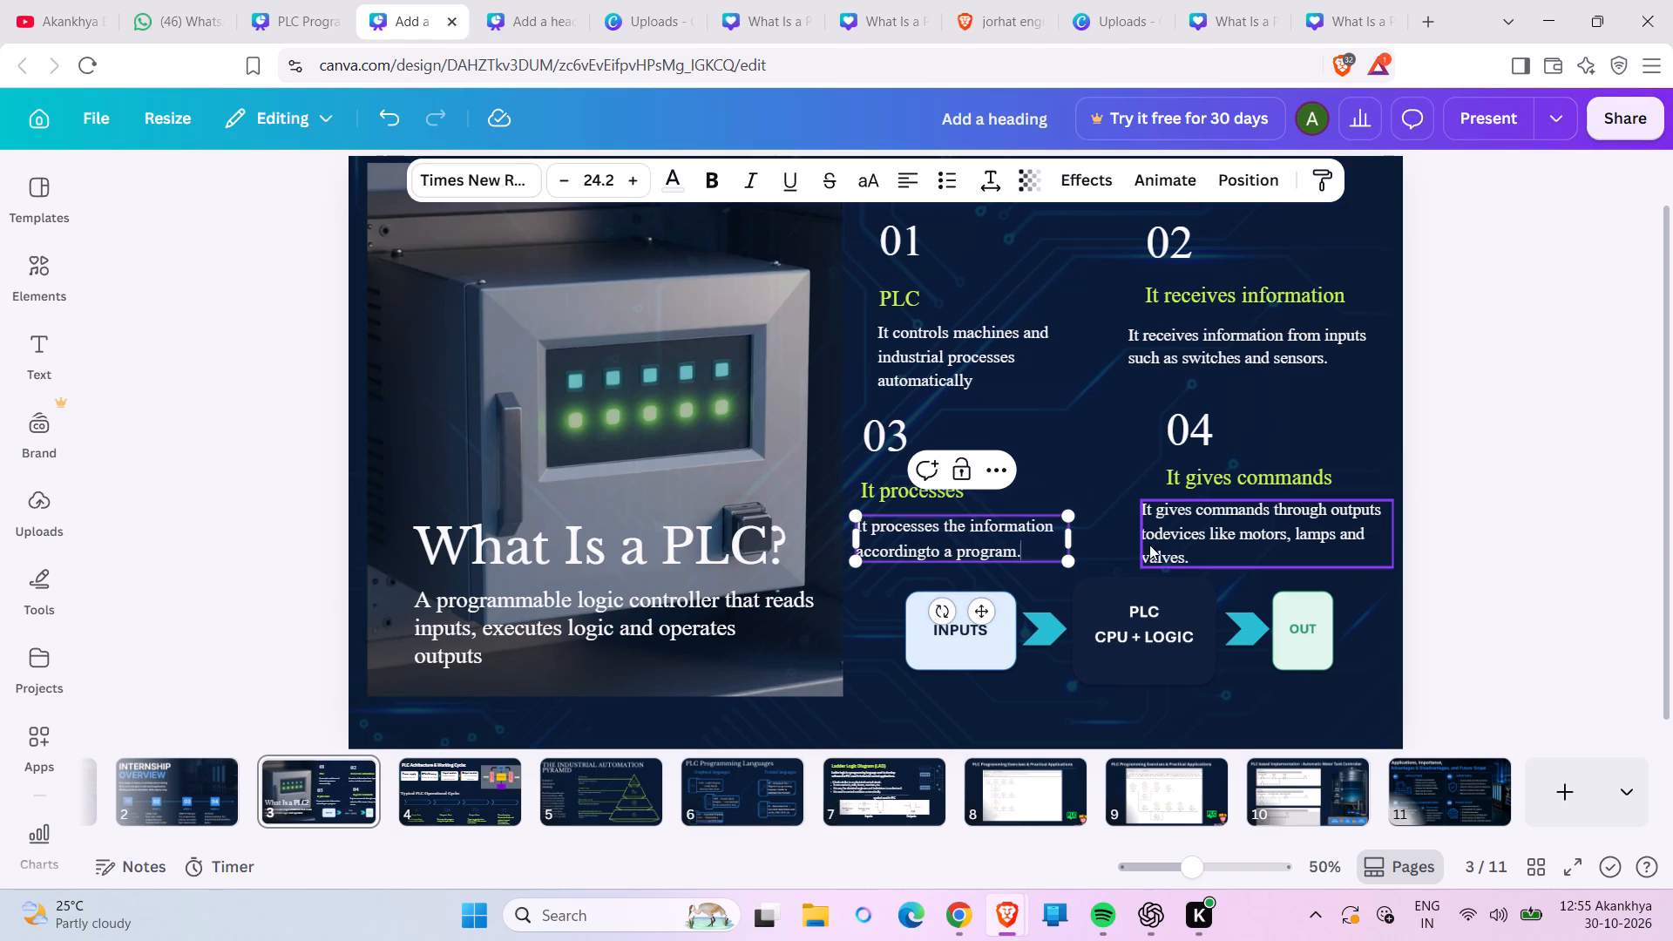
pyautogui.click(1506, 479)
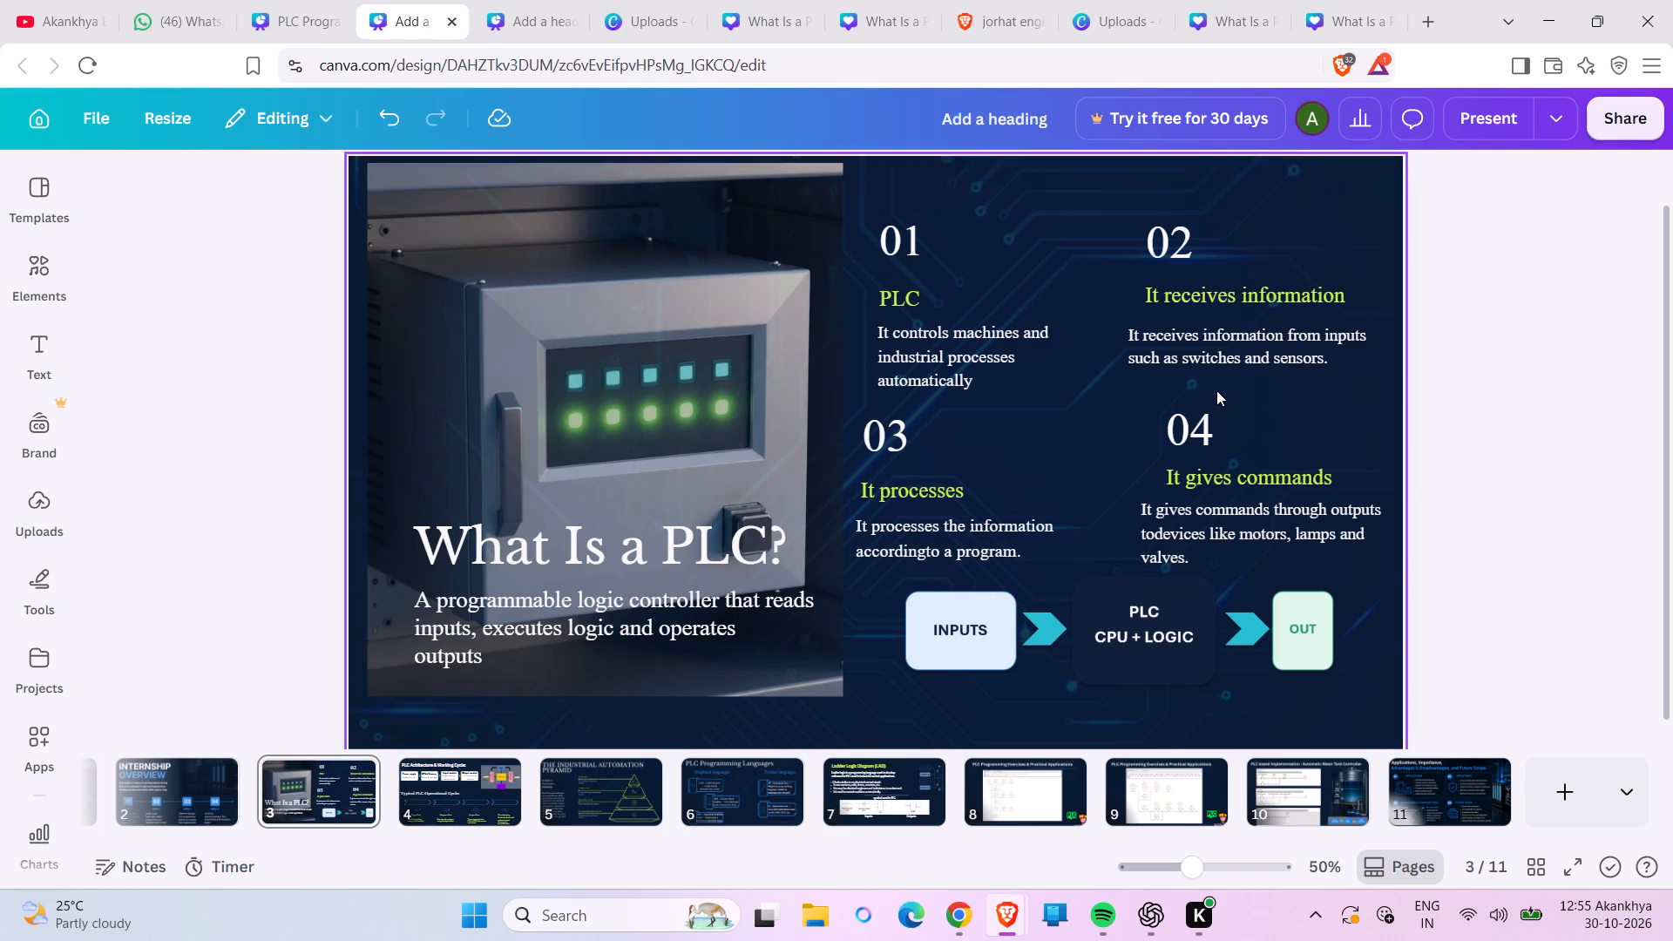
pyautogui.click(1235, 363)
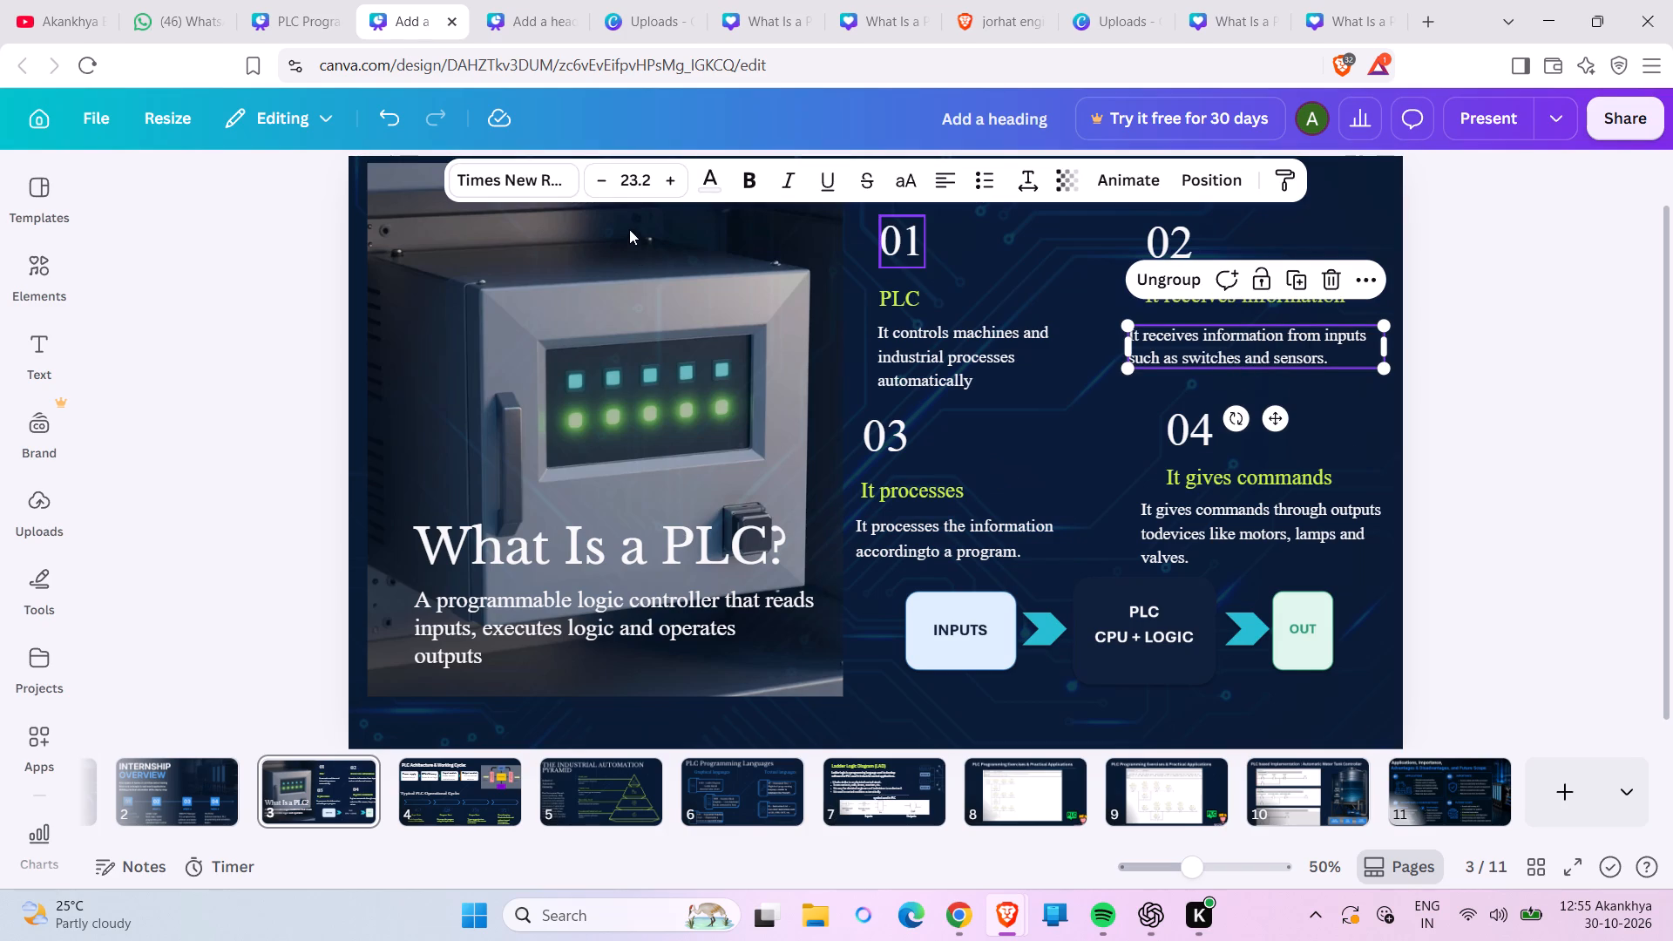
pyautogui.click(668, 189)
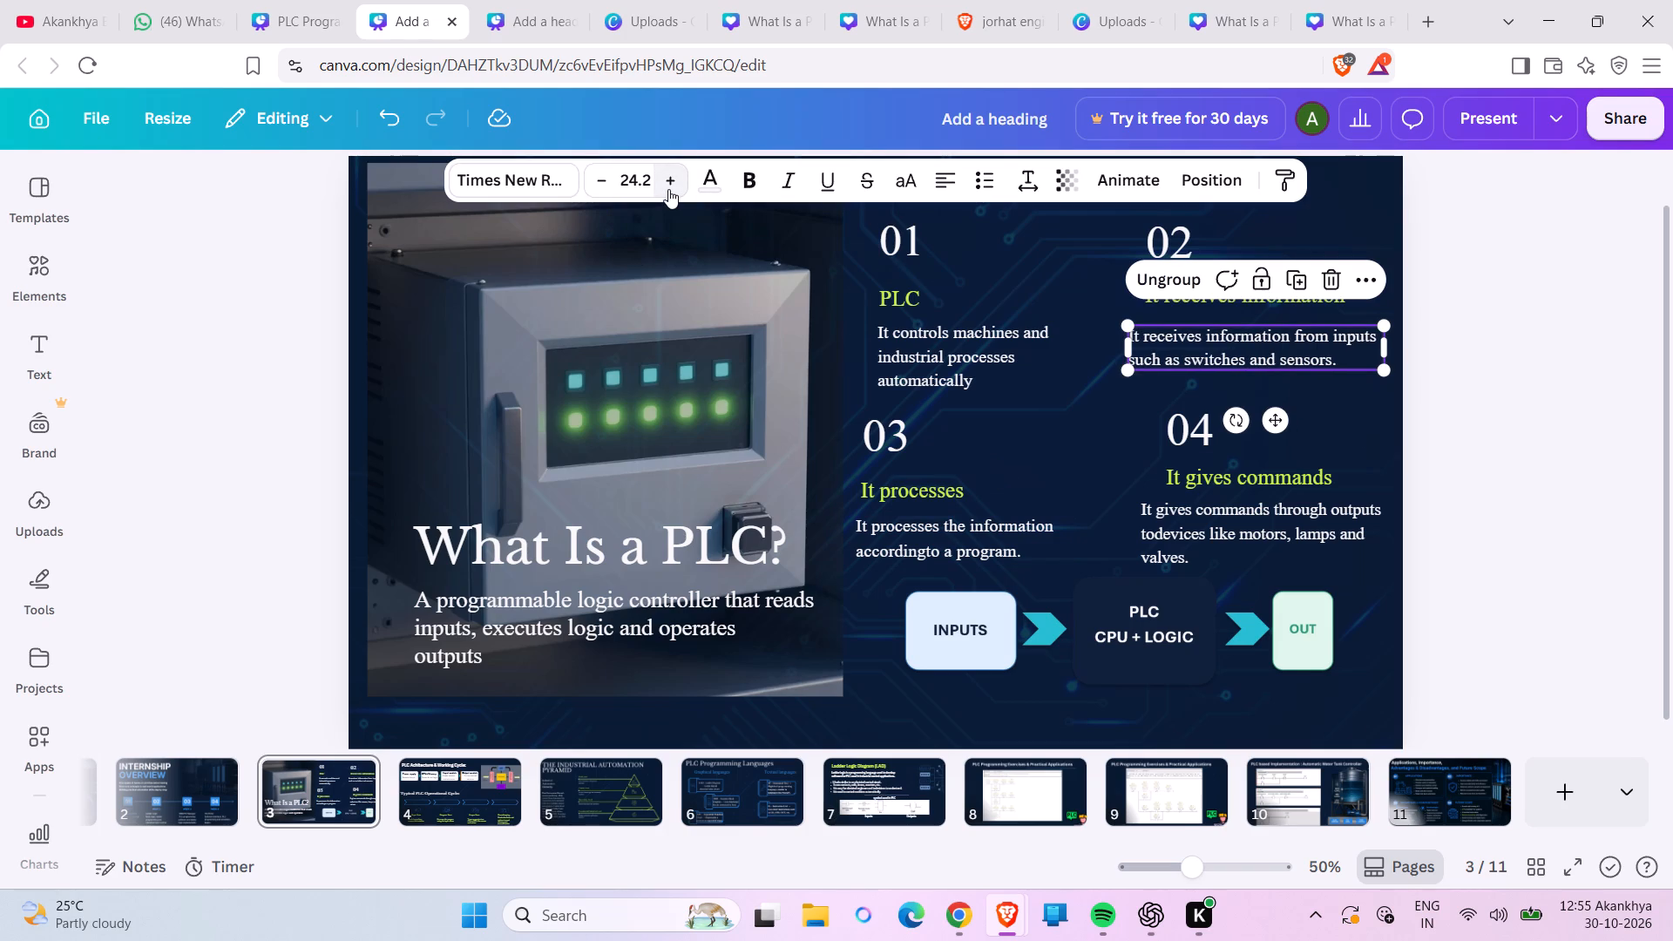
pyautogui.click(1191, 535)
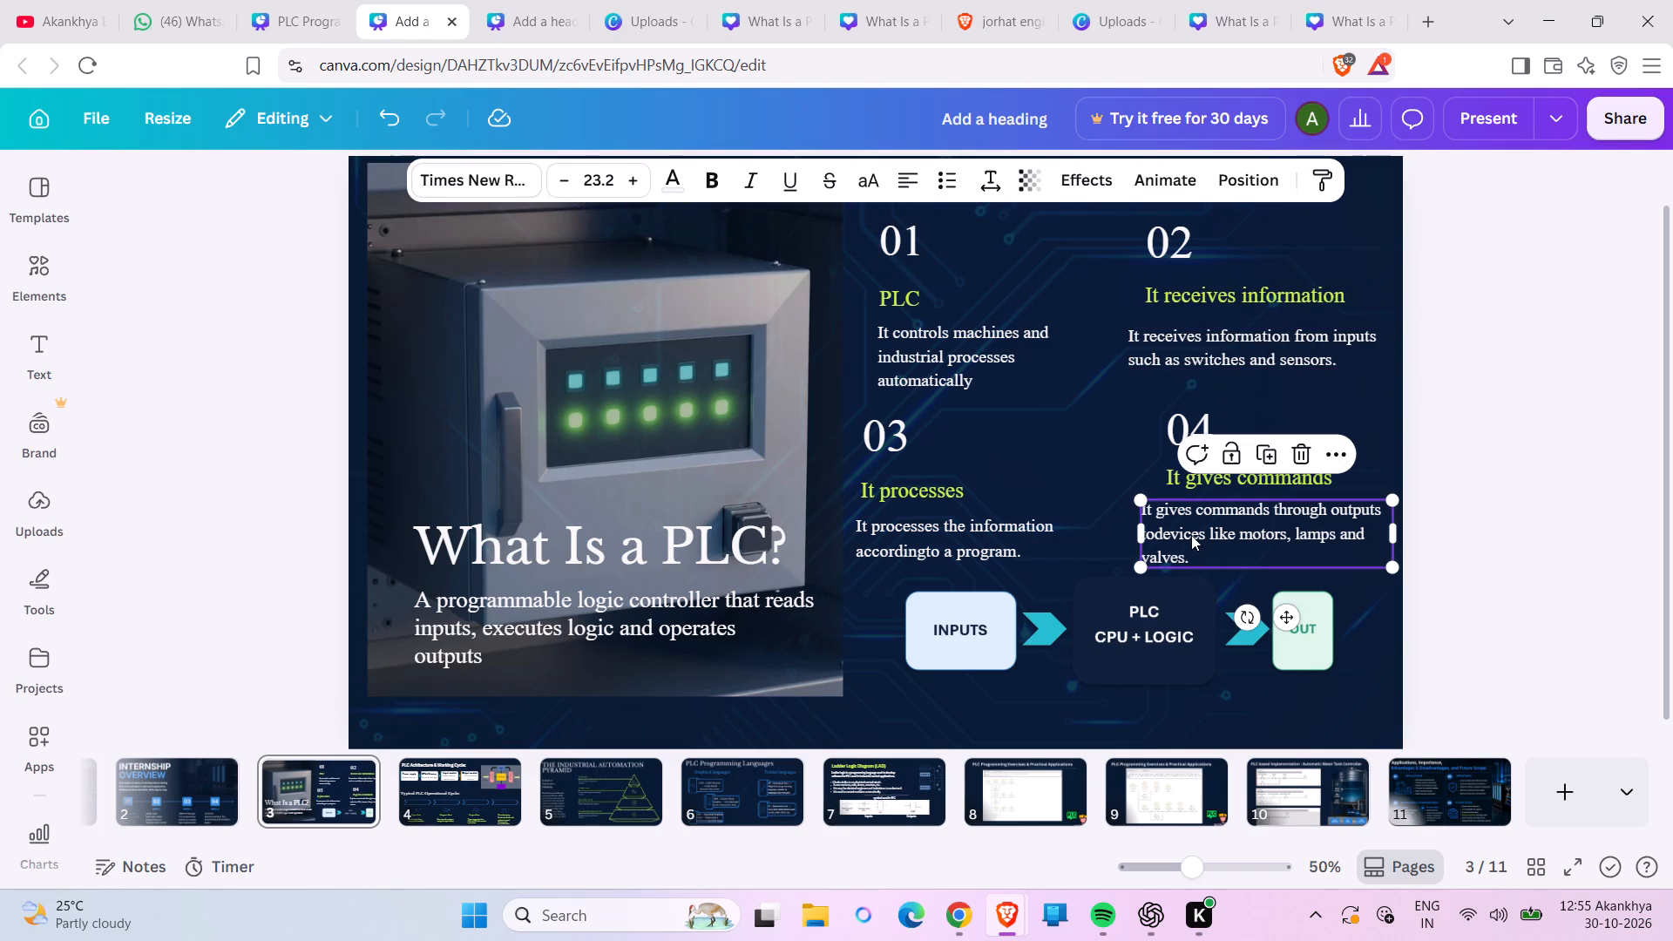
pyautogui.click(635, 179)
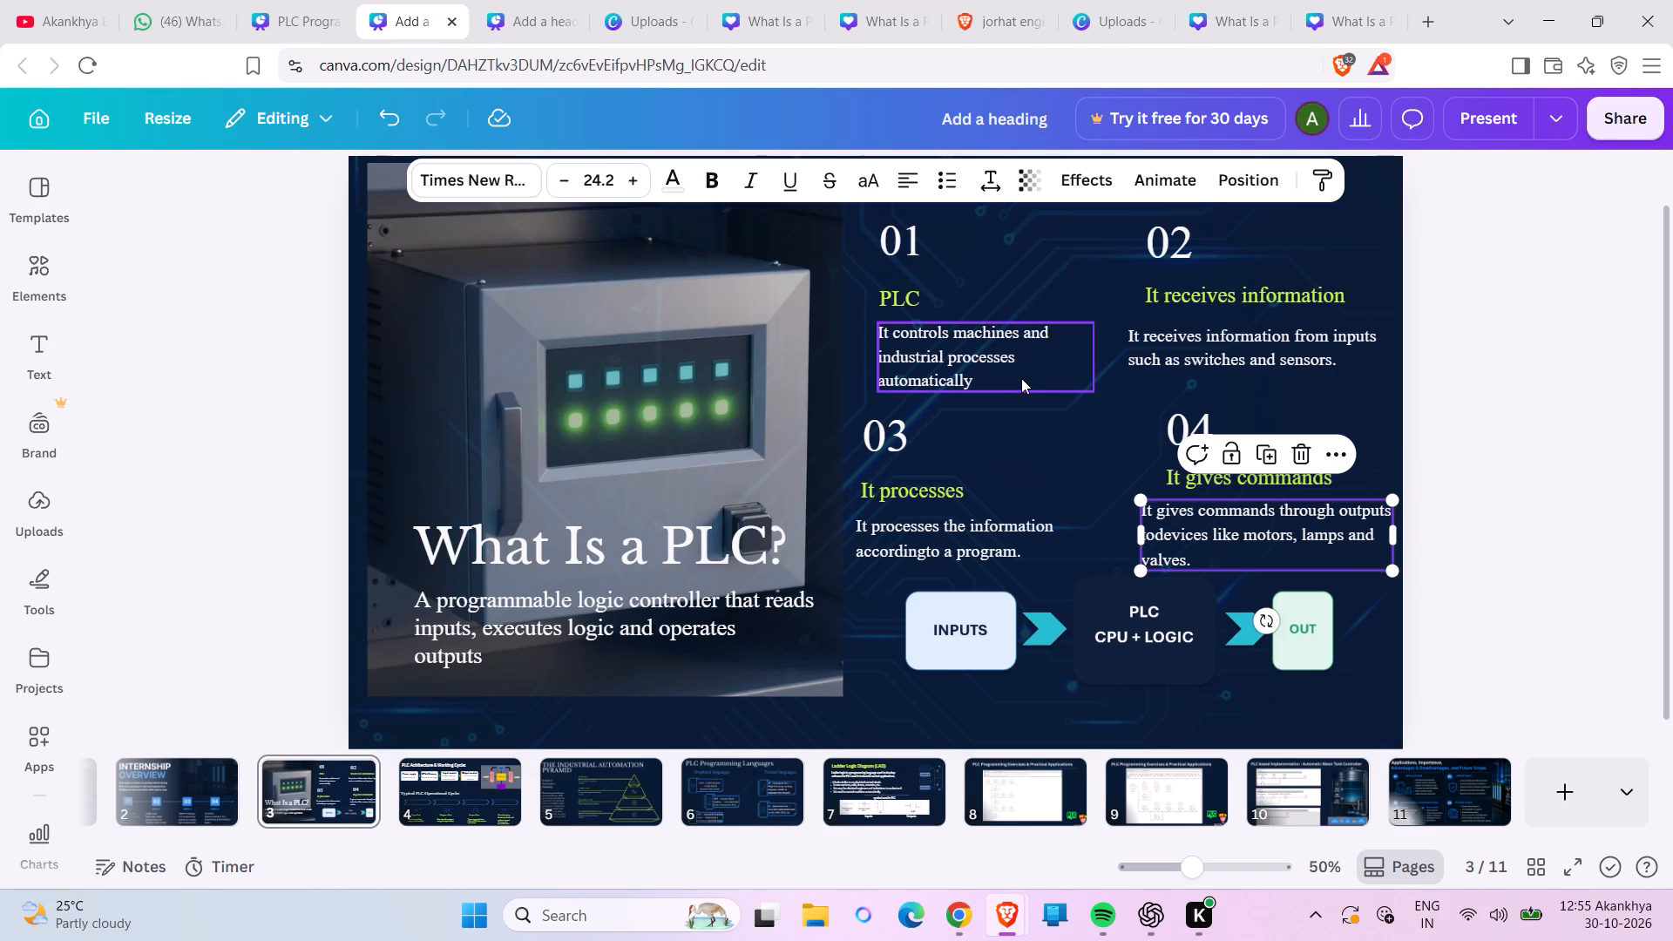
pyautogui.click(1017, 378)
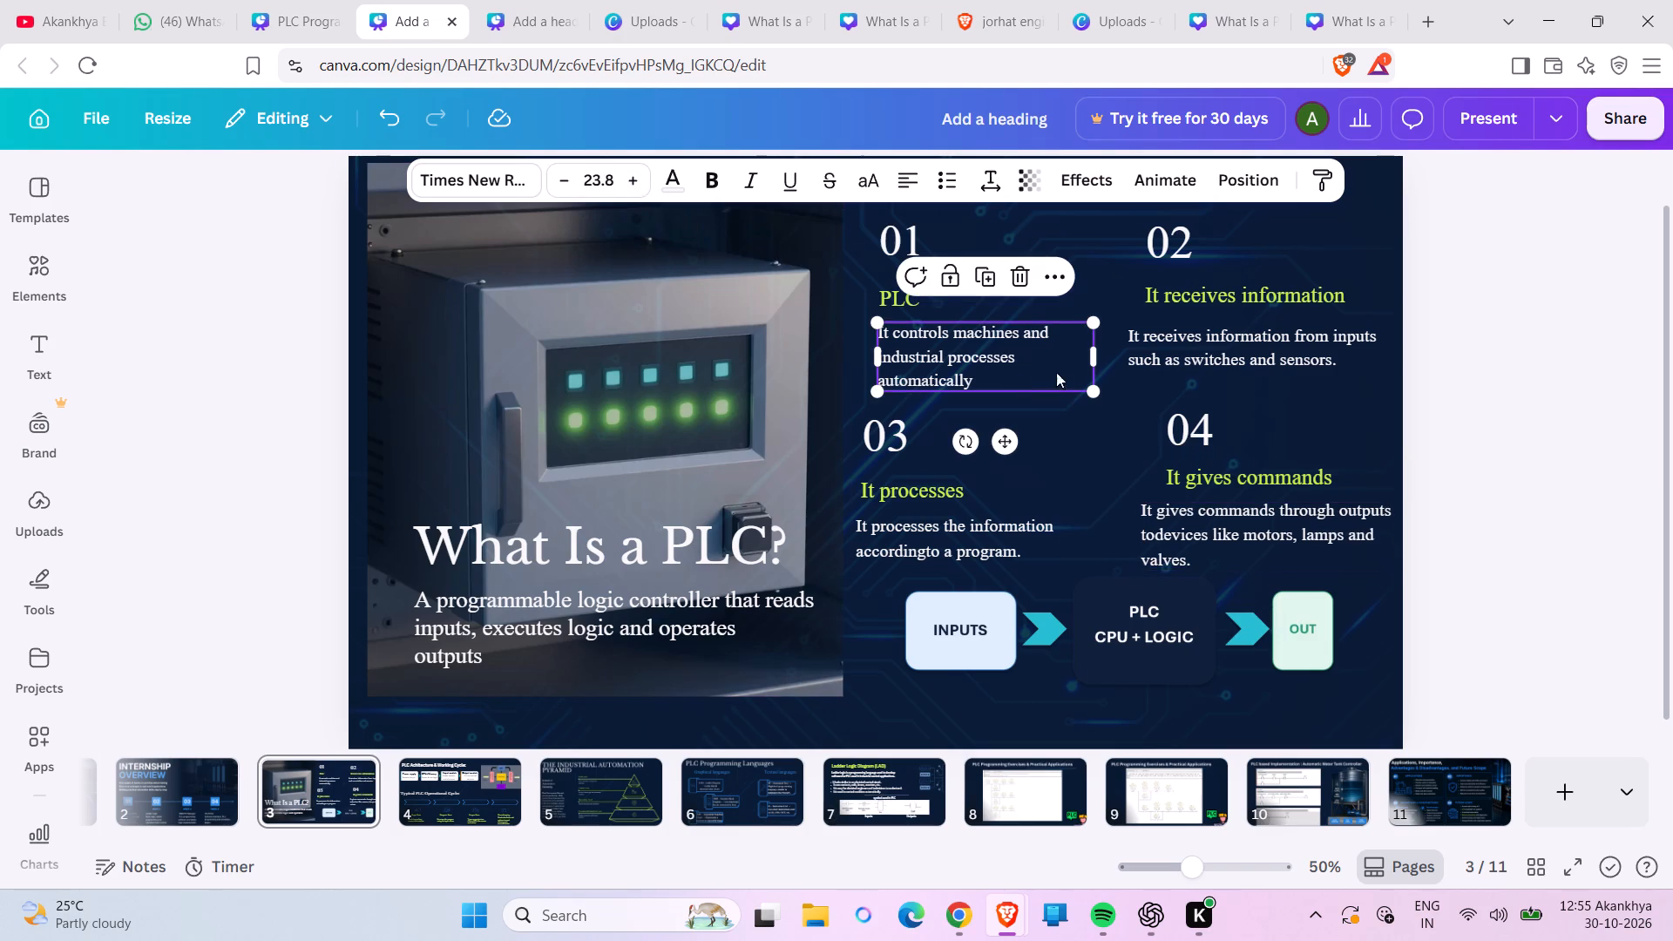
pyautogui.click(1517, 325)
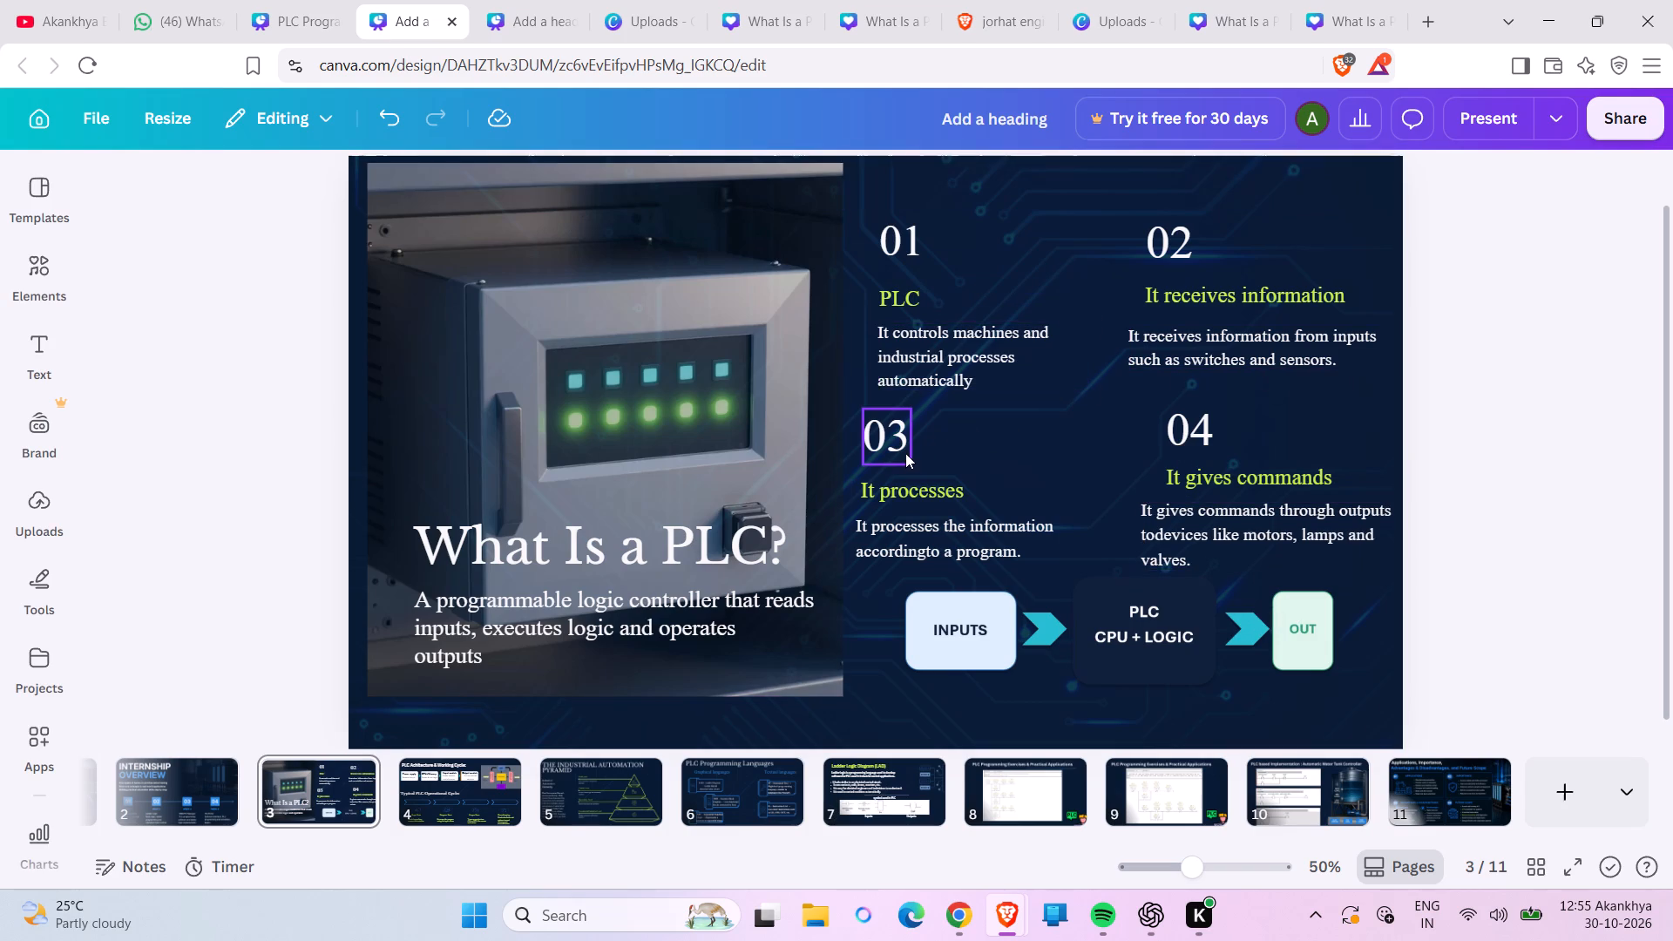
# Move the number 03 slightly right so it lines up with the 01 column above.
pyautogui.moveTo(897, 456); pyautogui.dragTo(907, 457)
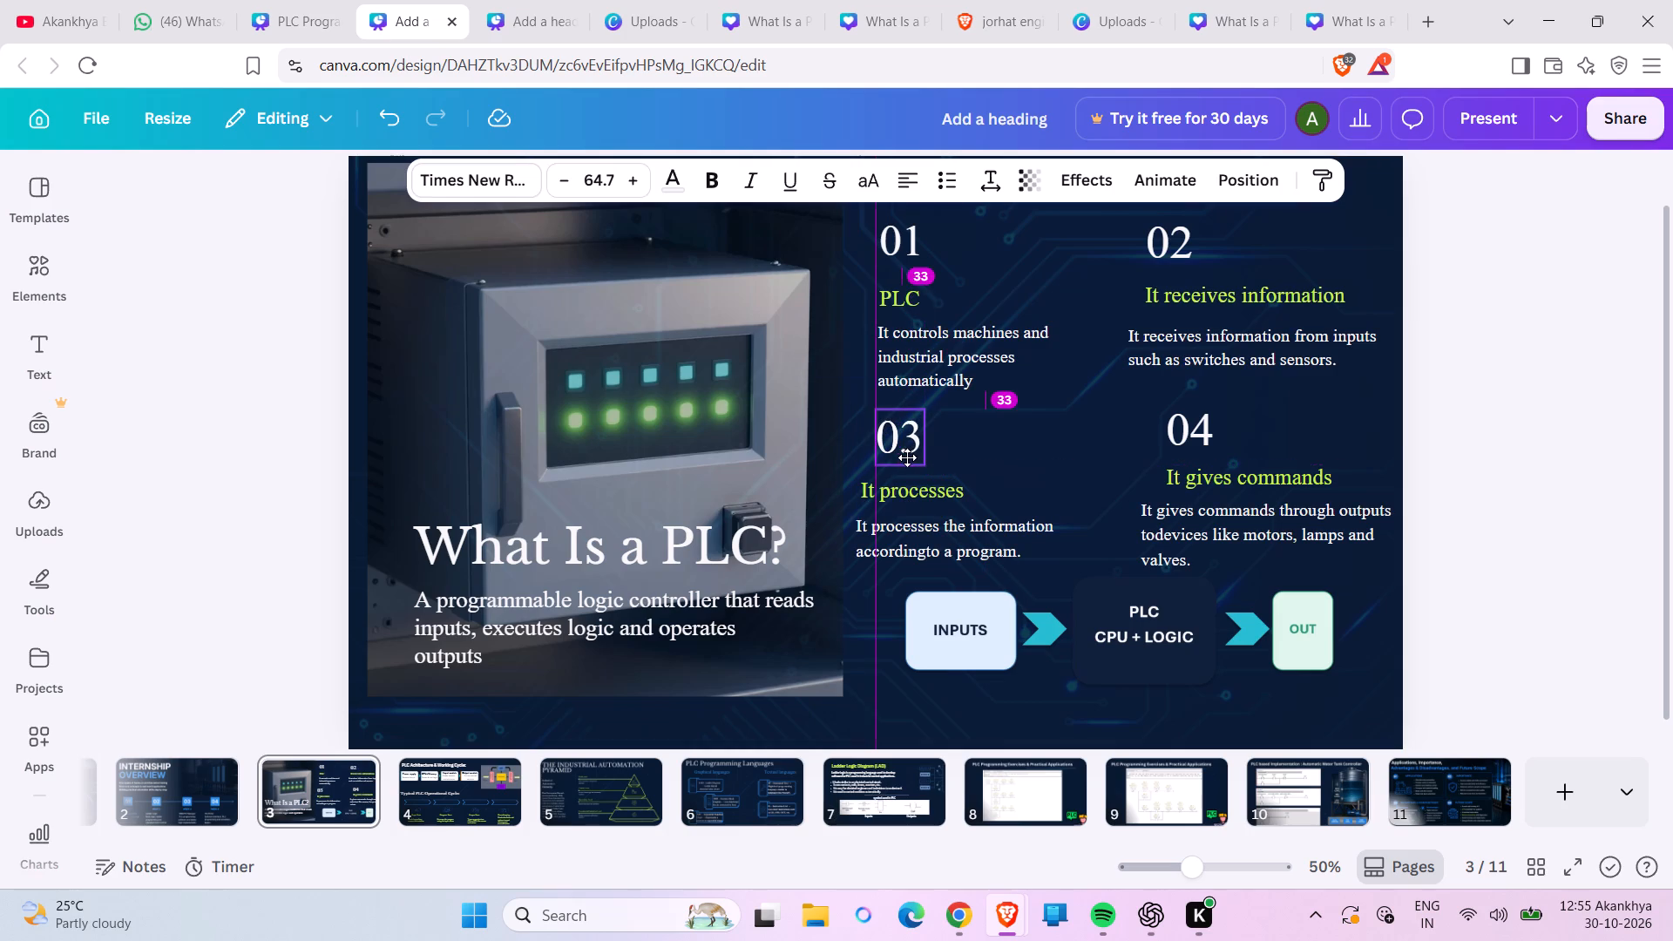
pyautogui.moveTo(907, 457); pyautogui.dragTo(911, 457)
pyautogui.click(850, 477)
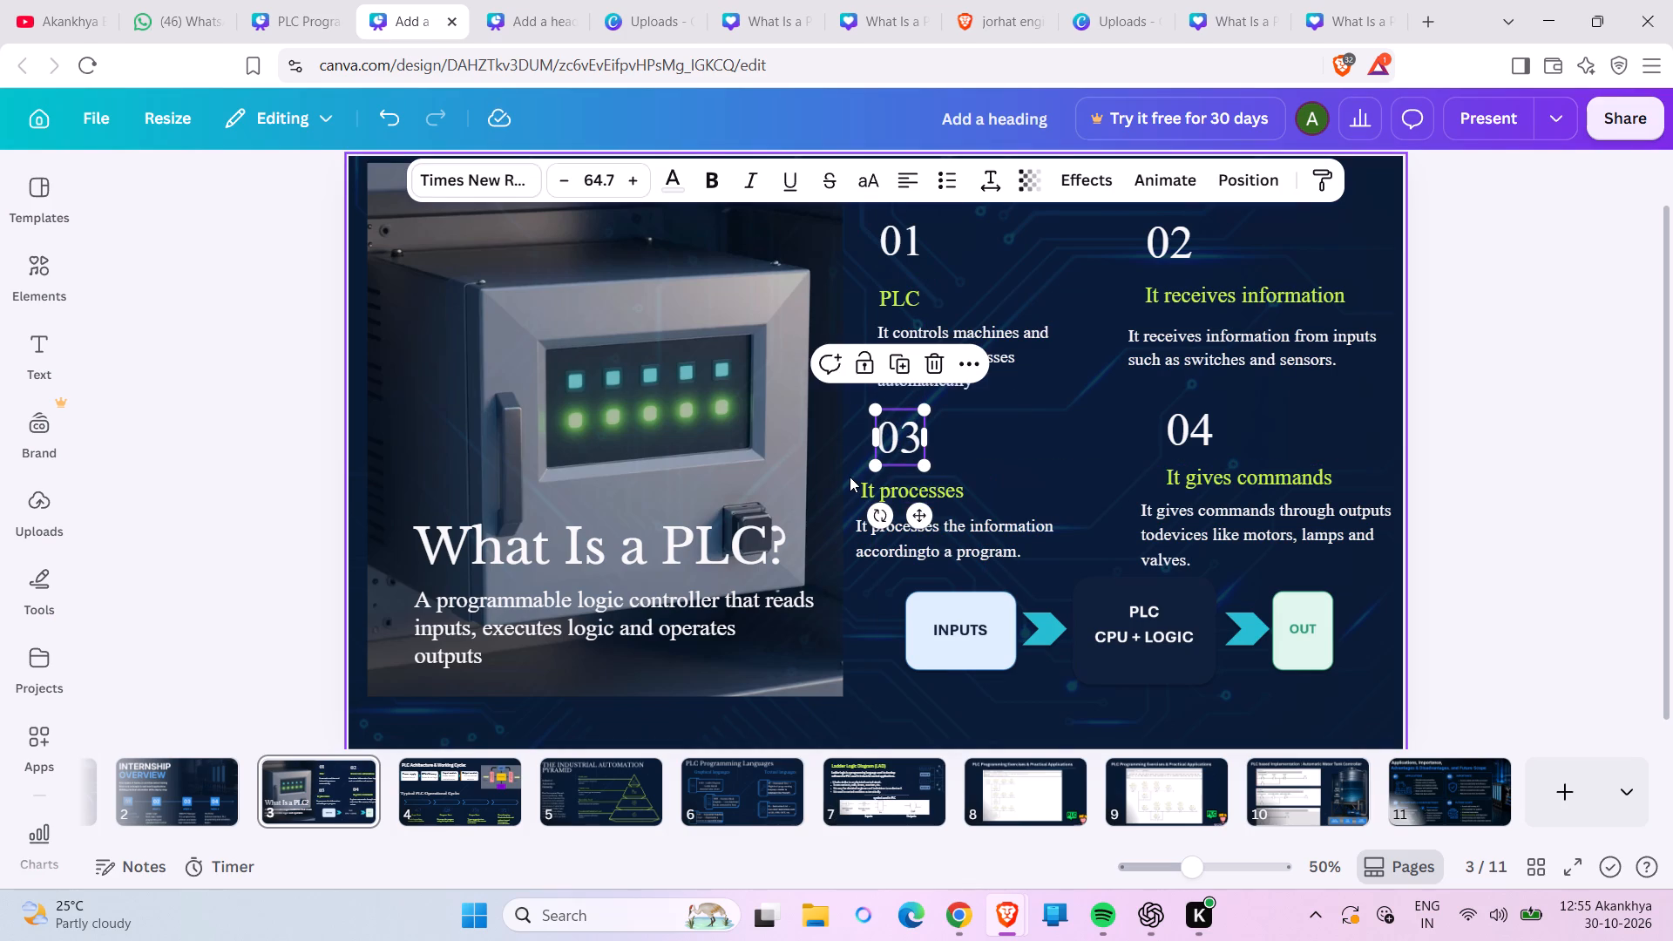
# Move the "It processes" heading and its description together slightly right so they line up beneath the number 03.
pyautogui.moveTo(856, 464); pyautogui.dragTo(894, 483)
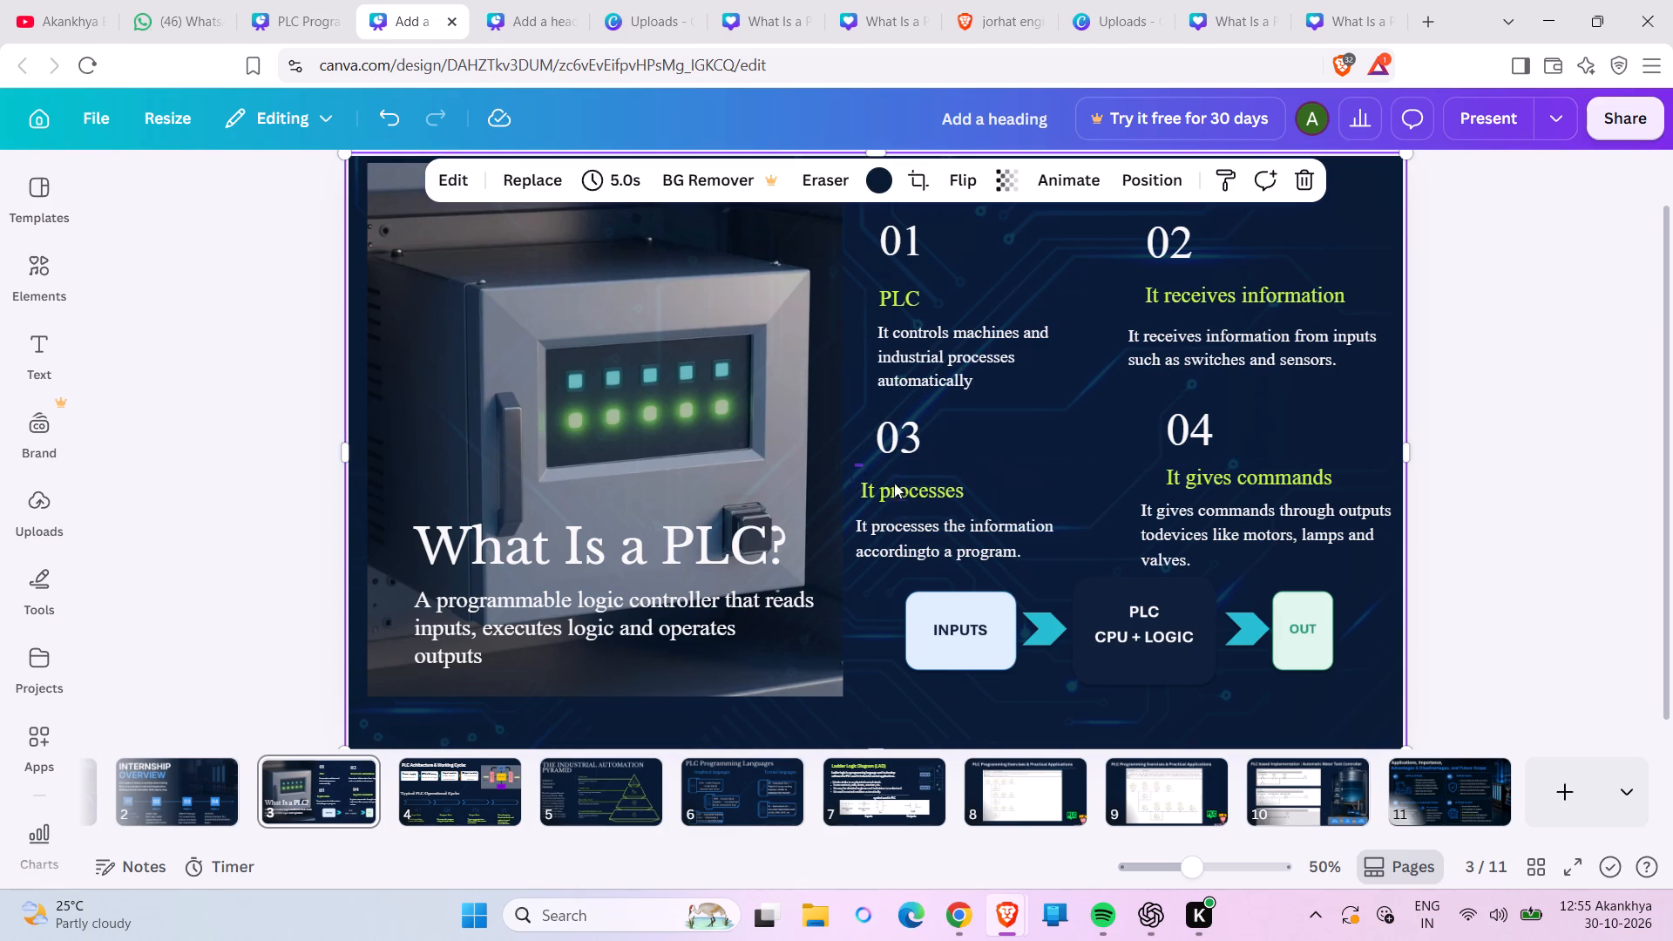
pyautogui.moveTo(894, 483); pyautogui.dragTo(971, 553)
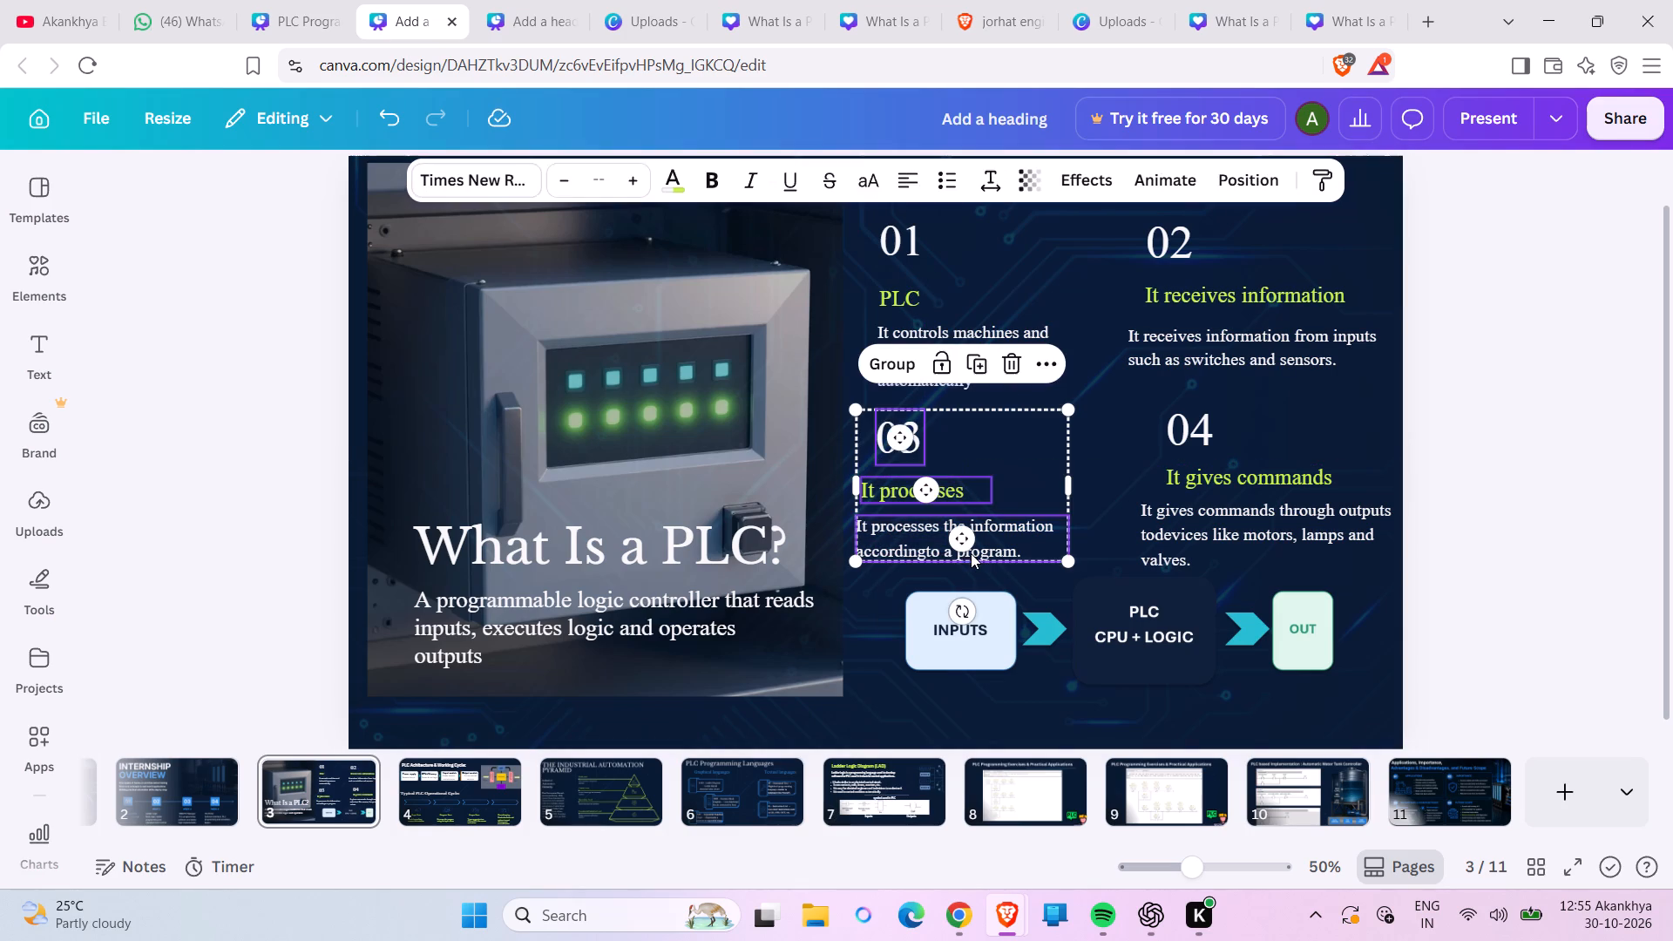
pyautogui.click(836, 483)
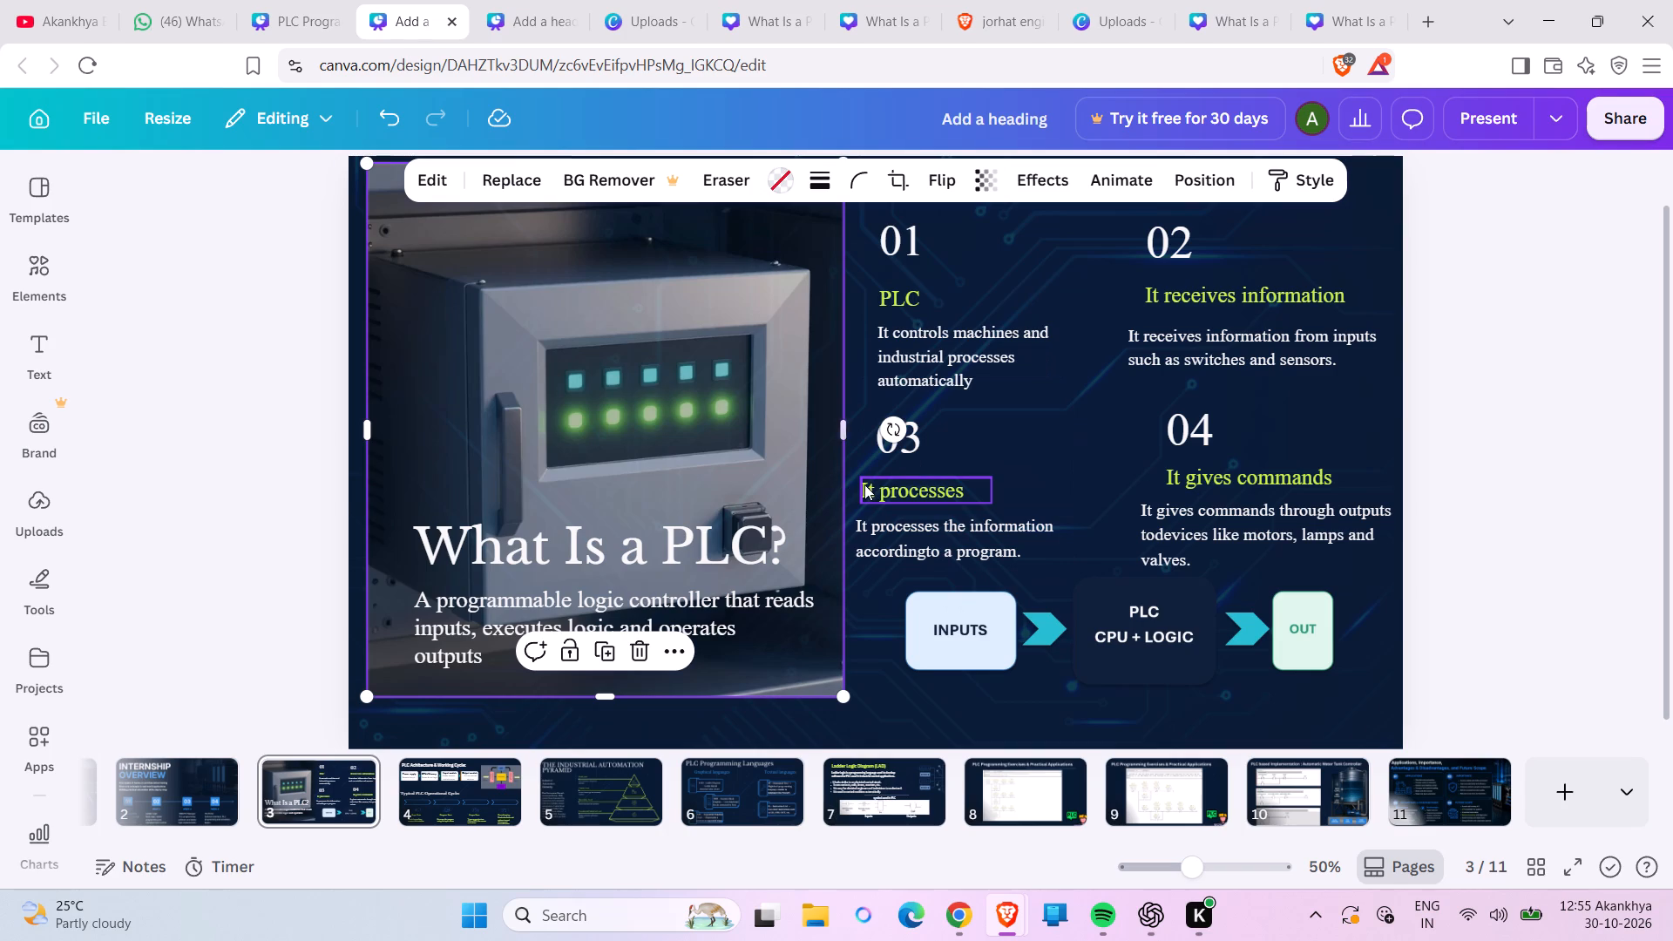
pyautogui.click(861, 468)
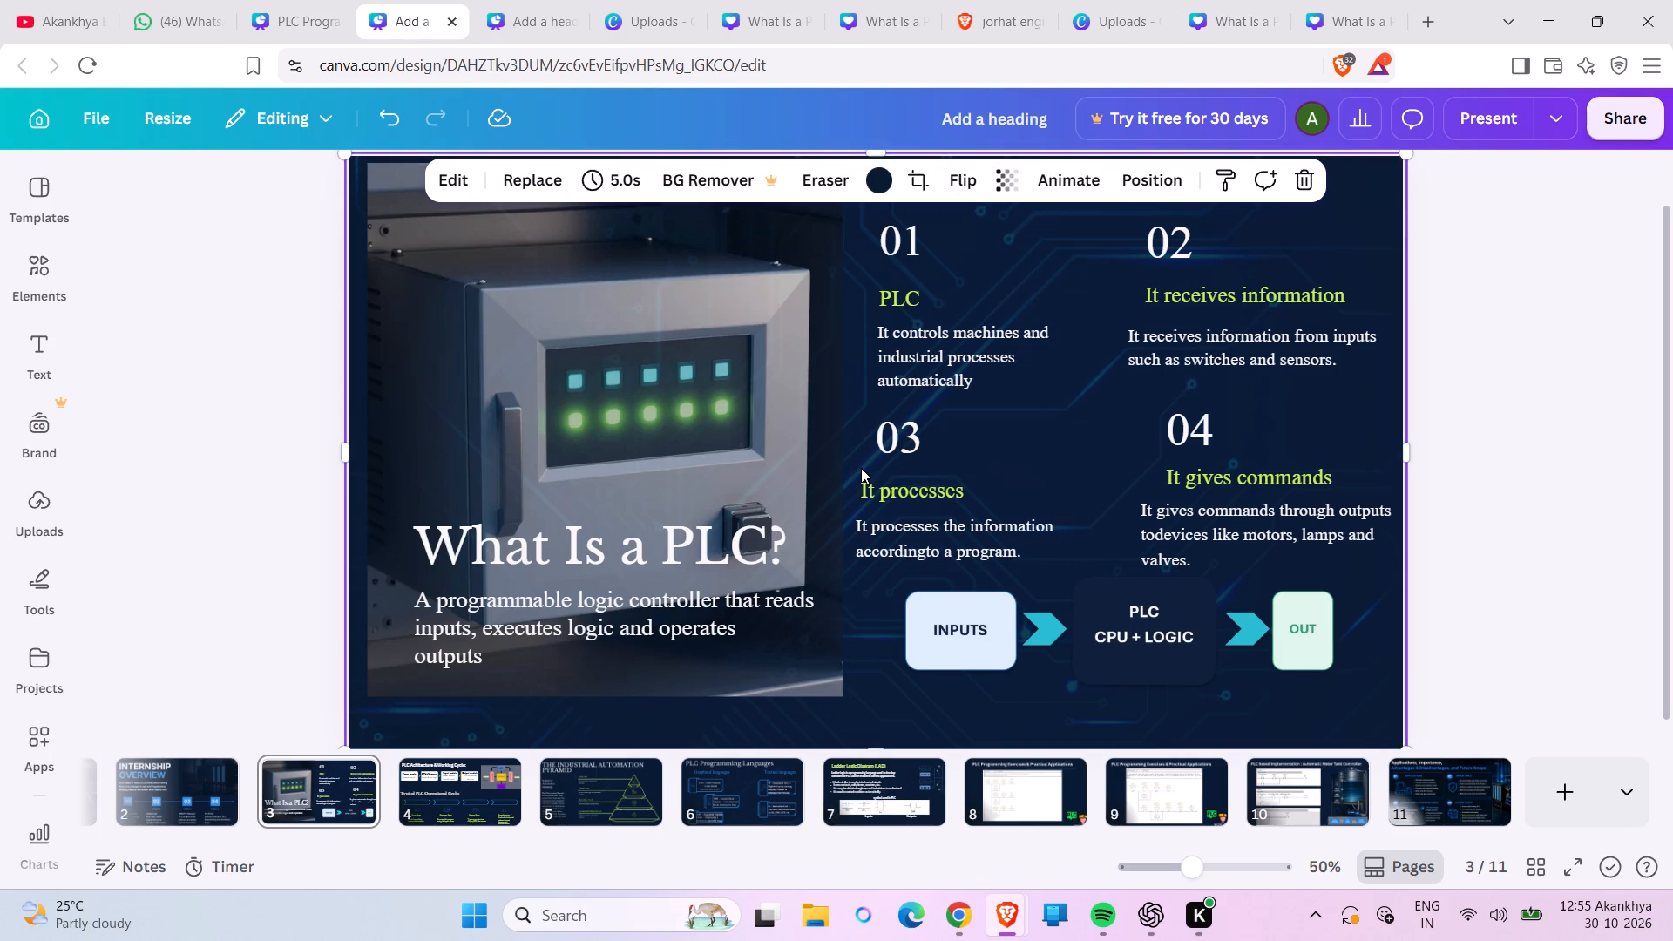
pyautogui.moveTo(861, 468); pyautogui.dragTo(921, 556)
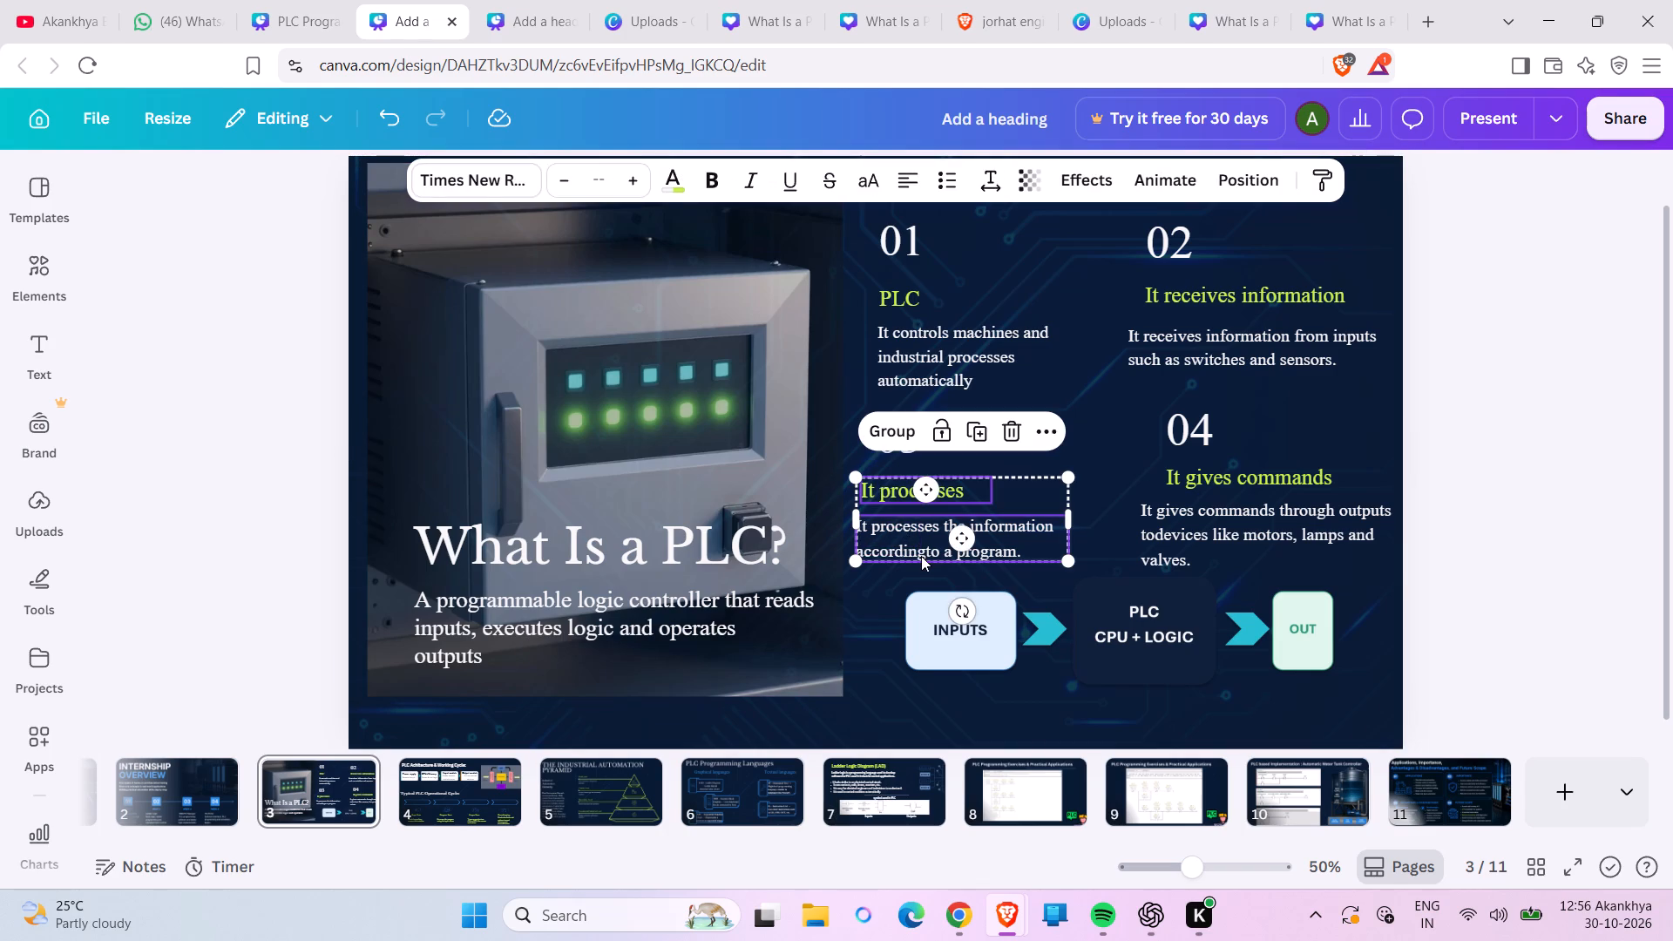
pyautogui.moveTo(905, 550); pyautogui.dragTo(921, 550)
pyautogui.click(1474, 415)
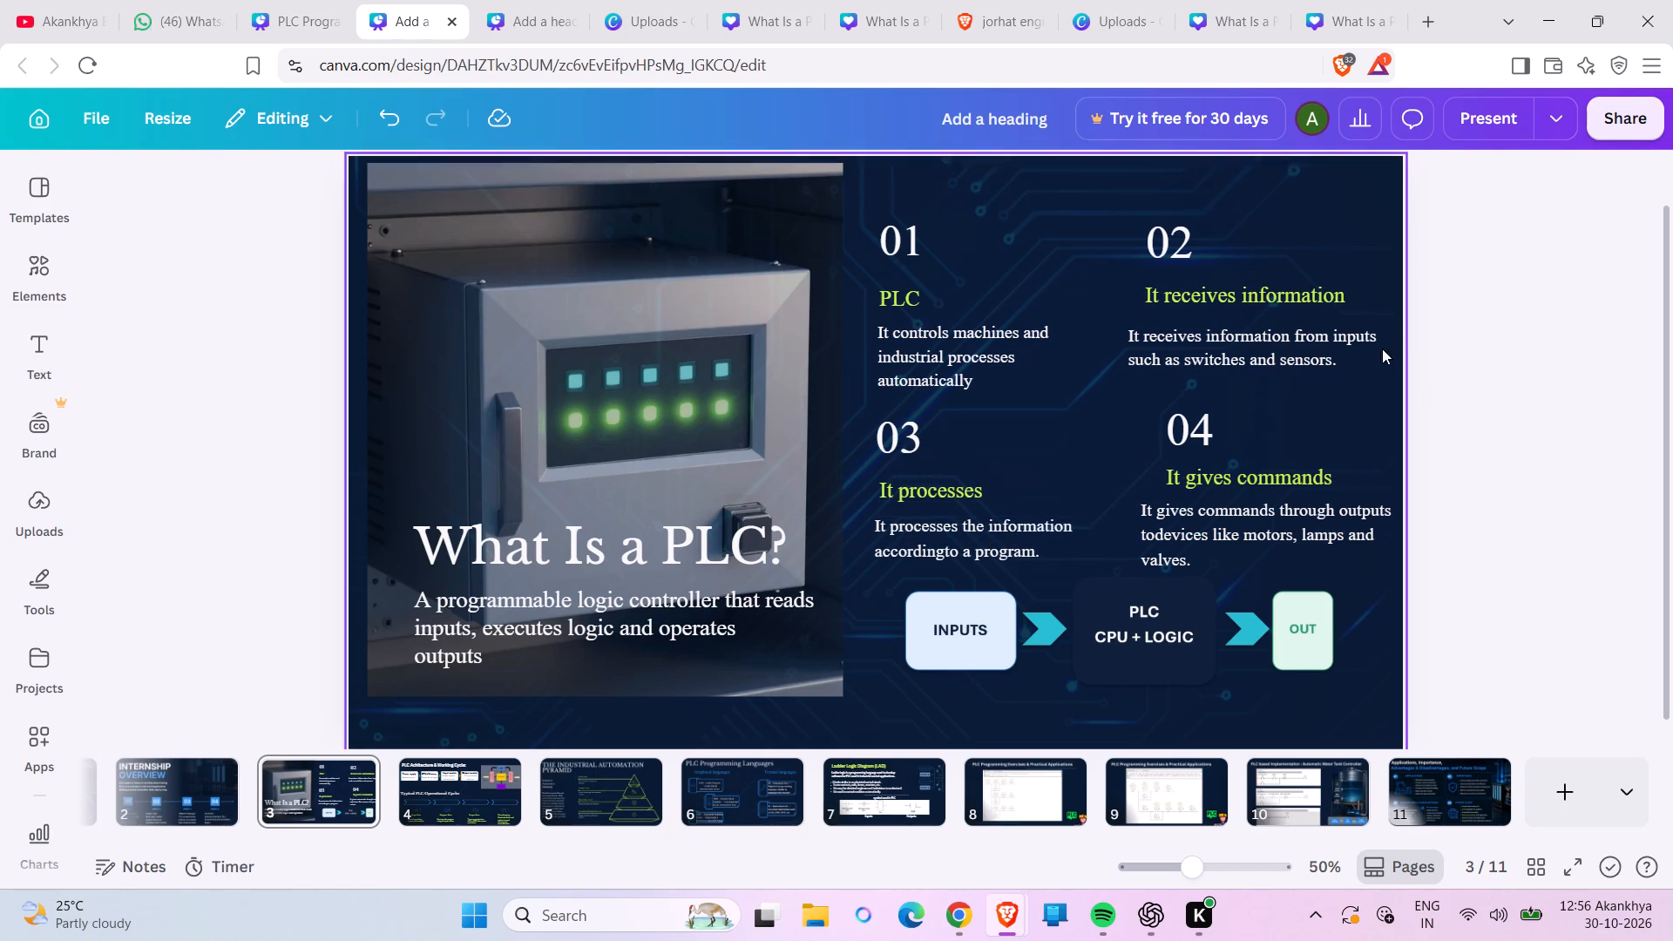
# Move the "It gives commands" heading and the number 04 slightly left so they line up under the 02 column.
pyautogui.click(1216, 477)
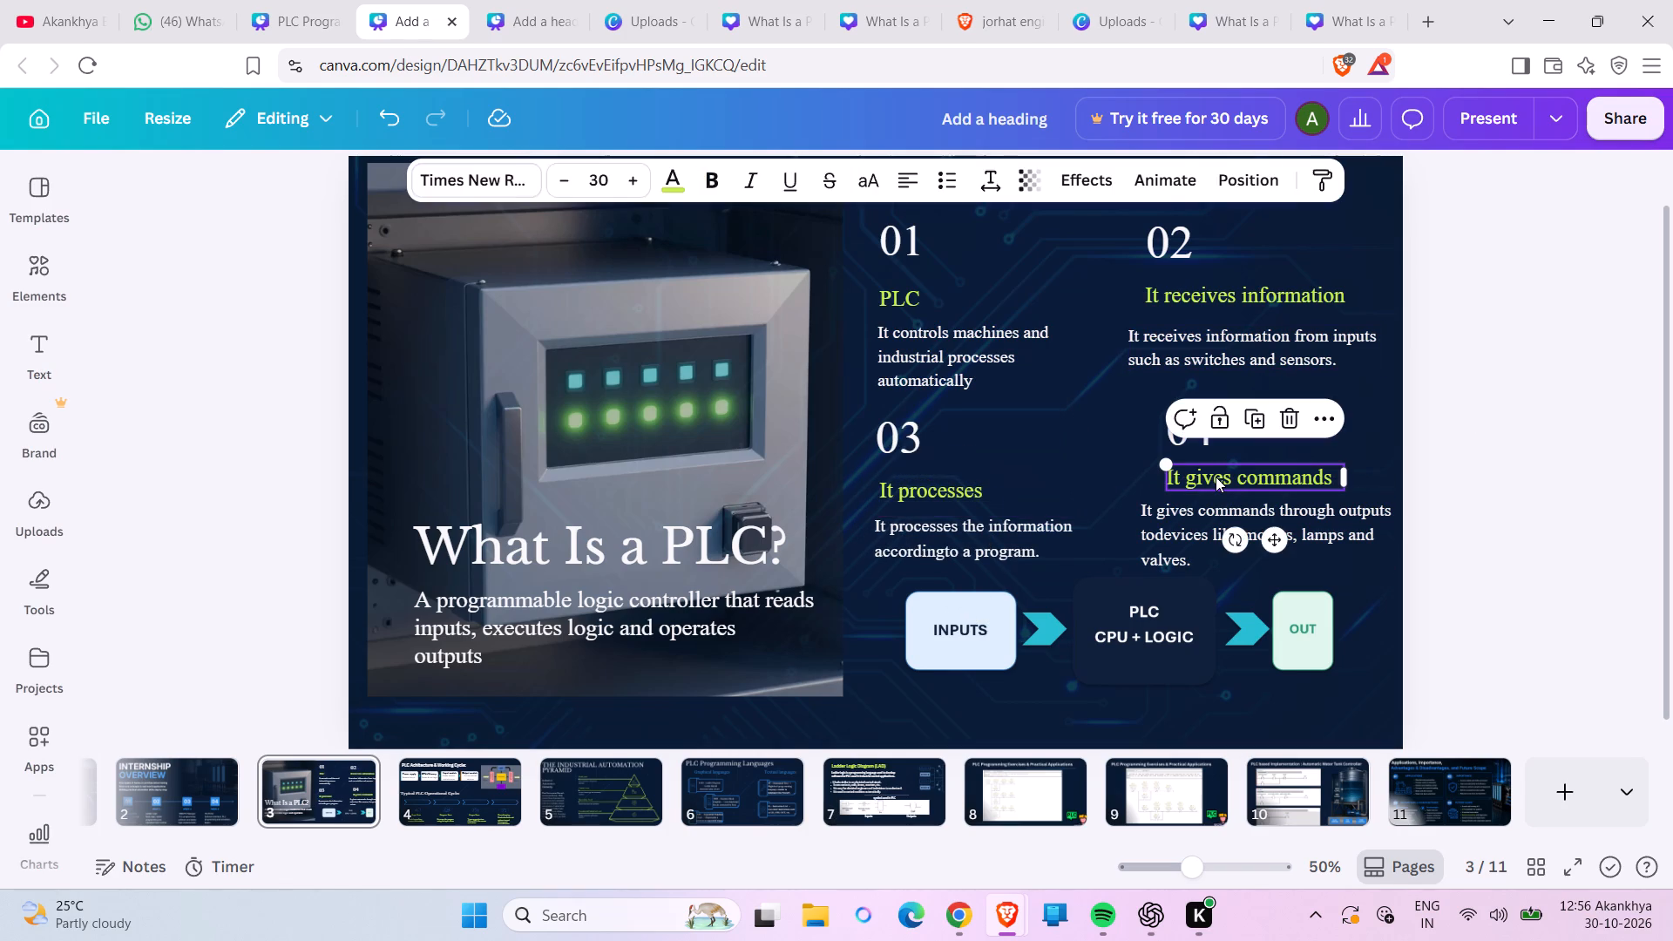
pyautogui.moveTo(1216, 477); pyautogui.dragTo(1194, 477)
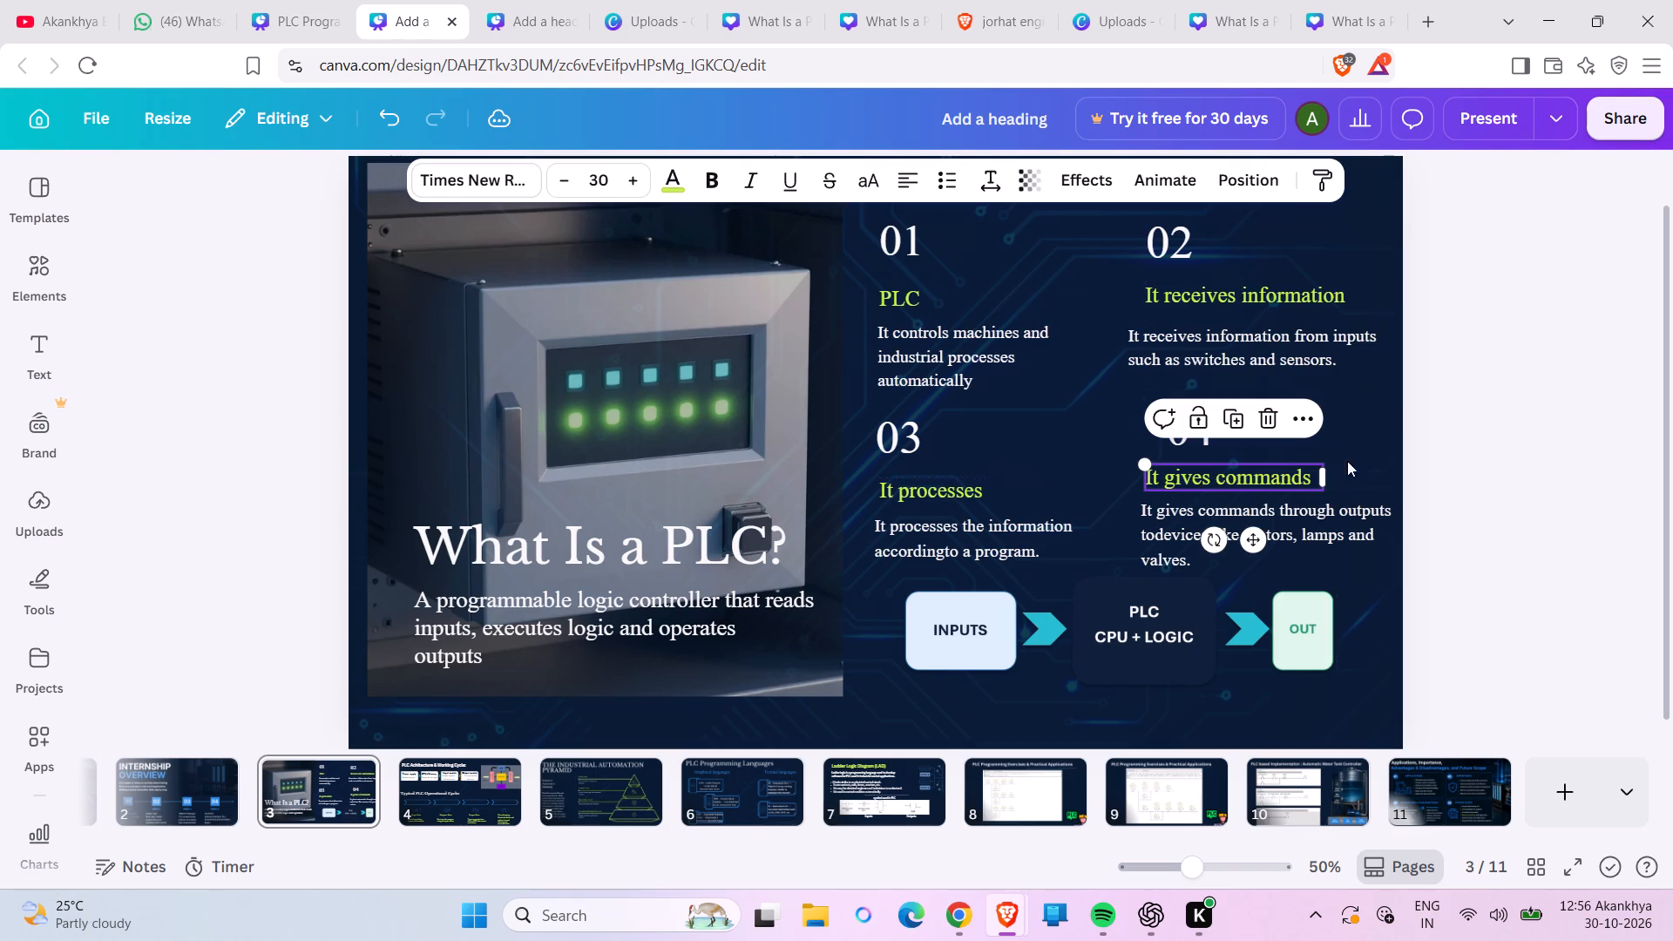
pyautogui.click(1412, 451)
pyautogui.moveTo(1188, 420); pyautogui.dragTo(1170, 421)
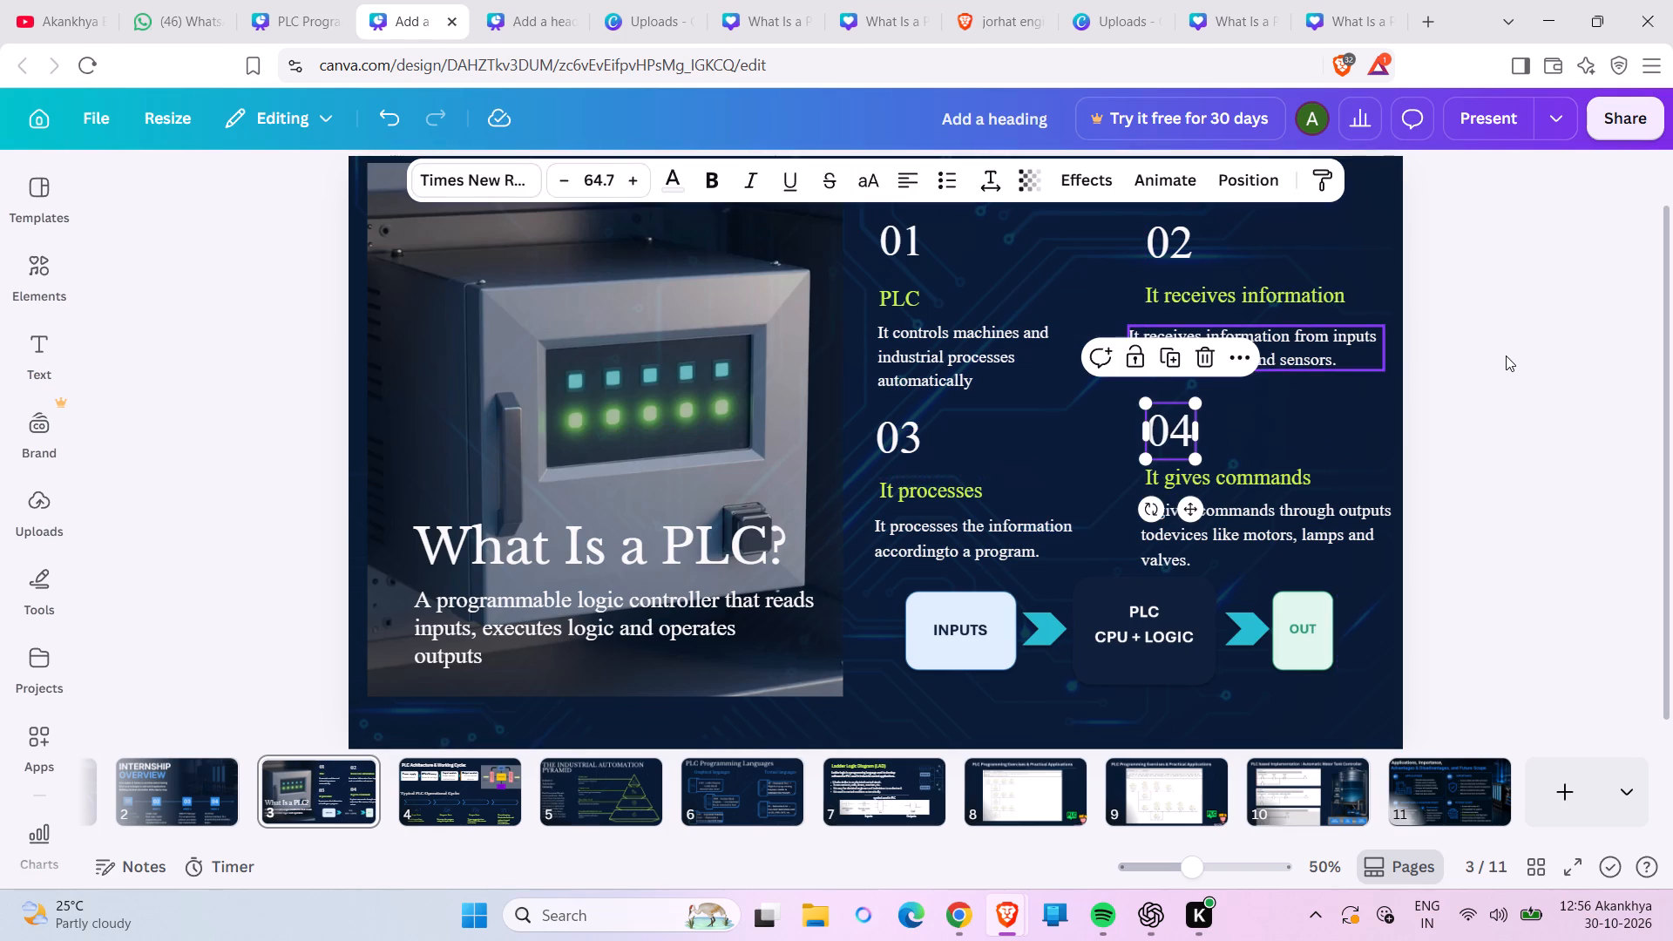
pyautogui.click(1506, 355)
# Move the "It receives information" heading left to line up with its description, and nudge the number 02 slightly left.
pyautogui.moveTo(1250, 291); pyautogui.dragTo(1235, 291)
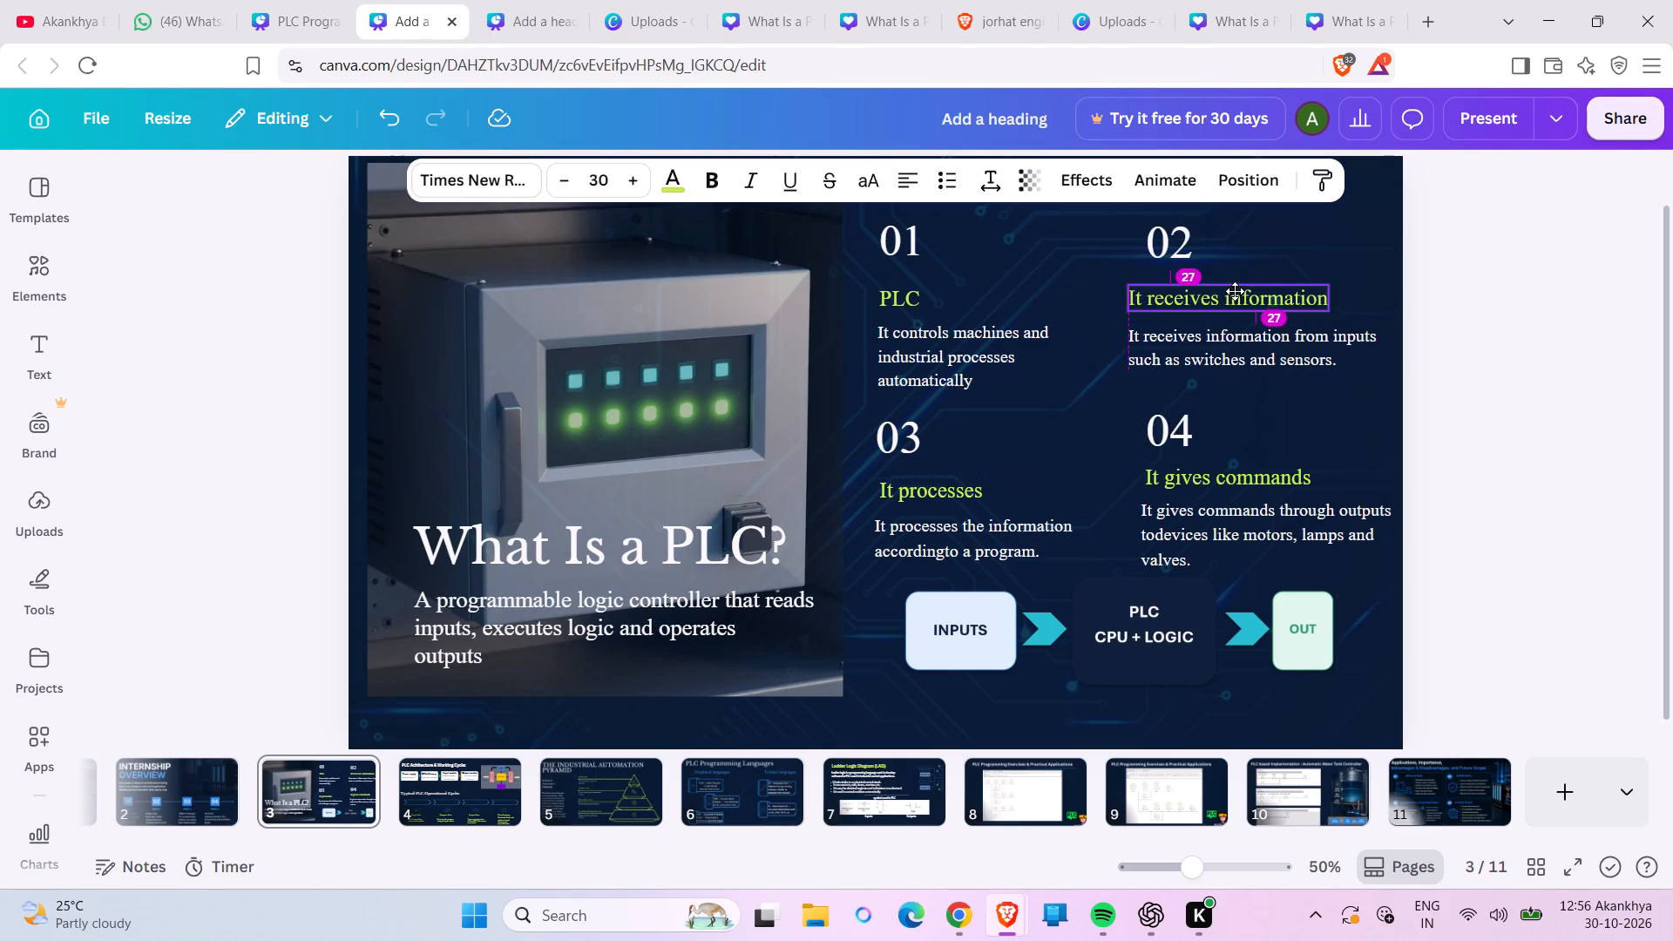
pyautogui.moveTo(1235, 291); pyautogui.dragTo(1236, 291)
pyautogui.click(1462, 270)
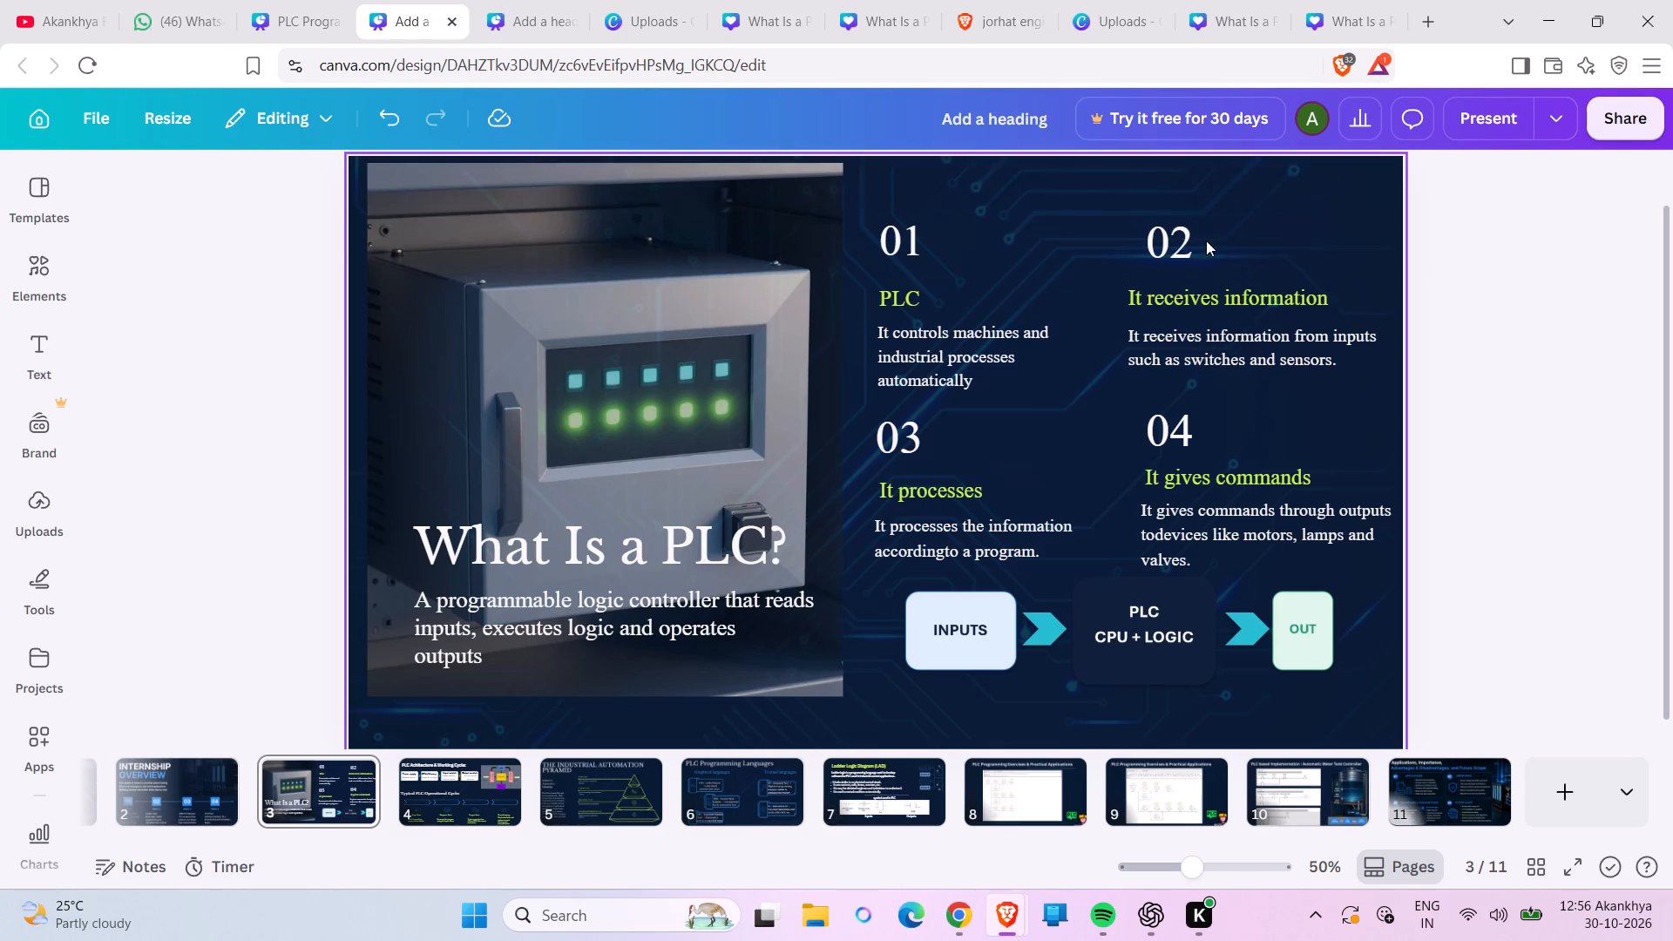
pyautogui.moveTo(1175, 242); pyautogui.dragTo(1165, 240)
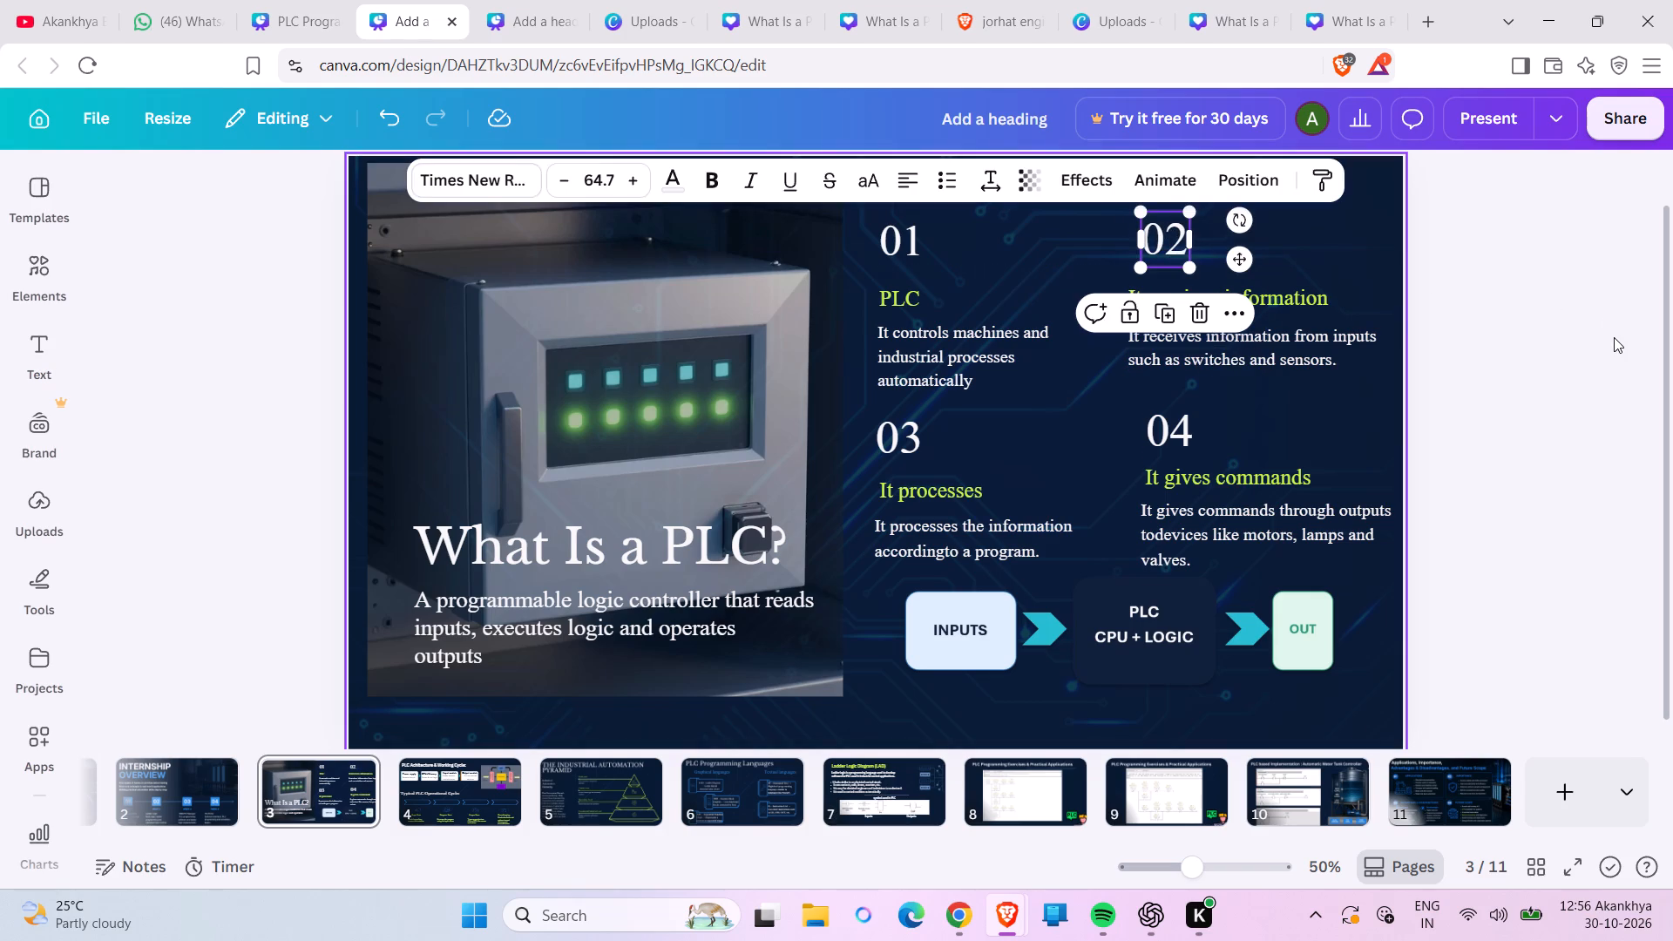
pyautogui.click(1614, 339)
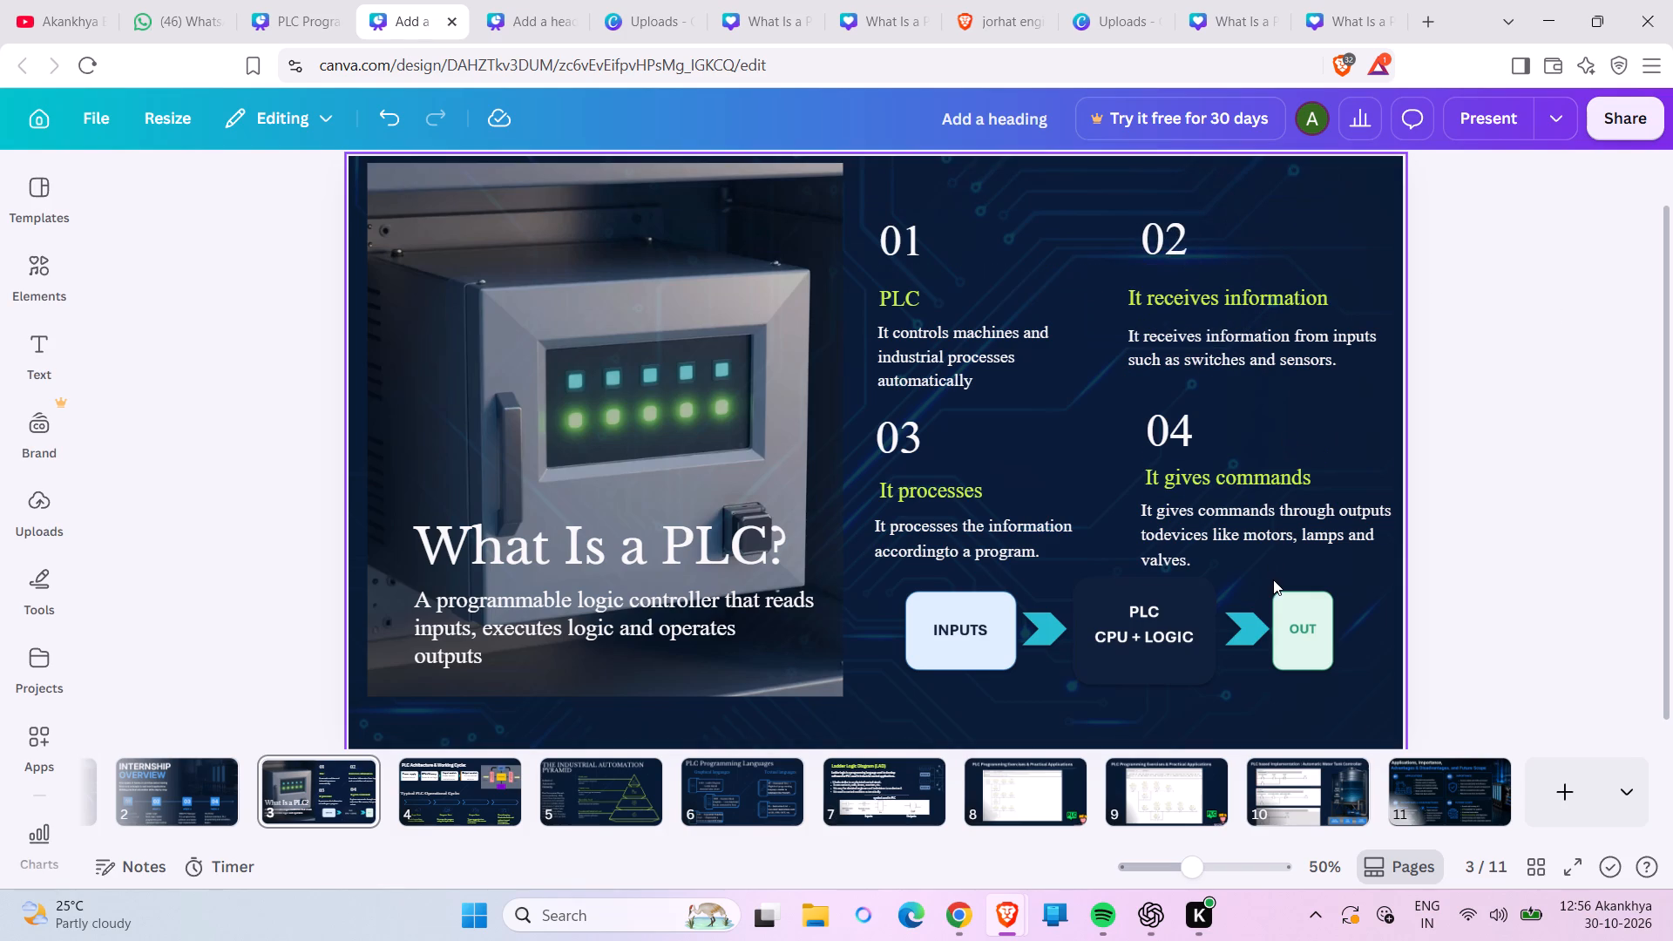
# Move the INPUTS, PLC CPU + LOGIC, OUT flow diagram slightly down, clear of the "It gives commands" description.
pyautogui.moveTo(1272, 593); pyautogui.dragTo(1270, 640, button='right')
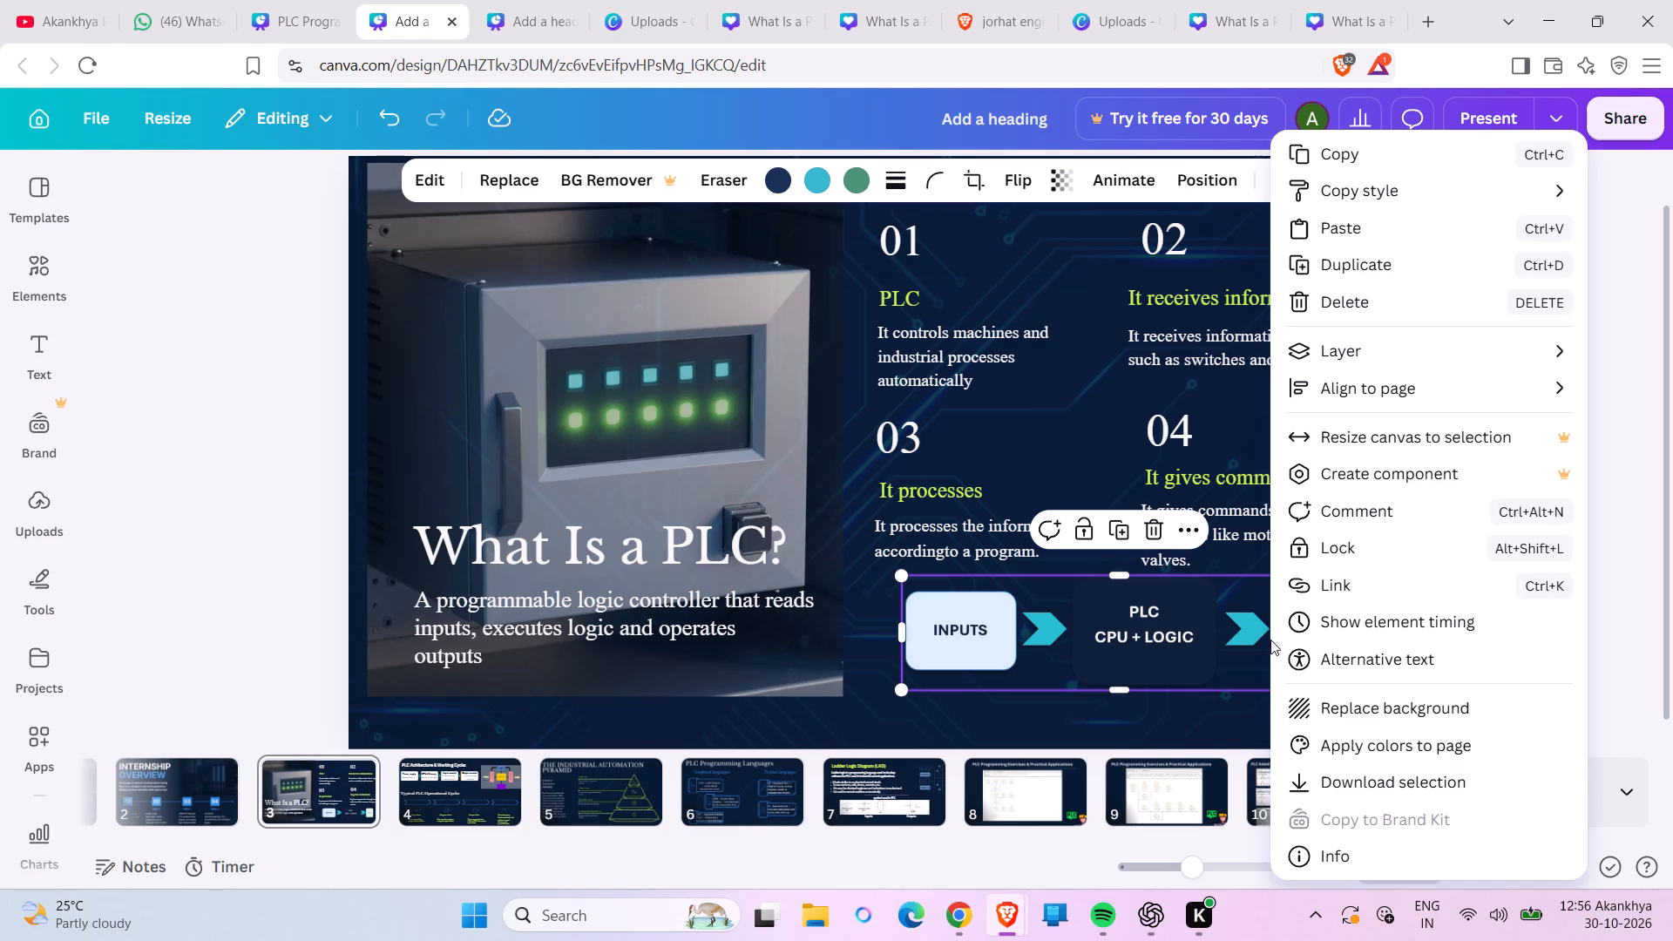
pyautogui.click(1188, 707)
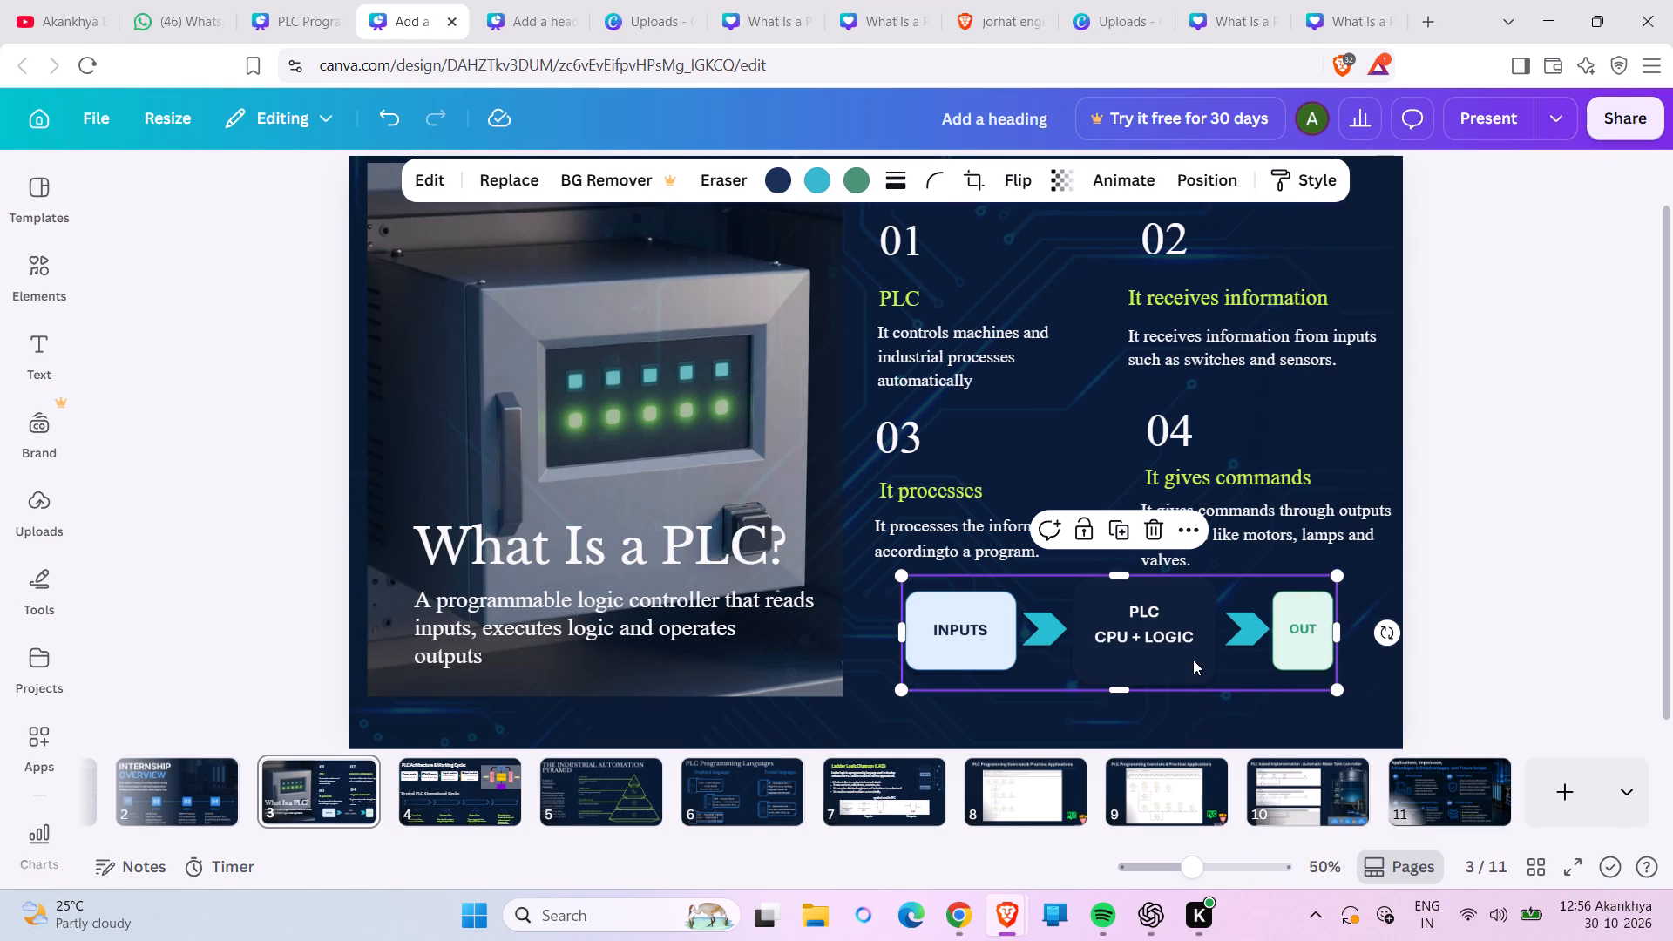
pyautogui.moveTo(1193, 660); pyautogui.dragTo(1207, 688)
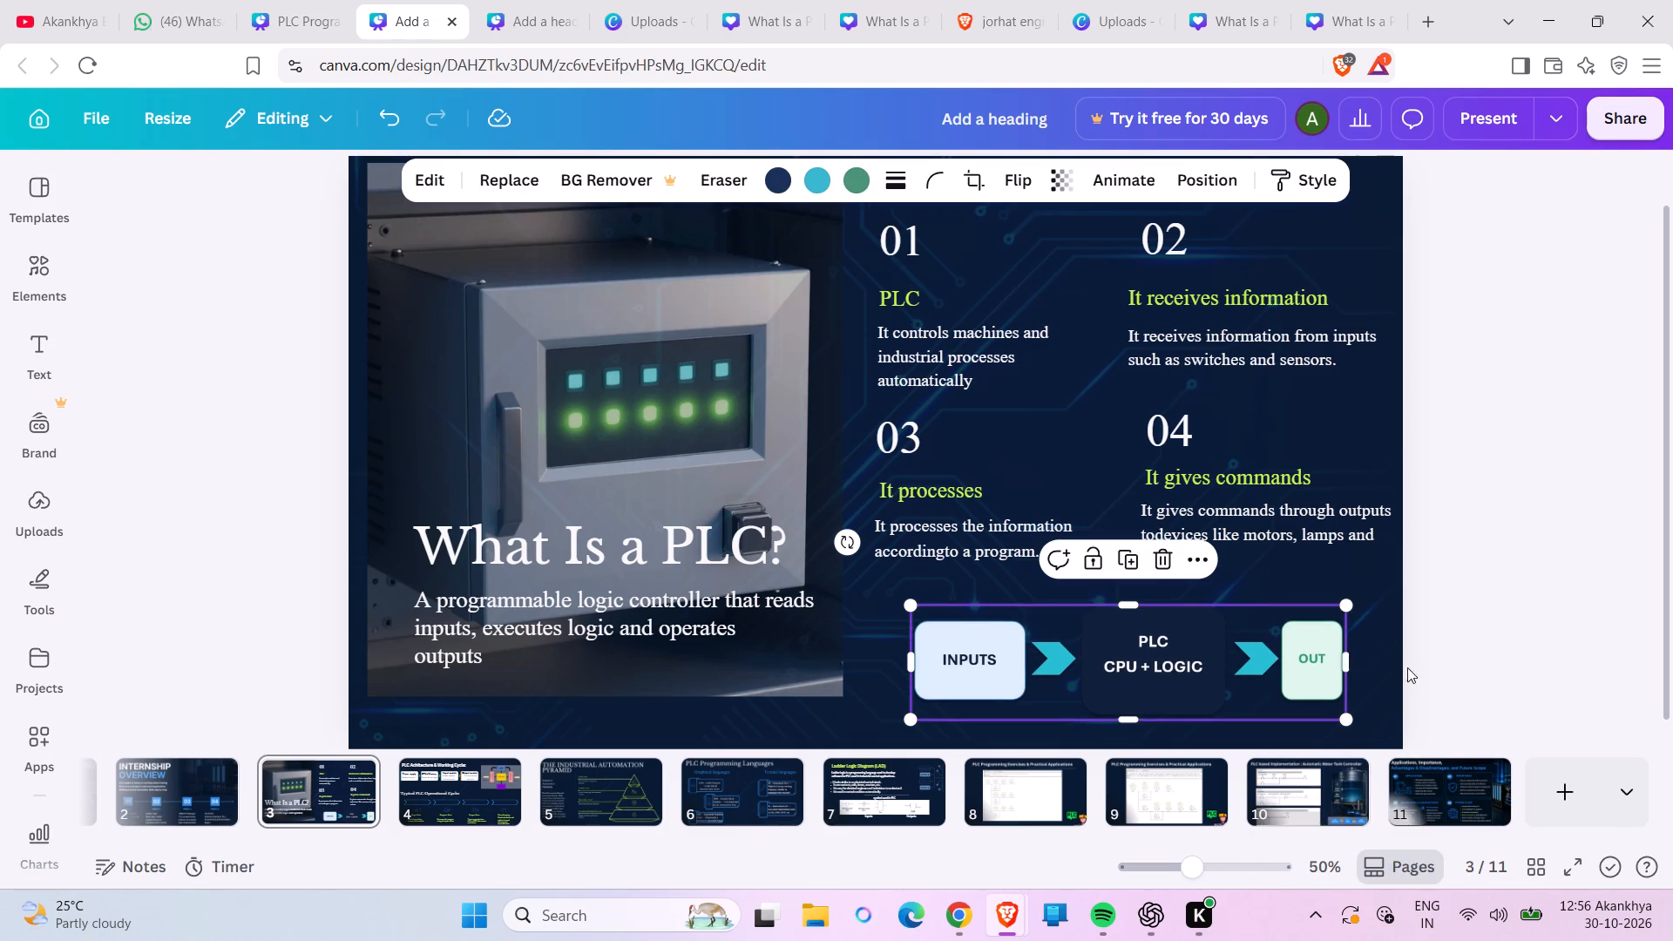
pyautogui.click(1534, 649)
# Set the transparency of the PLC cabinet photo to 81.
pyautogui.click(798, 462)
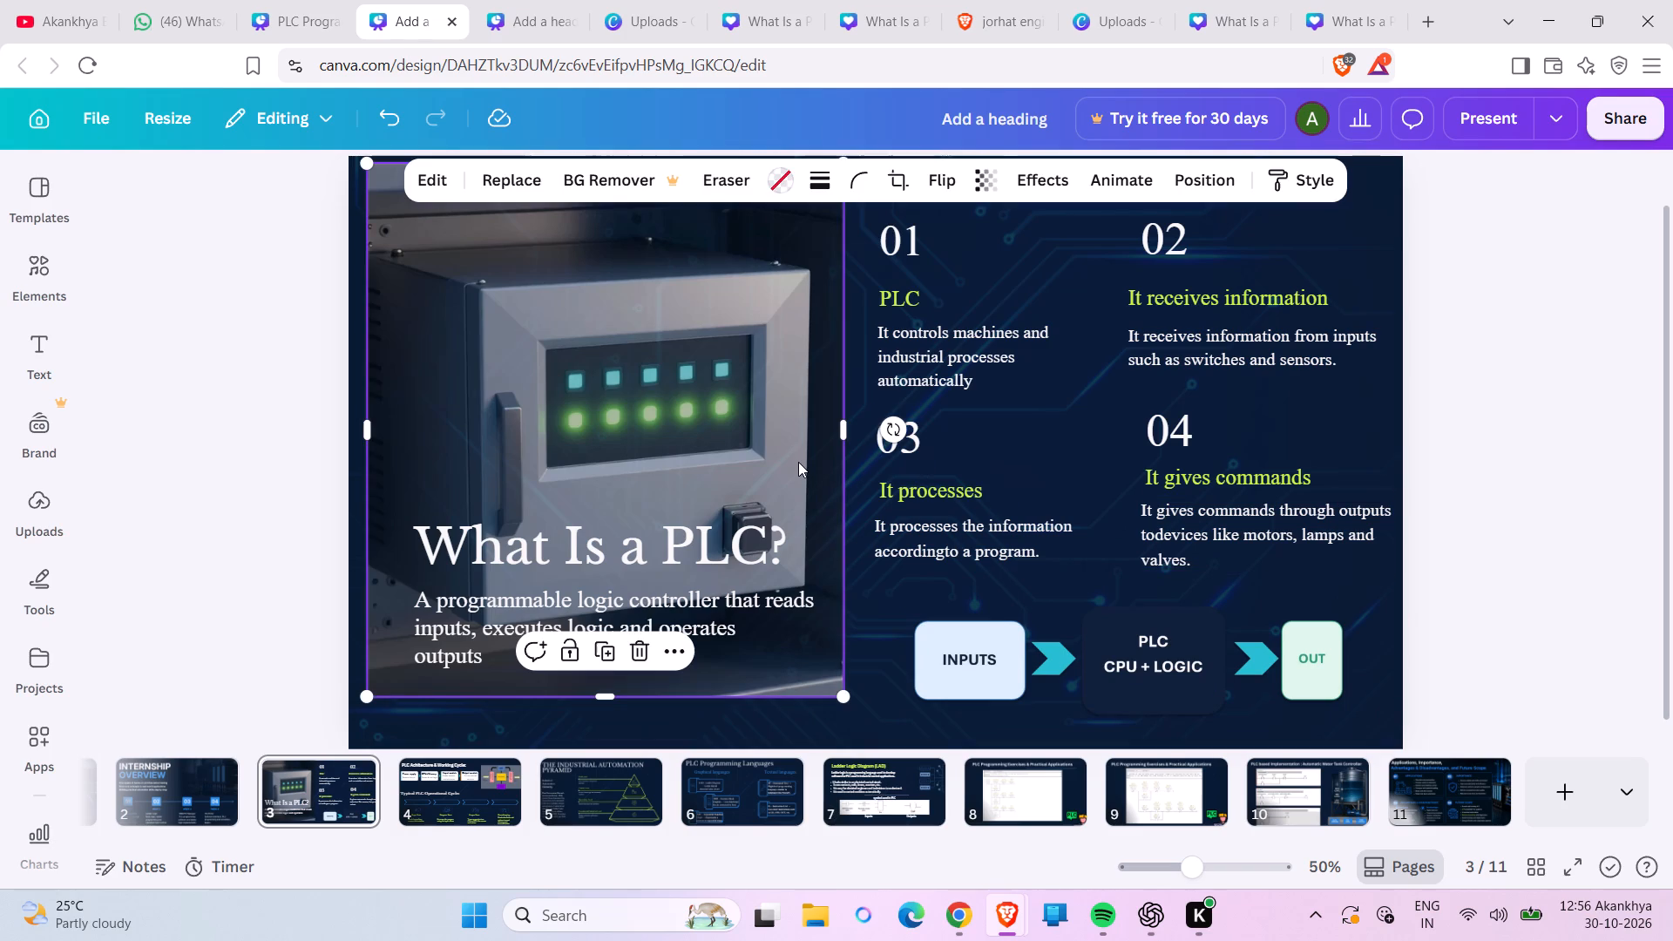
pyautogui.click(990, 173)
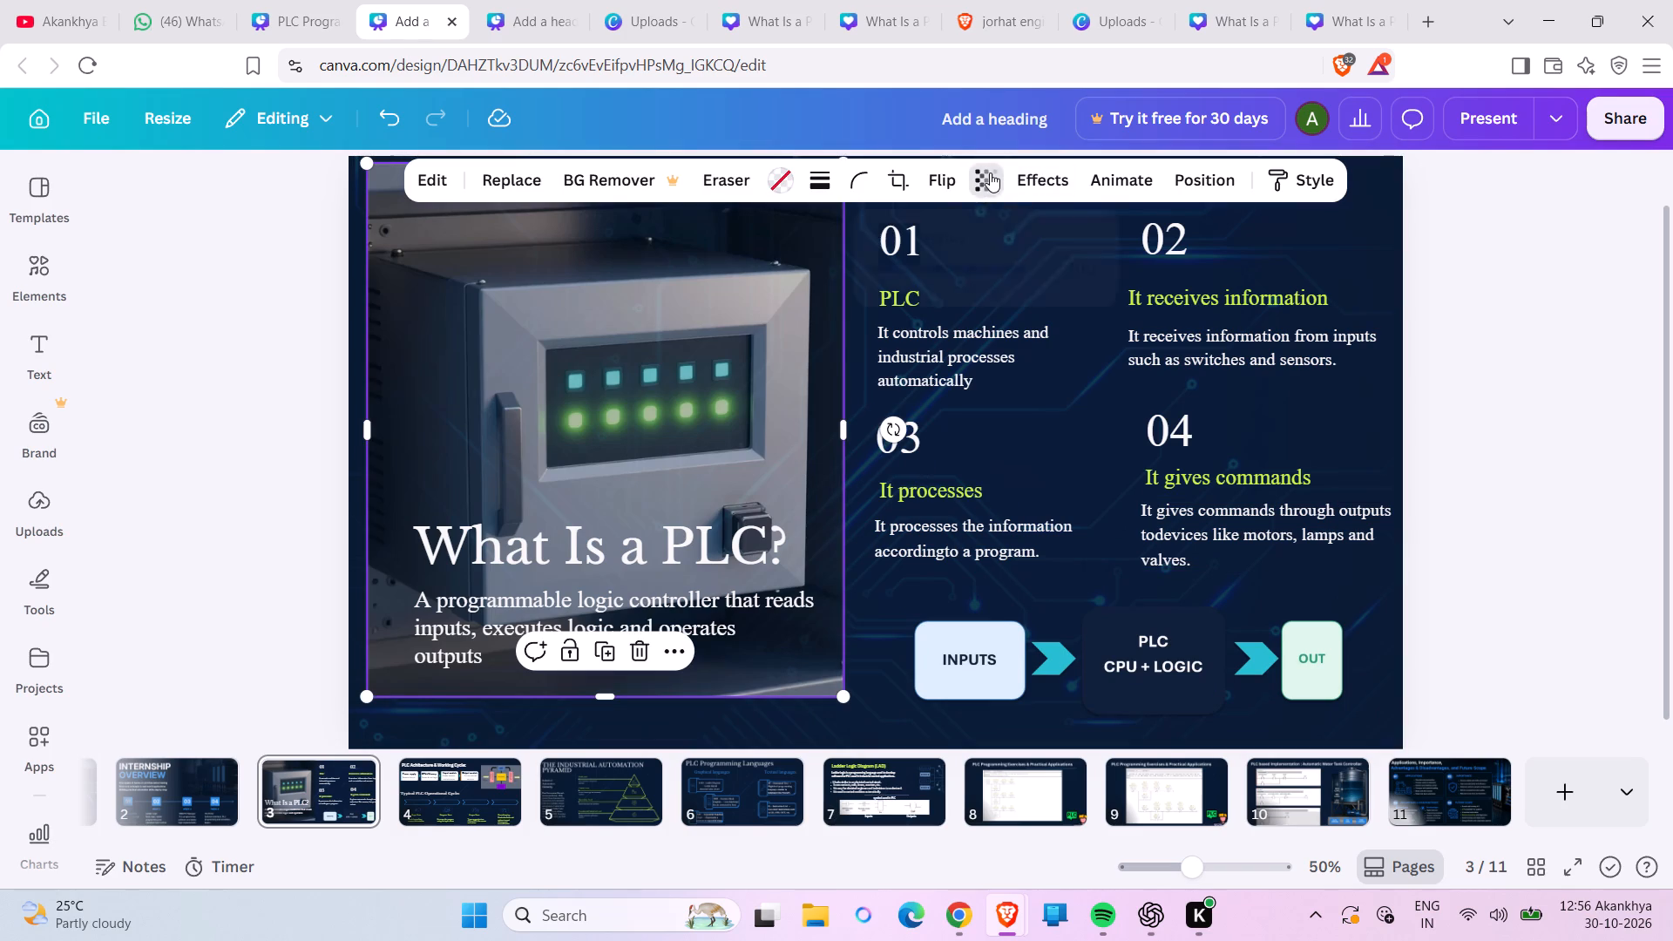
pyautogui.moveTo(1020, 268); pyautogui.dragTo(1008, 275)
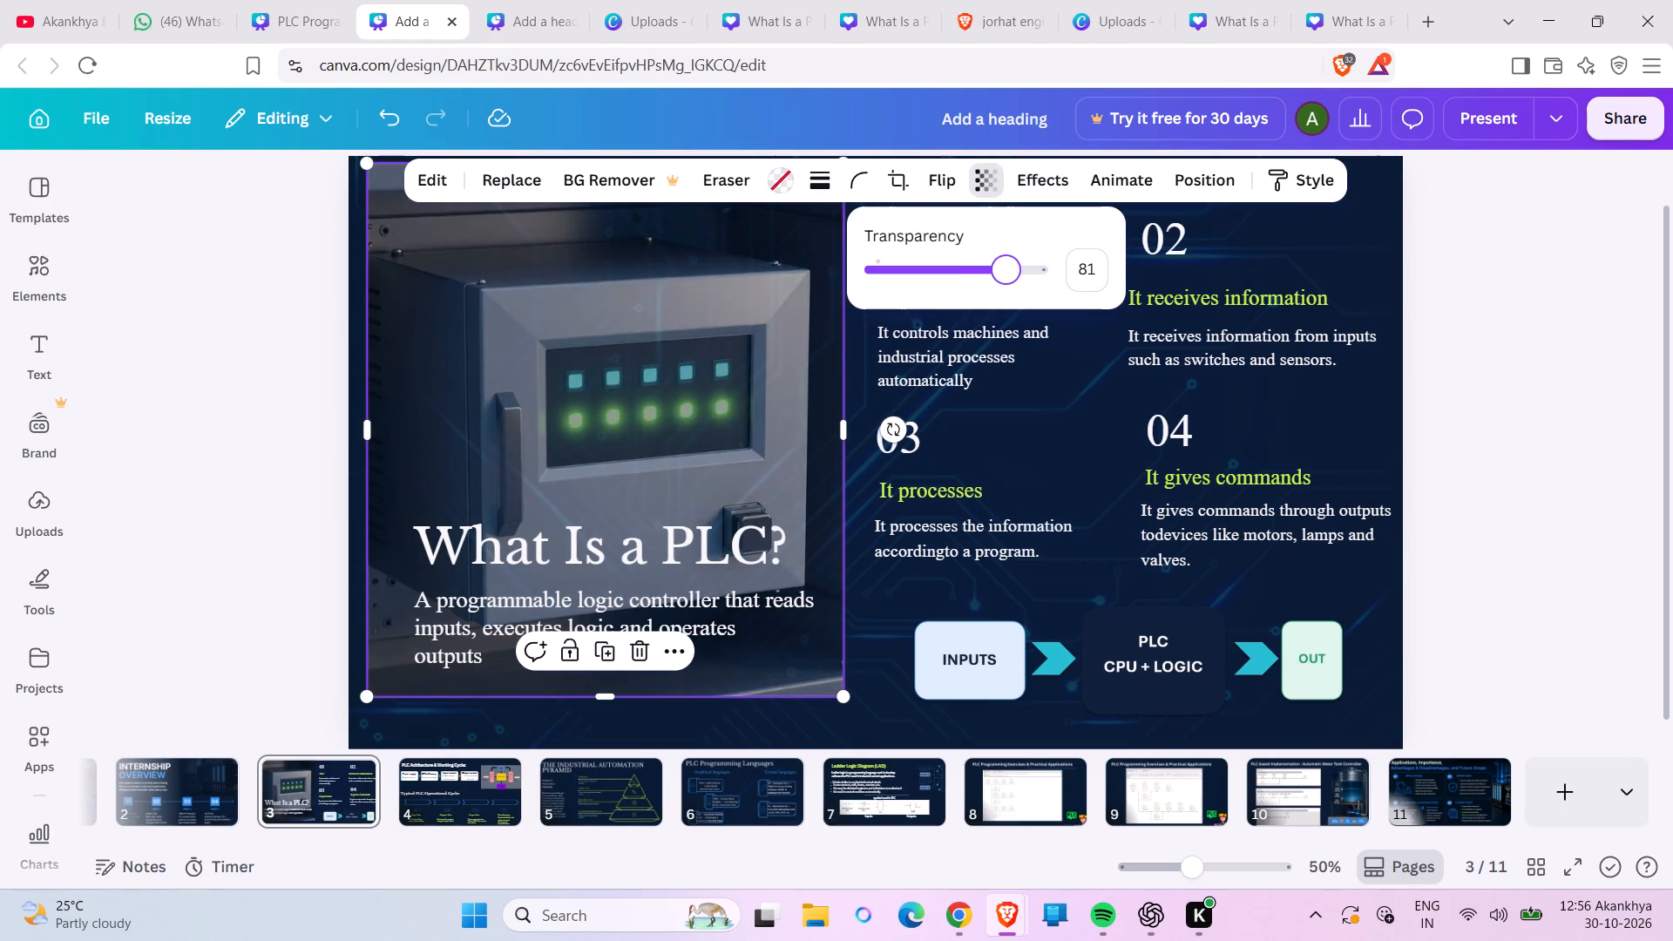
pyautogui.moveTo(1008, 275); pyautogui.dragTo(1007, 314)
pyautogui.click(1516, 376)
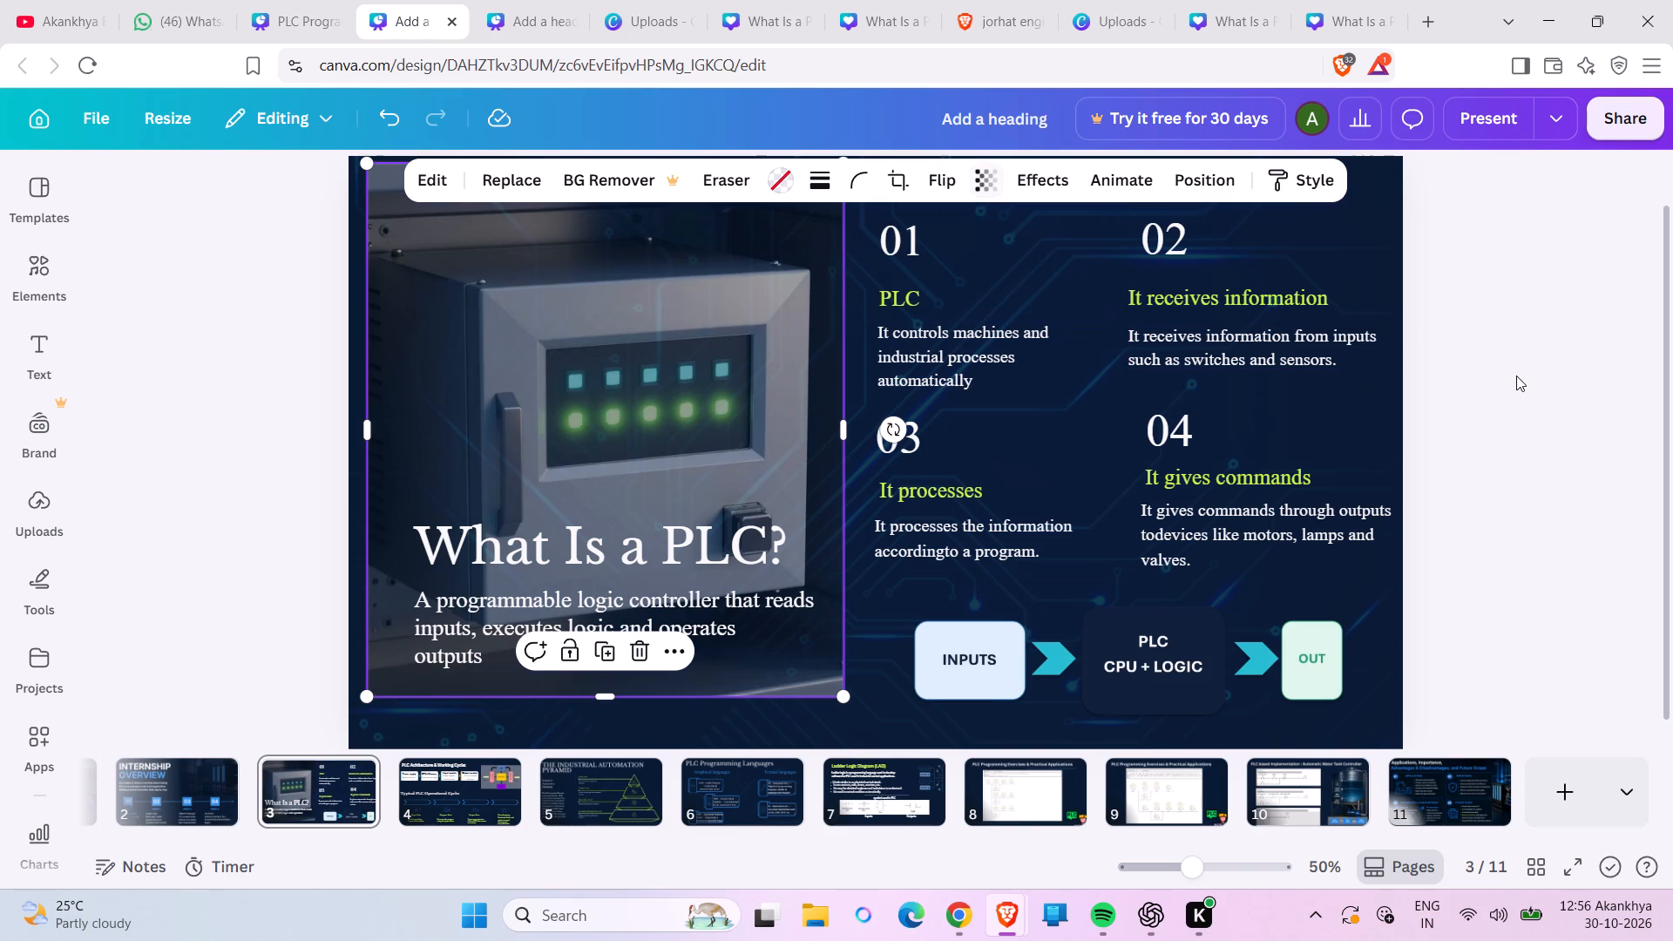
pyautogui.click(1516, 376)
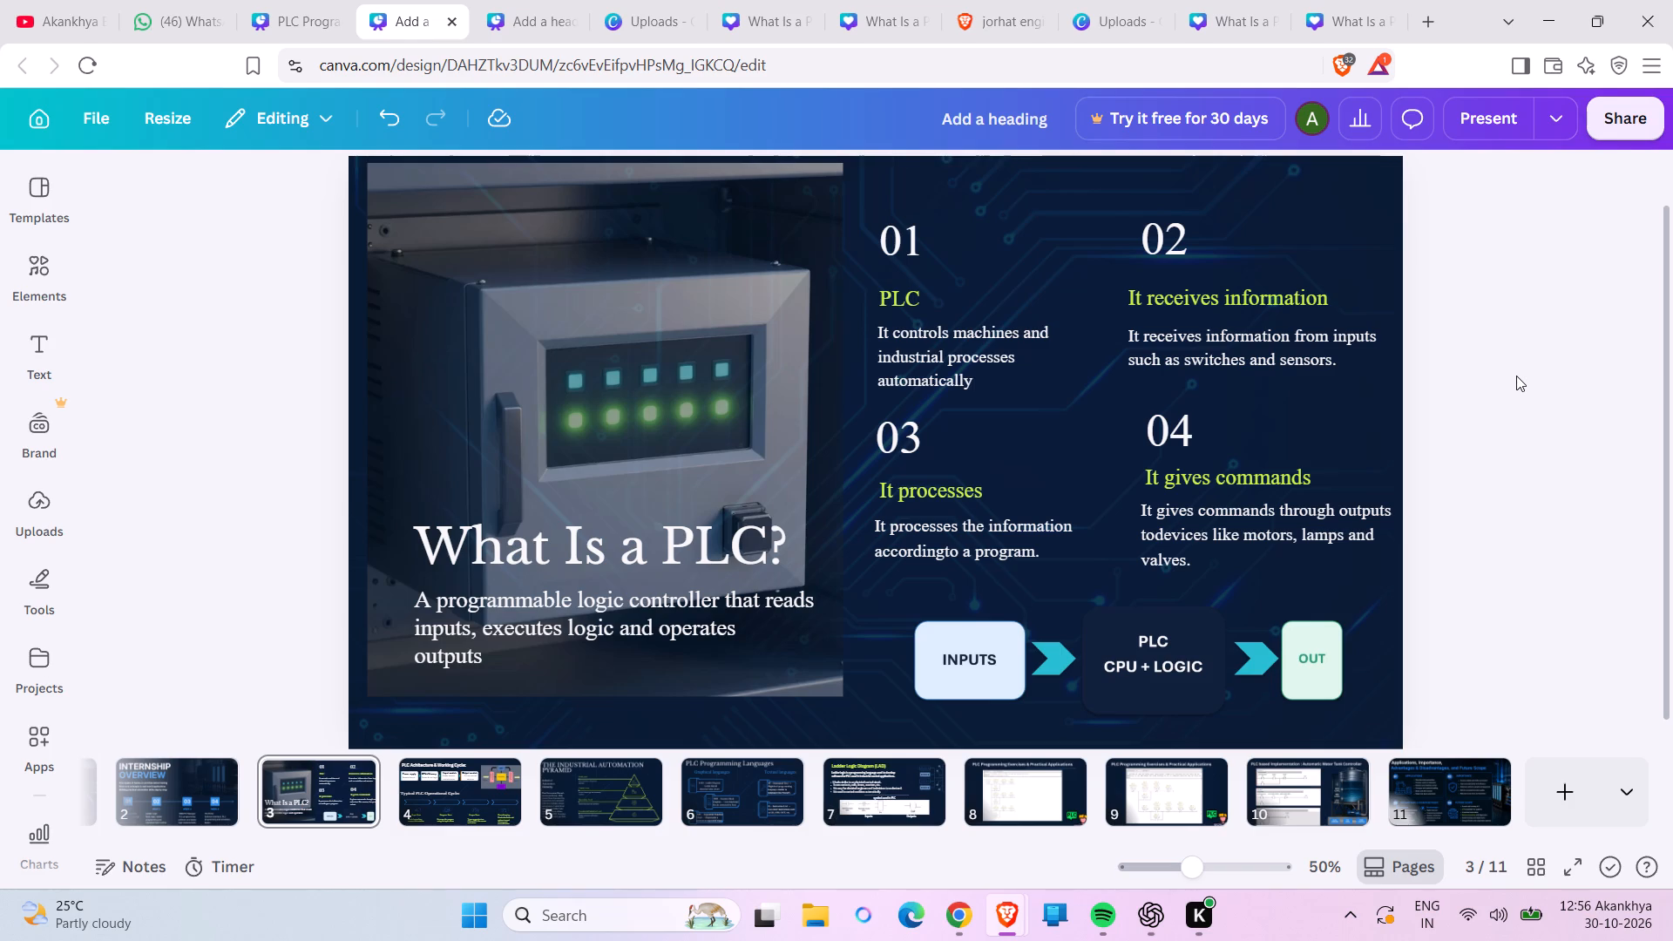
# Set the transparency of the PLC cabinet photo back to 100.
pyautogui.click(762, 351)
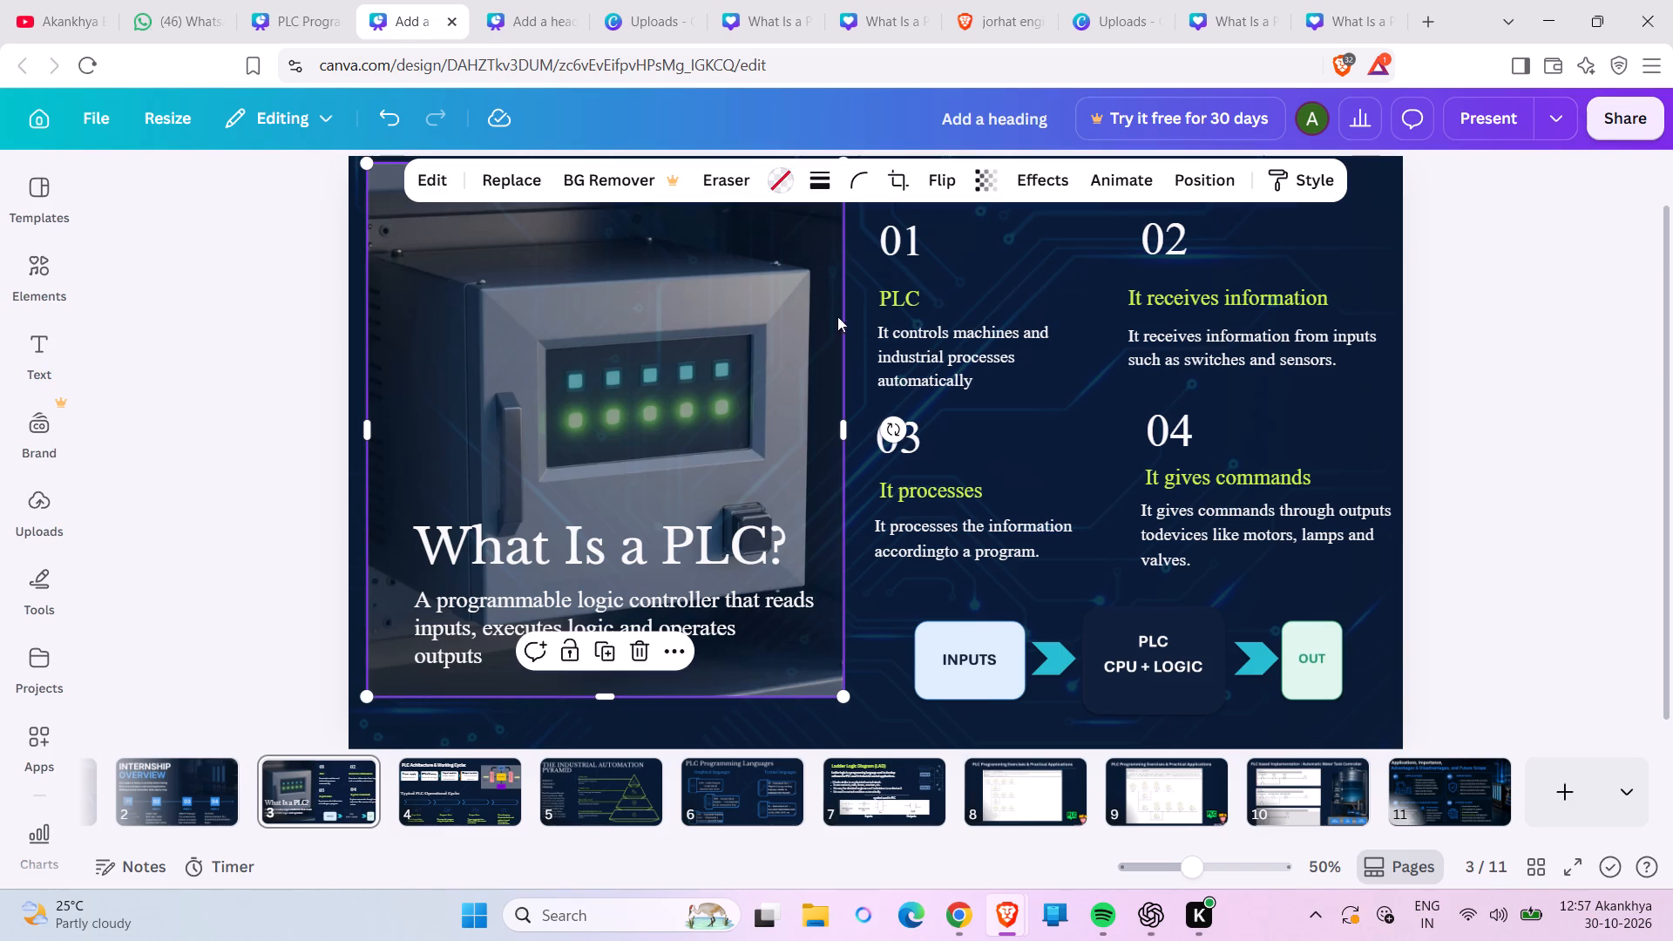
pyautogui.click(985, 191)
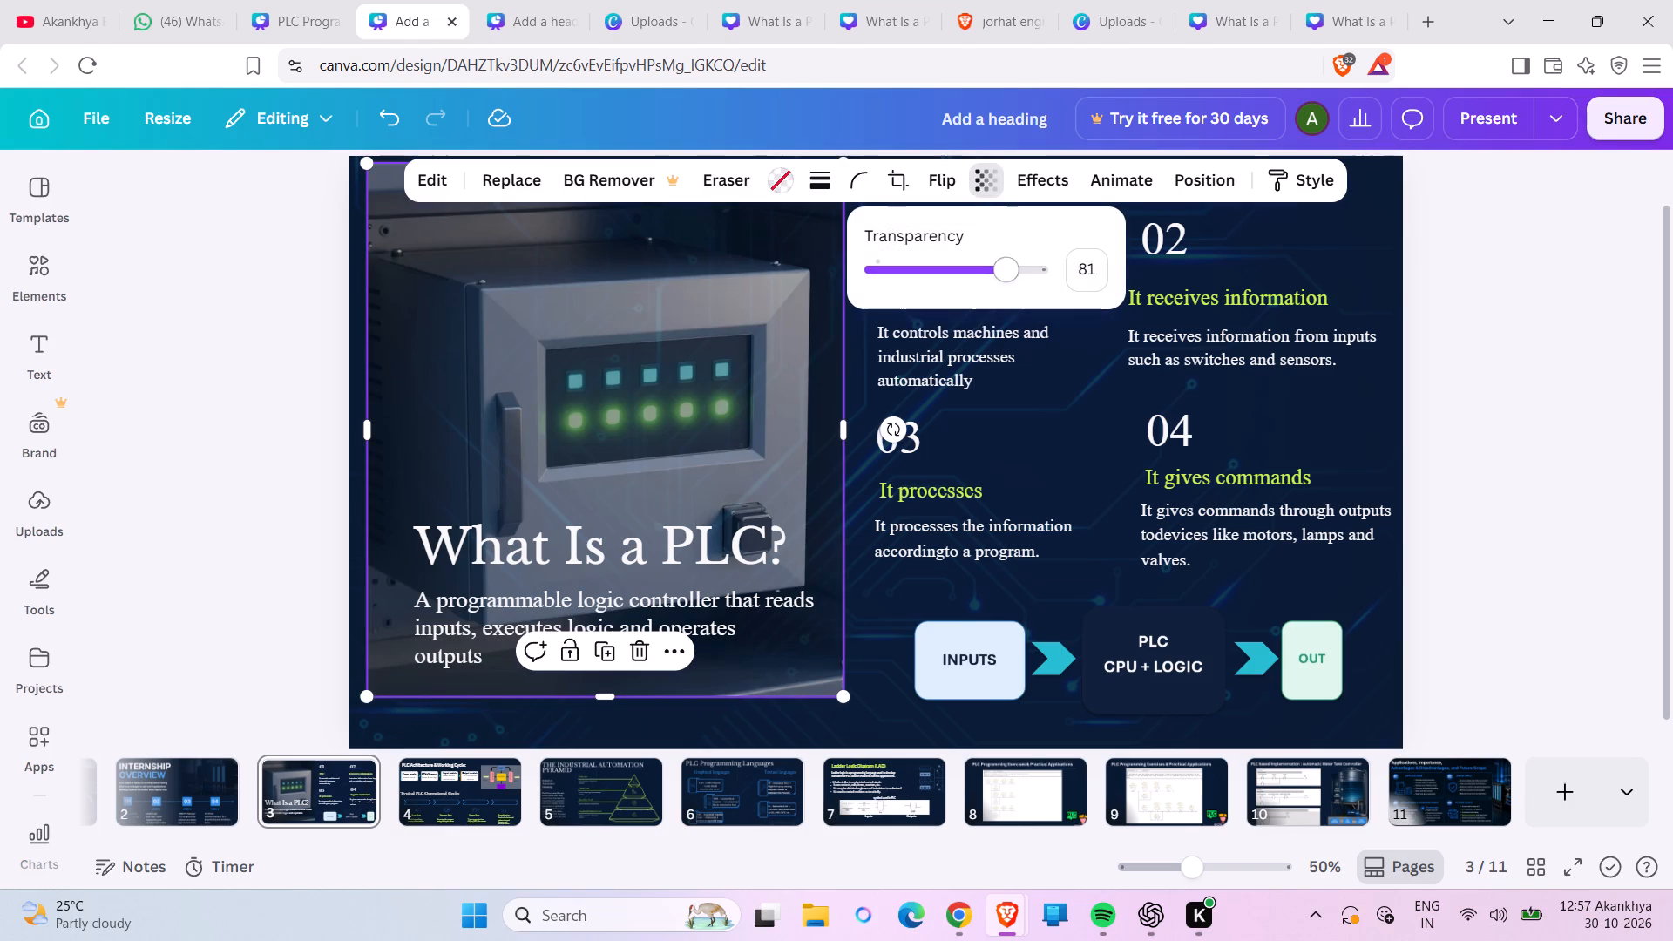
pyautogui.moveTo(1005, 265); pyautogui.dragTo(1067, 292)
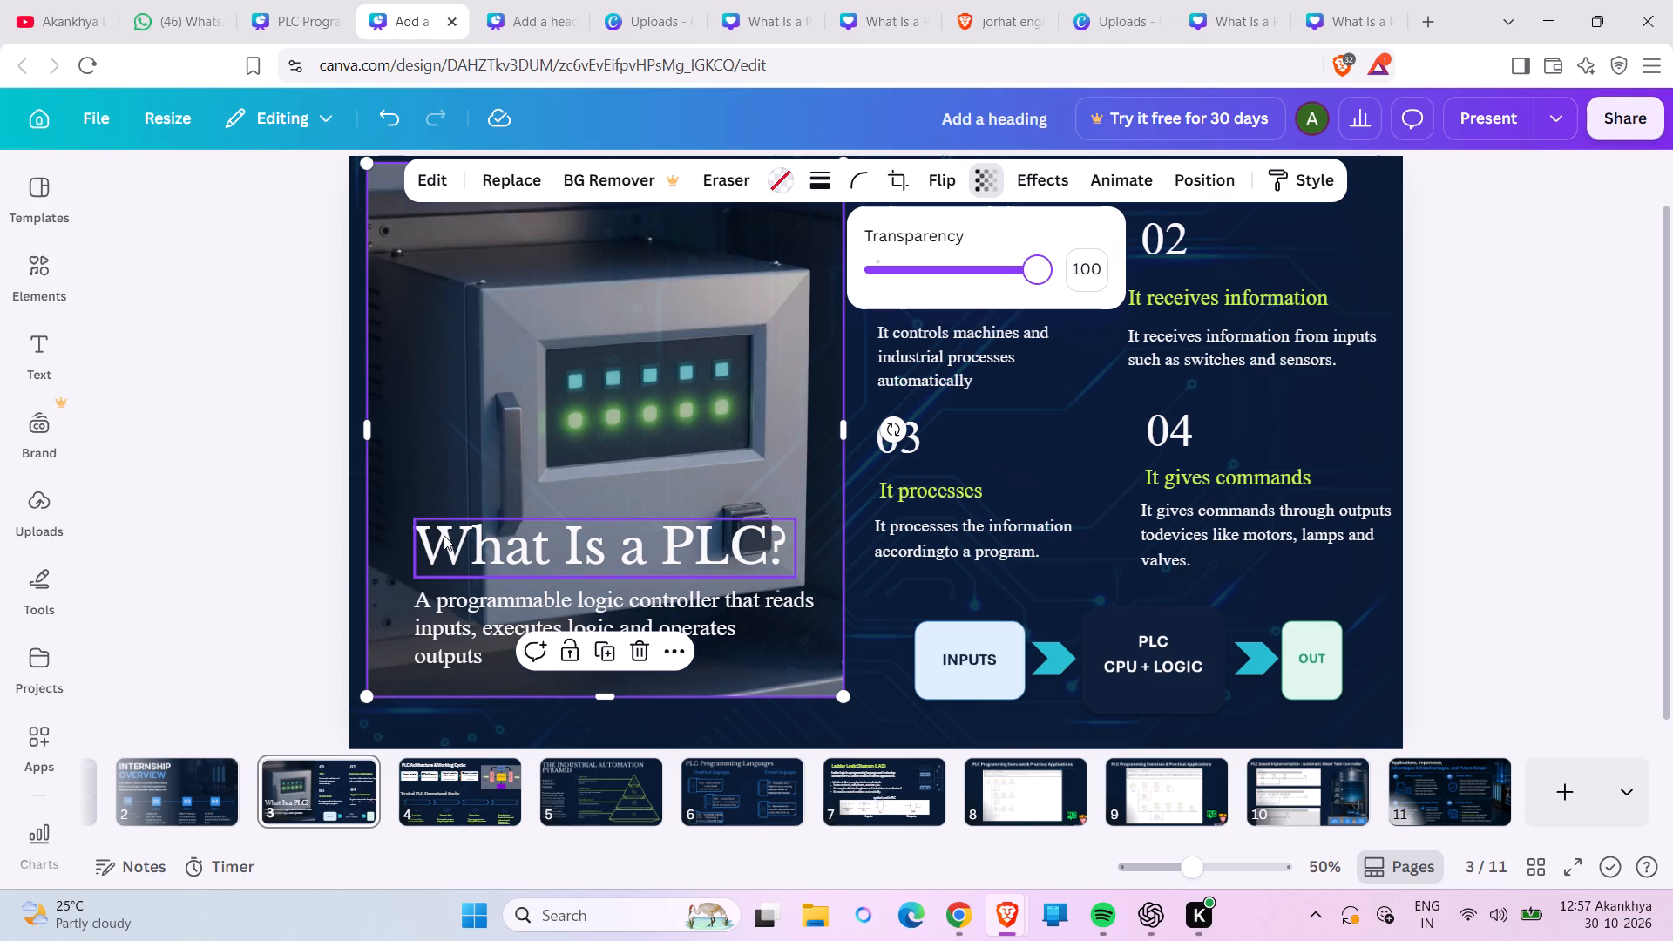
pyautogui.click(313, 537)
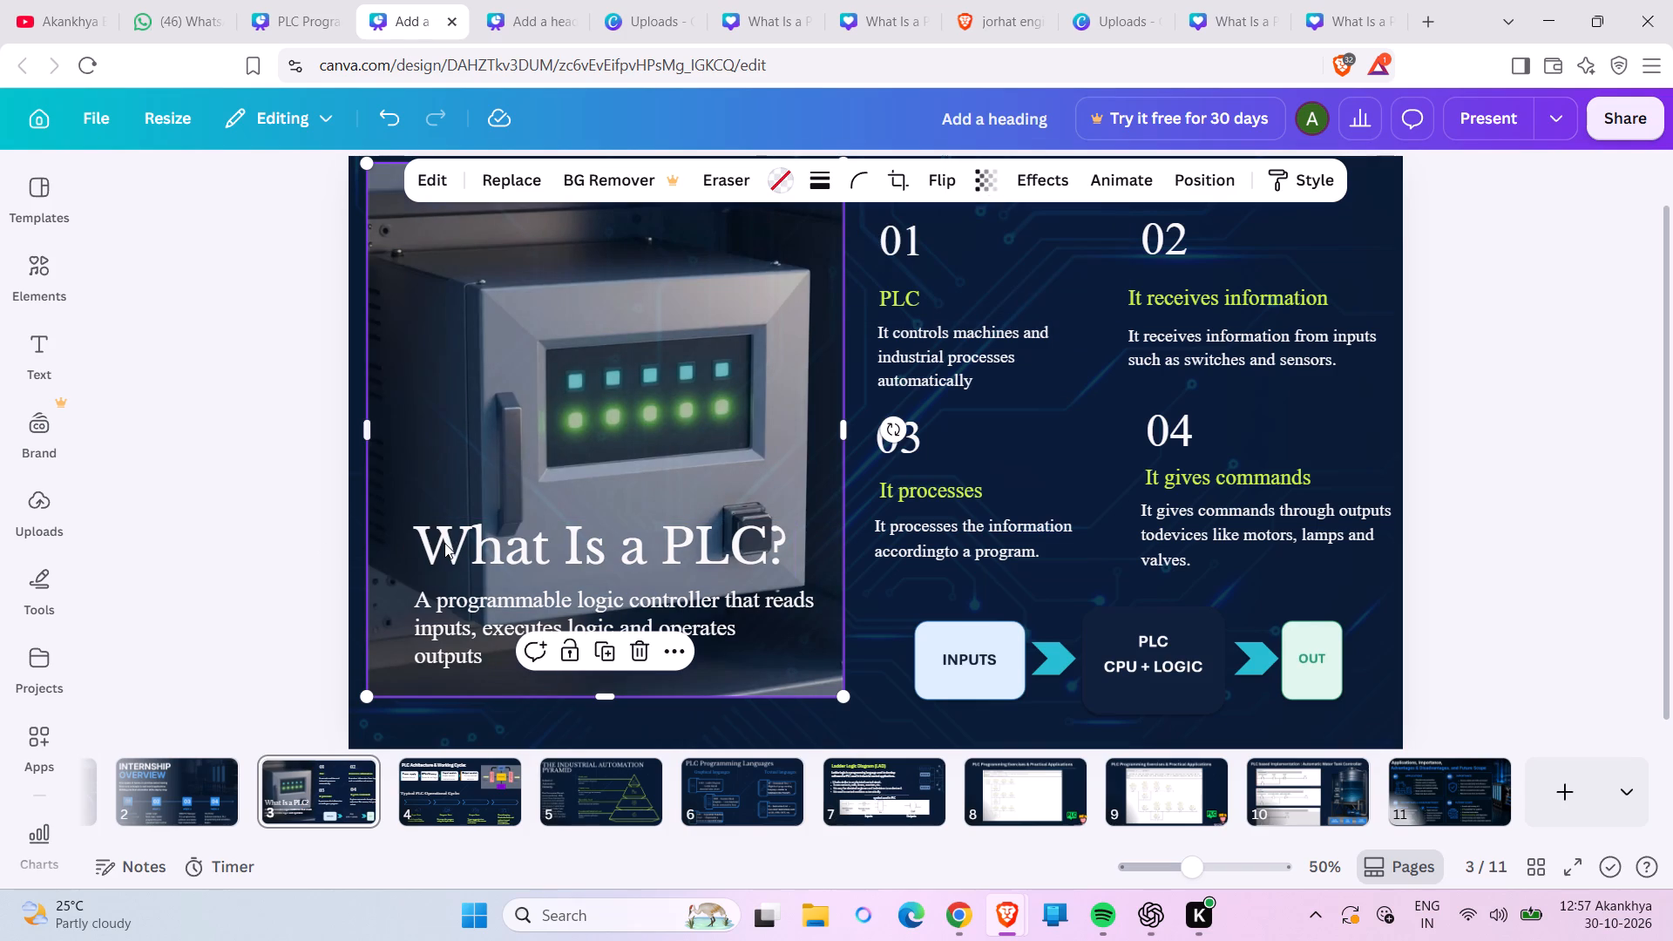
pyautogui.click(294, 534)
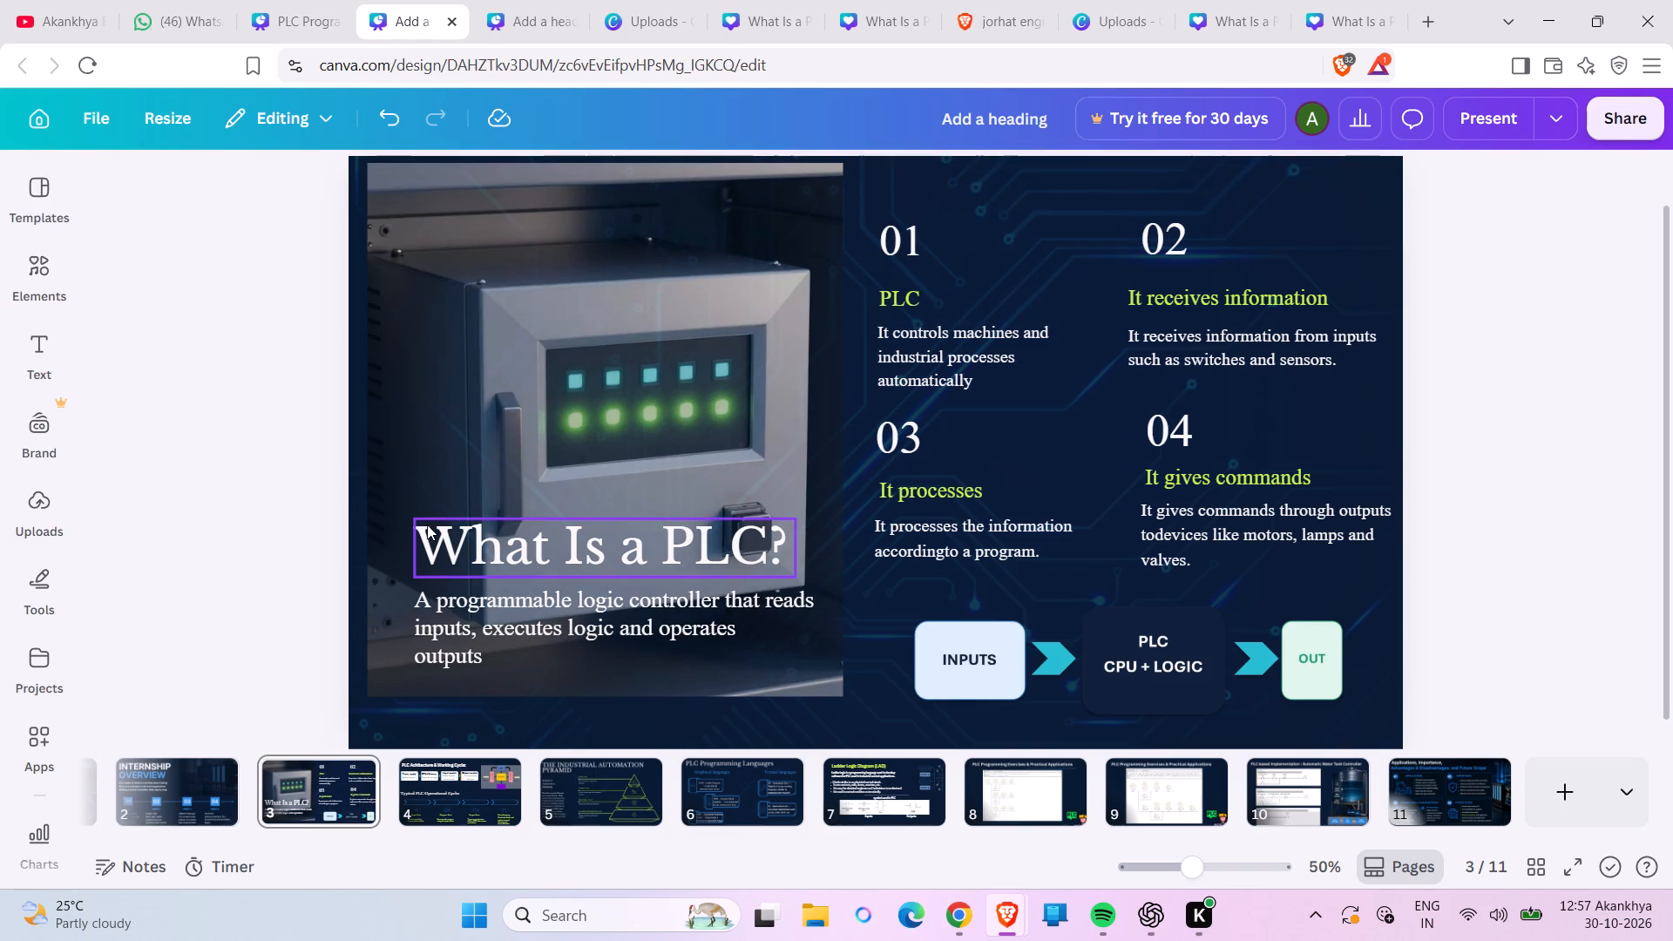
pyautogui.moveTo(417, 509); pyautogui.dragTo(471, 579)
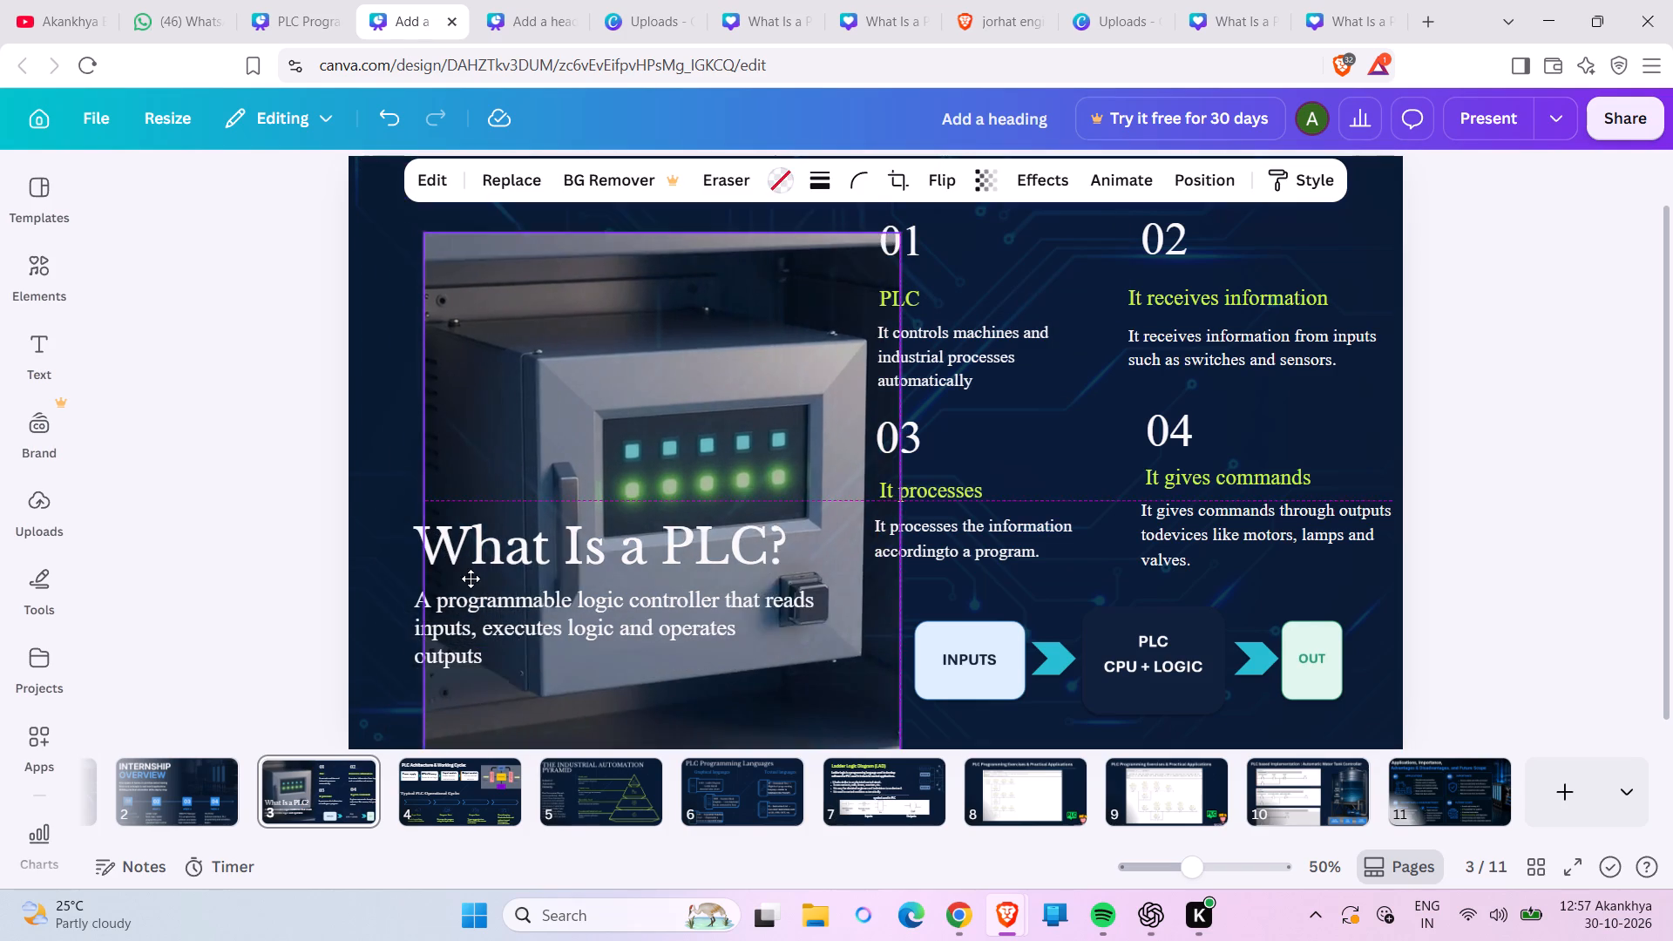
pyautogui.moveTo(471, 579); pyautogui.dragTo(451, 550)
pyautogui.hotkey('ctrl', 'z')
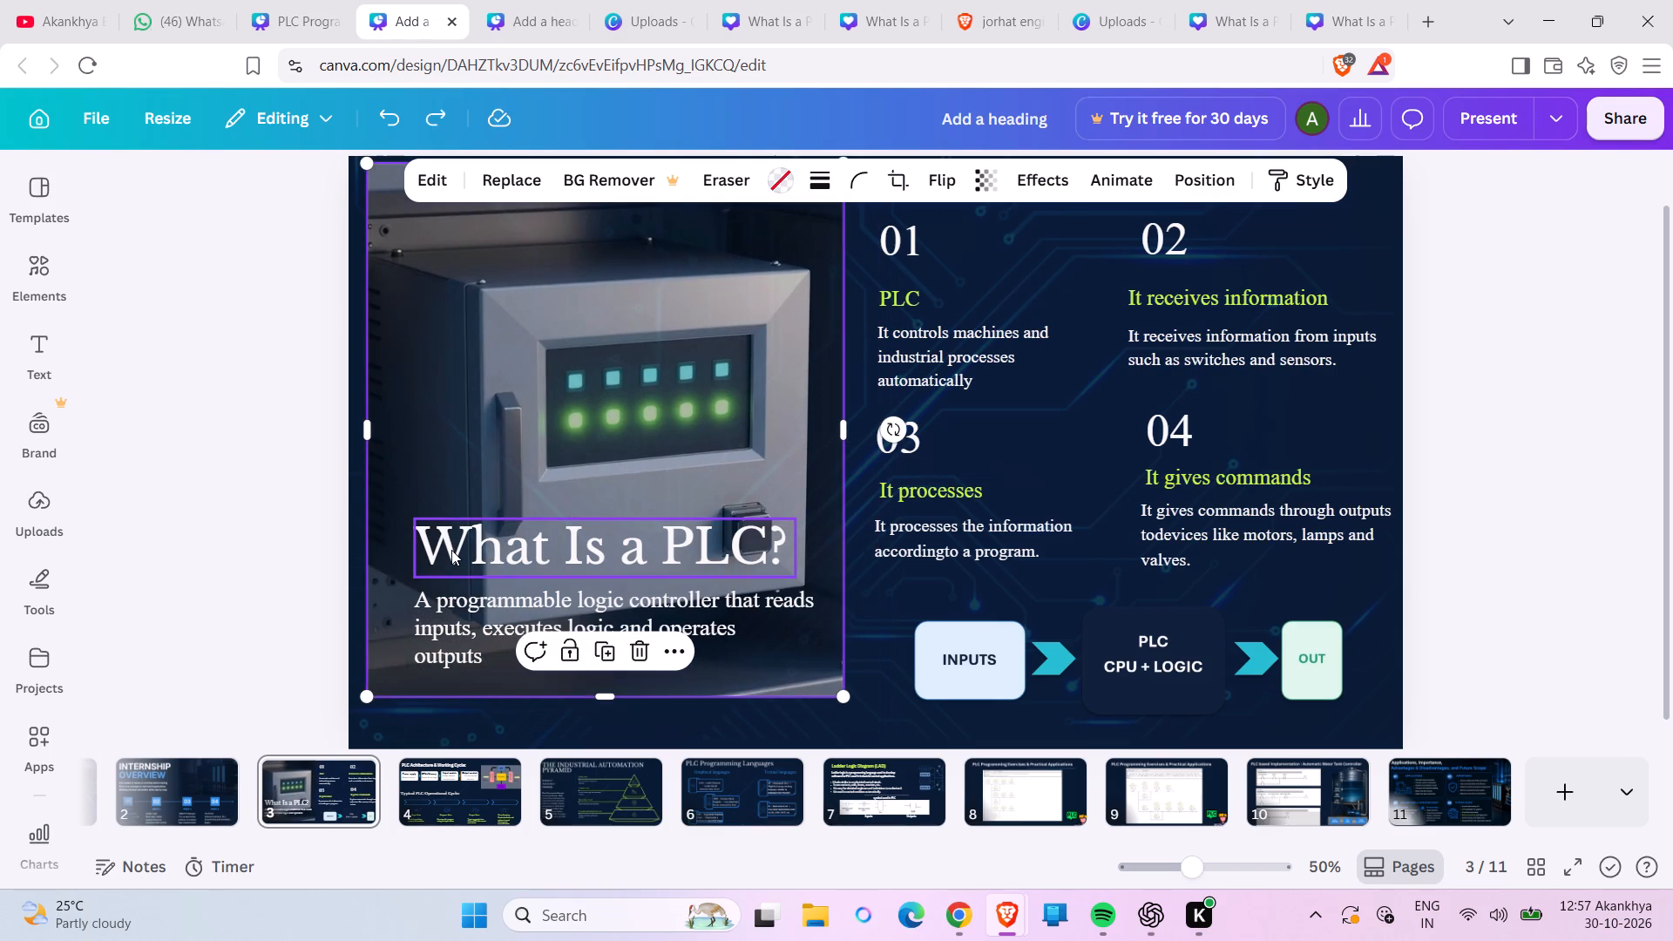
# Recolour the "What Is a PLC?" title to the same lime green as the item headings.
pyautogui.click(451, 550)
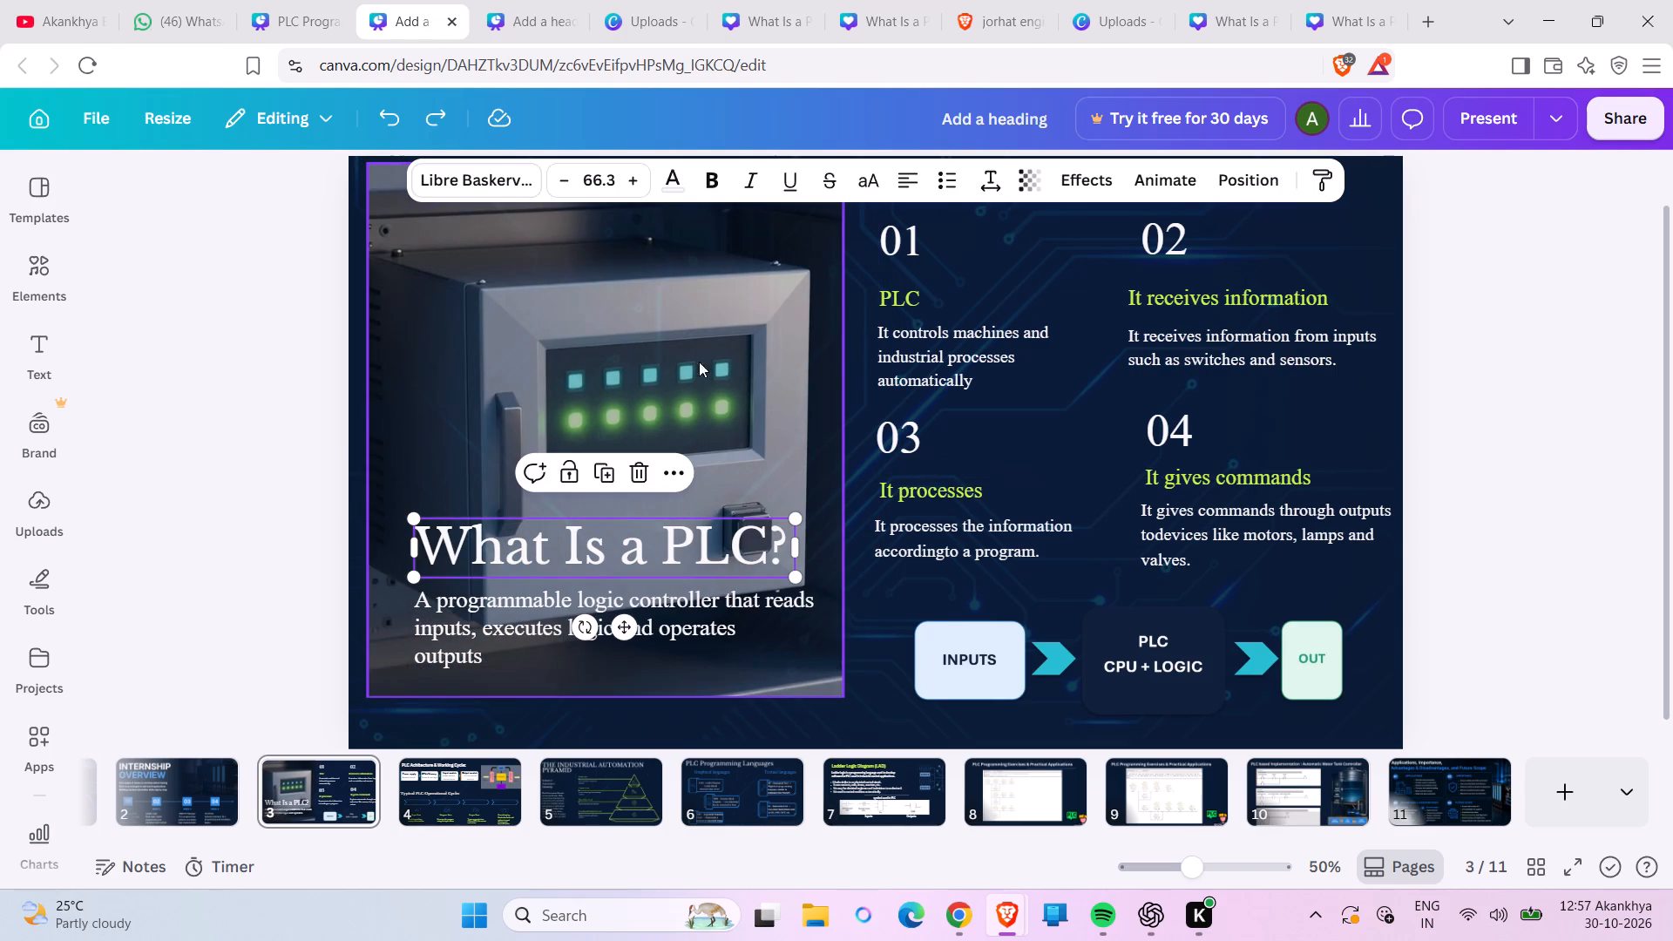
pyautogui.click(675, 189)
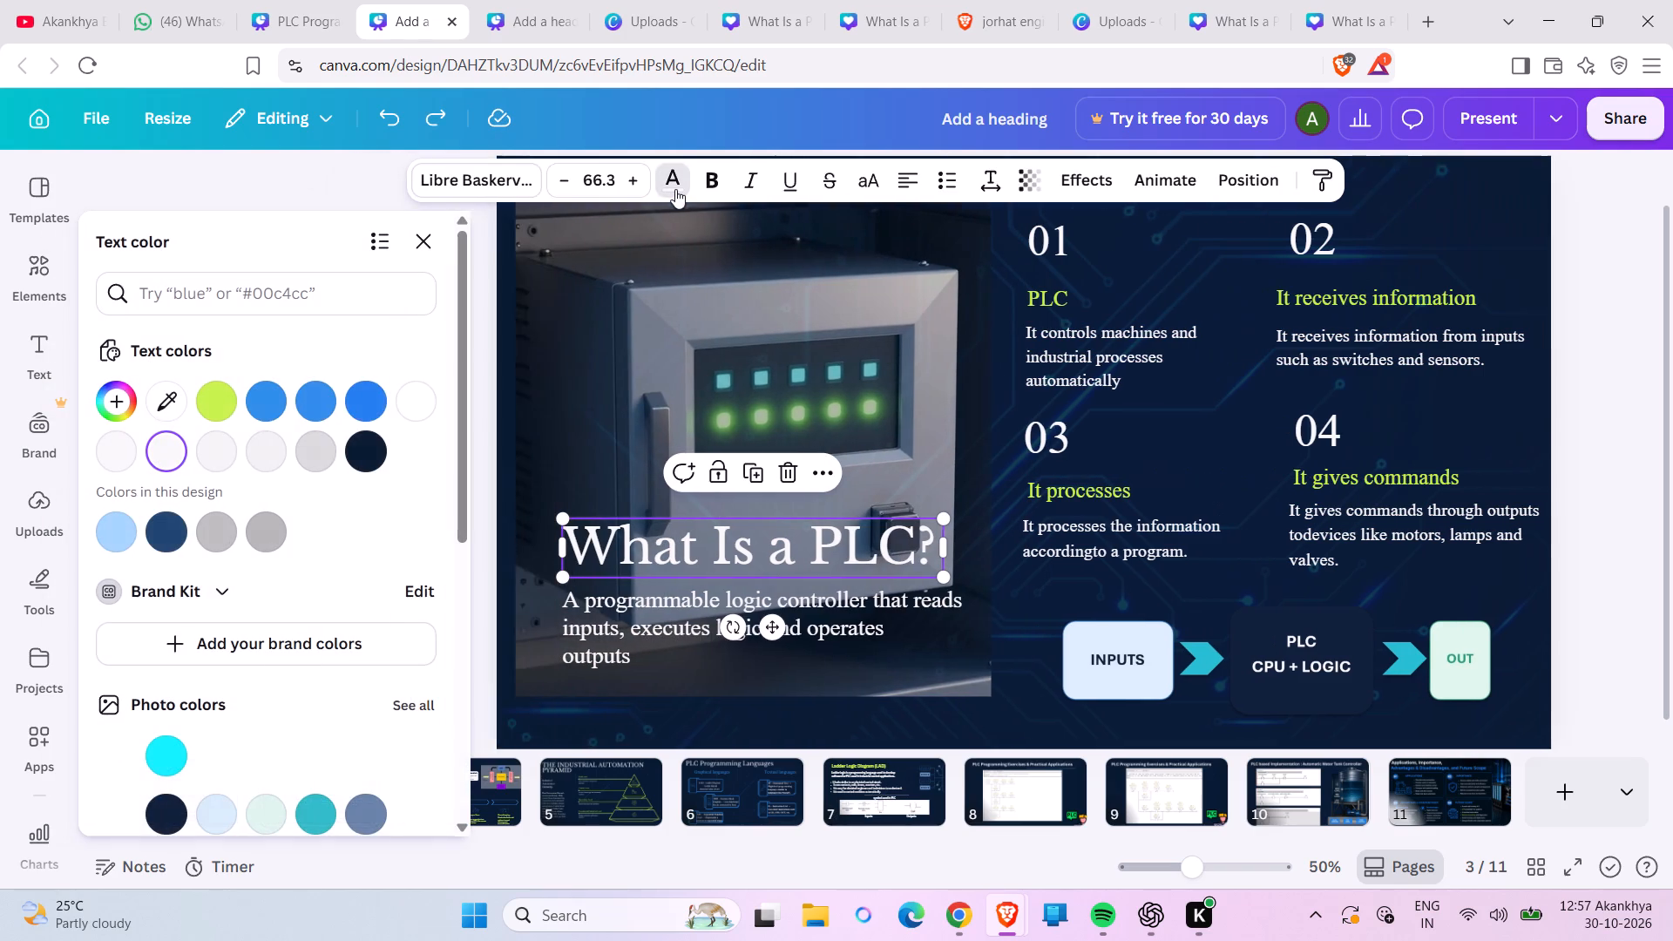
pyautogui.click(215, 404)
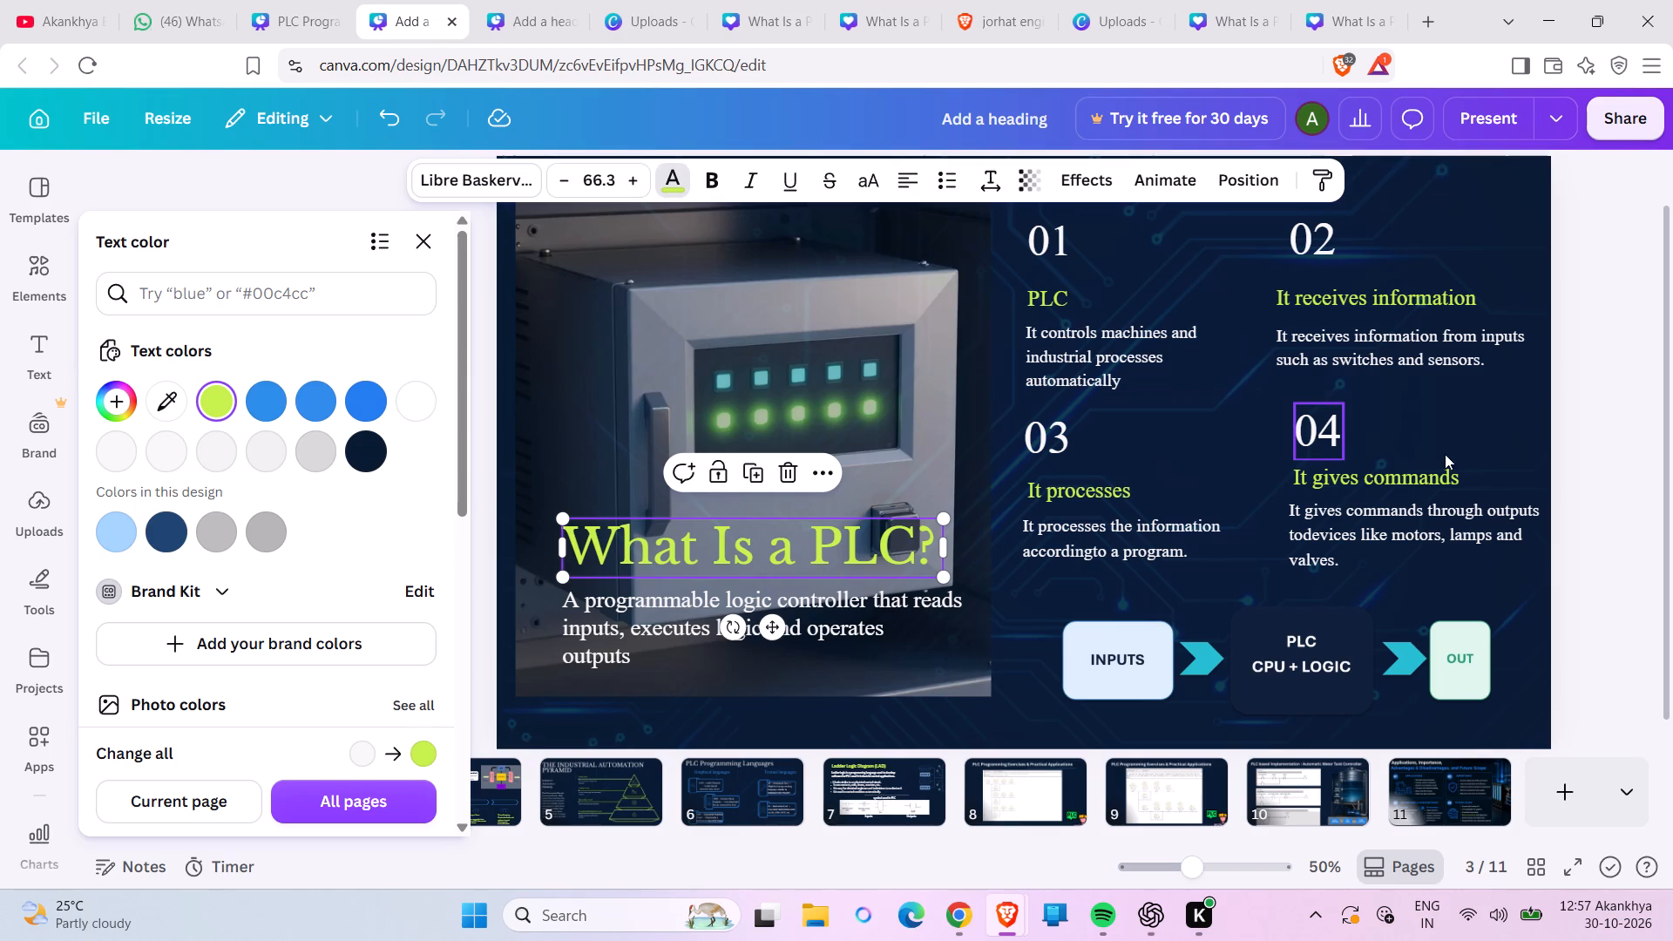
pyautogui.click(1590, 415)
pyautogui.click(1590, 415)
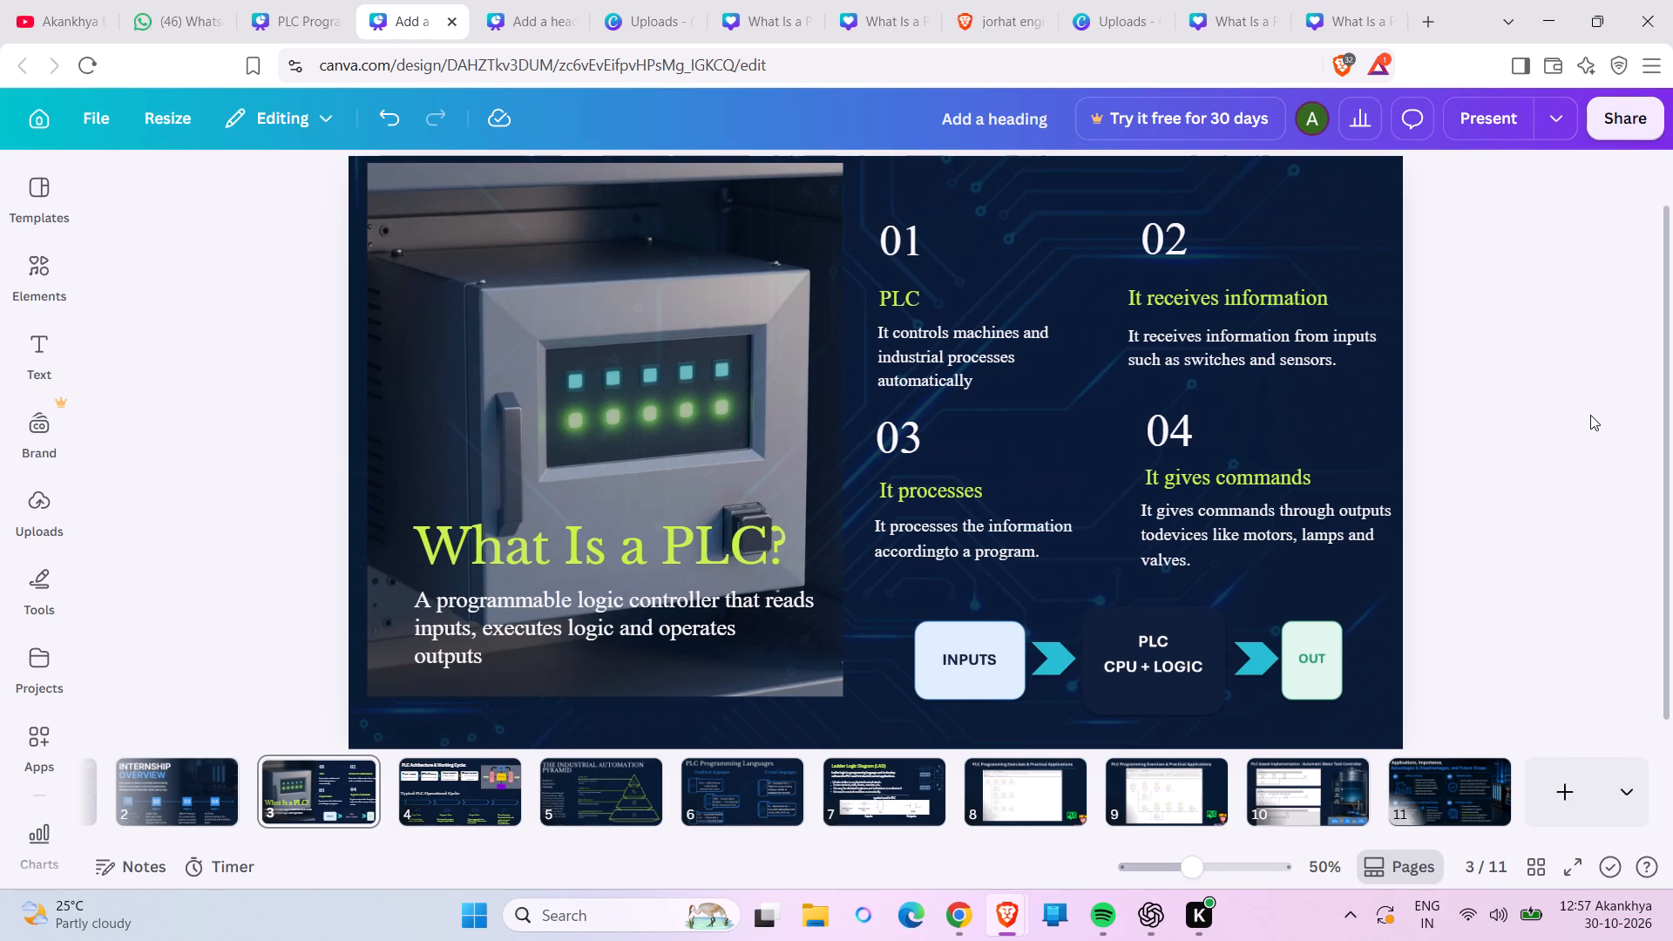
# Make the "What Is a PLC?" title bold.
pyautogui.click(762, 535)
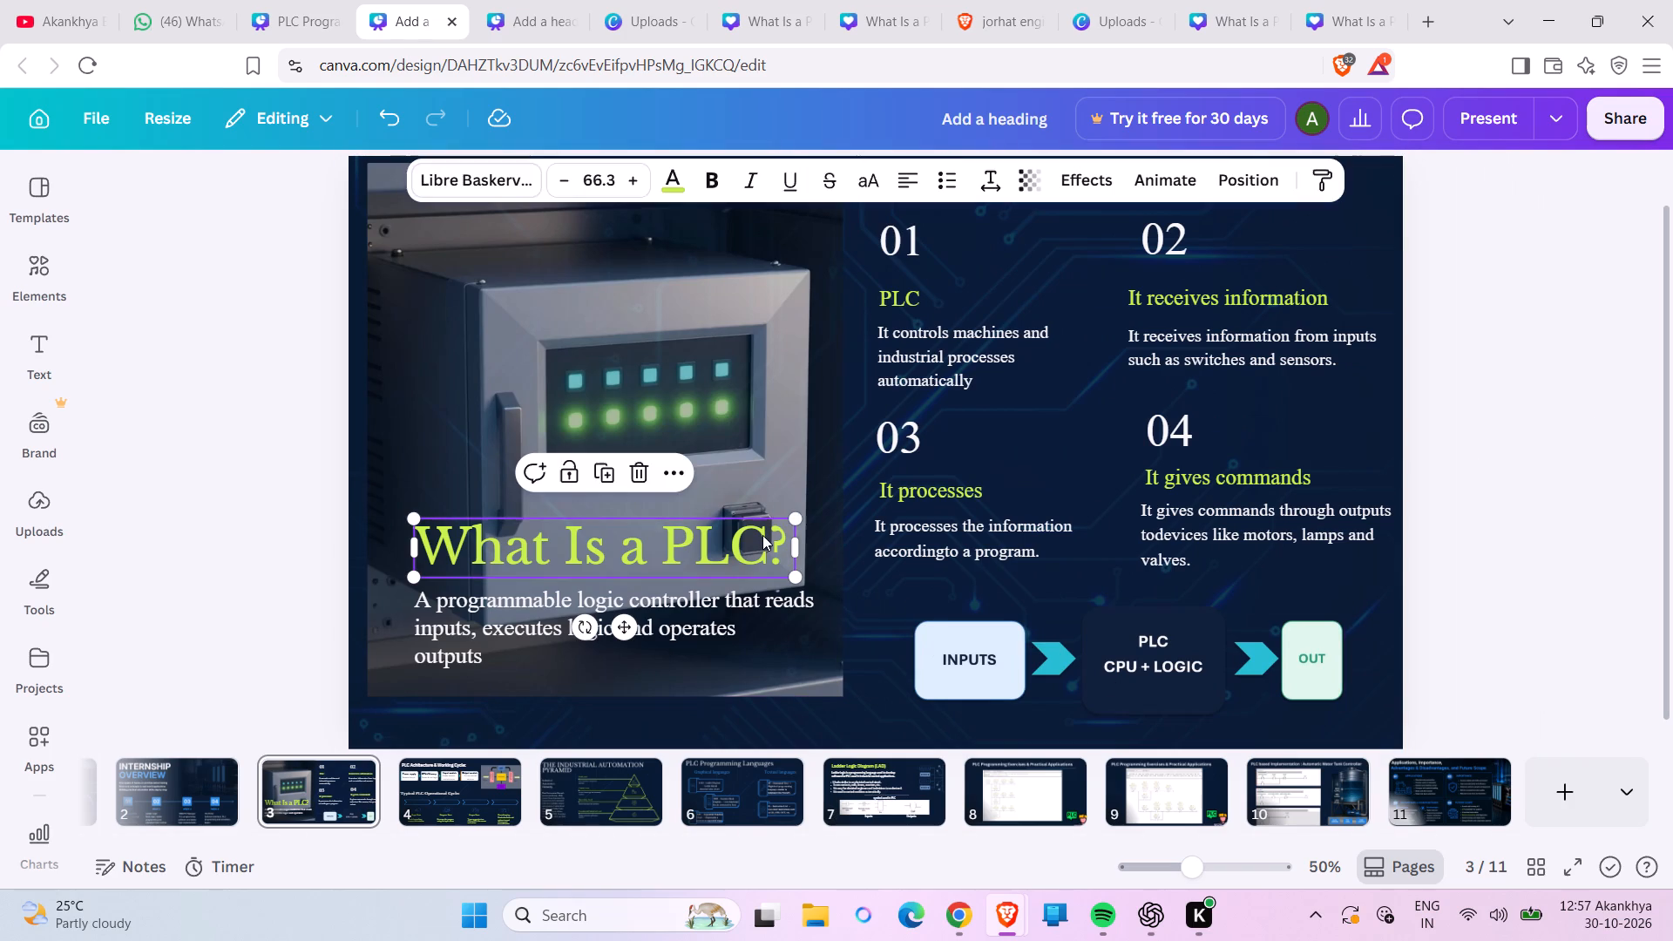
pyautogui.click(718, 179)
pyautogui.click(1486, 535)
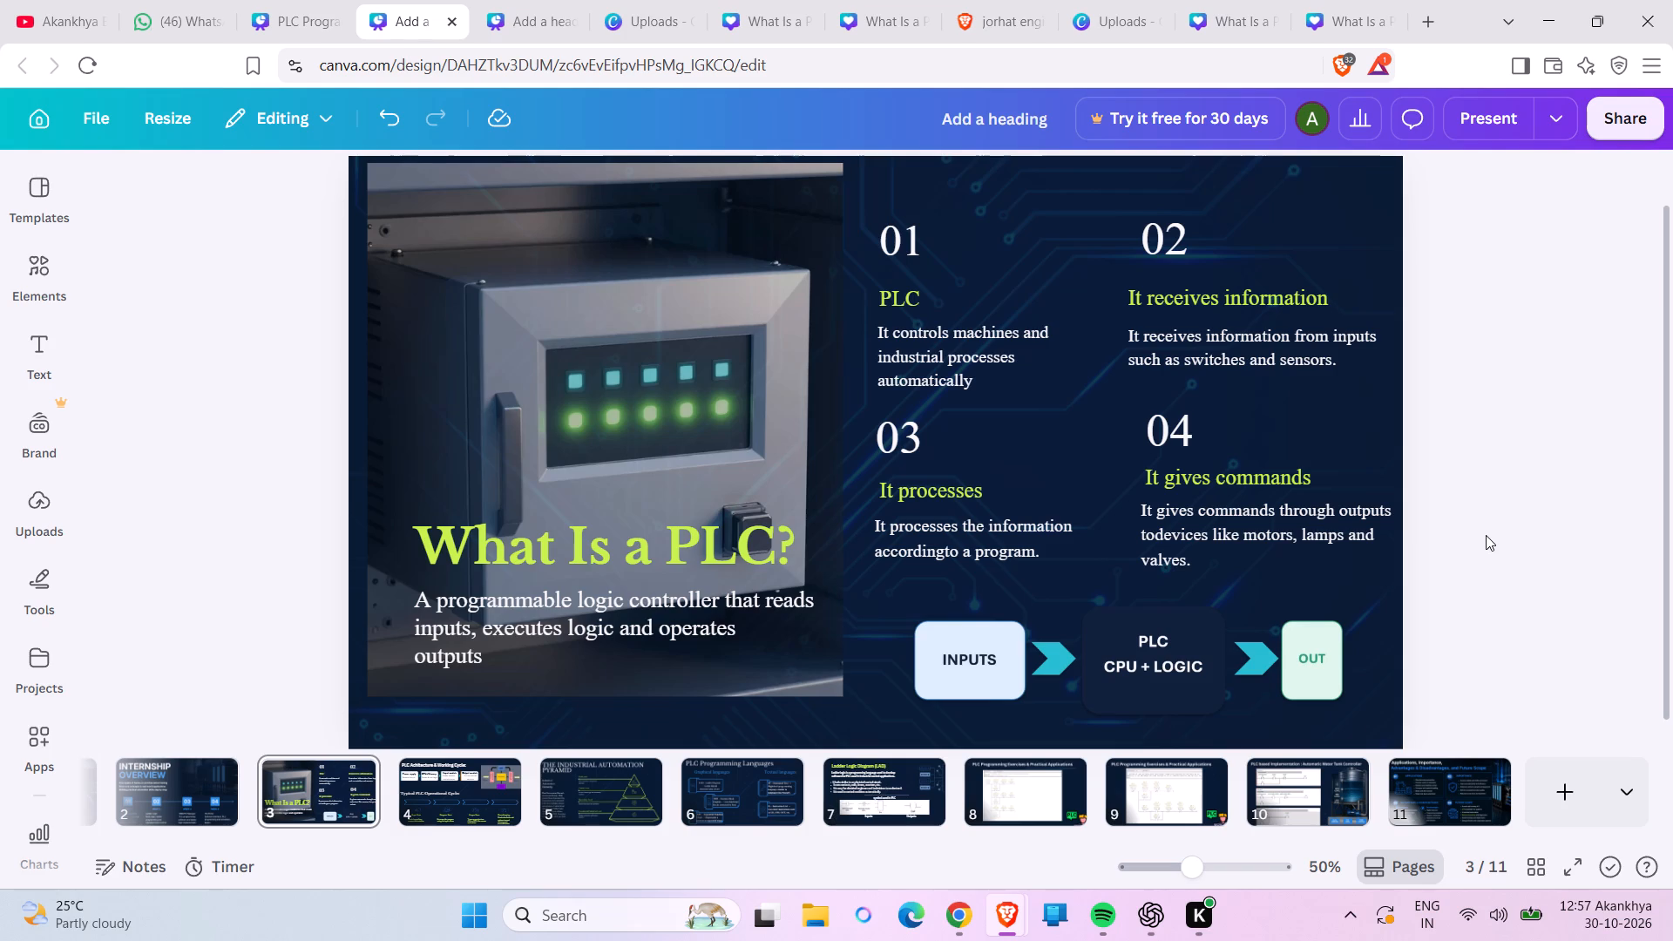
# Open slide 4, the PLC architecture slide.
pyautogui.click(462, 802)
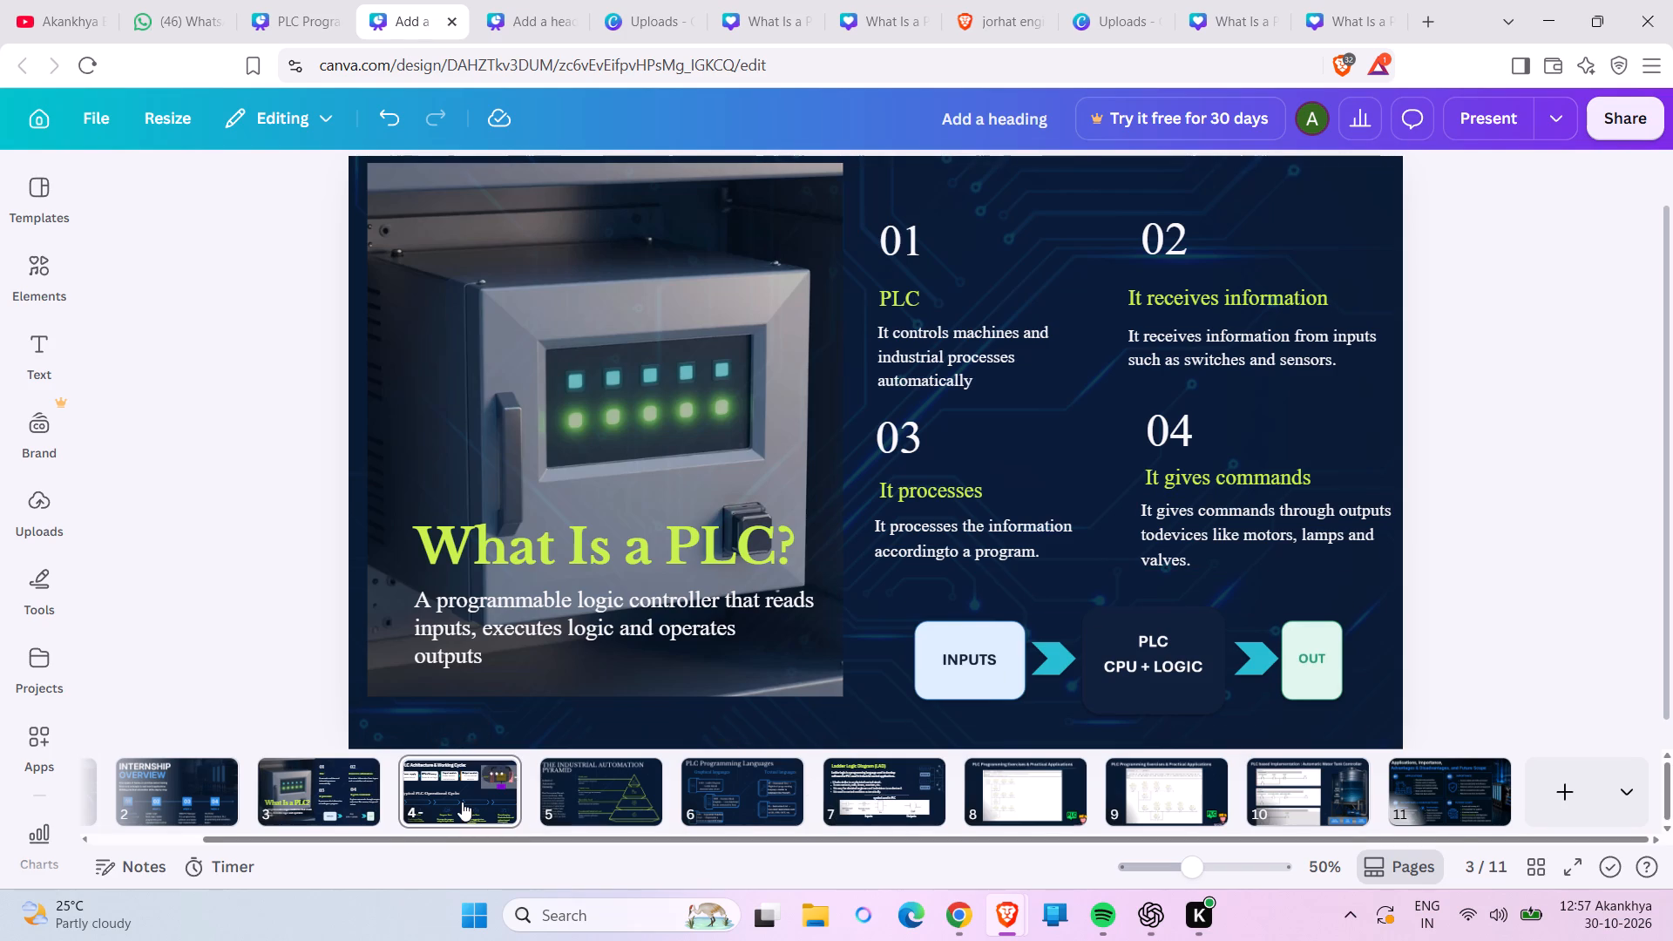
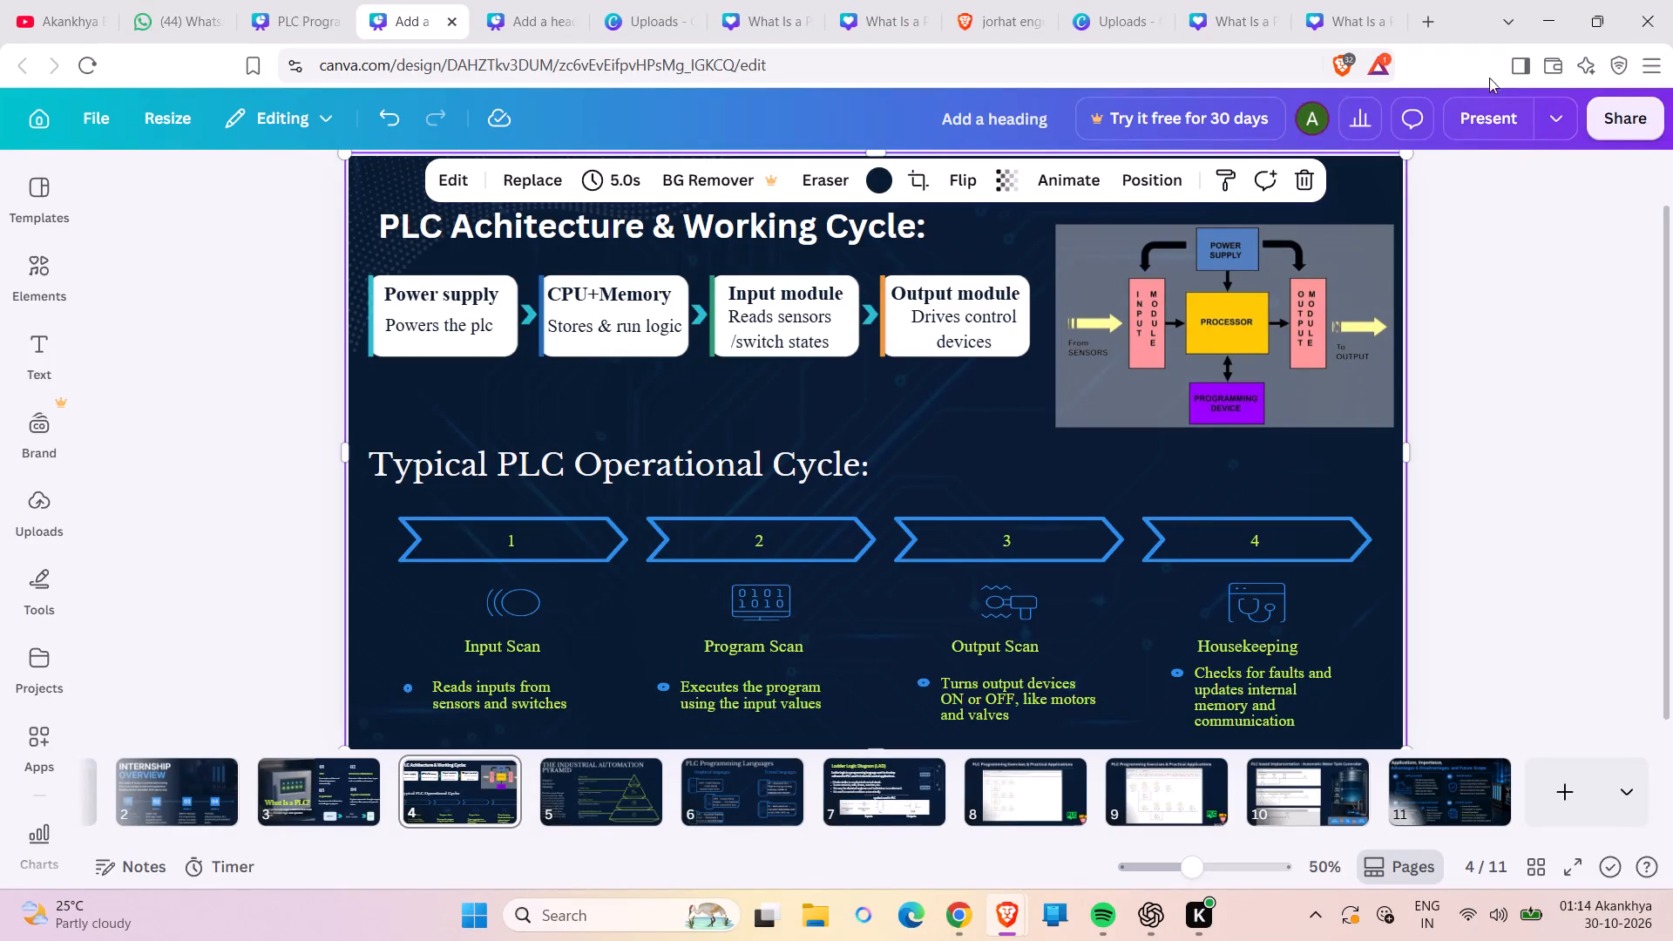
# Review slides 2 to 4 in full-screen presentation view, checking the look of the "What Is a PLC?" slide.
pyautogui.click(1484, 116)
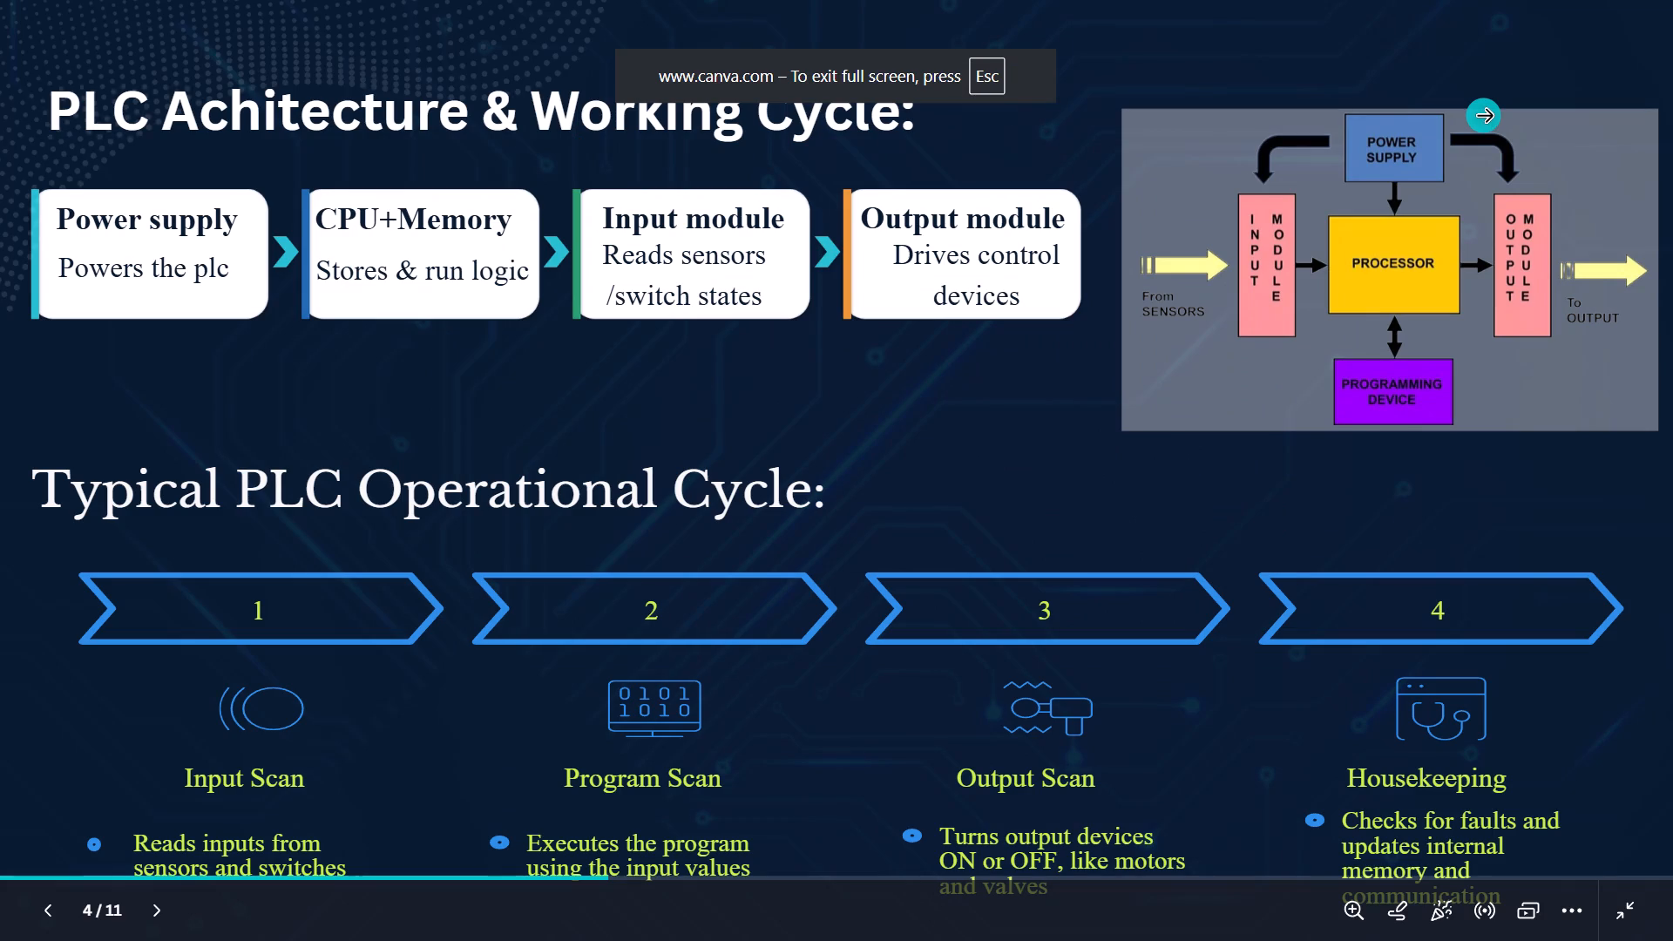
pyautogui.press('Left')
pyautogui.press('Left')
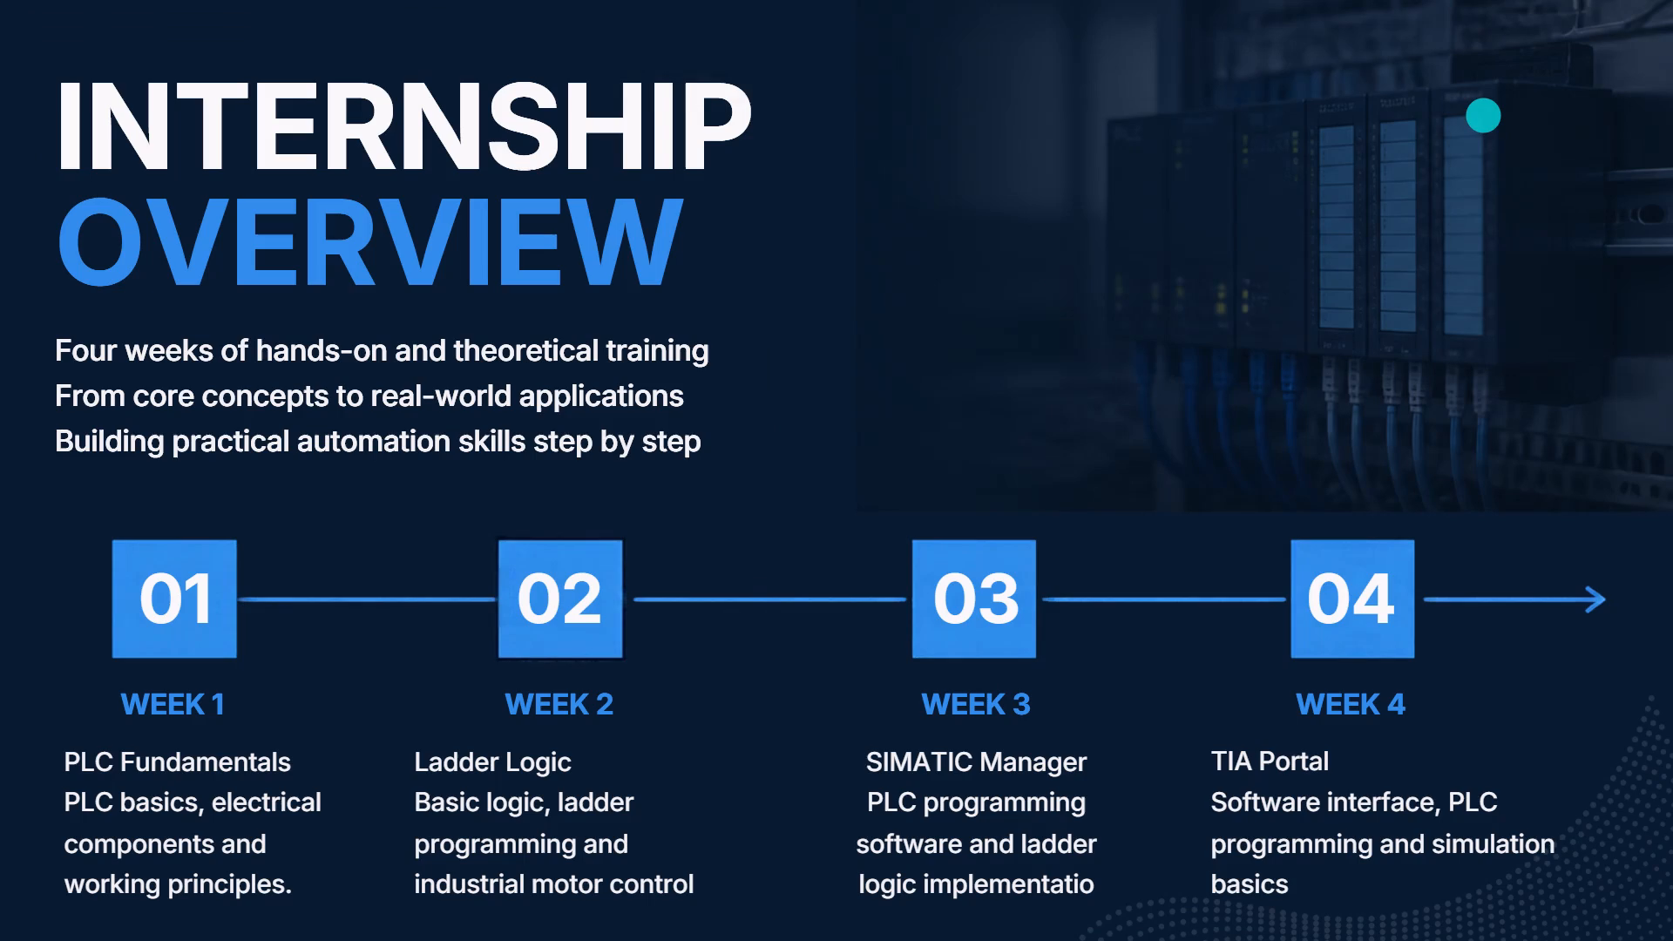
pyautogui.press('Left')
pyautogui.press('Right')
pyautogui.press('Right')
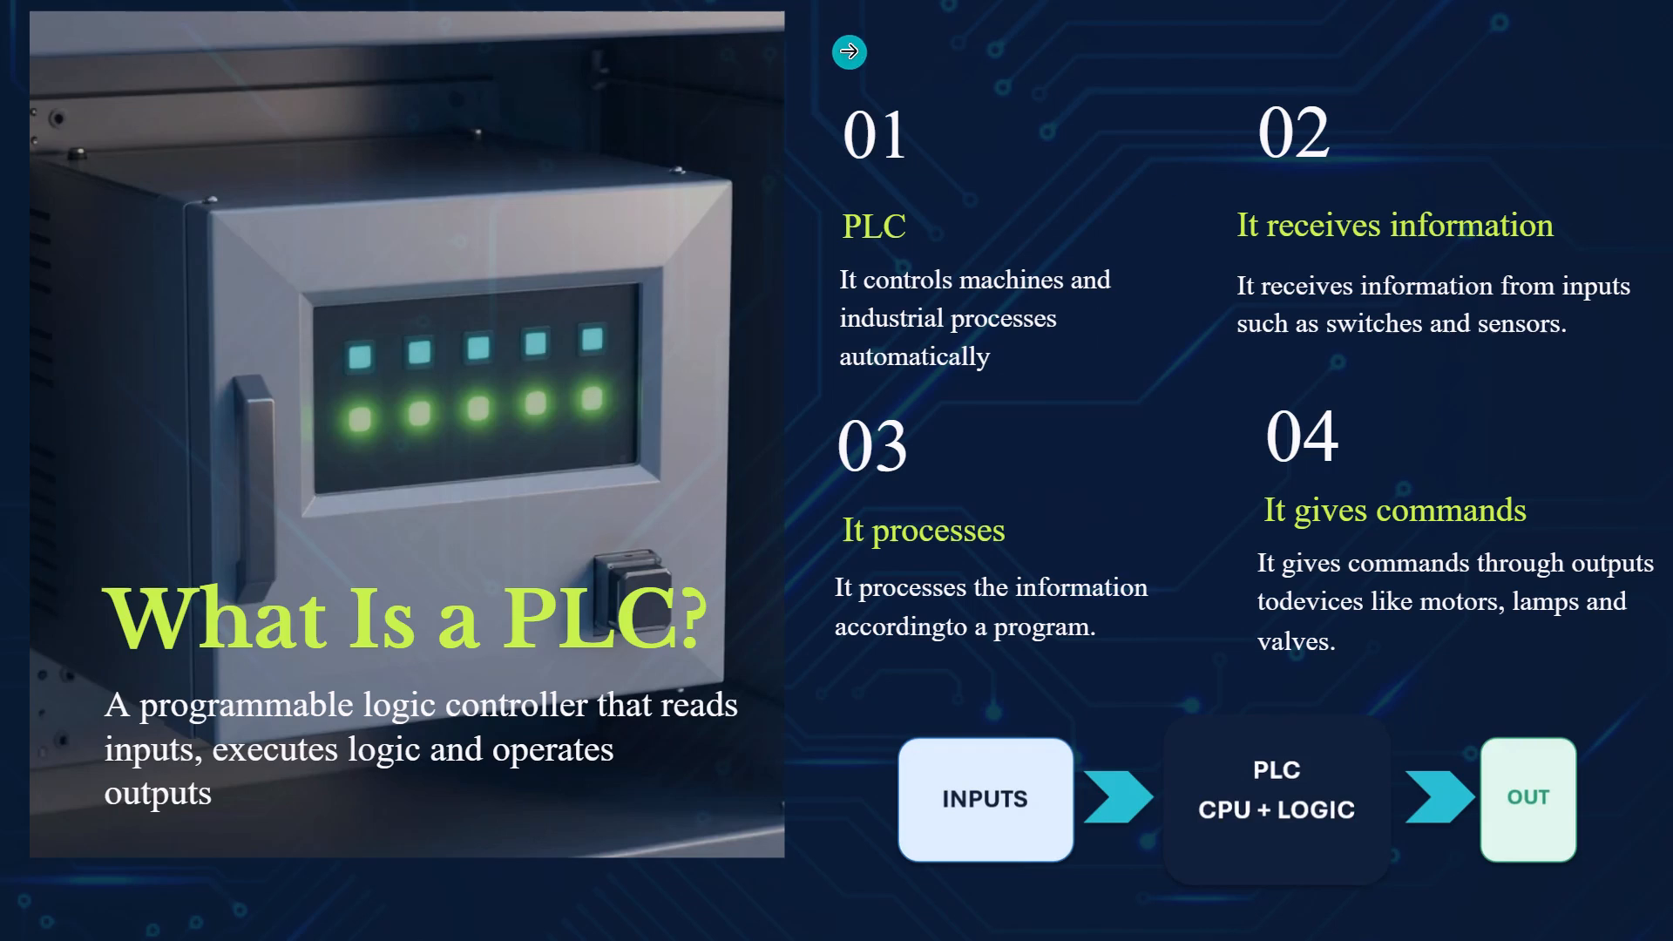
pyautogui.click(836, 78)
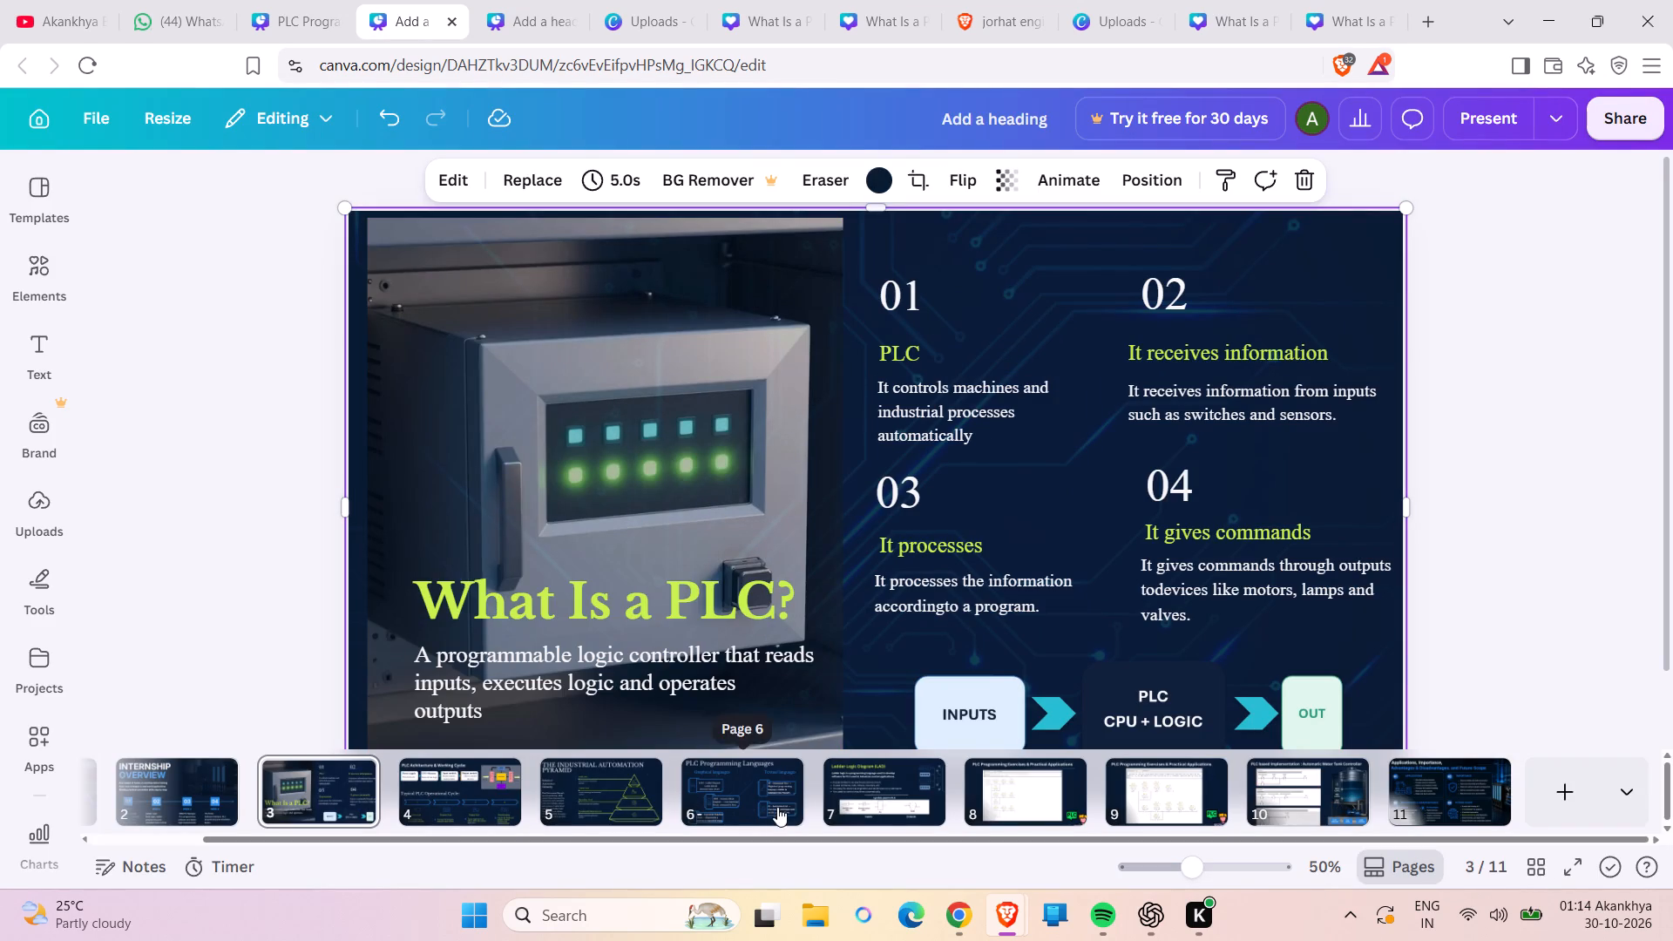
# On slide 4, move the processor diagram aside, duplicate its translucent grey backing panel and place the copy over the Input and Output module boxes.
pyautogui.click(498, 805)
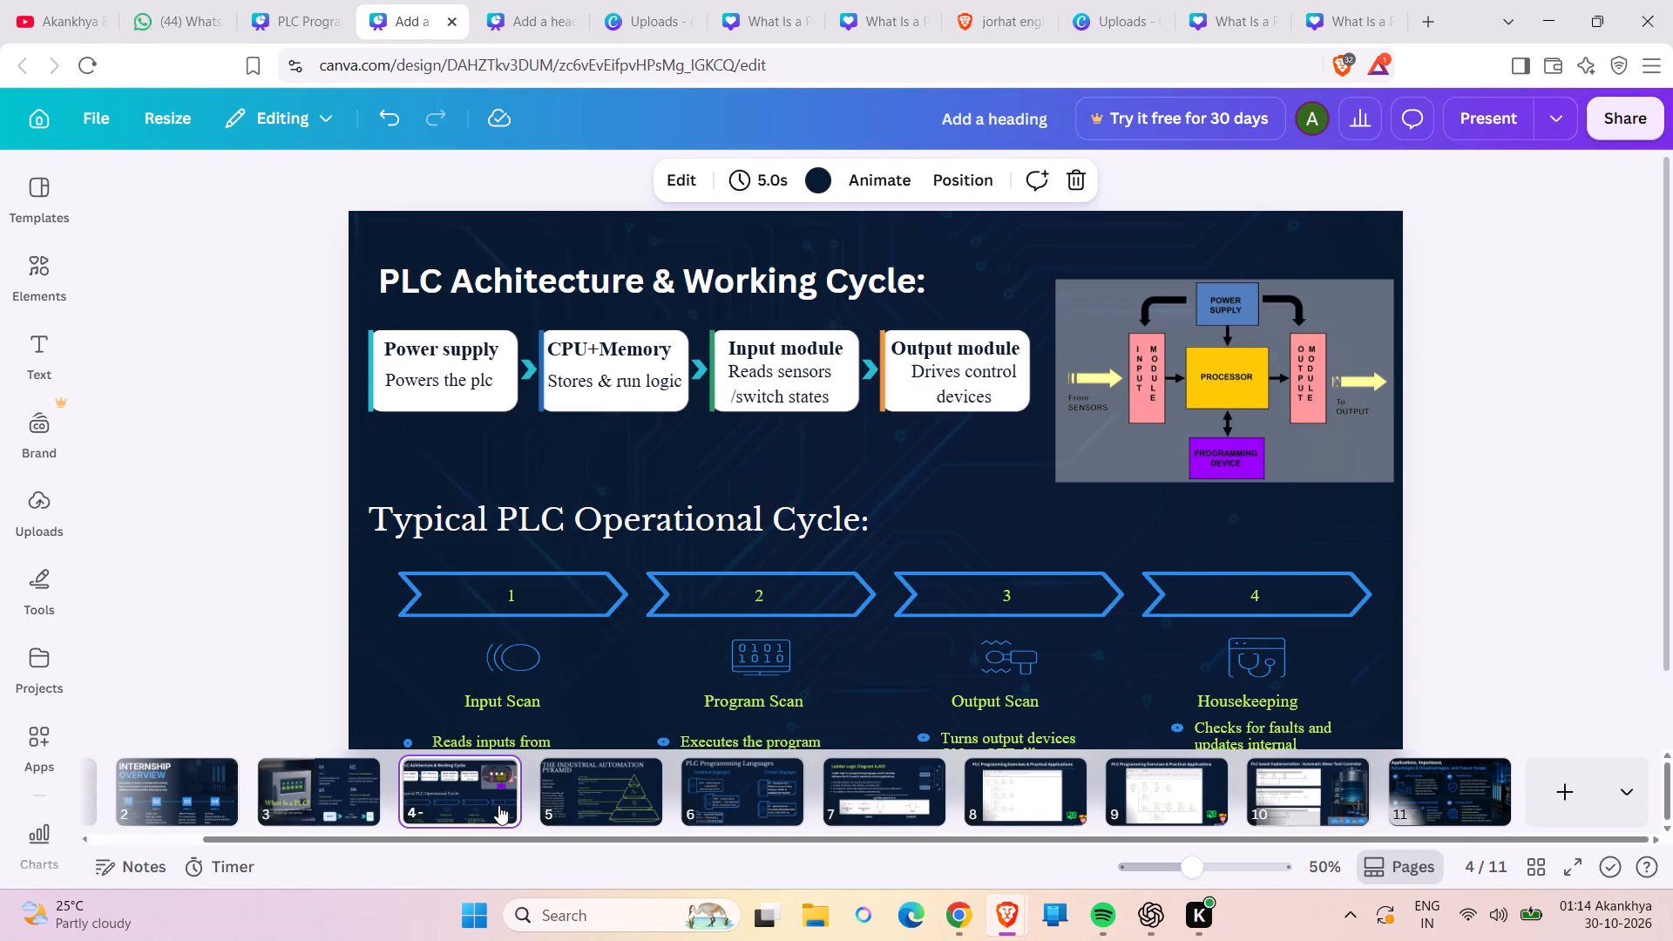
pyautogui.click(1086, 439)
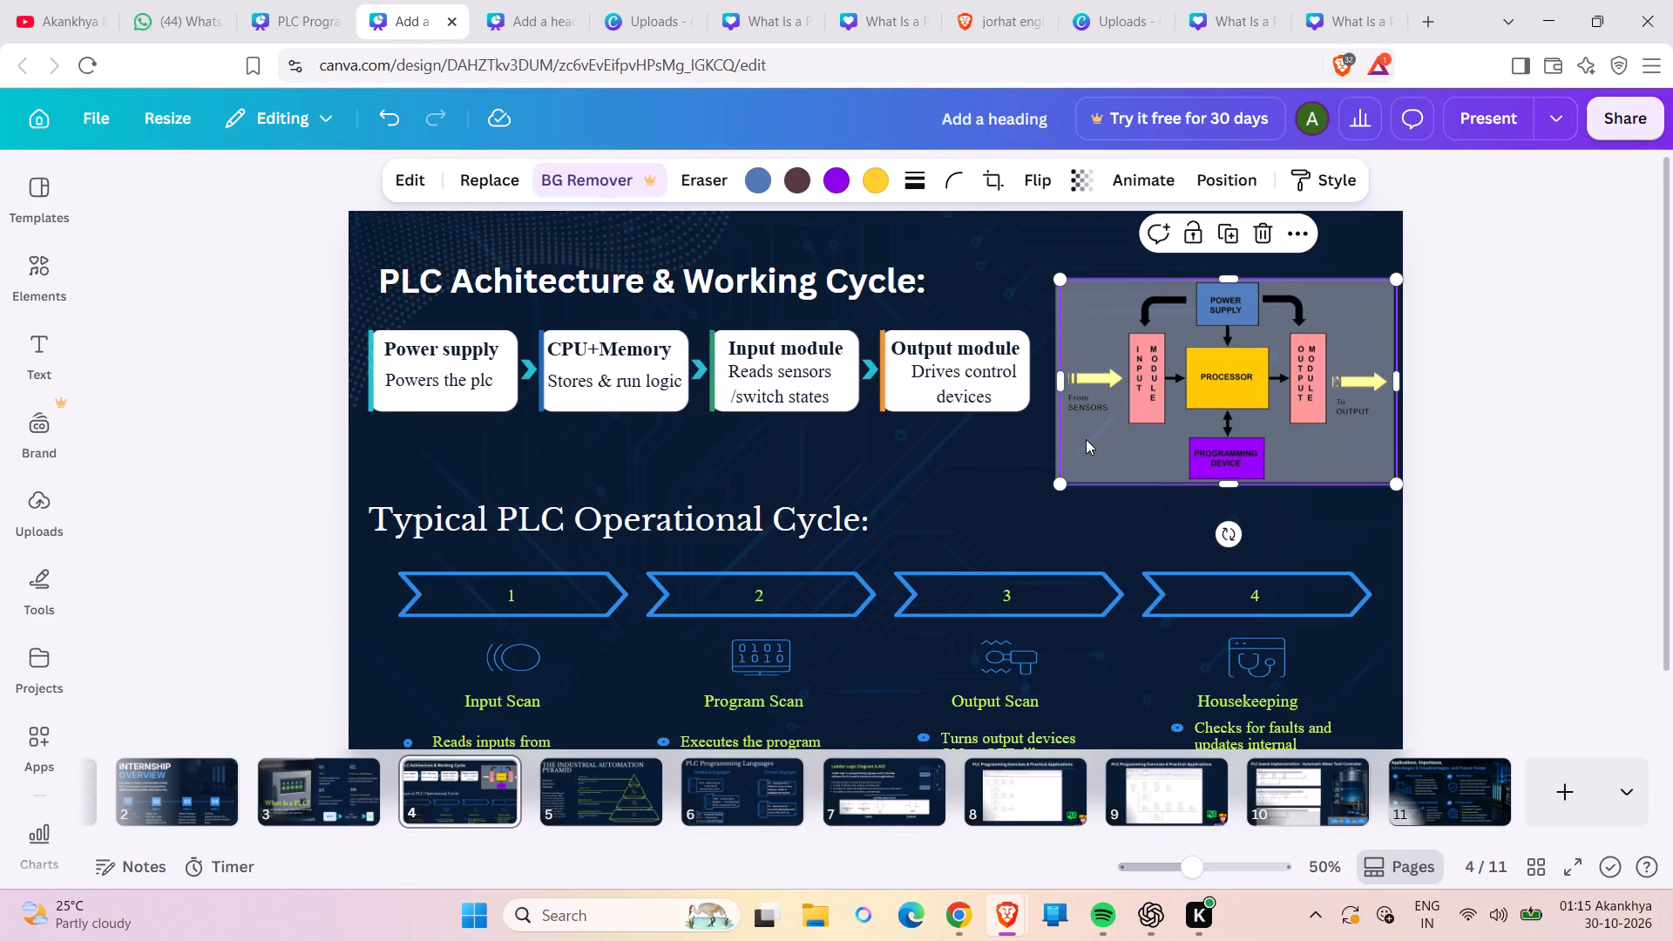
pyautogui.moveTo(1086, 439); pyautogui.dragTo(1169, 492)
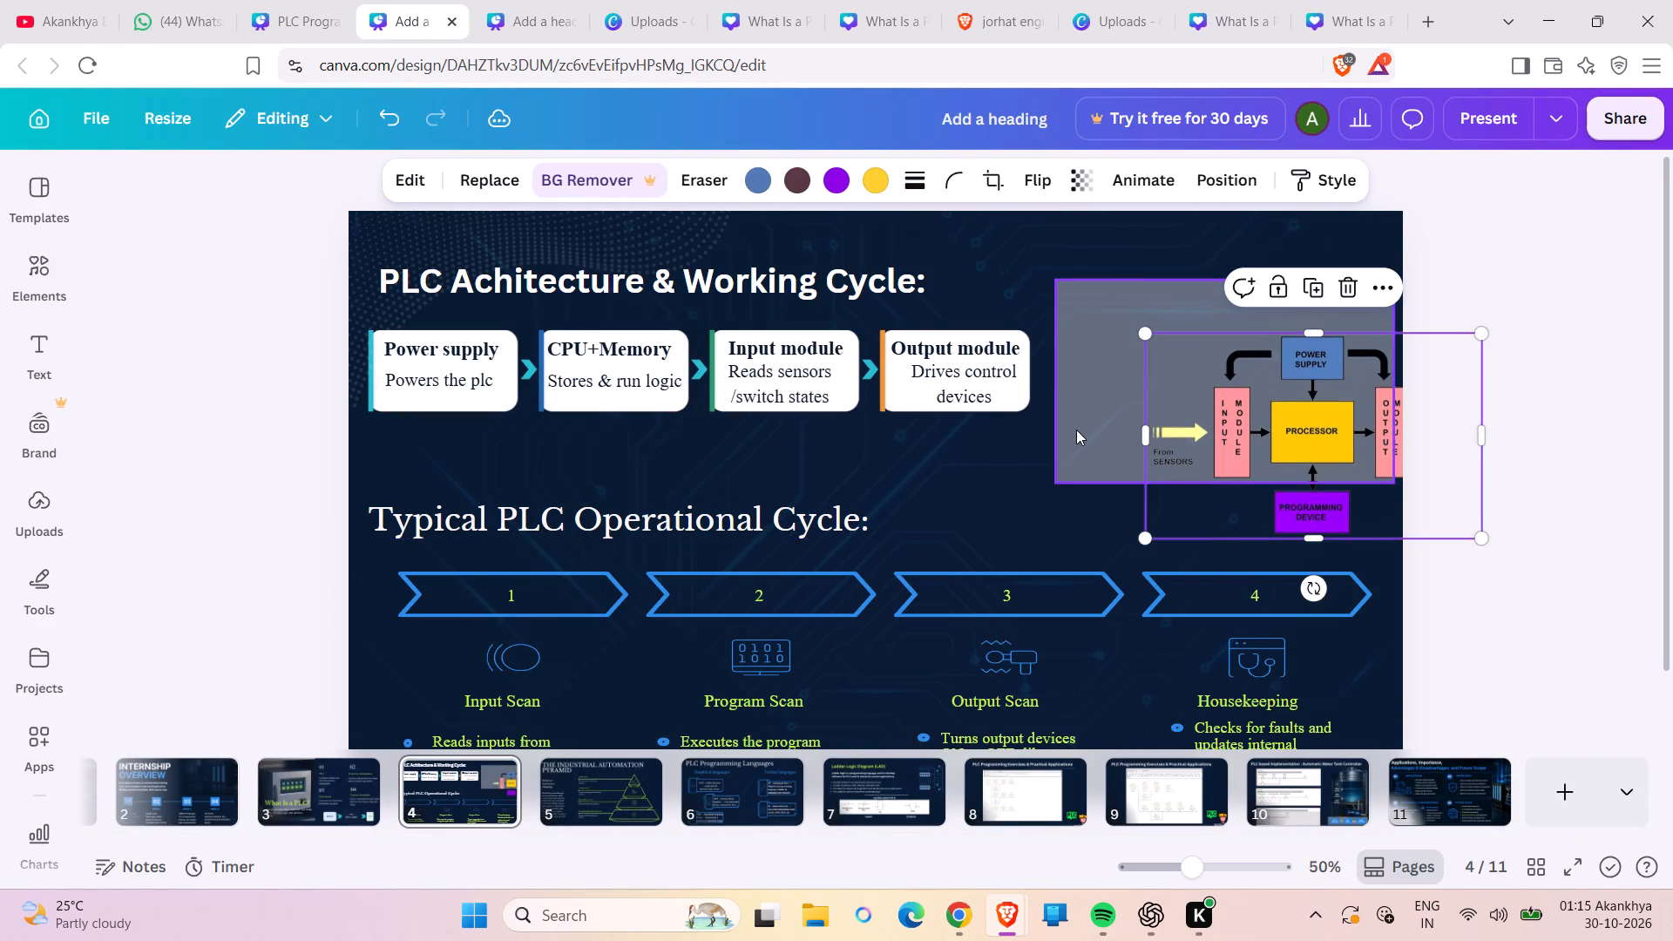
pyautogui.click(1076, 430)
pyautogui.click(1224, 240)
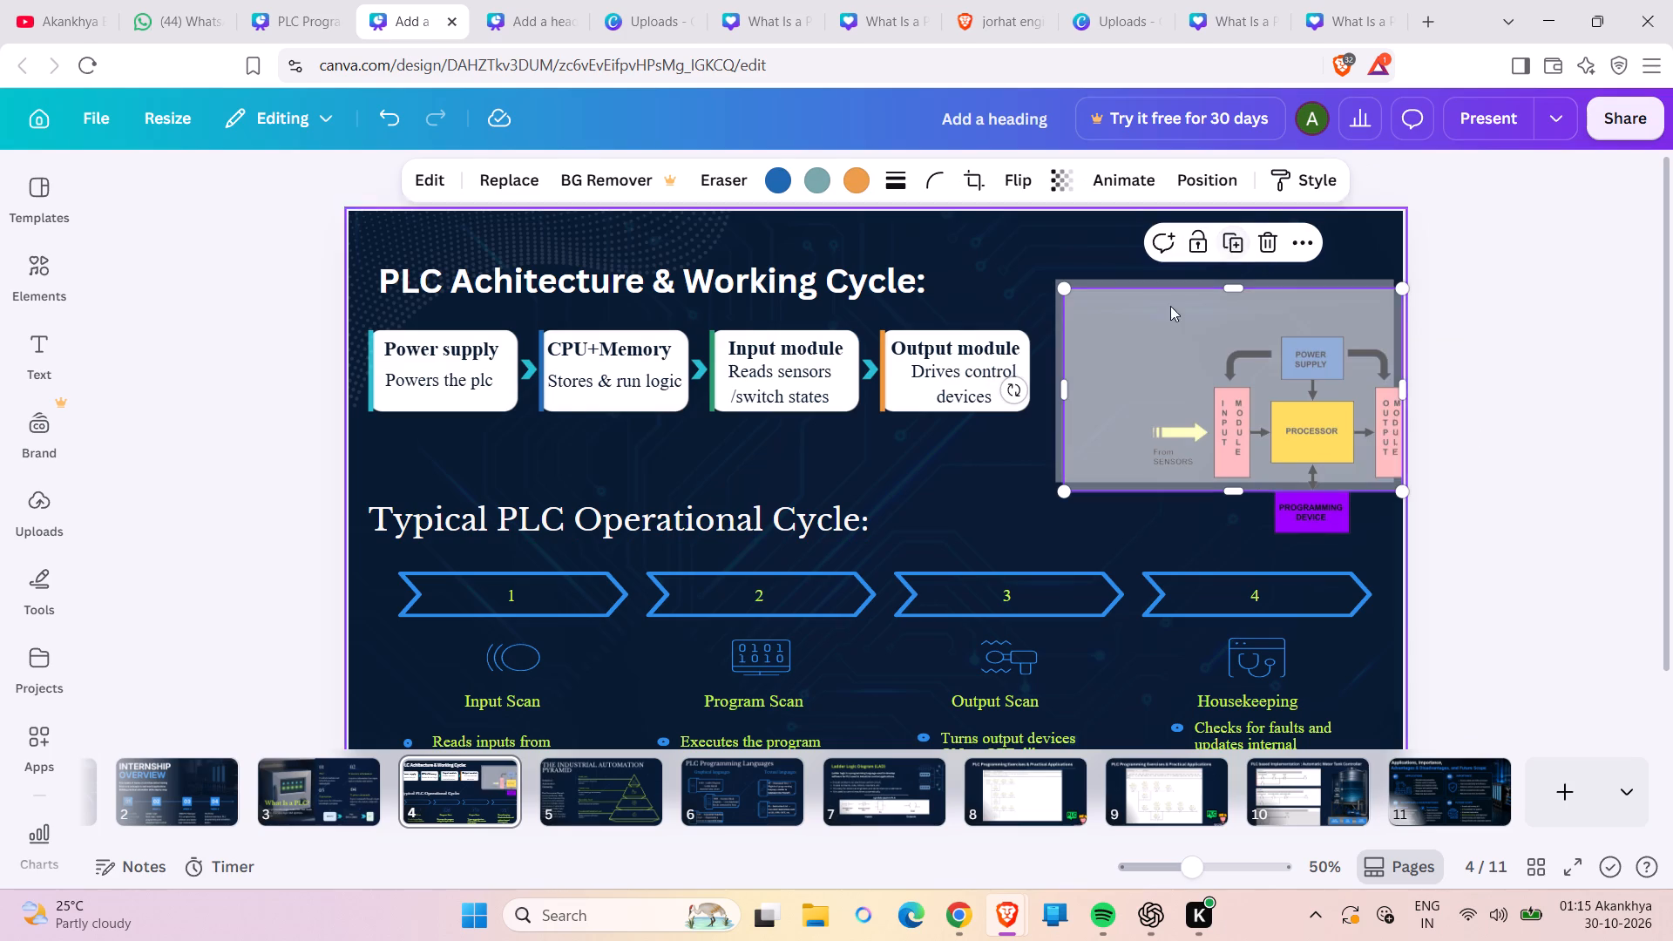
pyautogui.moveTo(1144, 370); pyautogui.dragTo(796, 309)
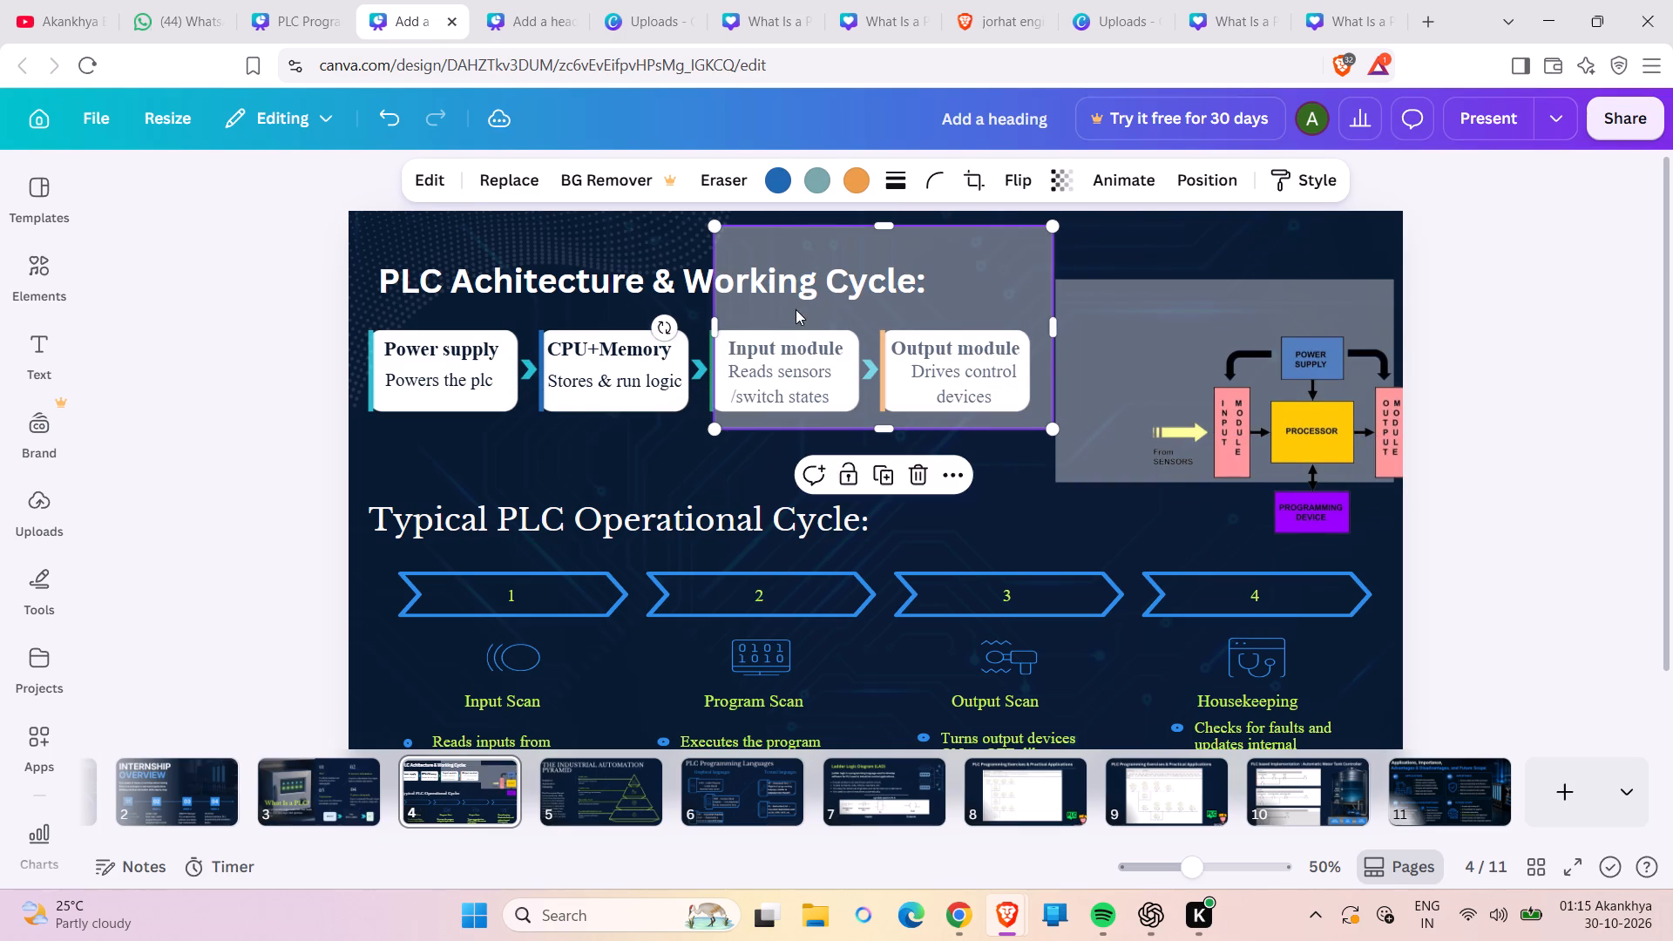
# Move the processor diagram back onto its original grey panel on slide 4, aligned with the panel's edges.
pyautogui.moveTo(1213, 430); pyautogui.dragTo(1119, 381)
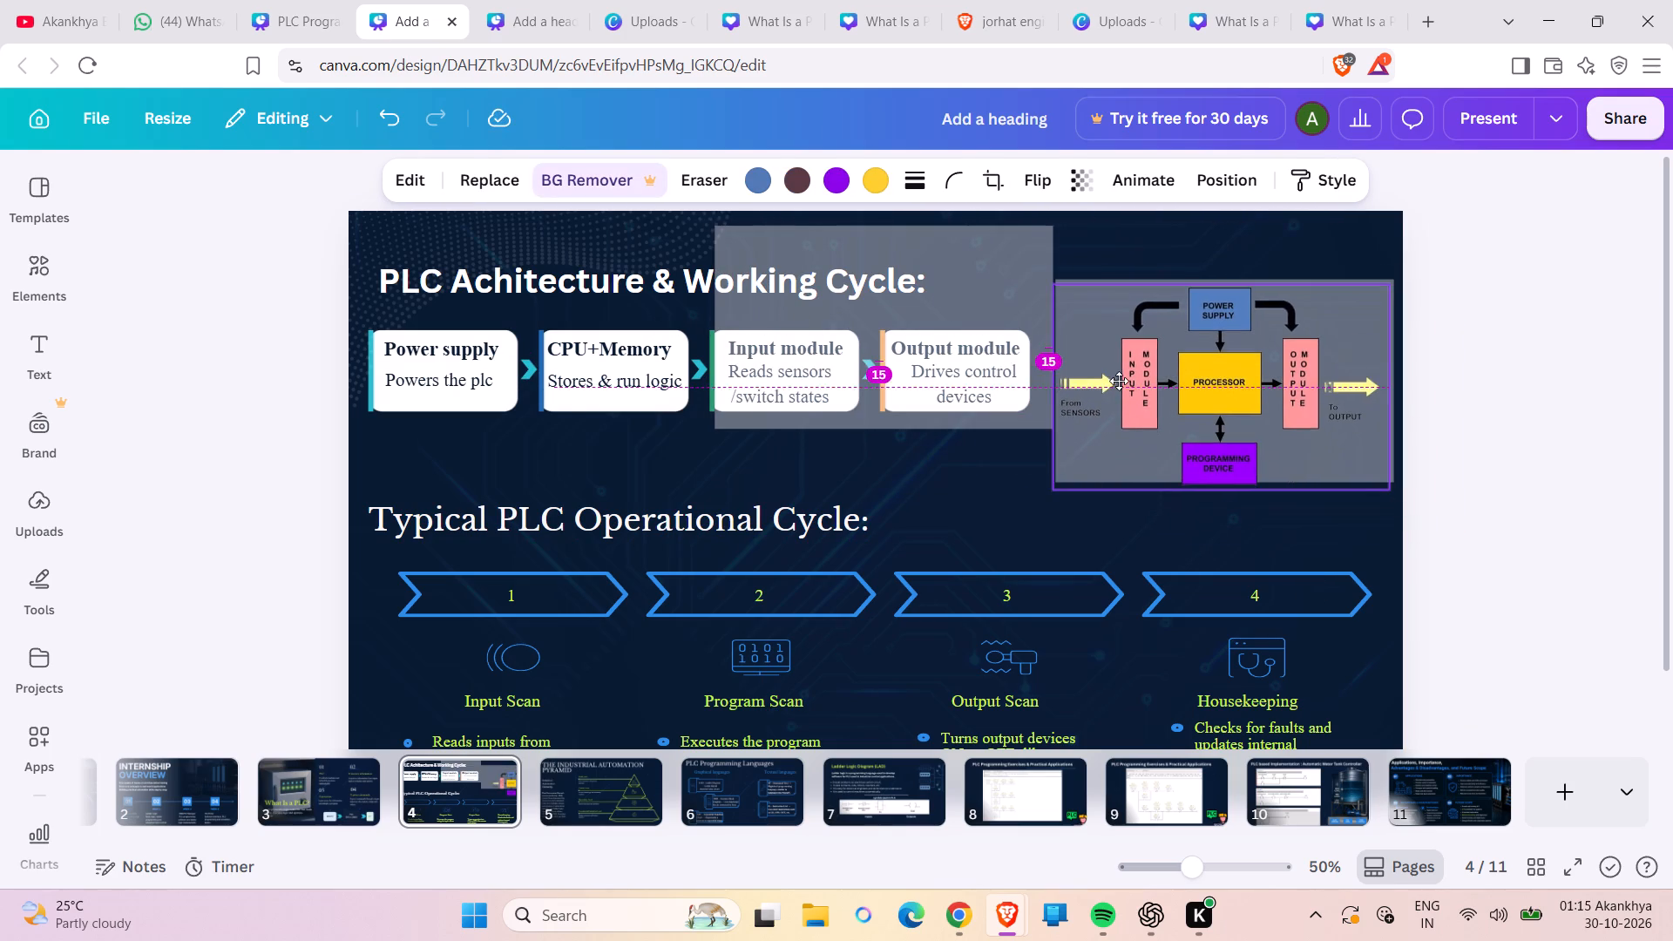
pyautogui.moveTo(1119, 381); pyautogui.dragTo(1126, 379)
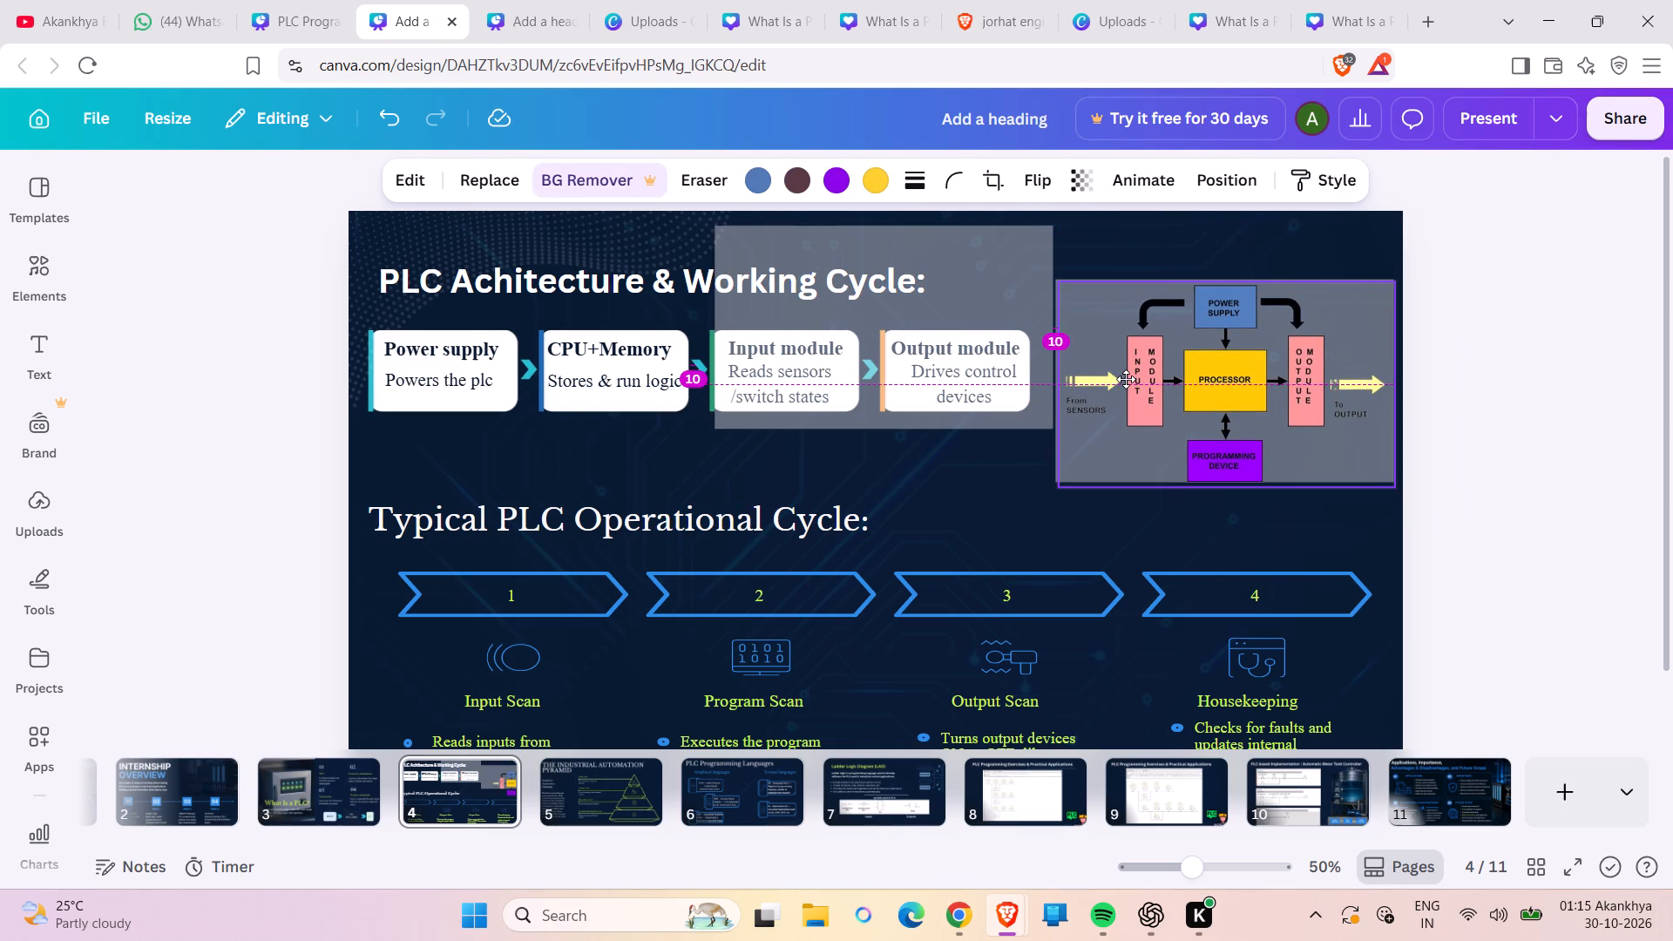
pyautogui.moveTo(1126, 379); pyautogui.dragTo(1124, 376)
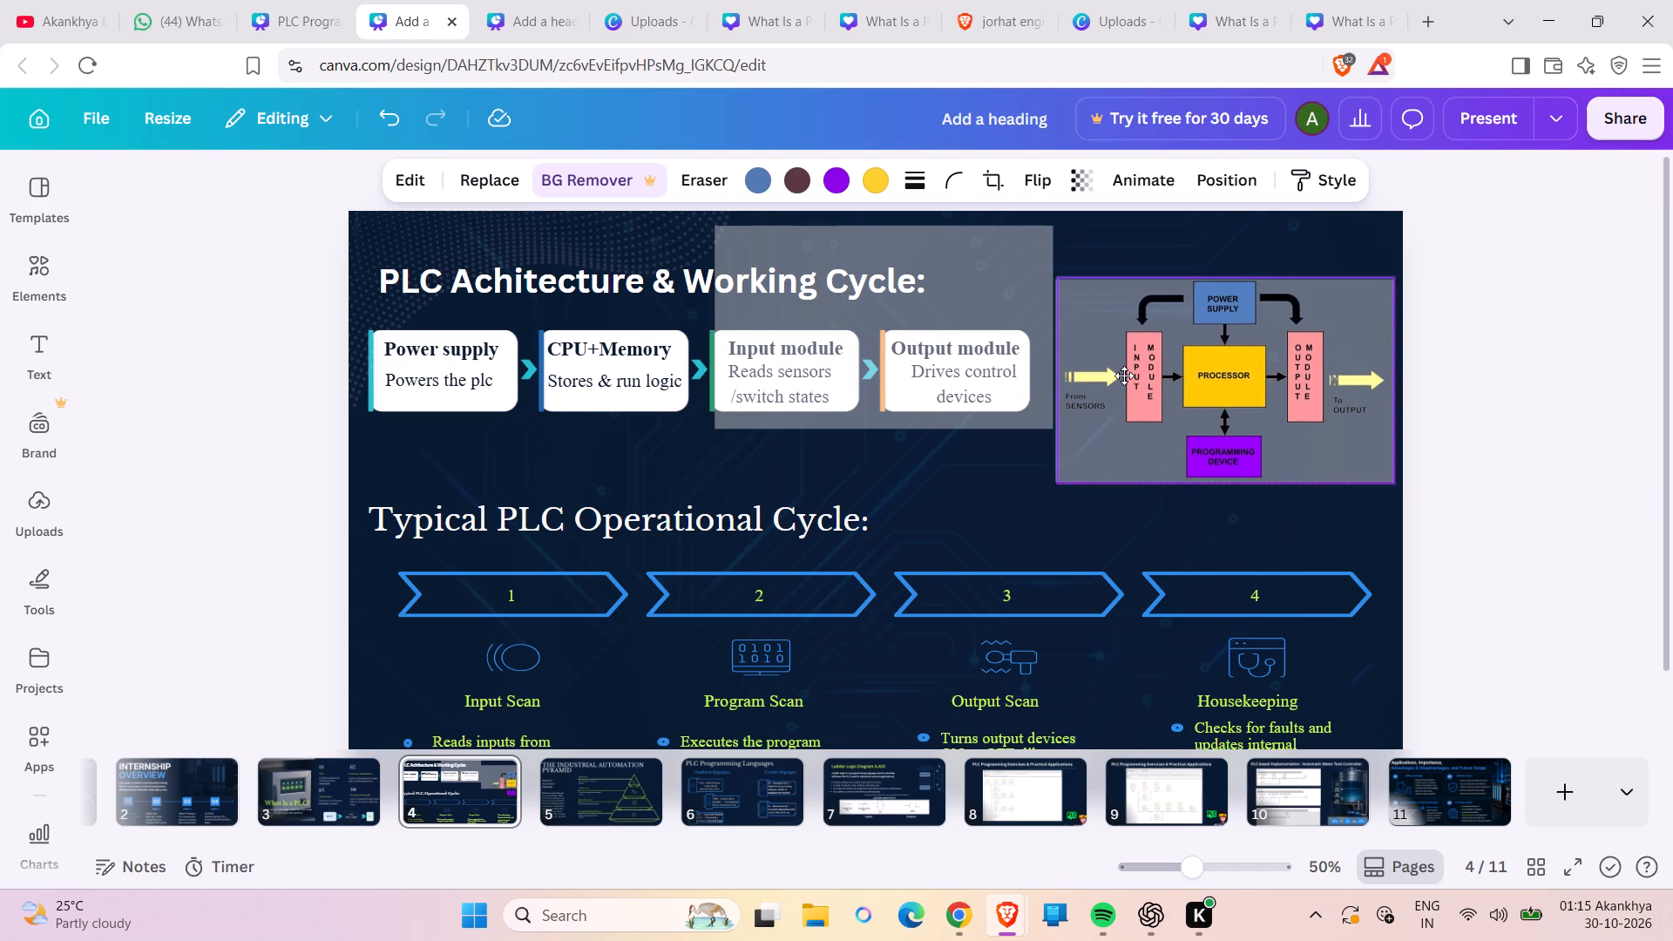
pyautogui.moveTo(1124, 376); pyautogui.dragTo(1125, 377)
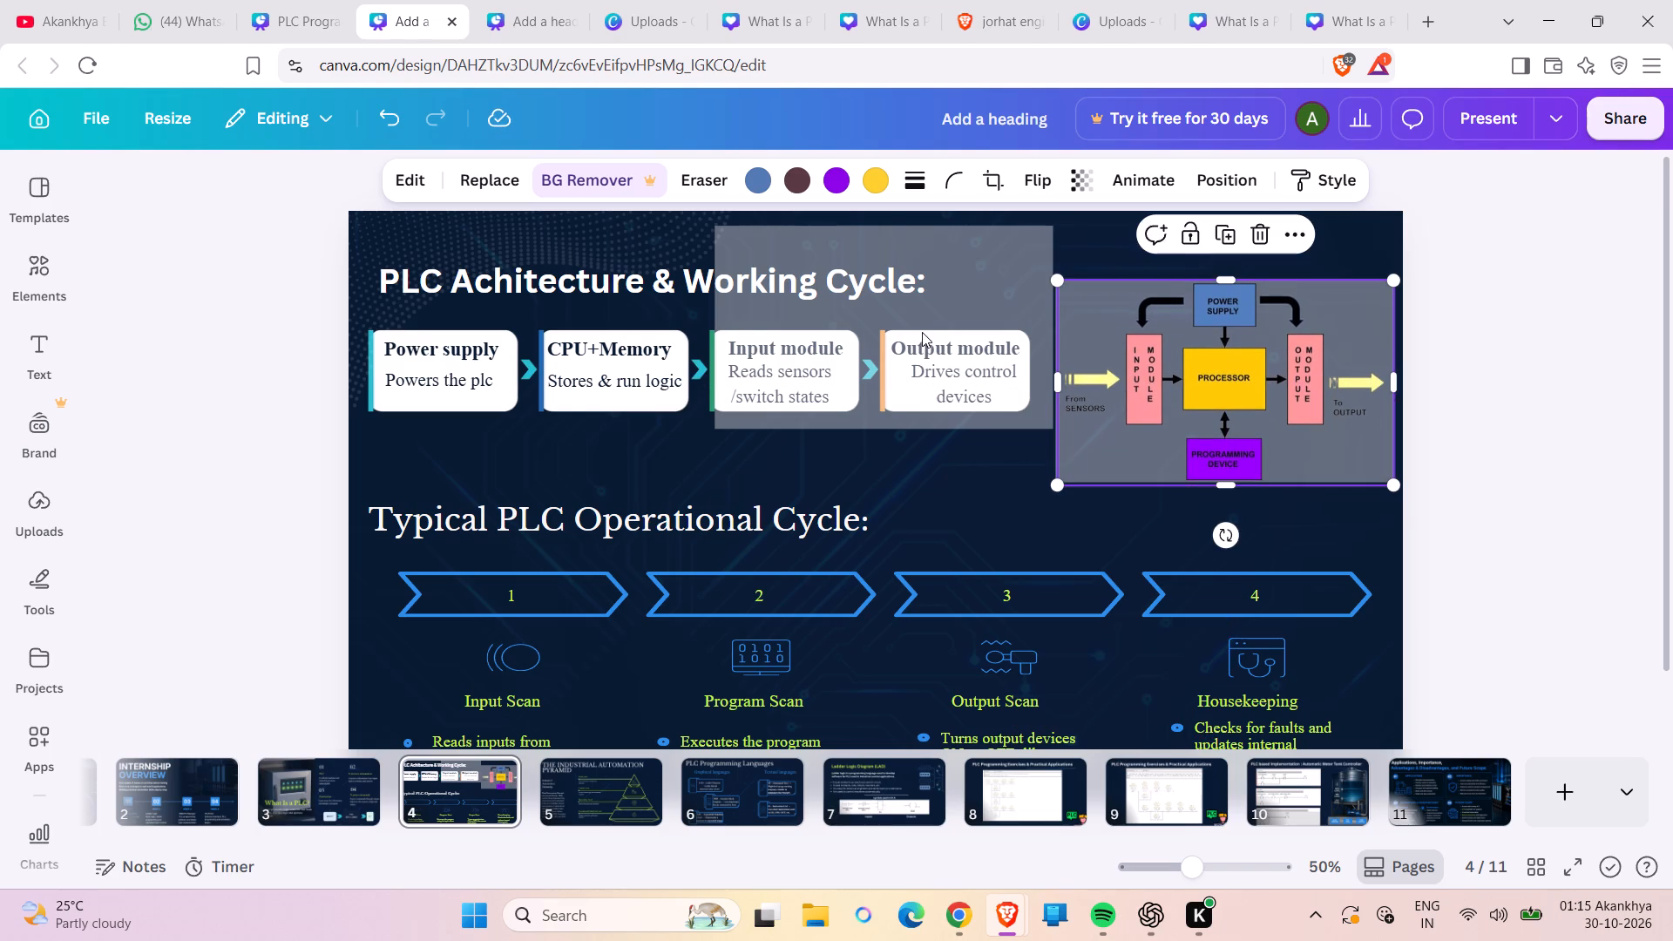
# Move the duplicated grey panel from slide 4 to slide 3, over the INPUTS, PLC and OUT flow diagram.
pyautogui.moveTo(923, 332); pyautogui.dragTo(758, 520, button='right')
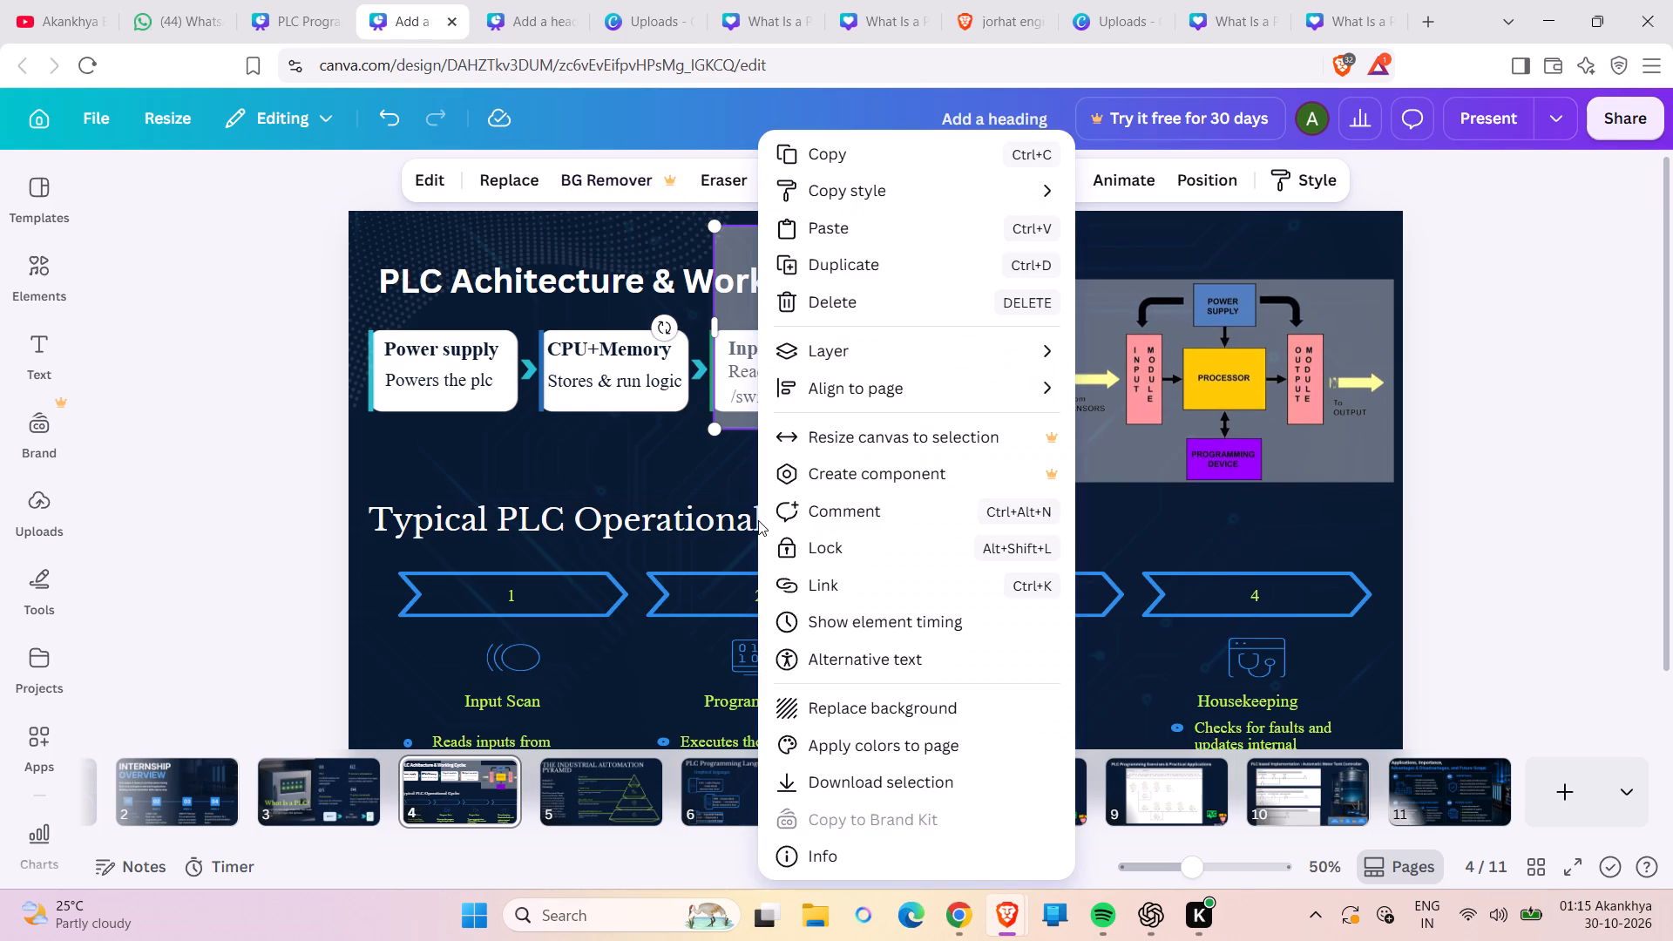
pyautogui.click(550, 475)
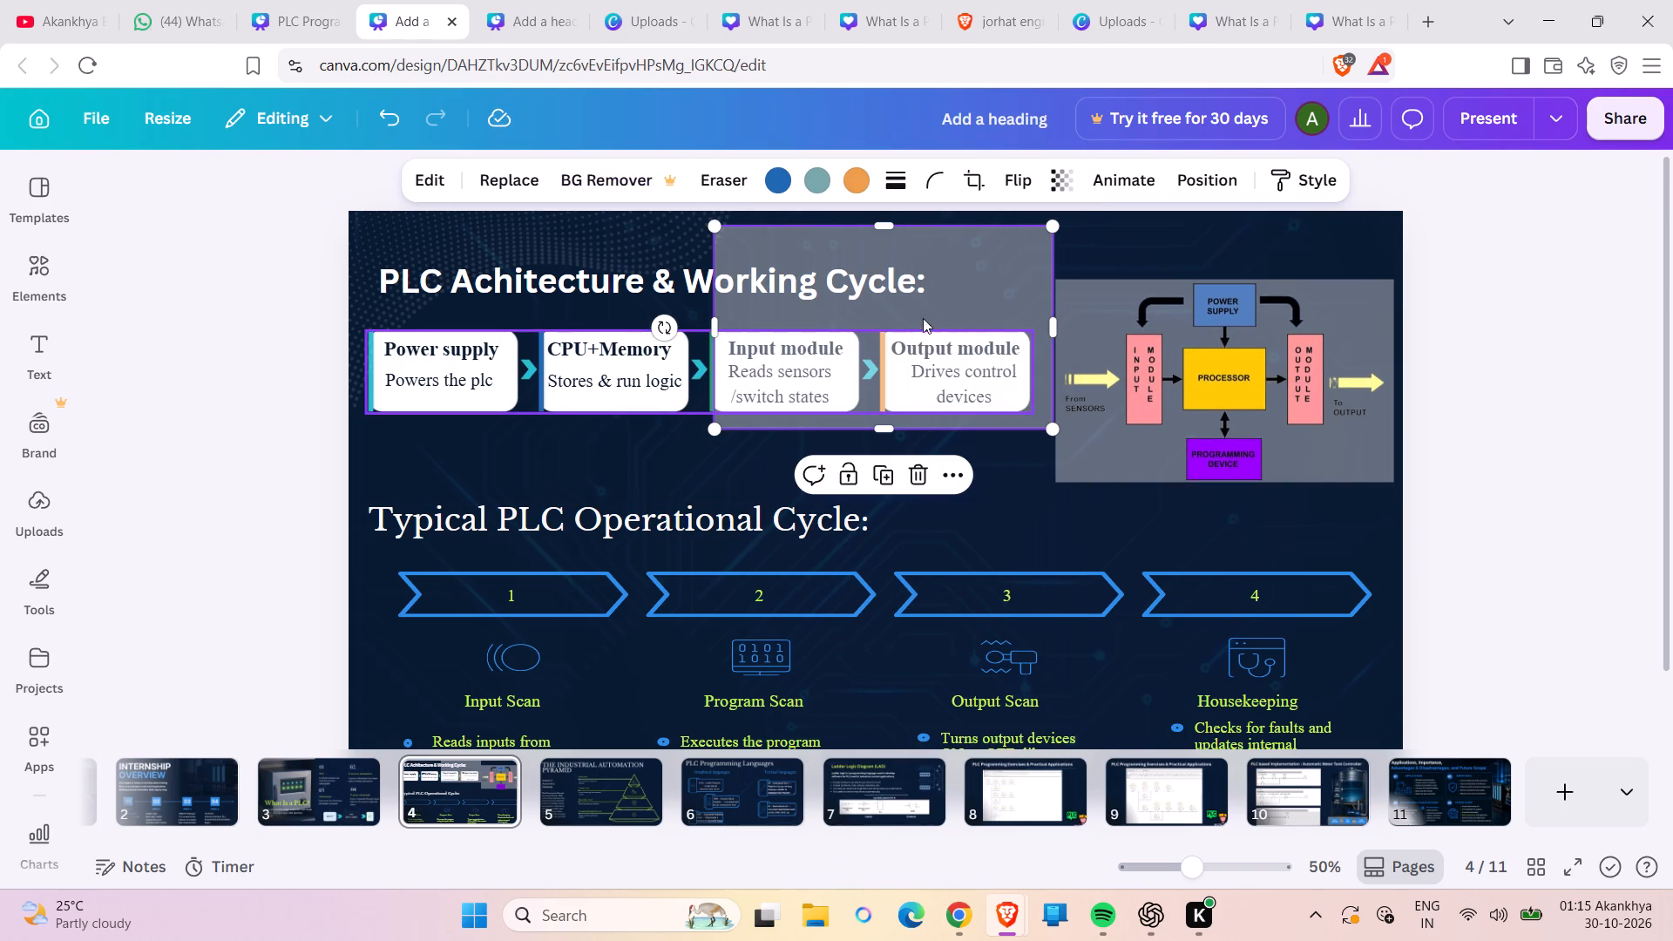
pyautogui.moveTo(952, 292); pyautogui.dragTo(735, 545)
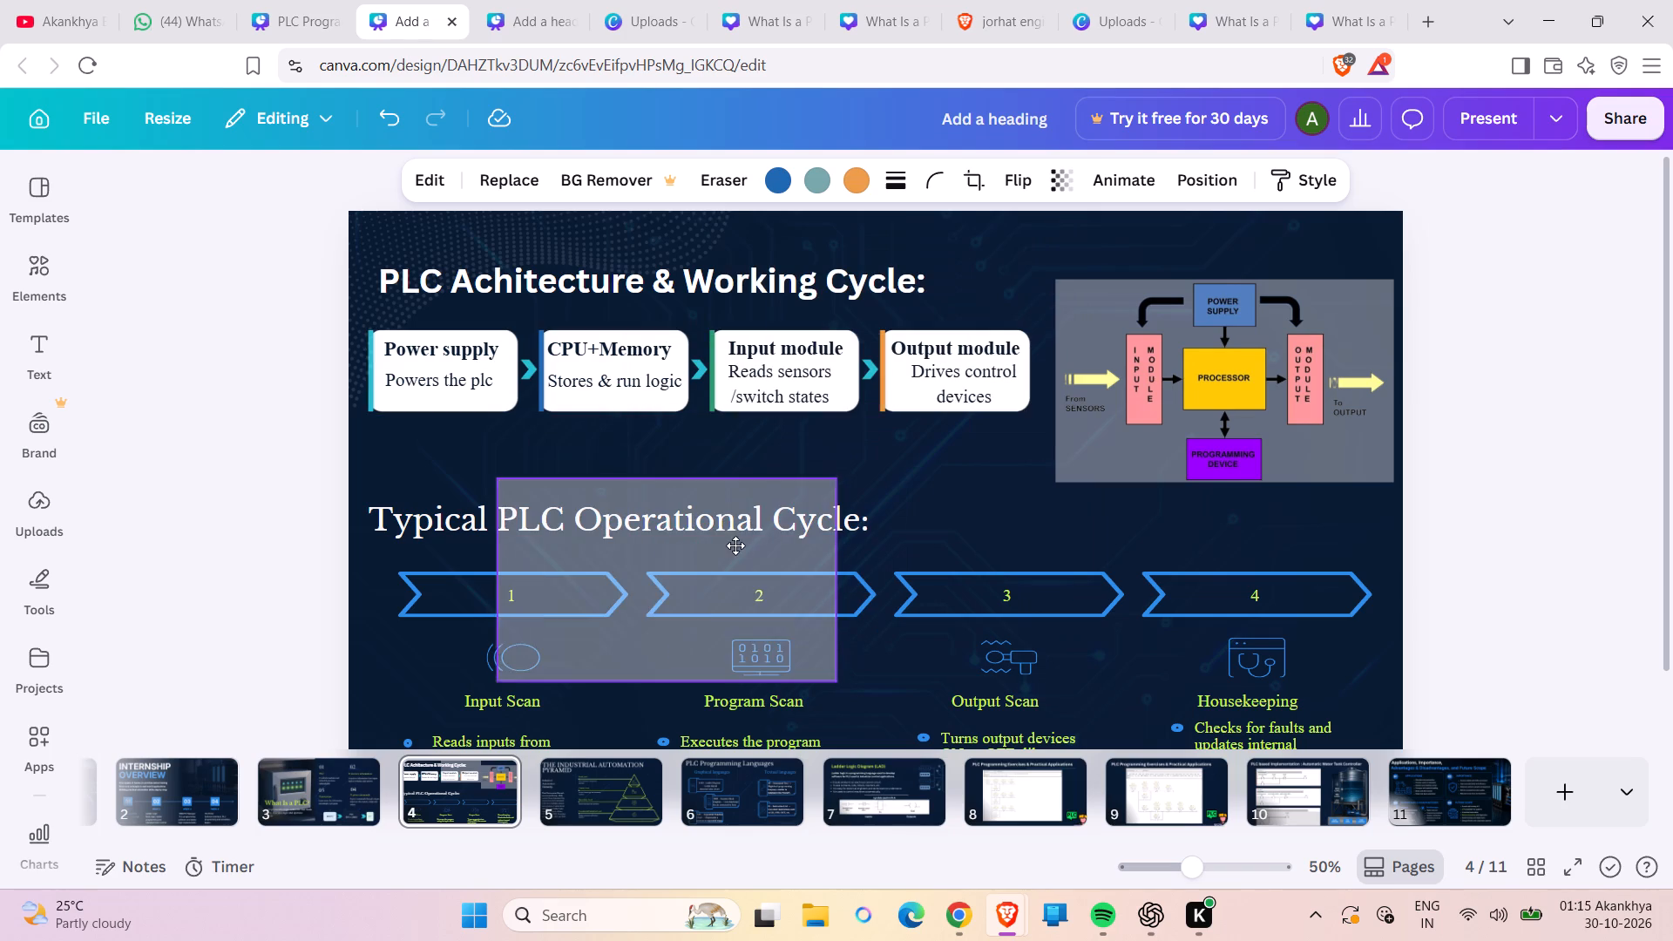
pyautogui.moveTo(735, 545); pyautogui.dragTo(426, 814)
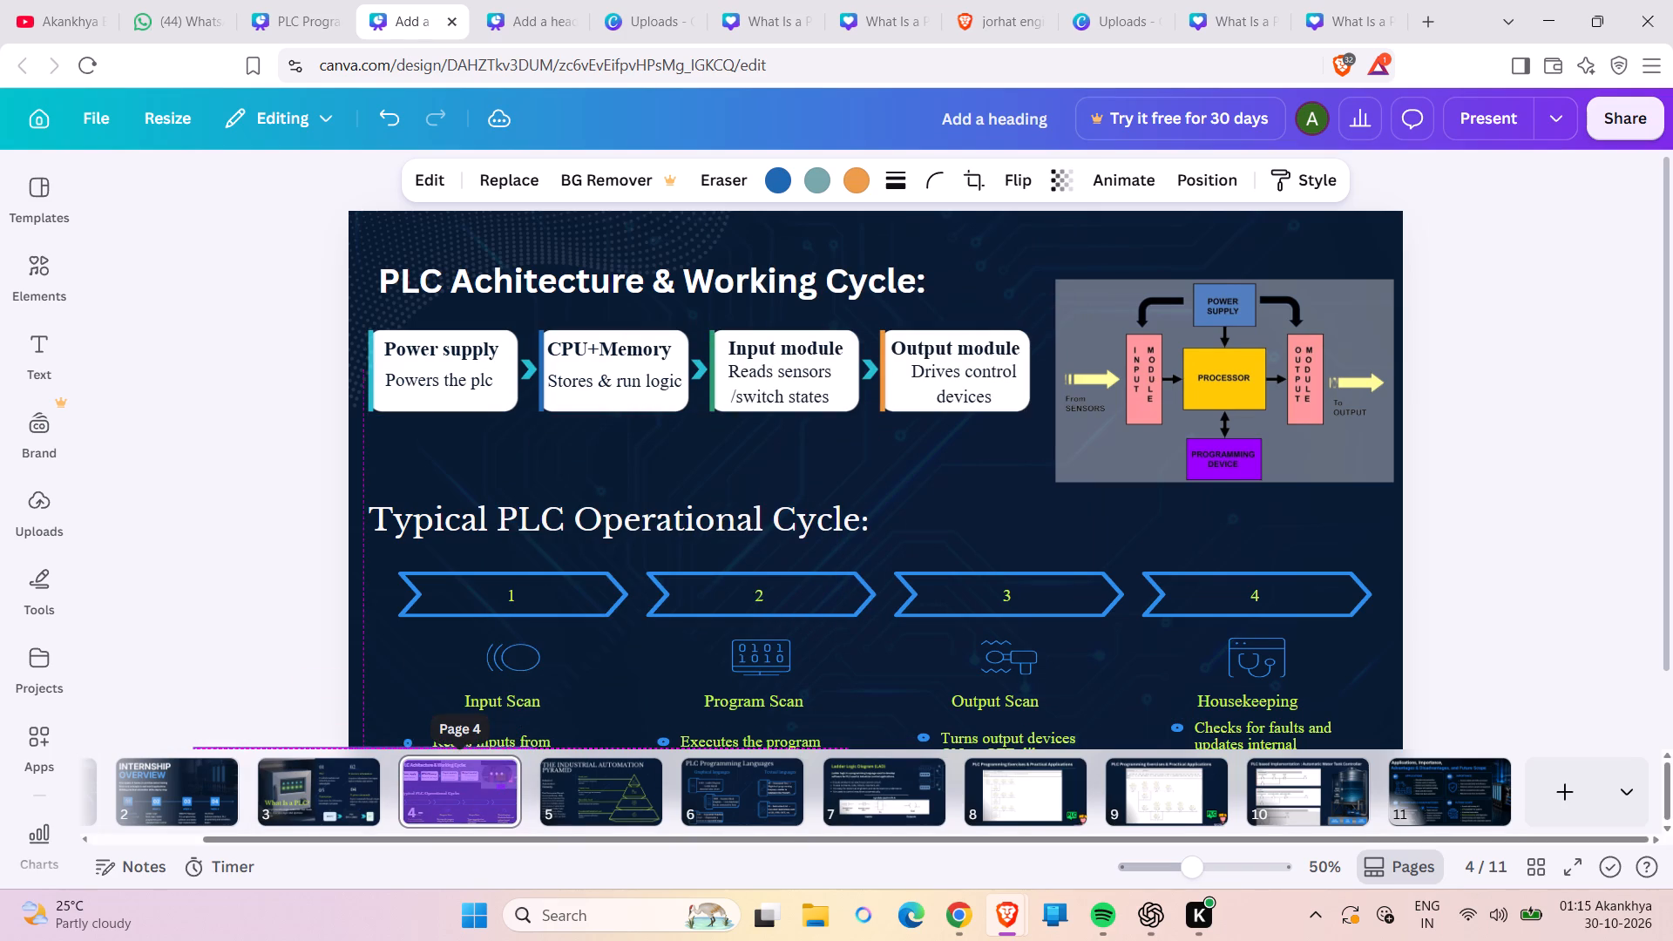
pyautogui.moveTo(426, 814); pyautogui.dragTo(348, 806)
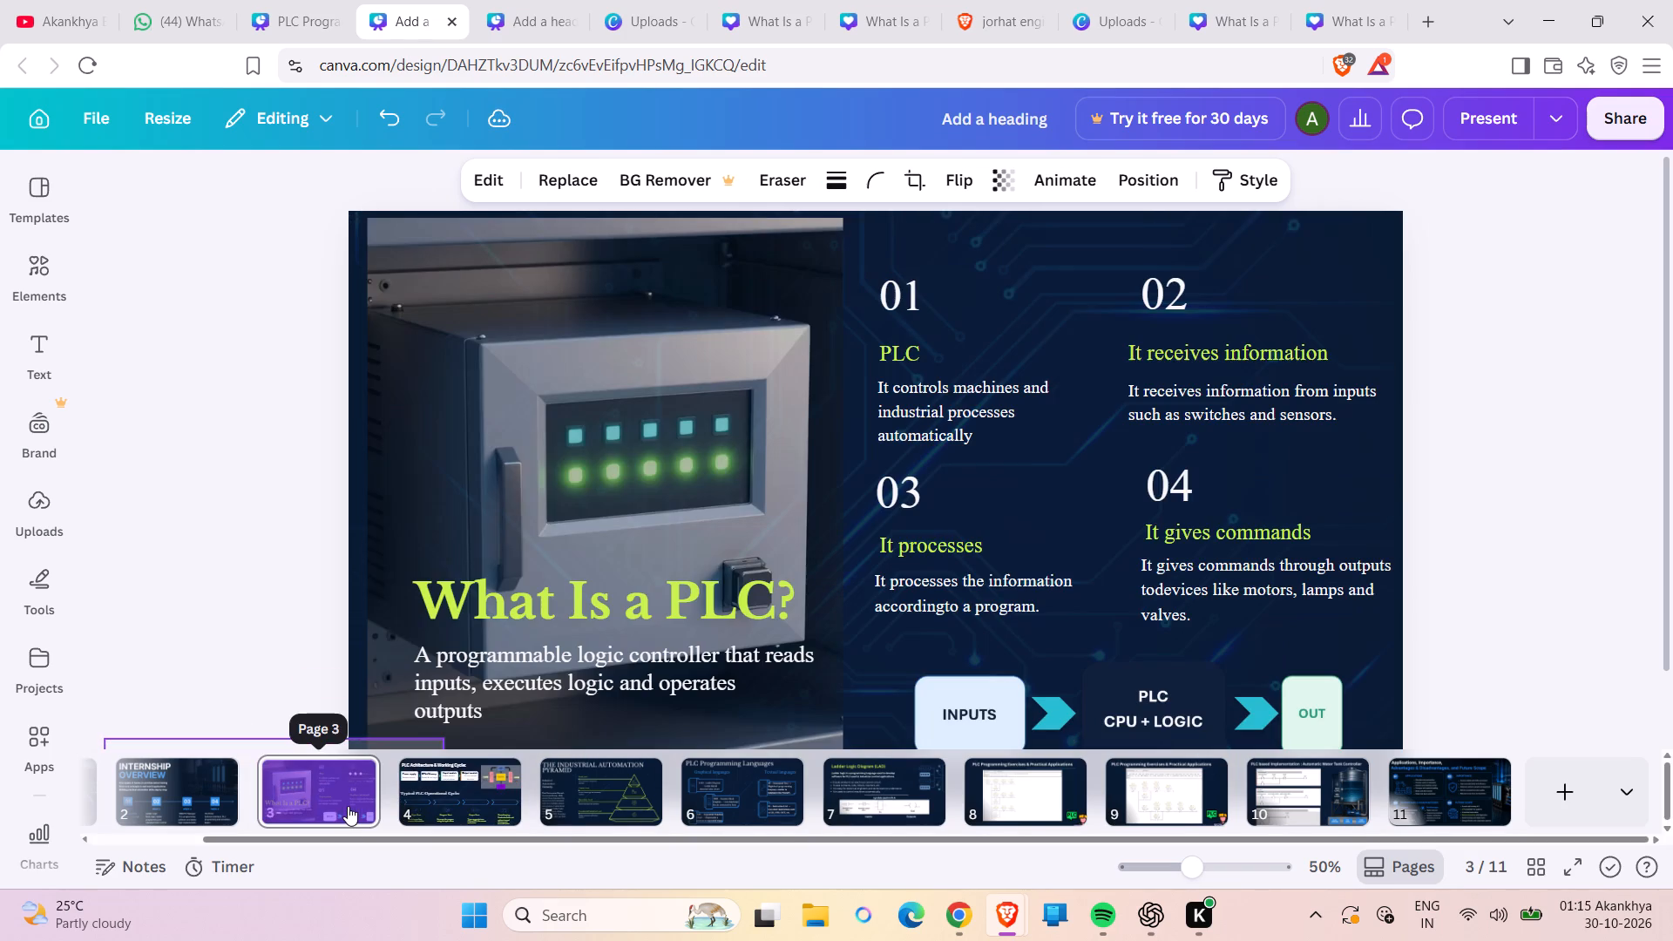
pyautogui.moveTo(348, 806); pyautogui.dragTo(1101, 658)
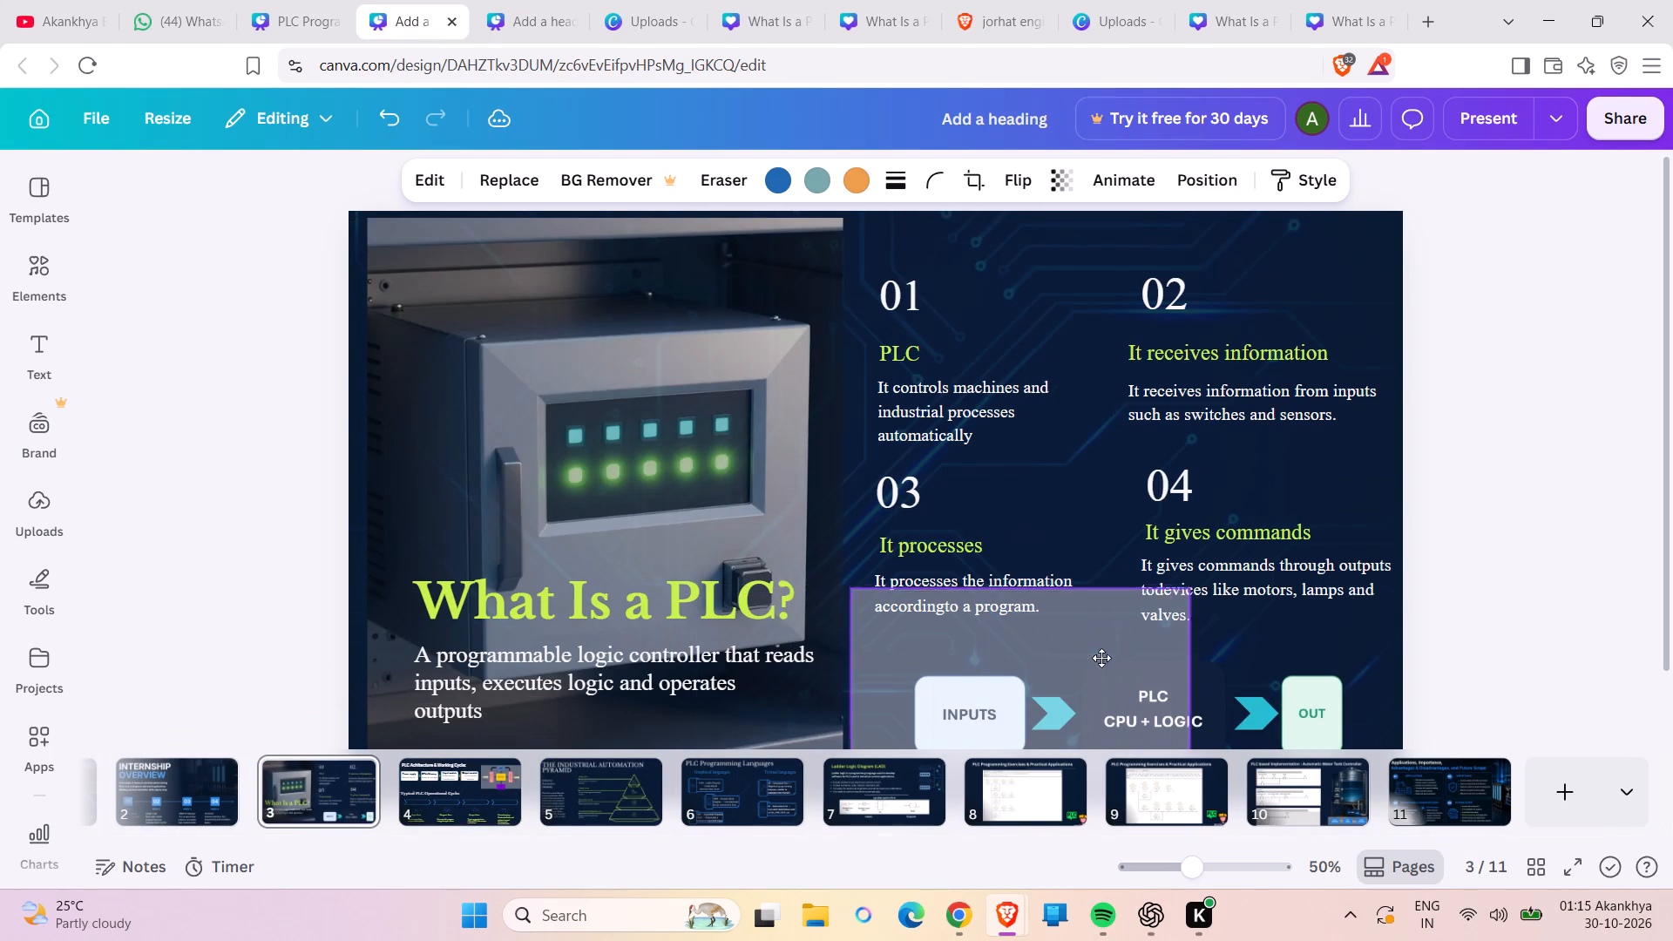
pyautogui.moveTo(1101, 658); pyautogui.dragTo(1136, 667)
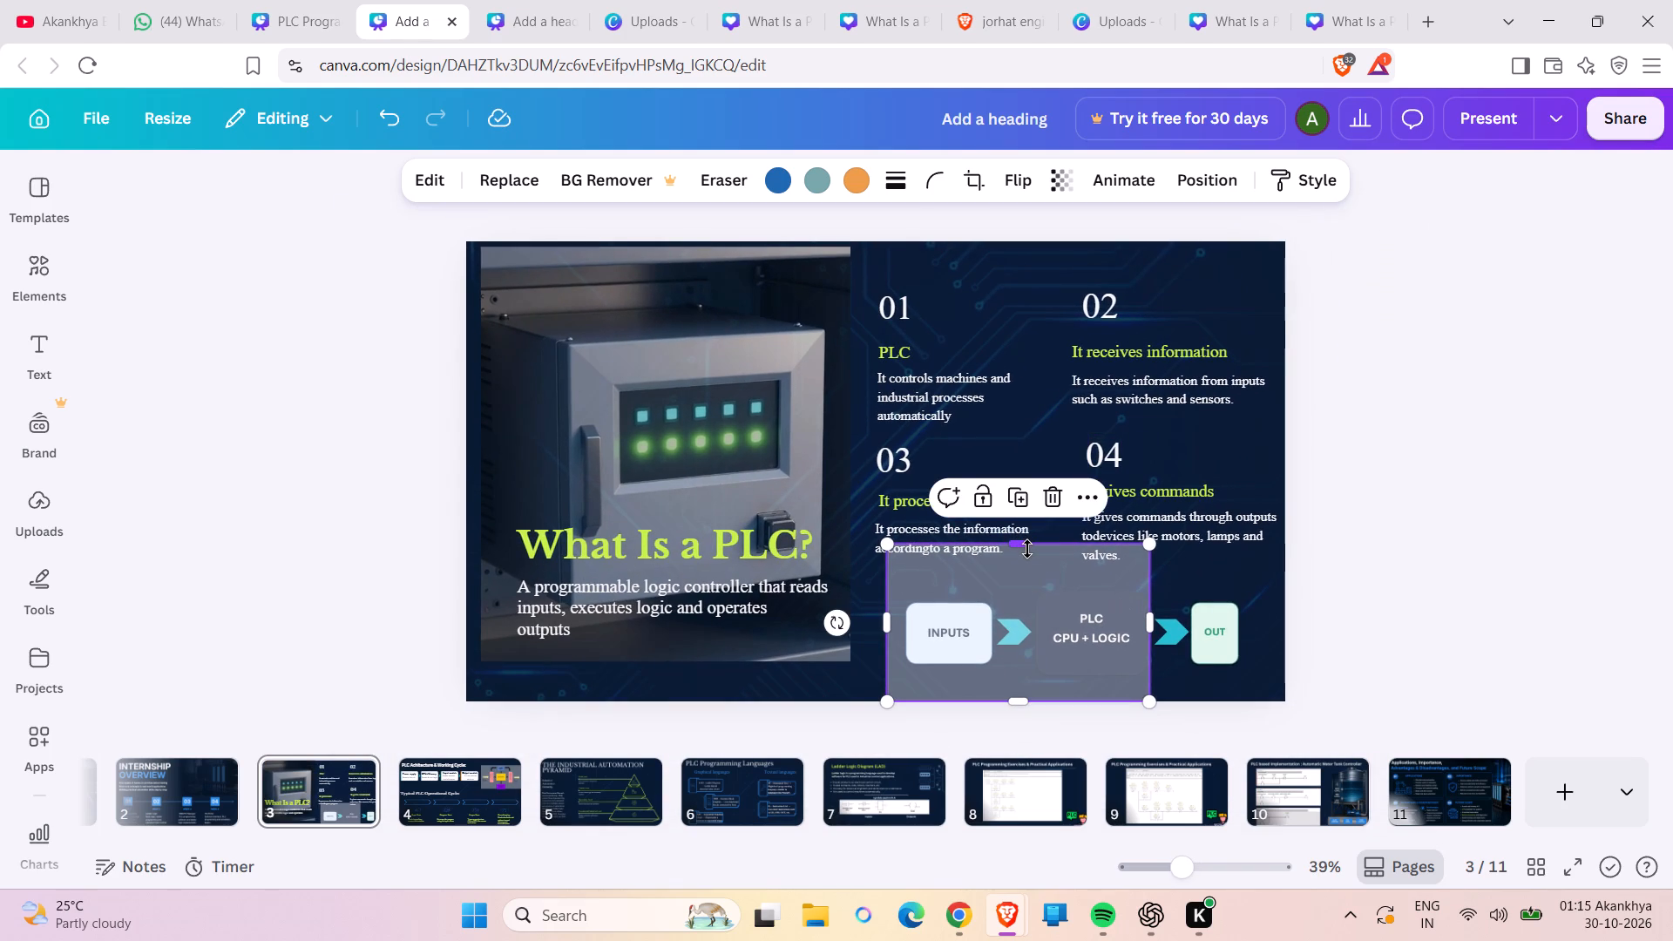
# Resize and shift the grey panel on slide 3 so it closely frames the whole flow diagram from INPUTS to OUT.
pyautogui.moveTo(1027, 549); pyautogui.dragTo(1029, 596)
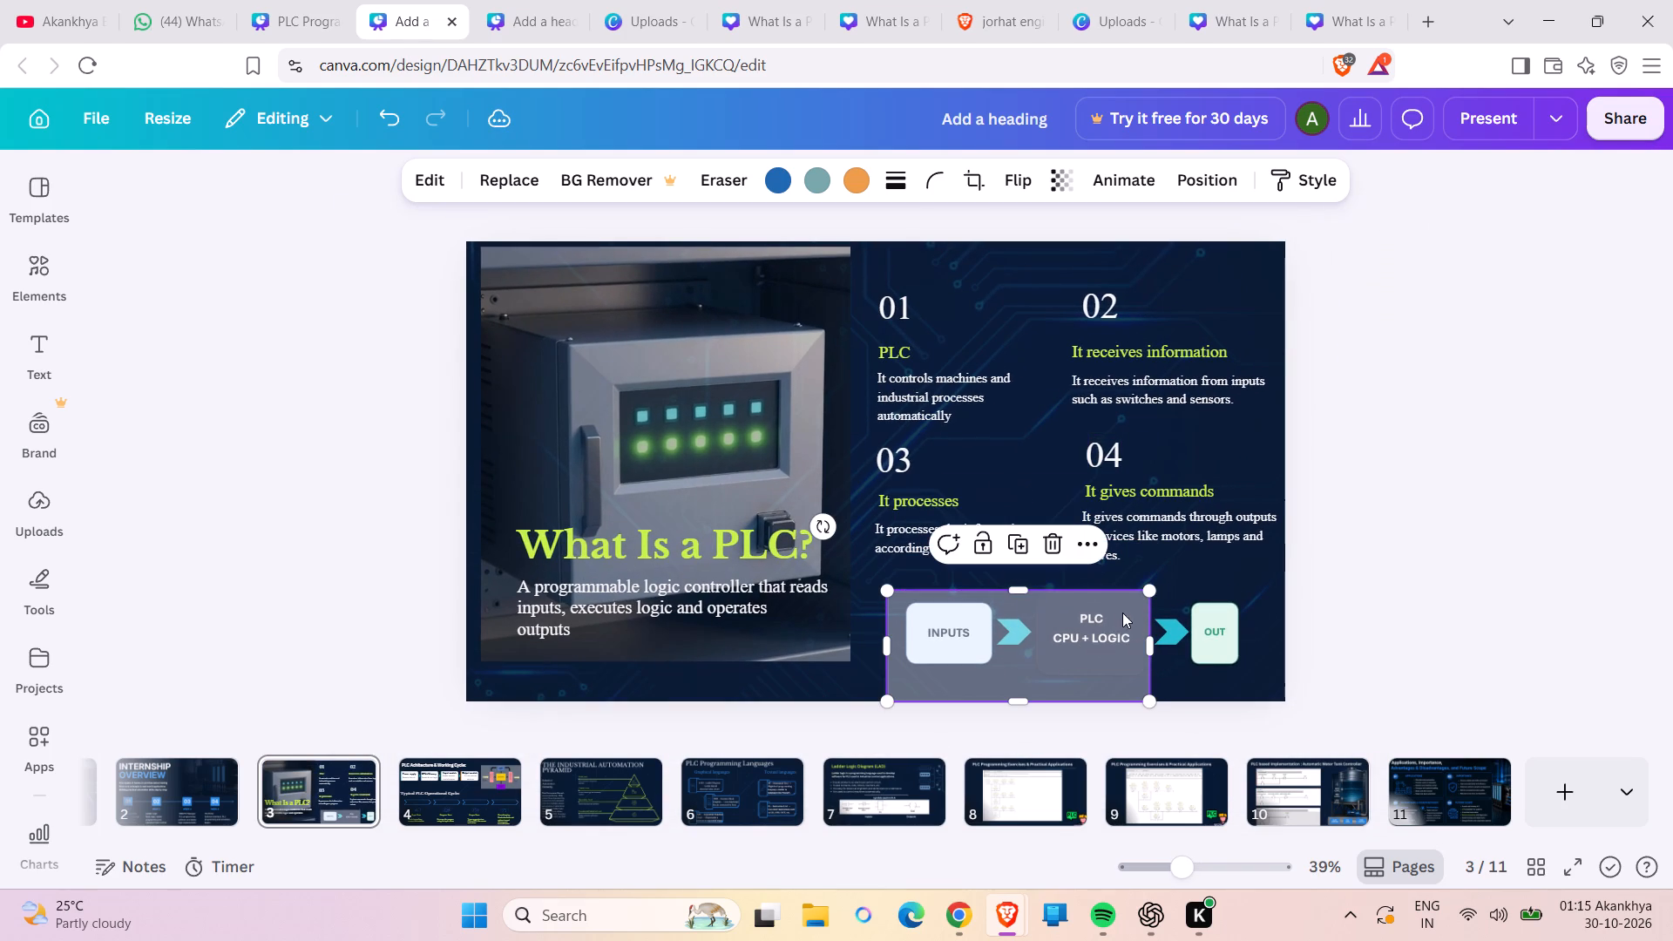
pyautogui.moveTo(1148, 639); pyautogui.dragTo(1244, 613)
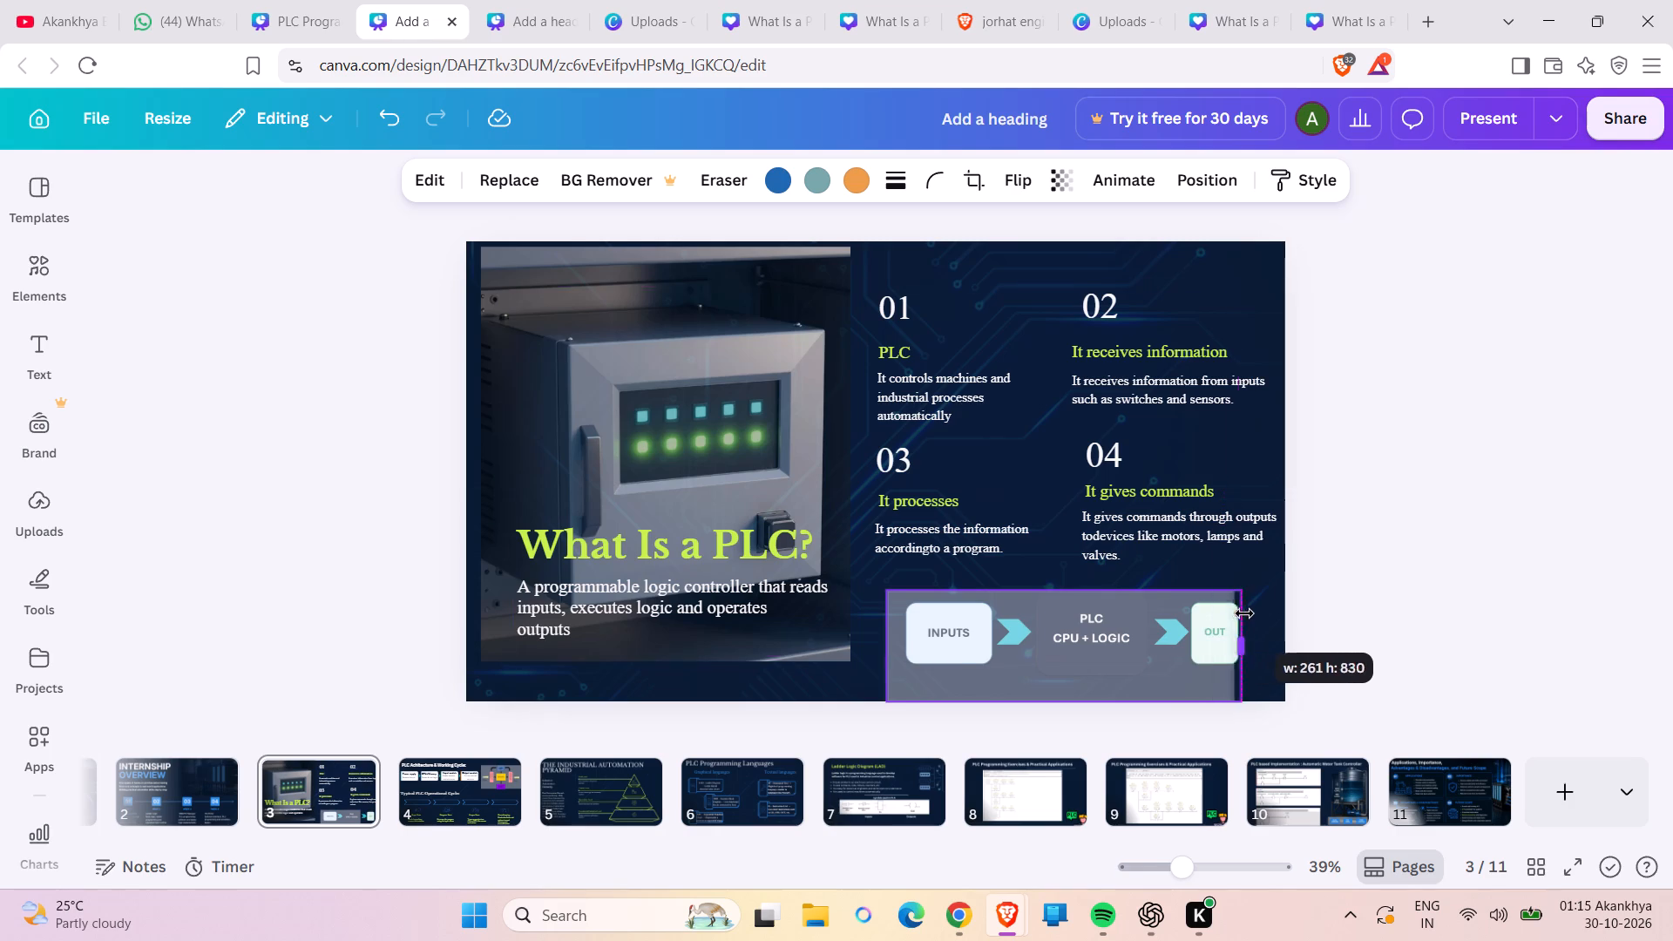
pyautogui.moveTo(1244, 613); pyautogui.dragTo(1259, 614)
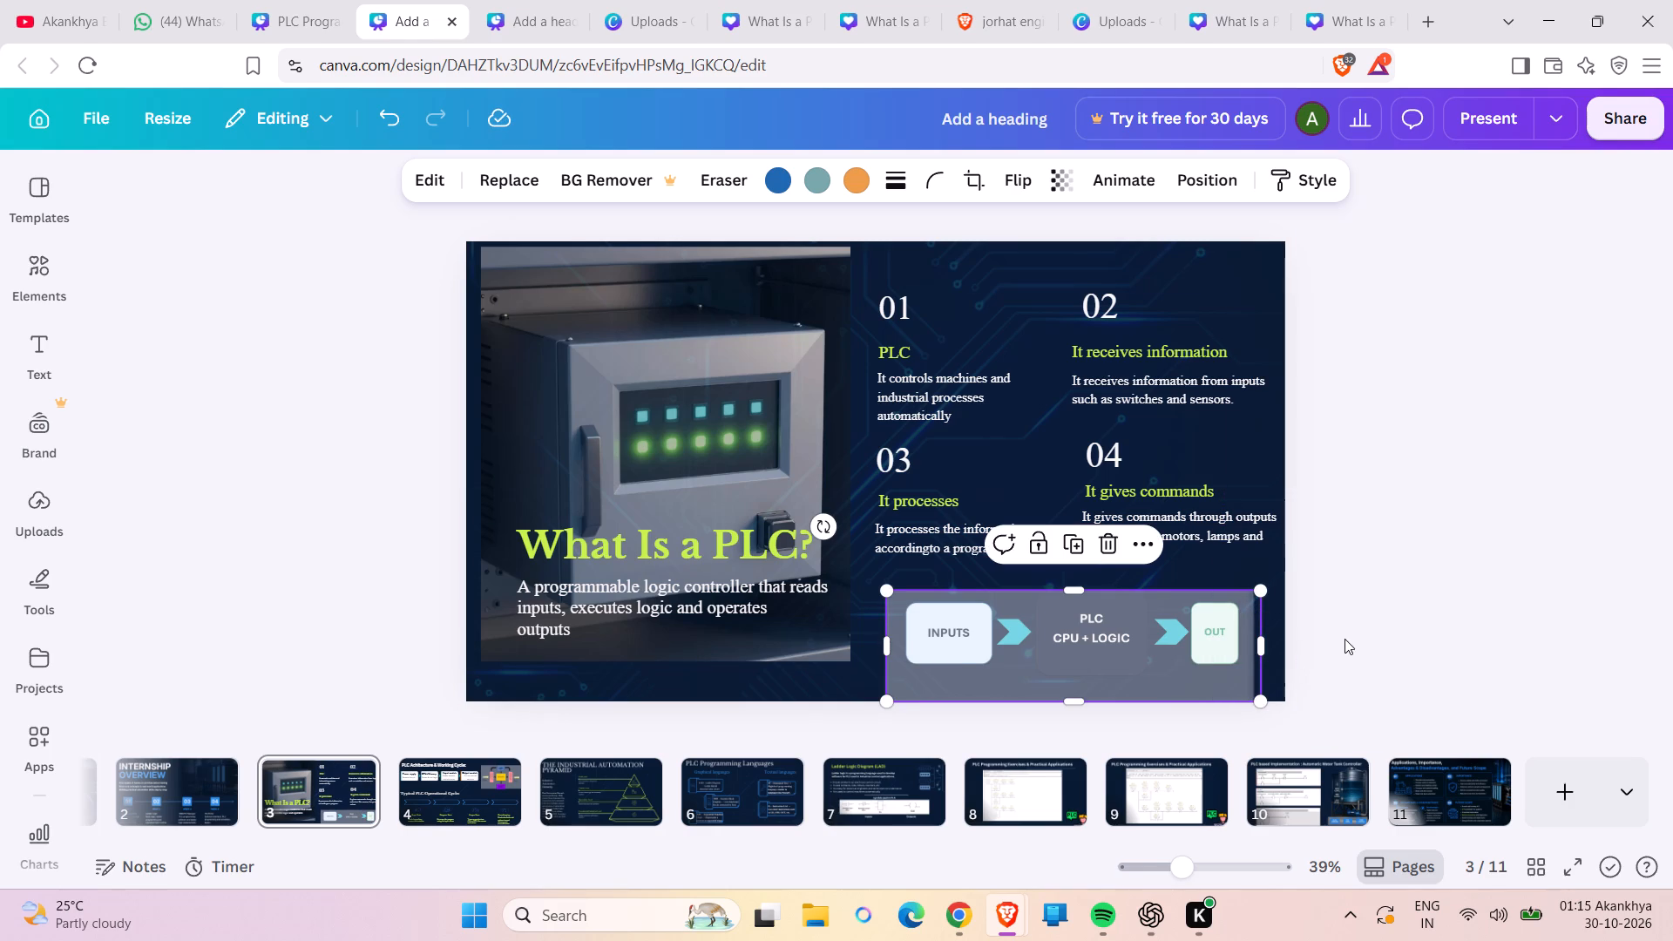
pyautogui.click(1346, 637)
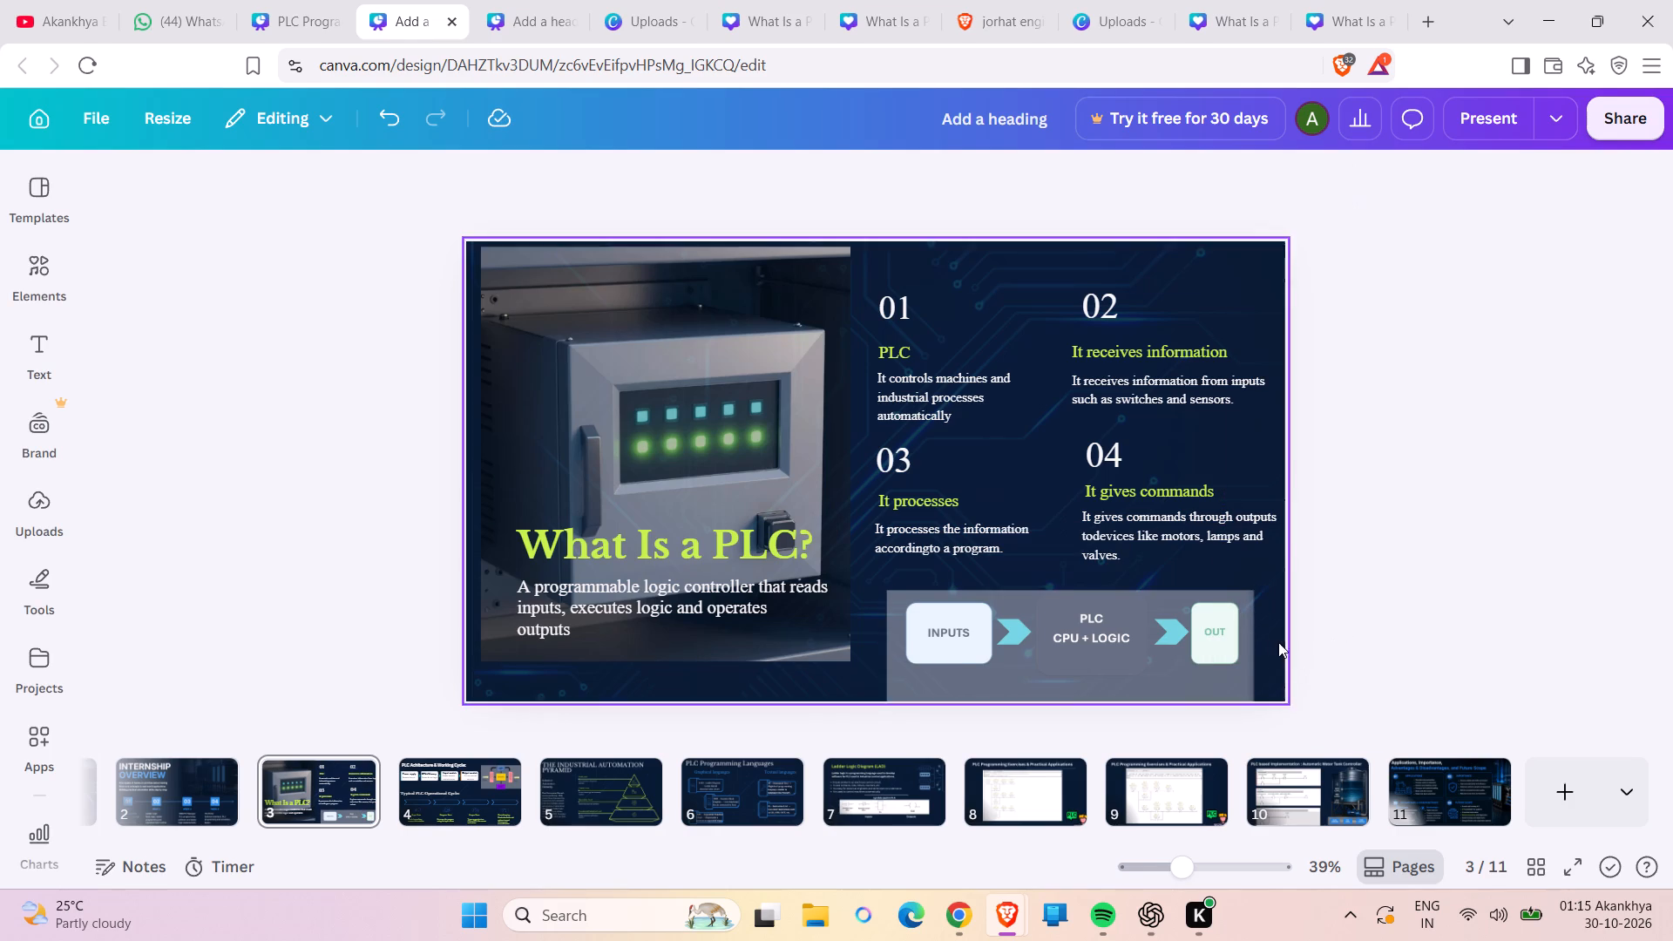
pyautogui.click(1174, 687)
pyautogui.moveTo(1086, 701); pyautogui.dragTo(1086, 693)
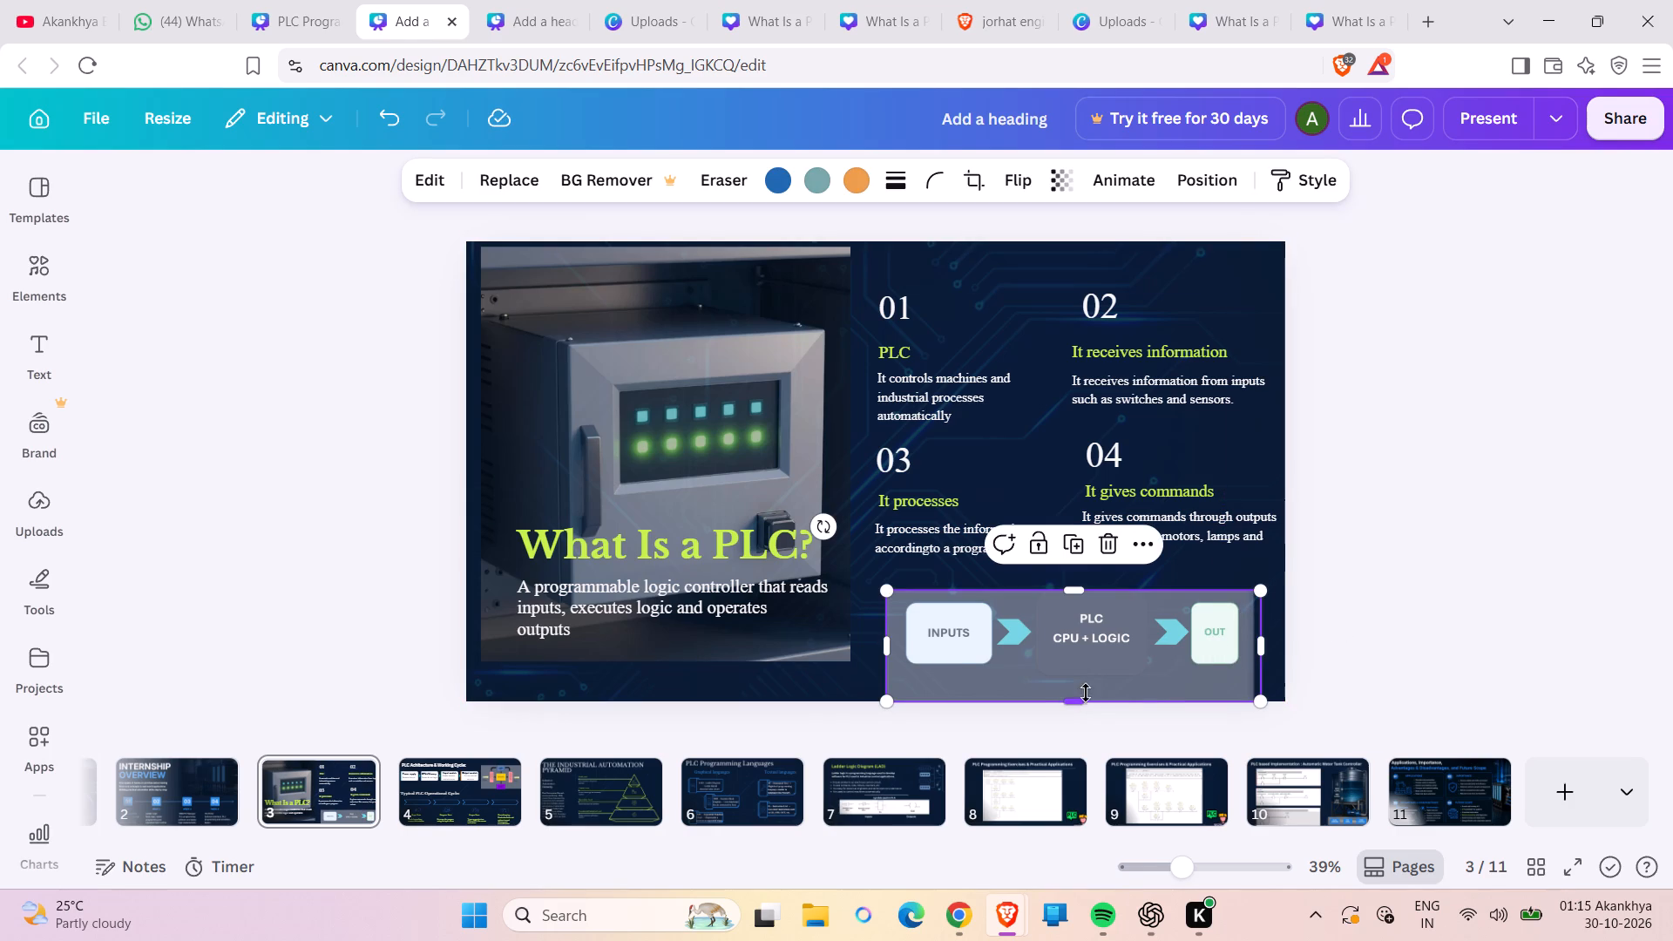
pyautogui.moveTo(1086, 693); pyautogui.dragTo(1087, 685)
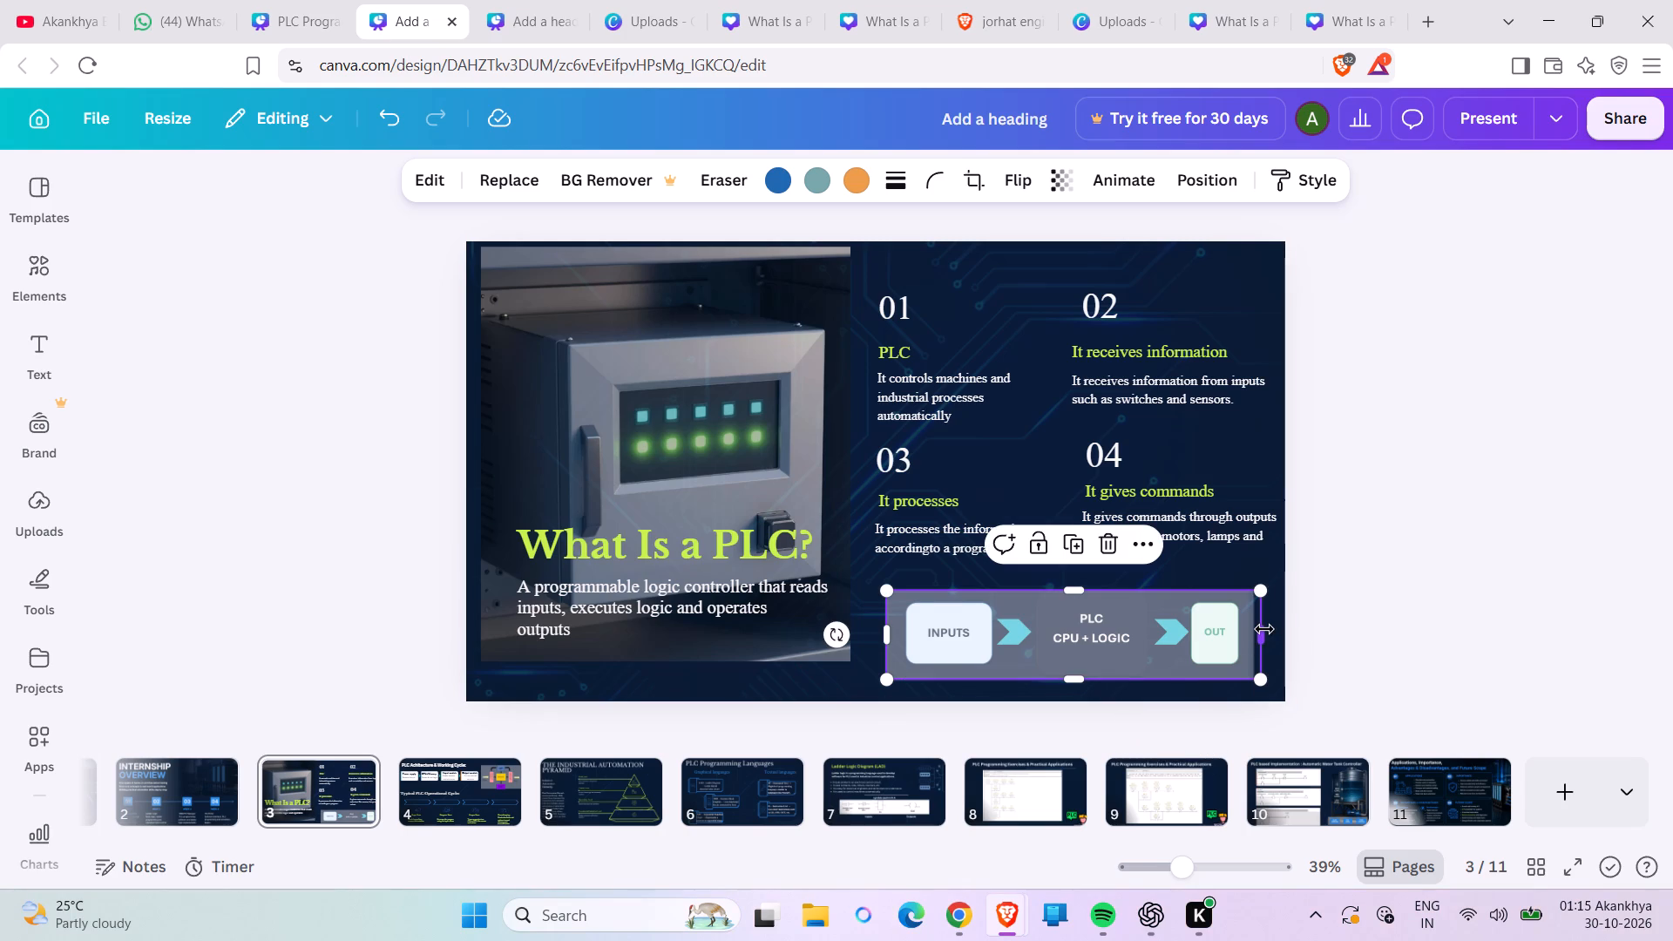
pyautogui.moveTo(1264, 629); pyautogui.dragTo(1256, 633)
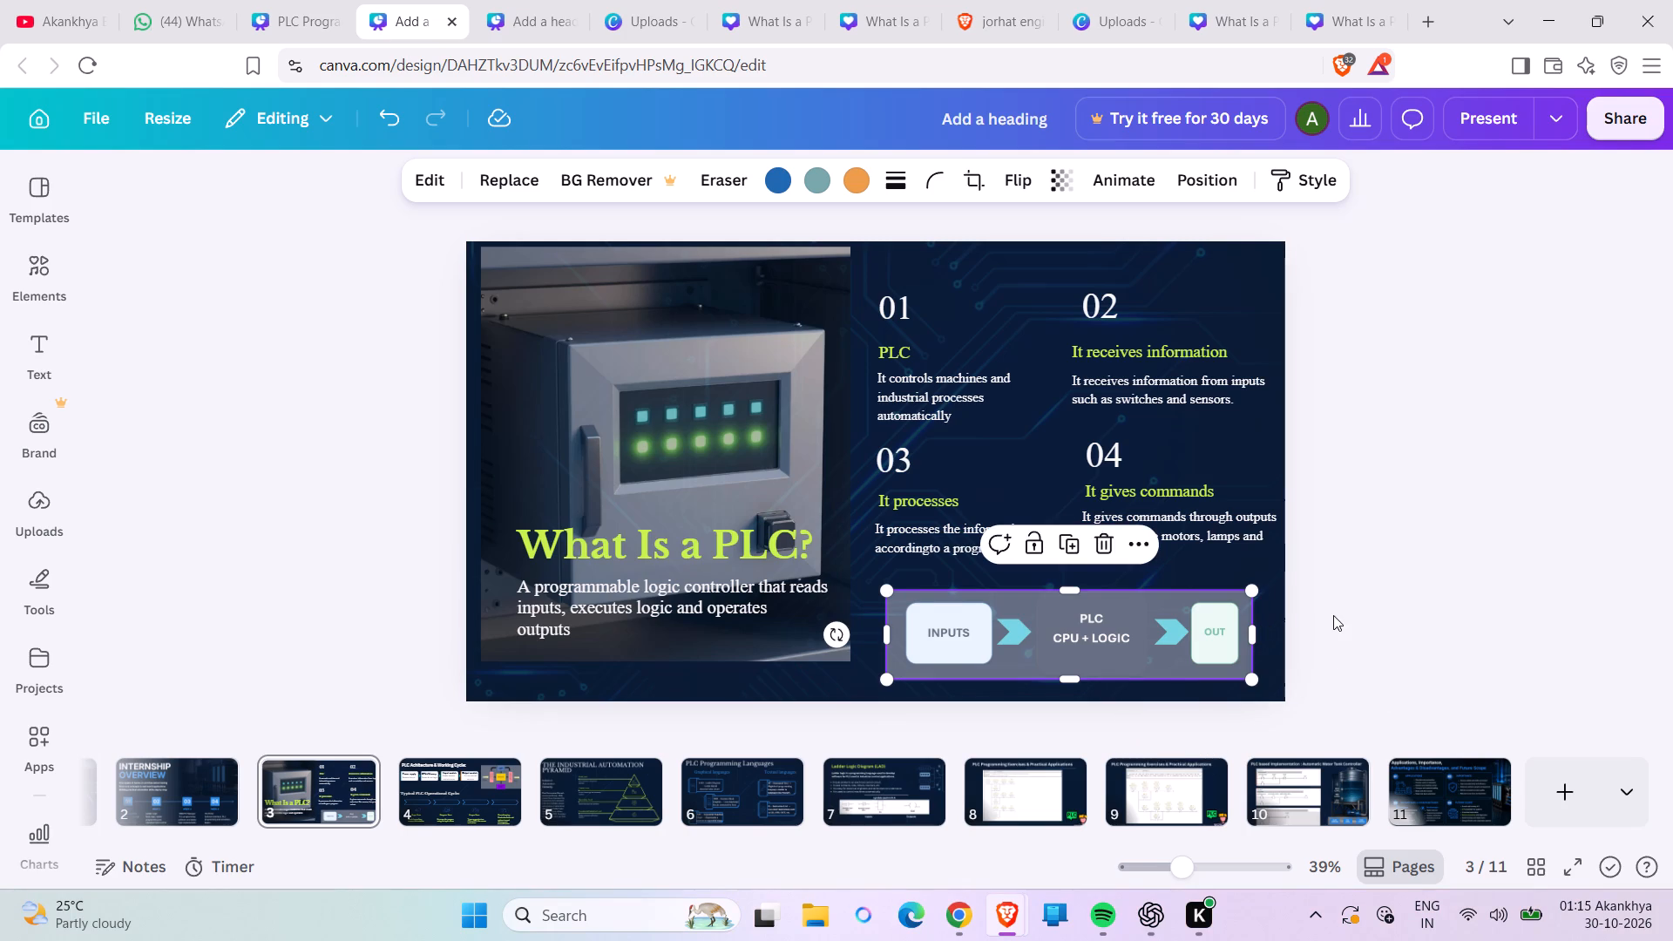
pyautogui.click(1333, 615)
pyautogui.click(906, 664)
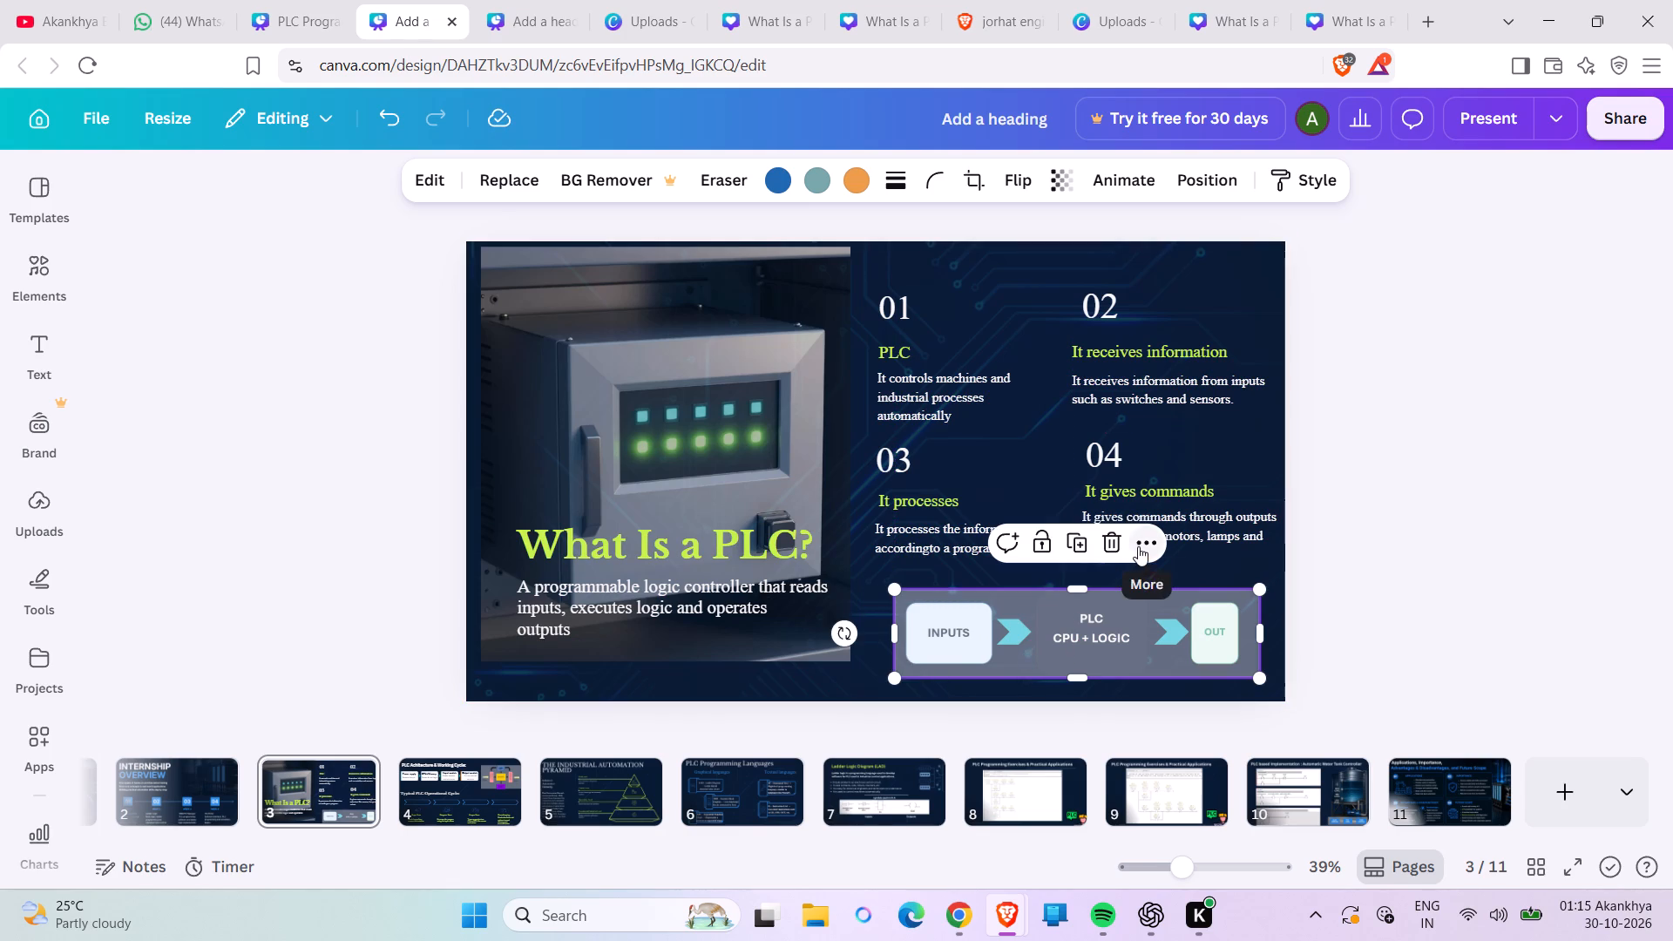
# Send the grey panel backward so it sits behind the INPUTS, PLC and OUT flow diagram.
pyautogui.click(1138, 546)
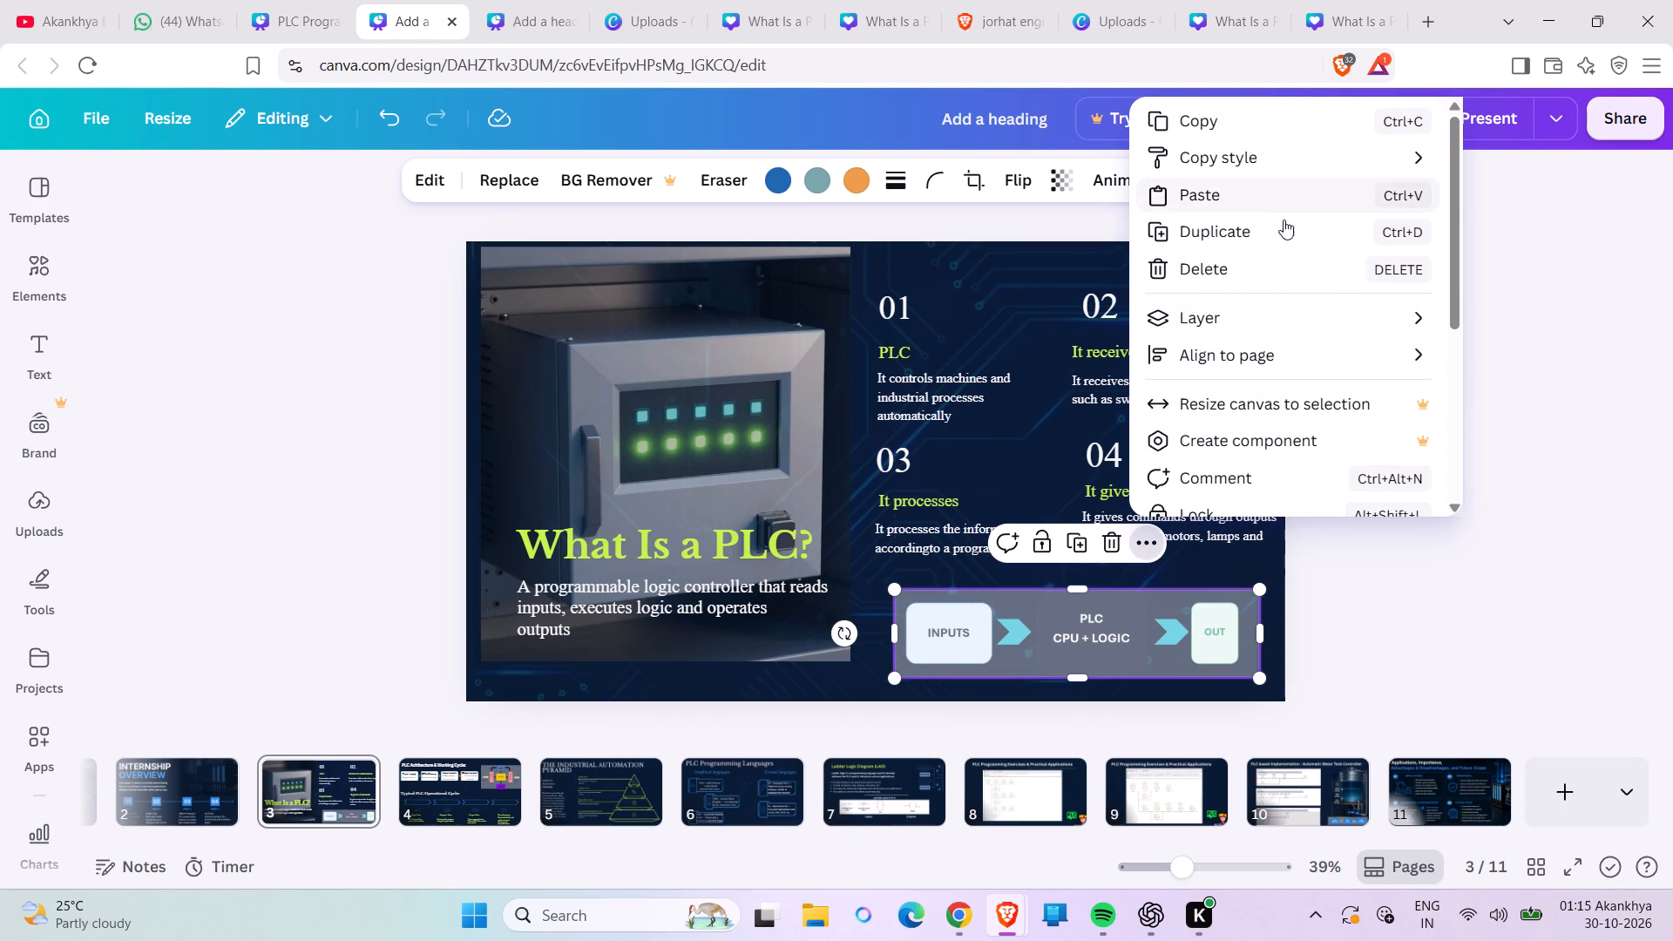
pyautogui.click(1189, 322)
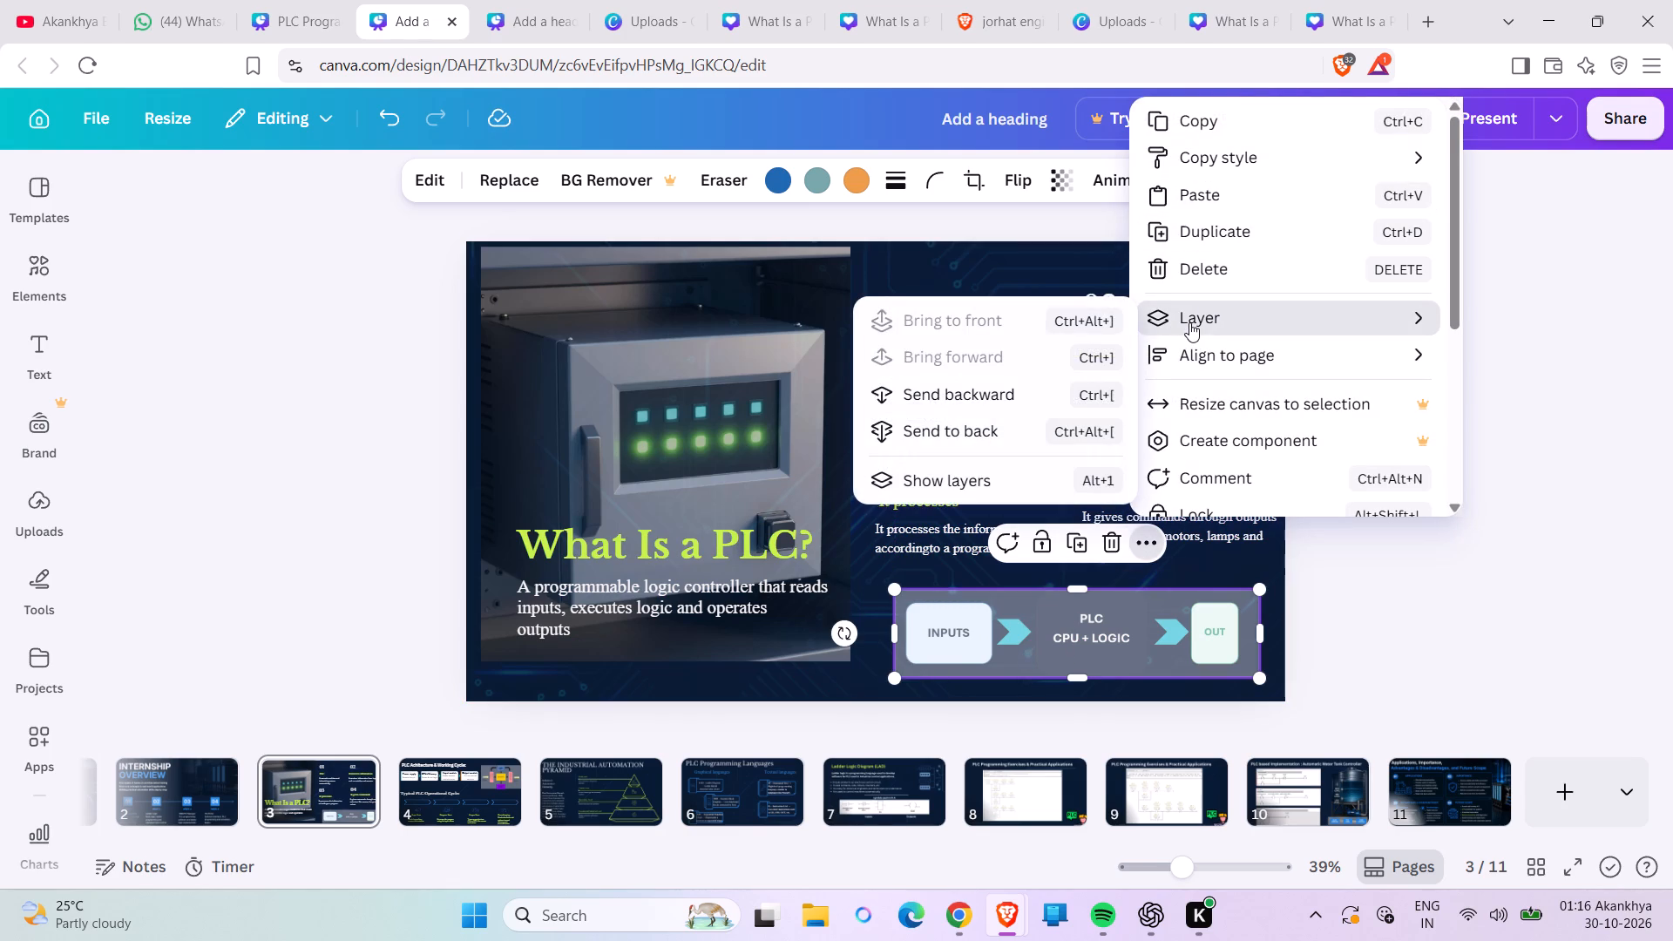
pyautogui.click(984, 392)
pyautogui.click(984, 392)
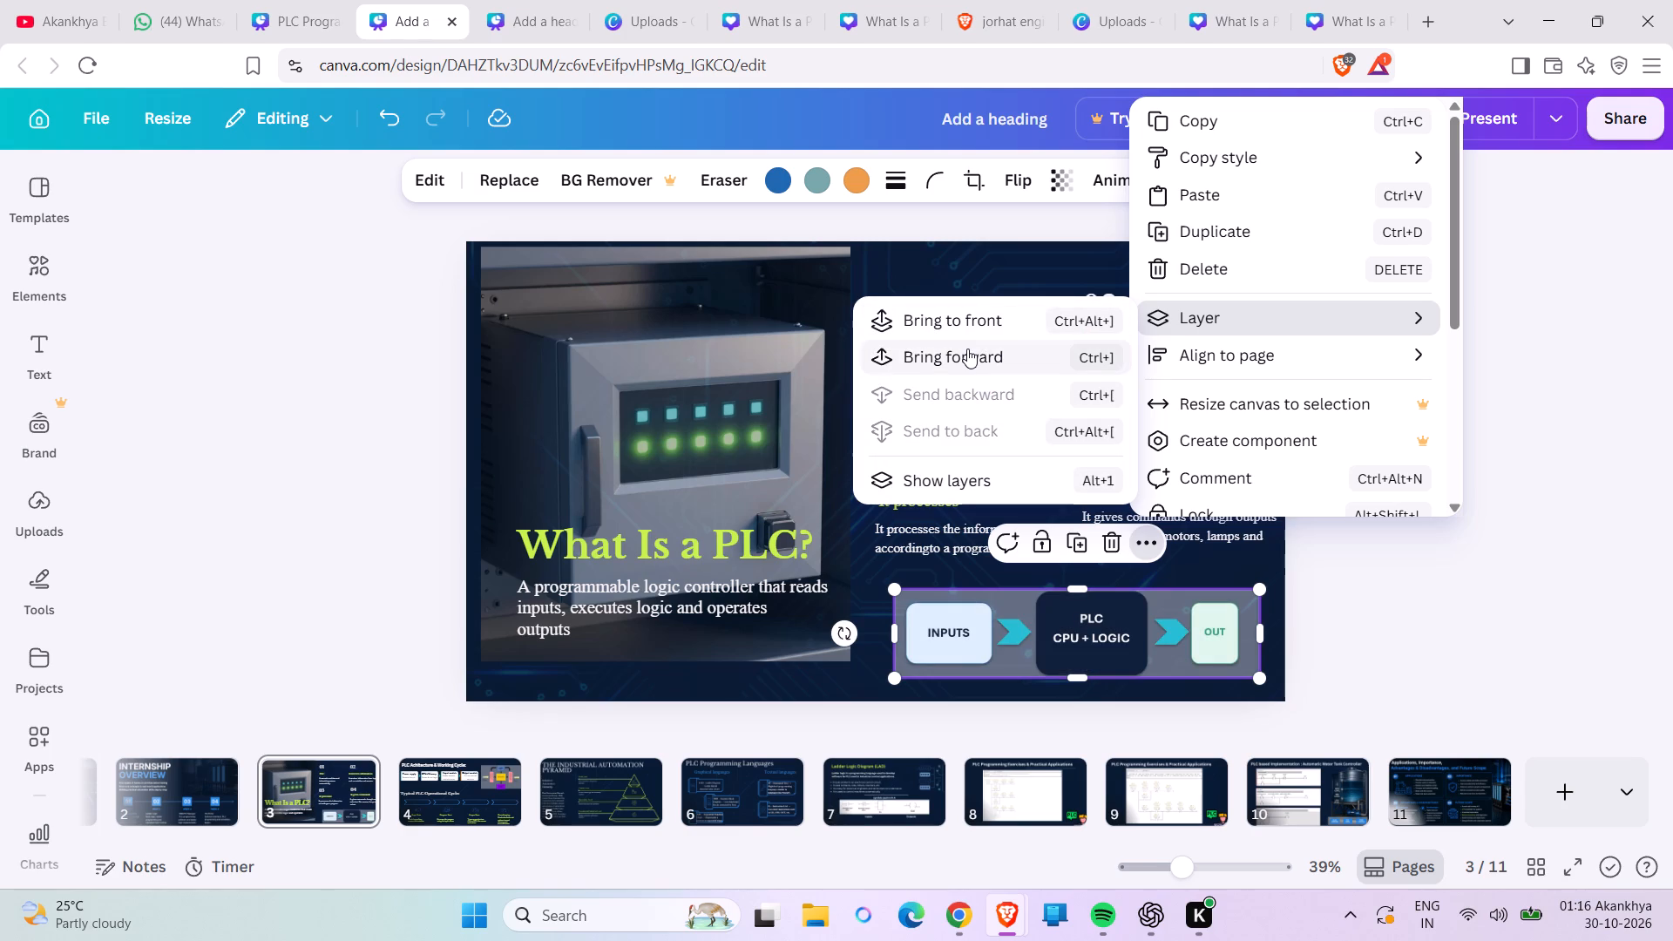
pyautogui.click(1167, 627)
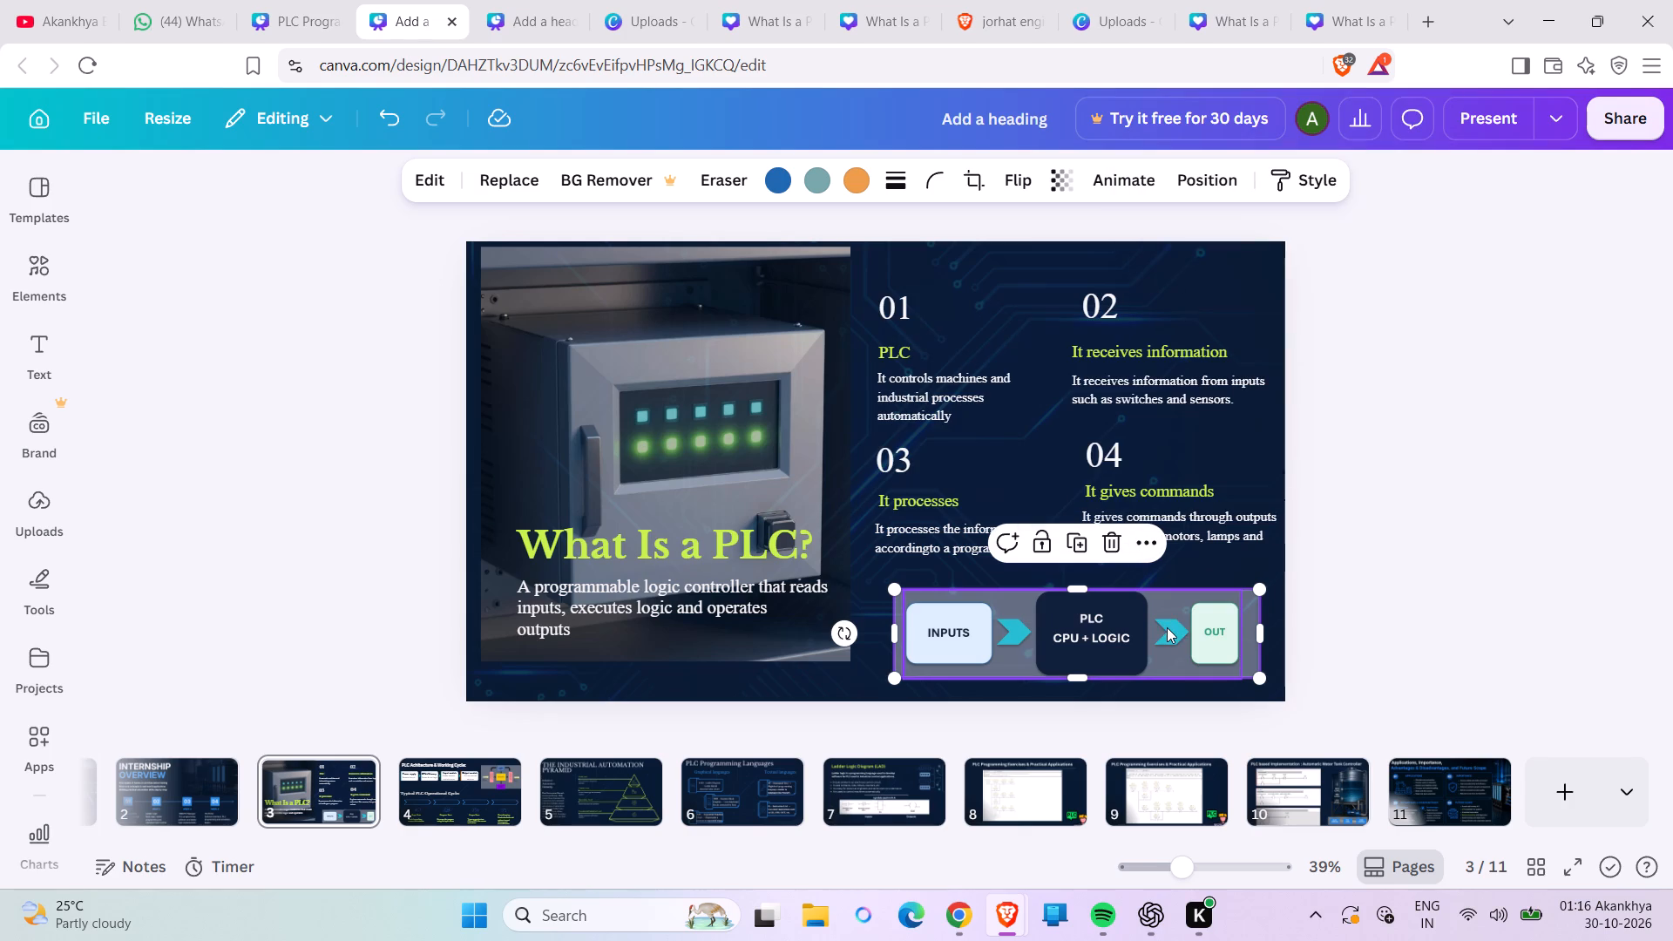
# Select the INPUTS, PLC and OUT flow diagram and nudge it slightly upward on the grey panel.
pyautogui.click(1167, 627)
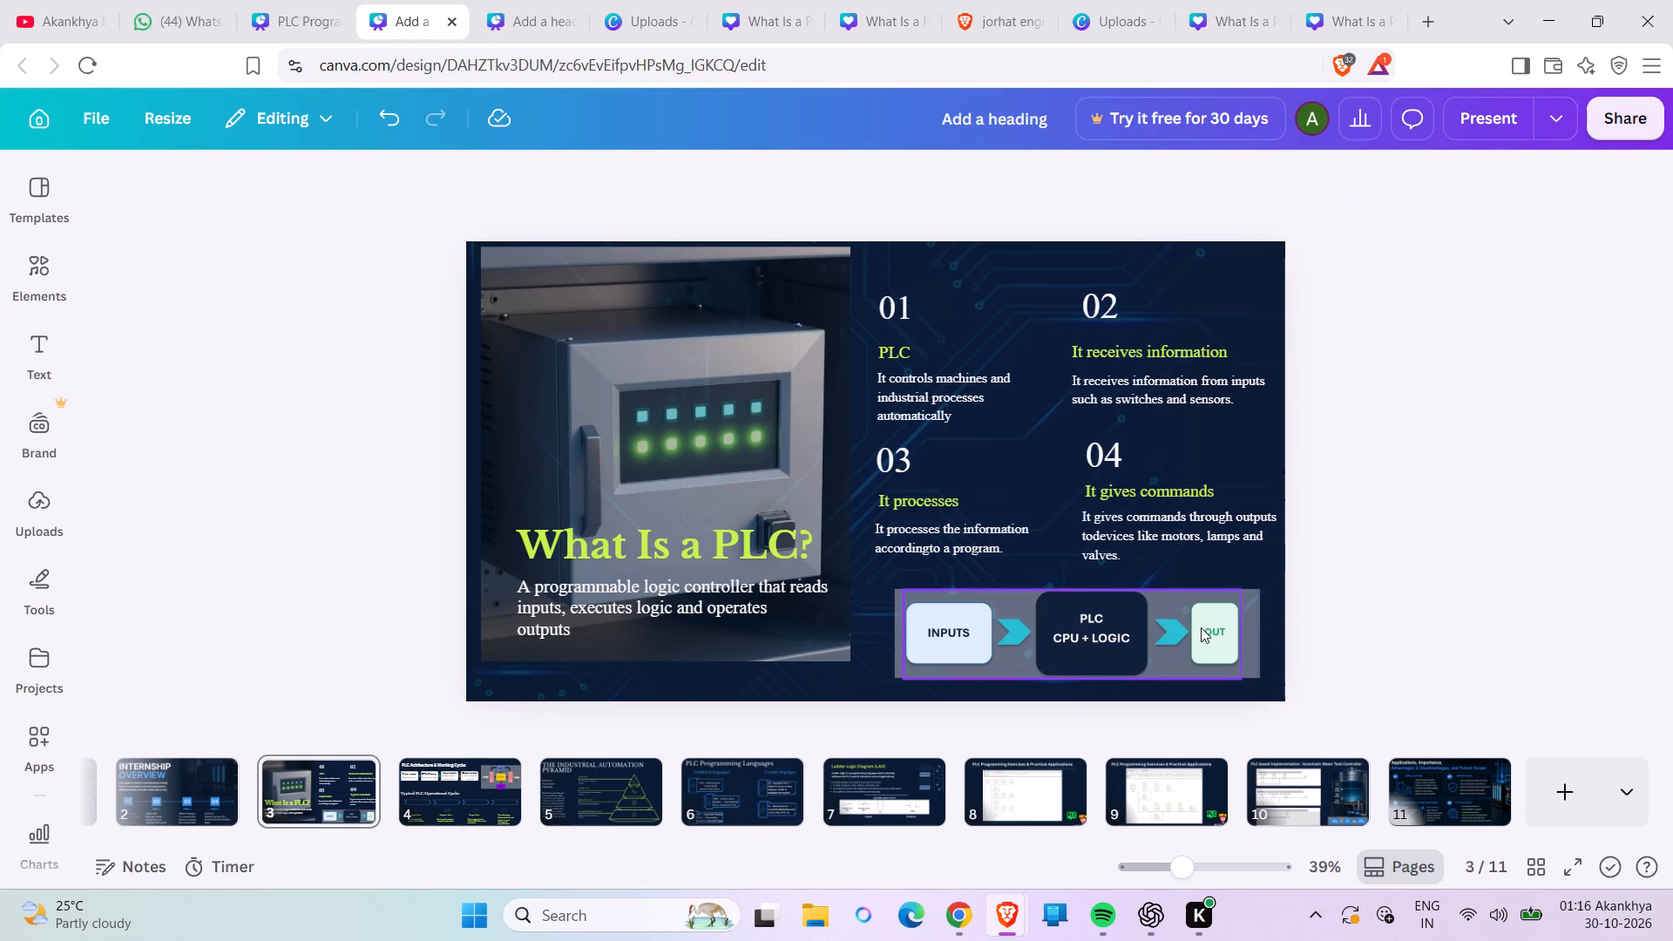
pyautogui.click(1206, 627)
pyautogui.click(1206, 627)
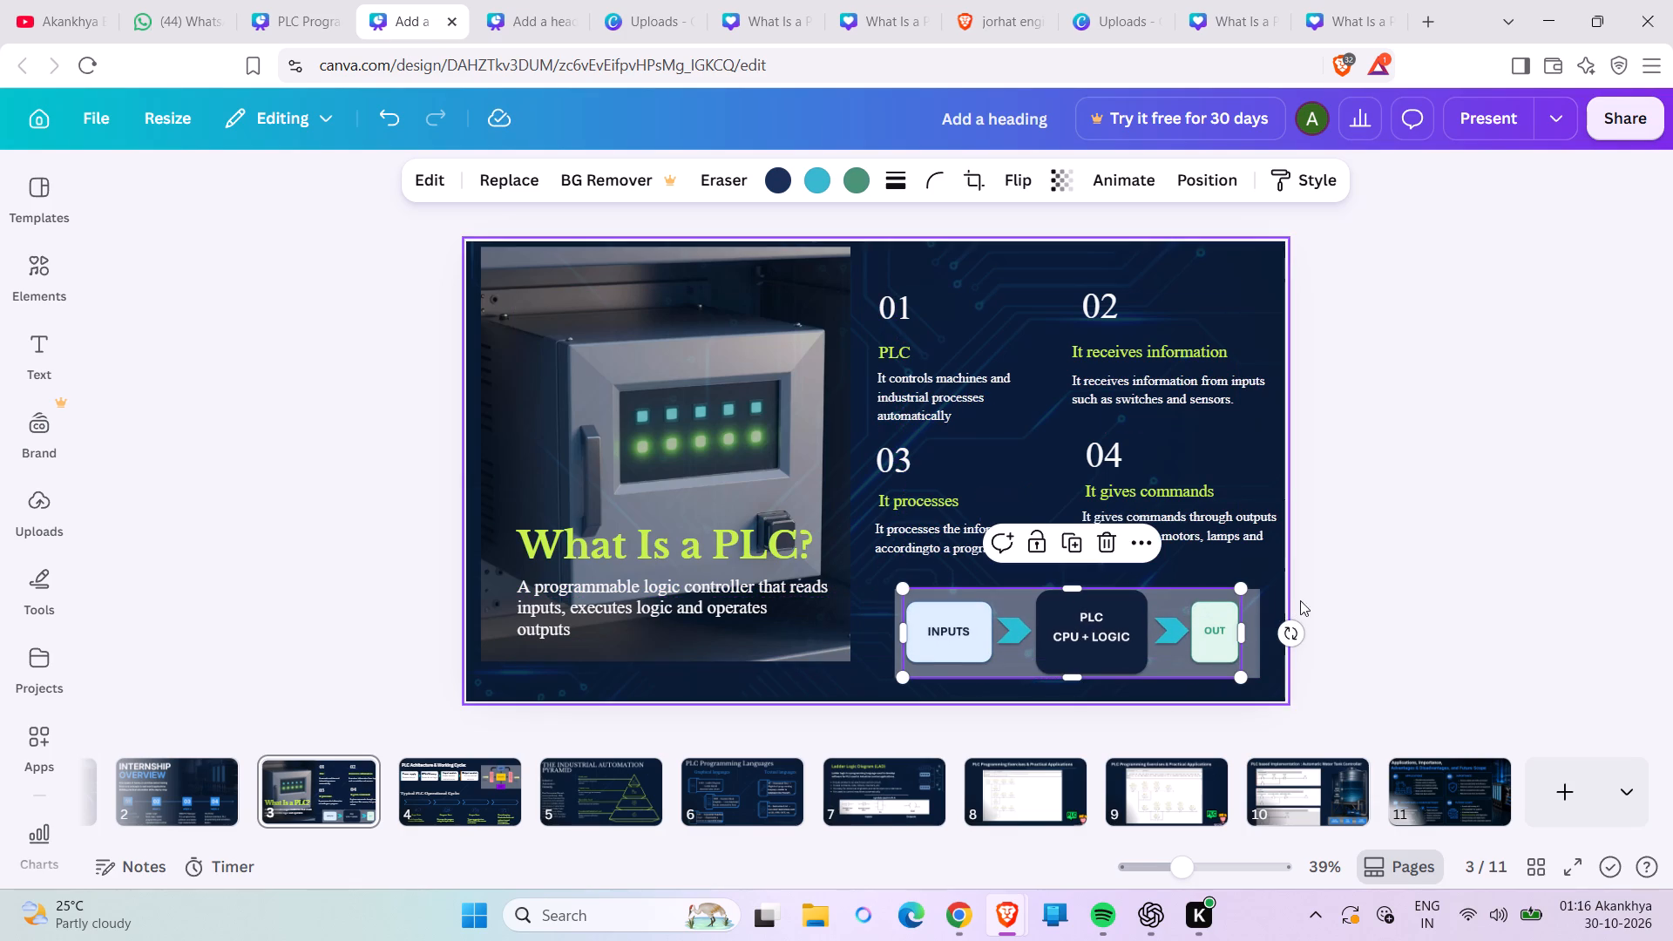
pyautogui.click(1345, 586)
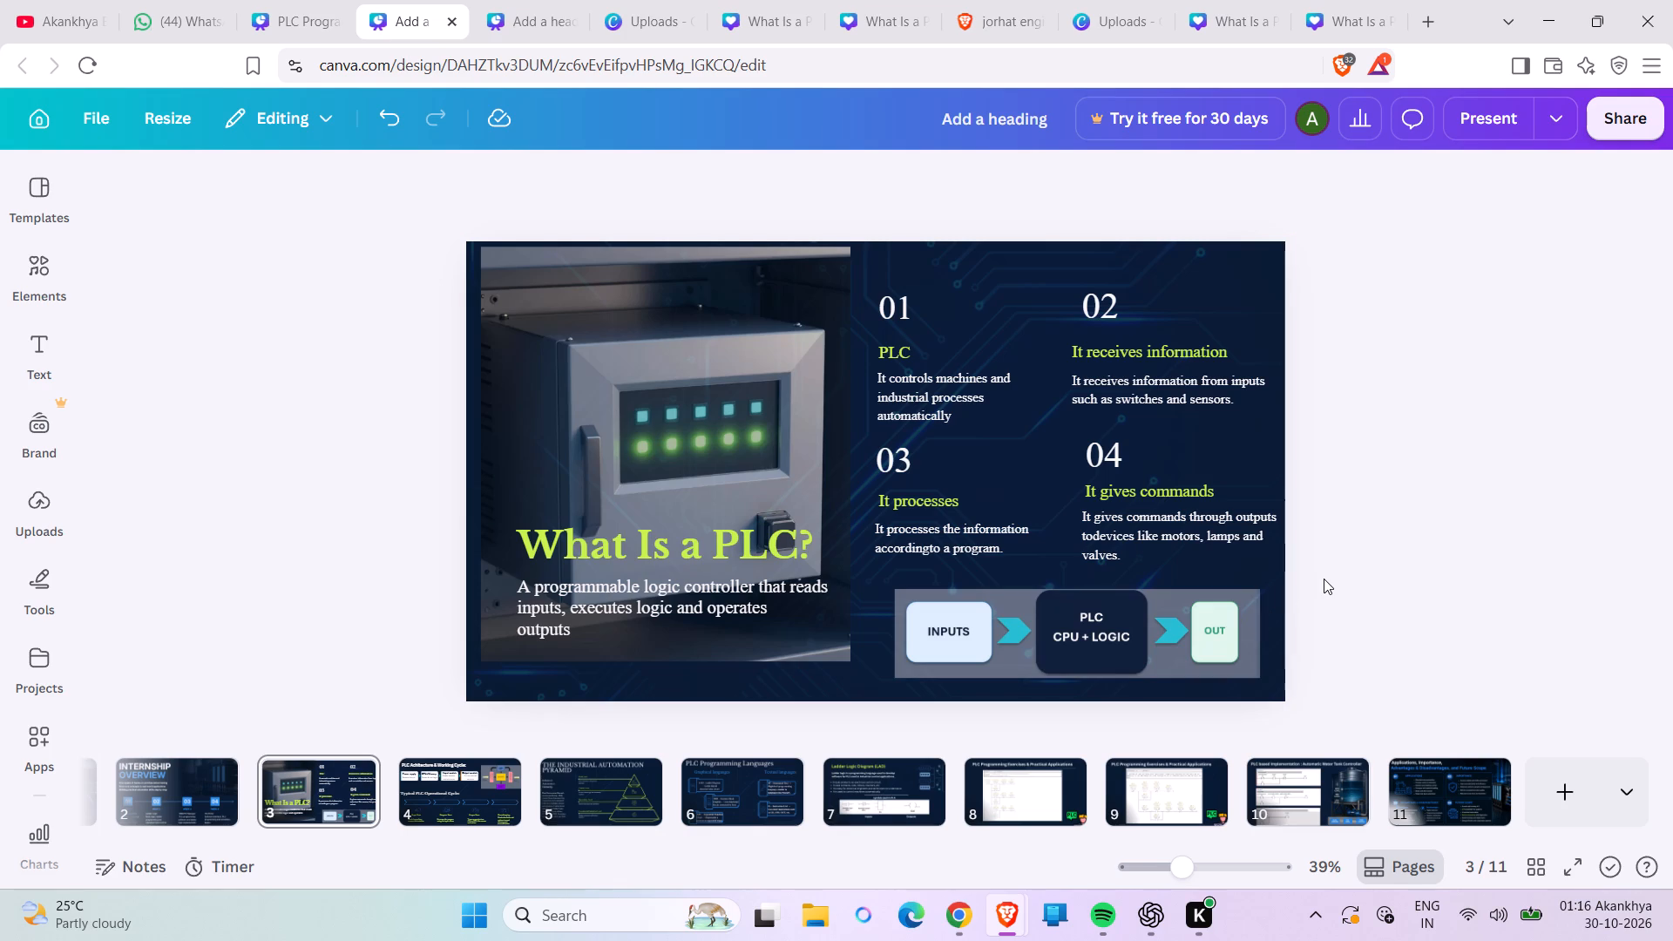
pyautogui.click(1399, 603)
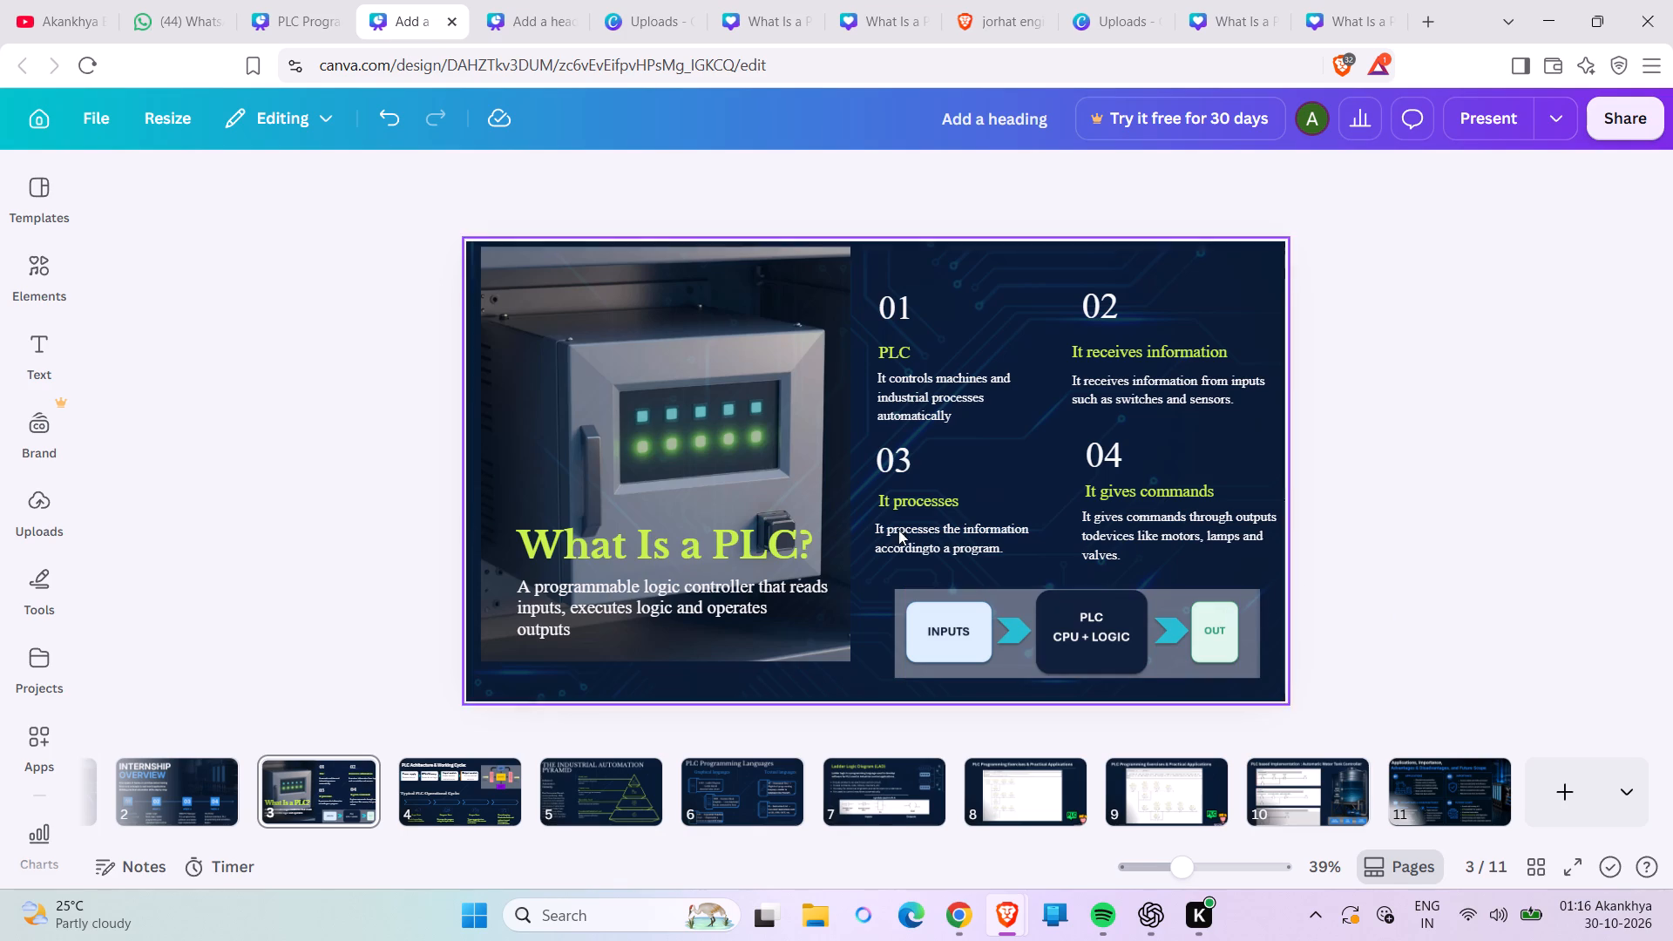
# Recolour the "What Is a PLC?" title on slide 3 to off-white, after trying blue and grey shades.
pyautogui.click(718, 557)
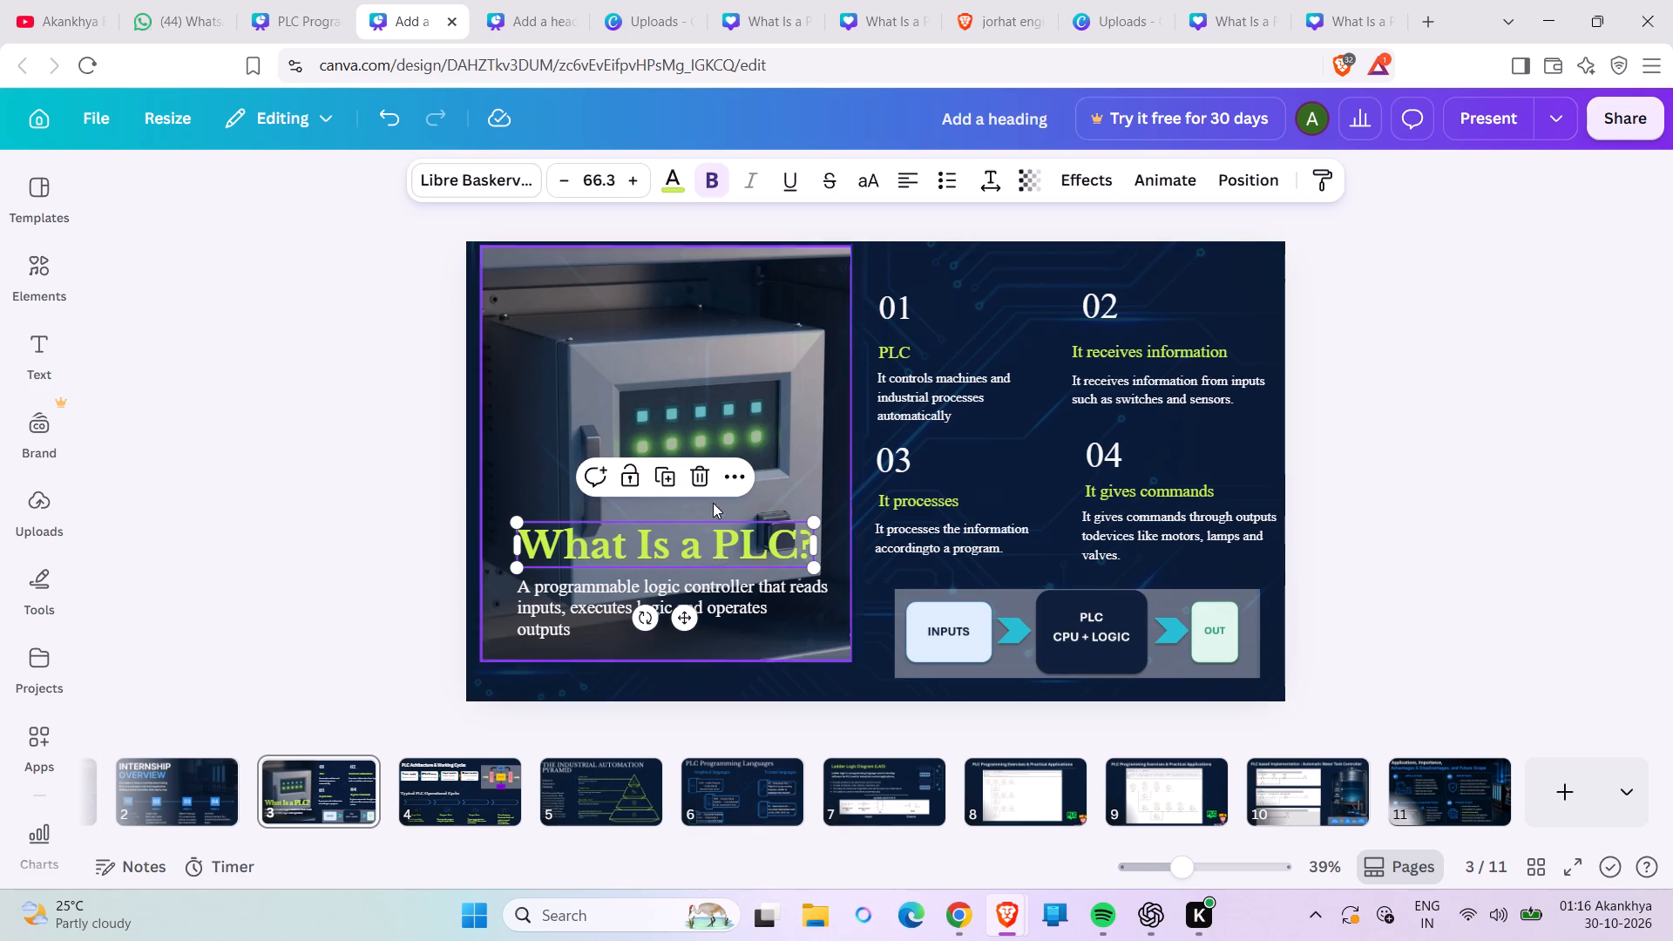
pyautogui.click(667, 192)
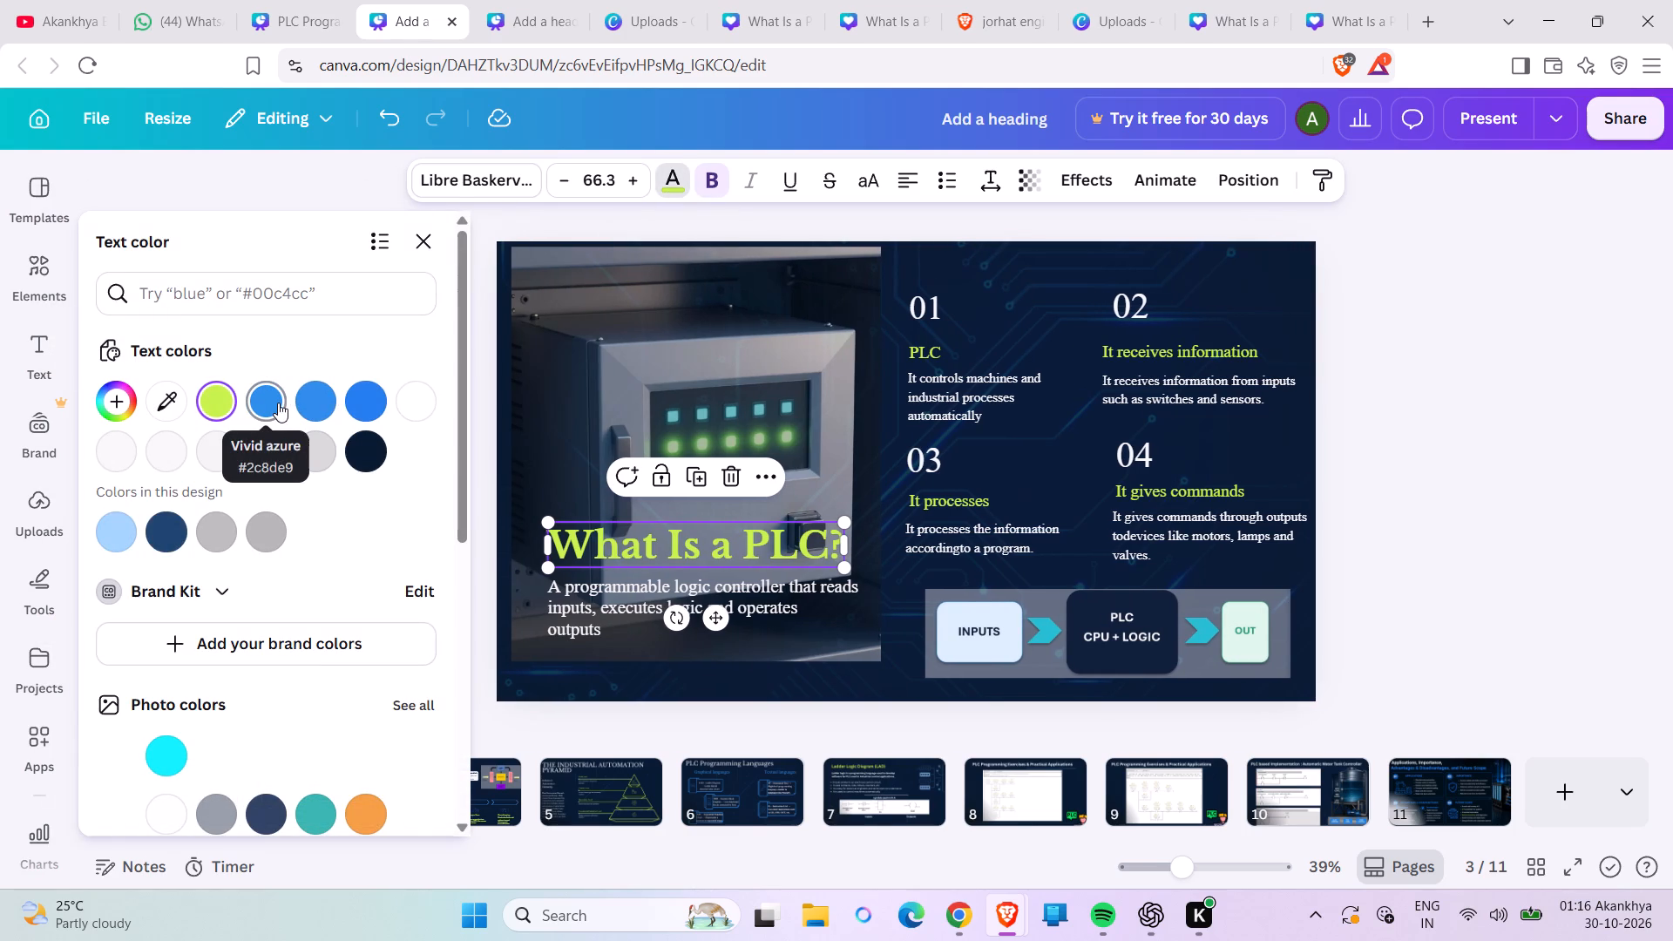
pyautogui.click(278, 403)
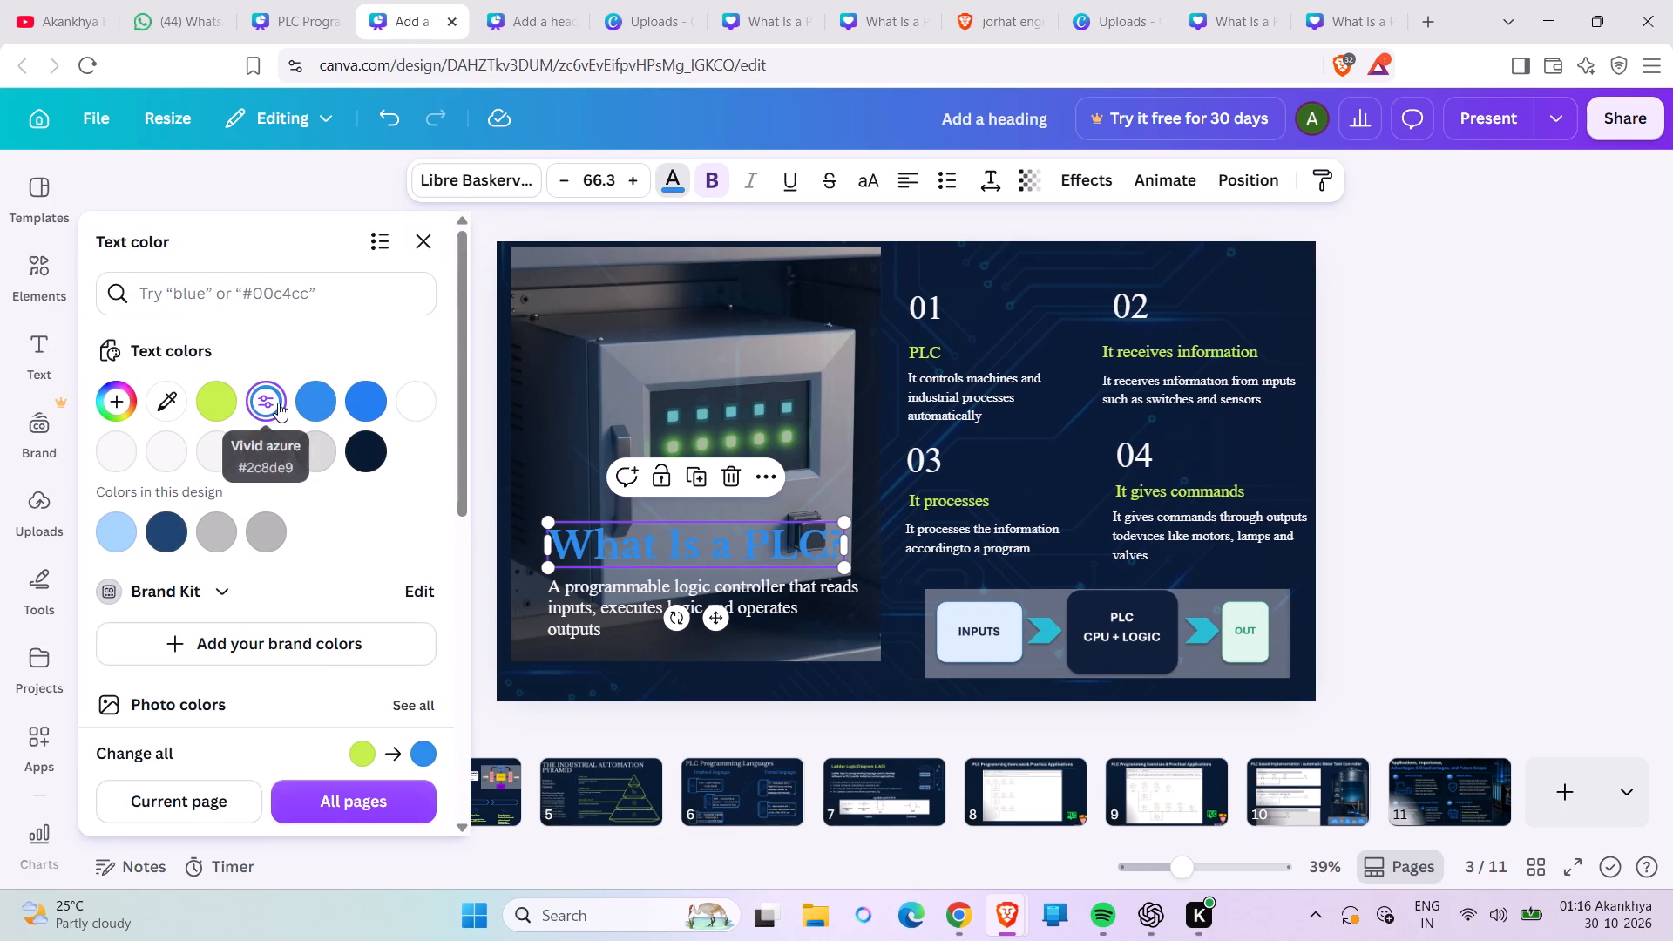
pyautogui.click(353, 399)
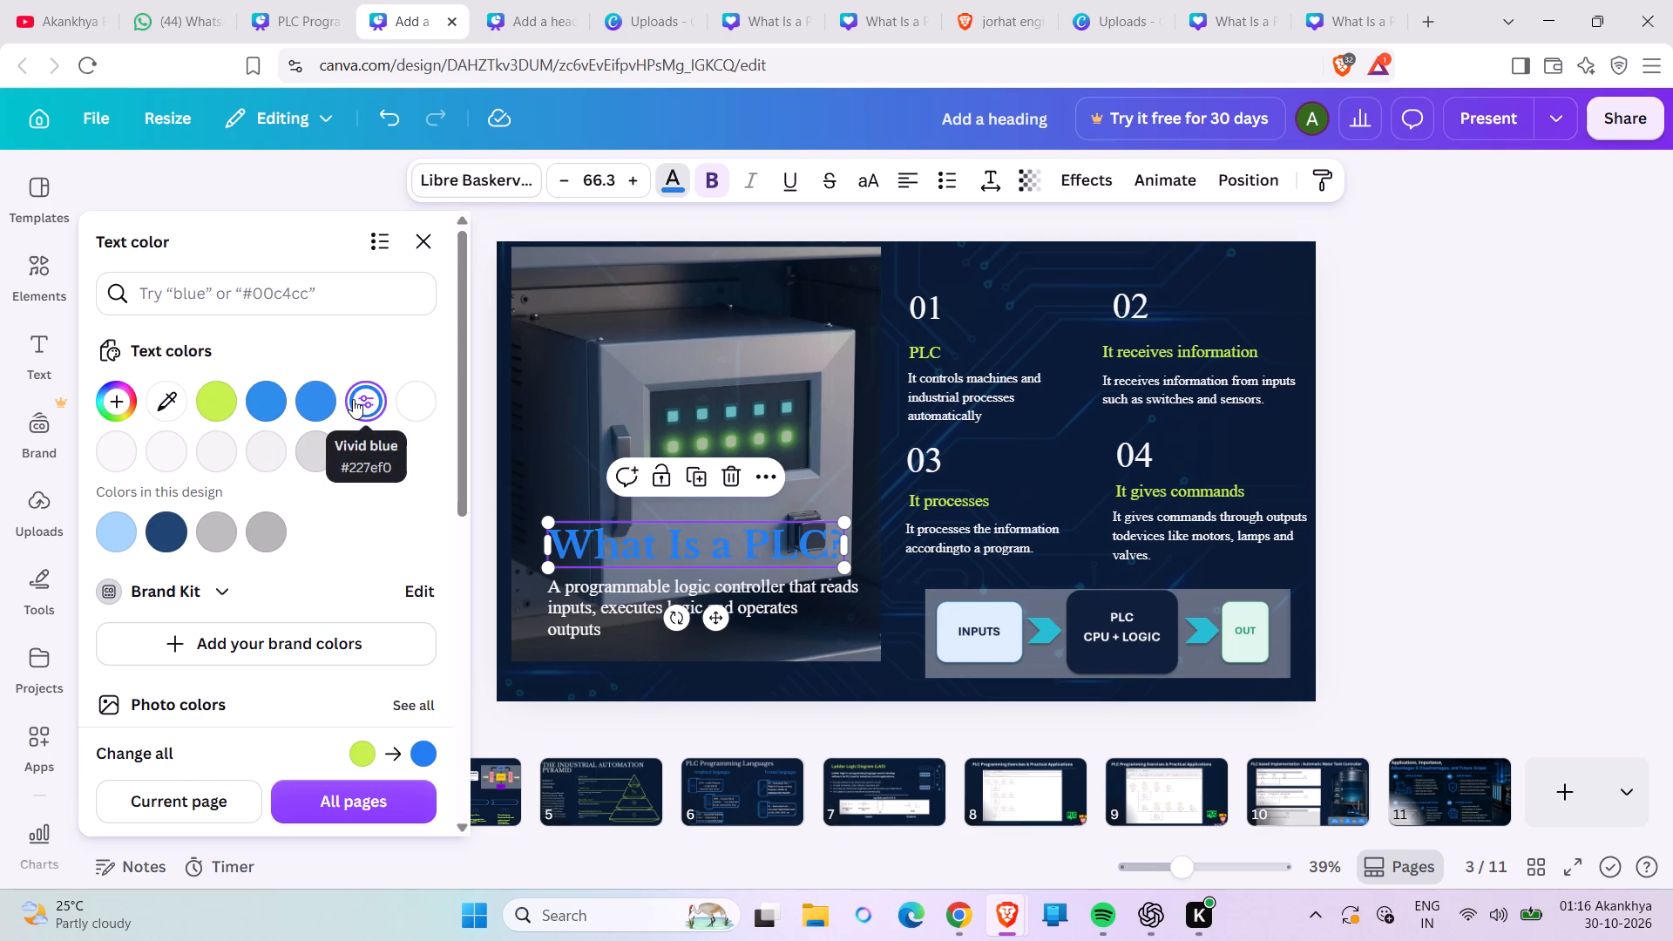
pyautogui.click(157, 523)
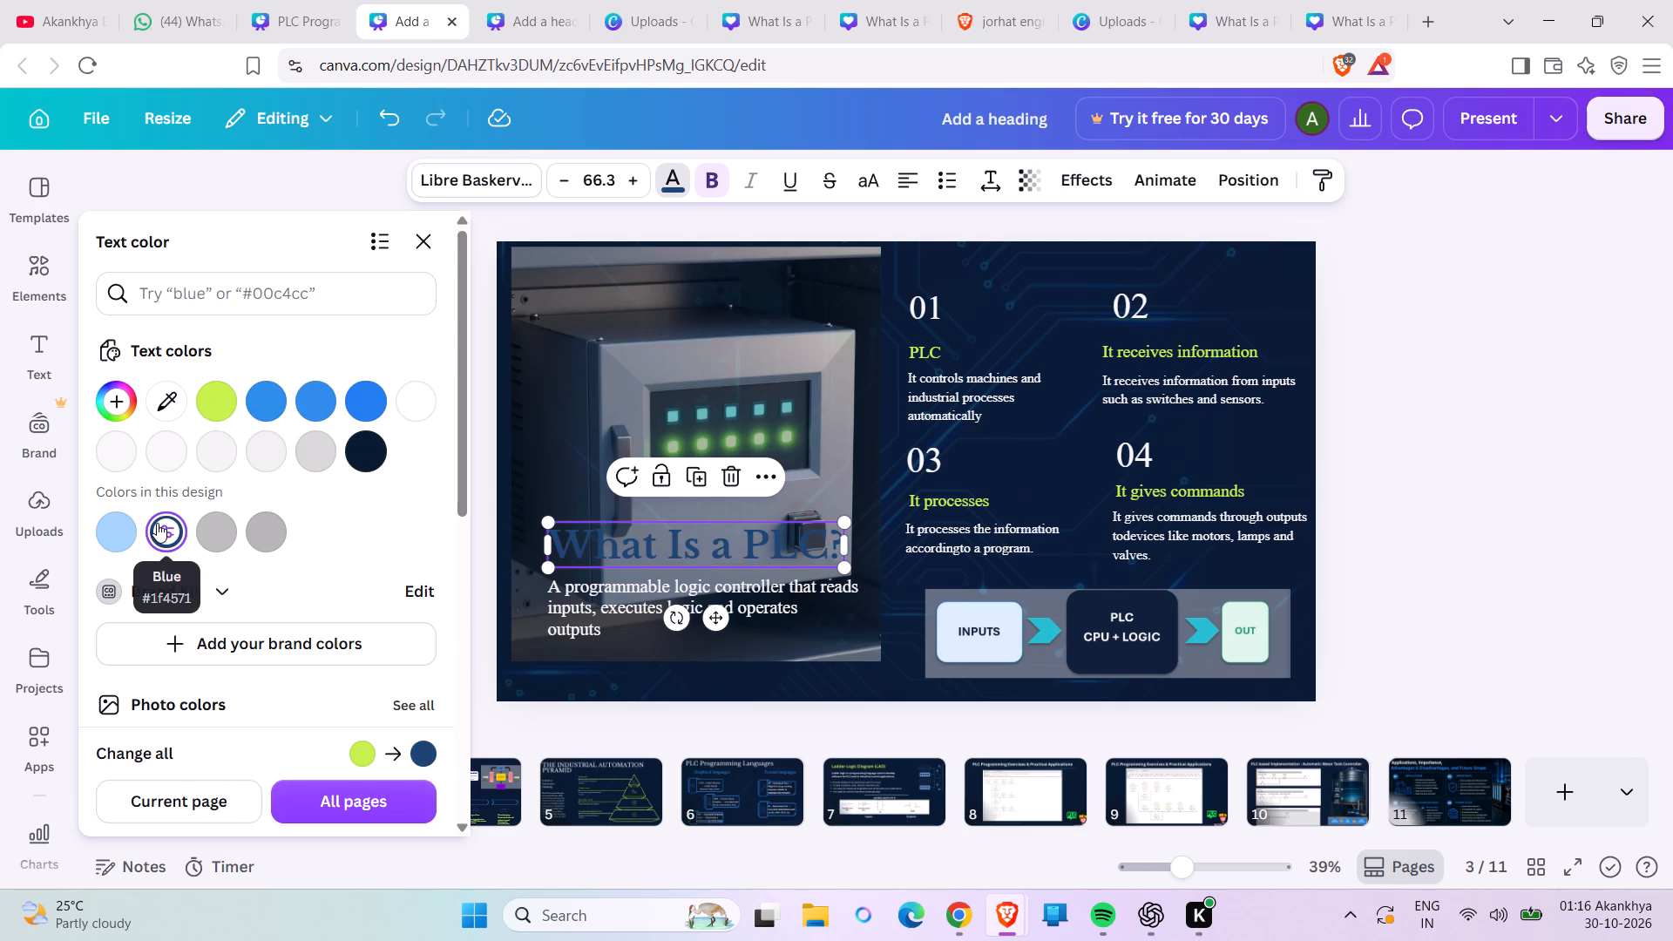
pyautogui.click(205, 518)
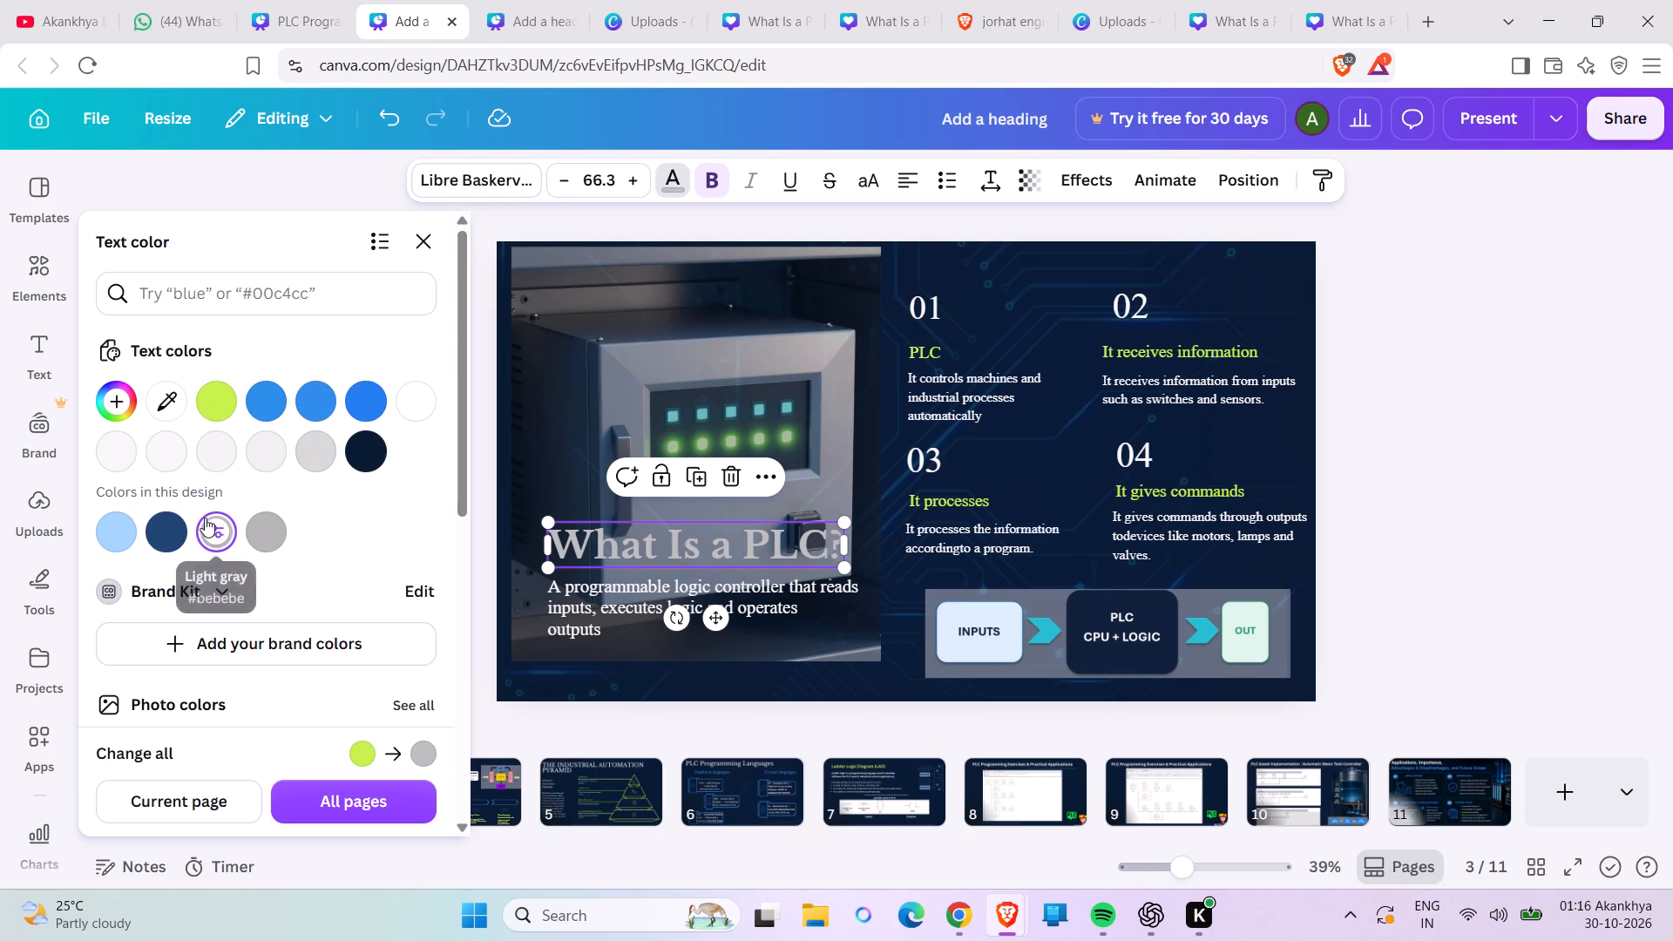
pyautogui.click(200, 455)
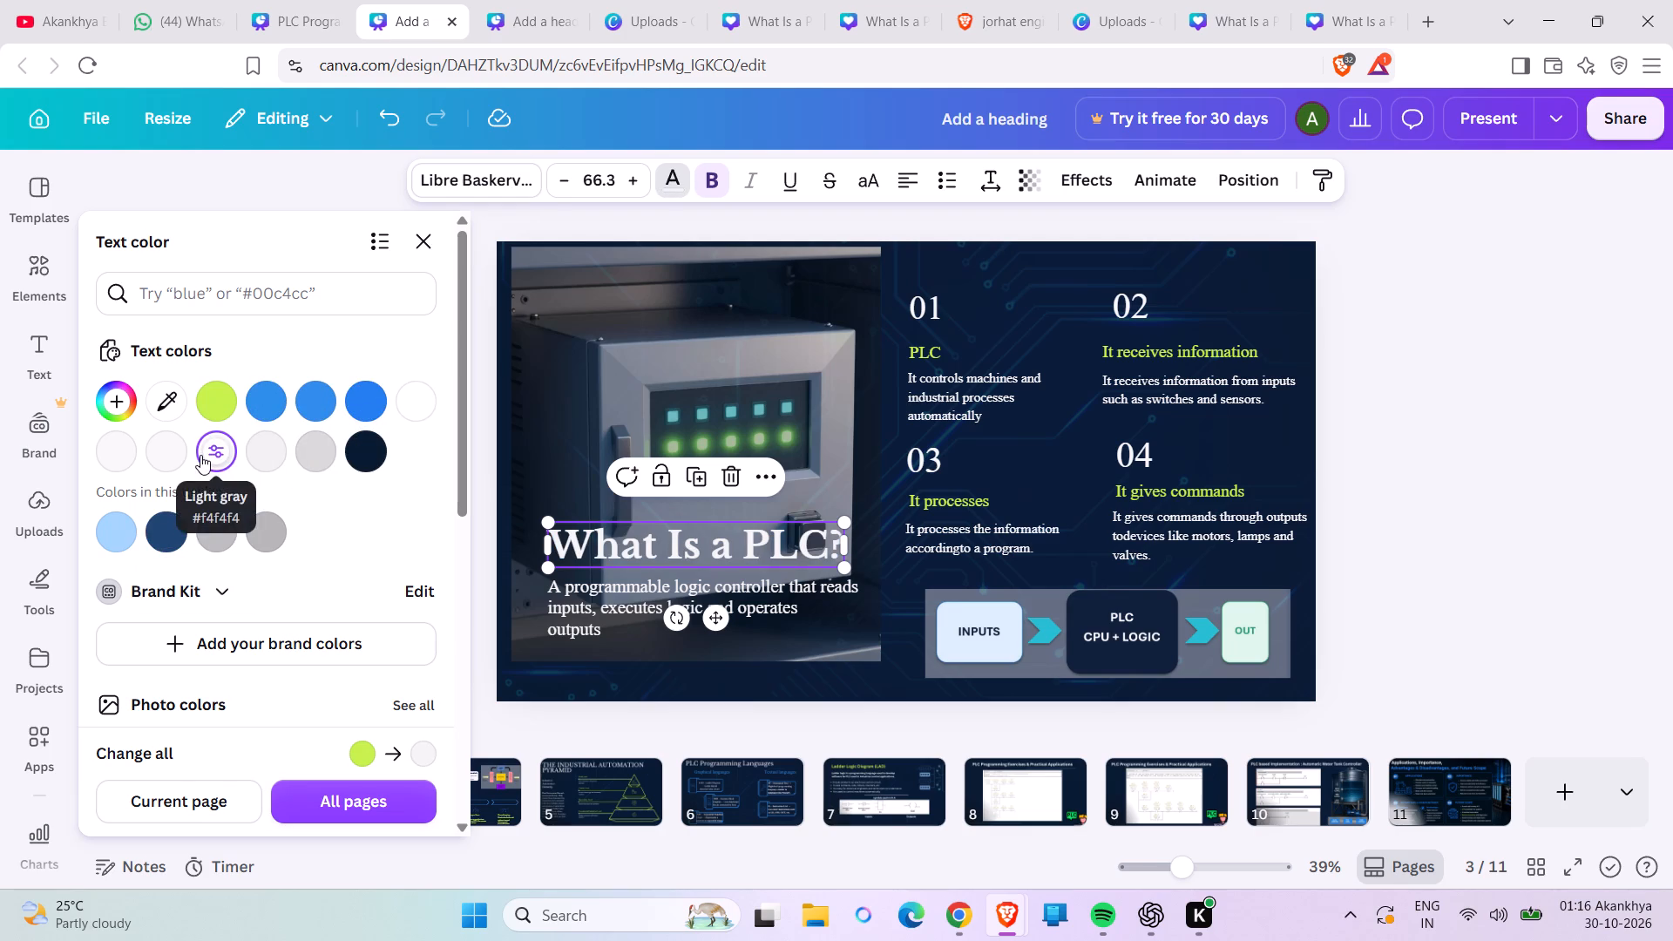
pyautogui.click(102, 448)
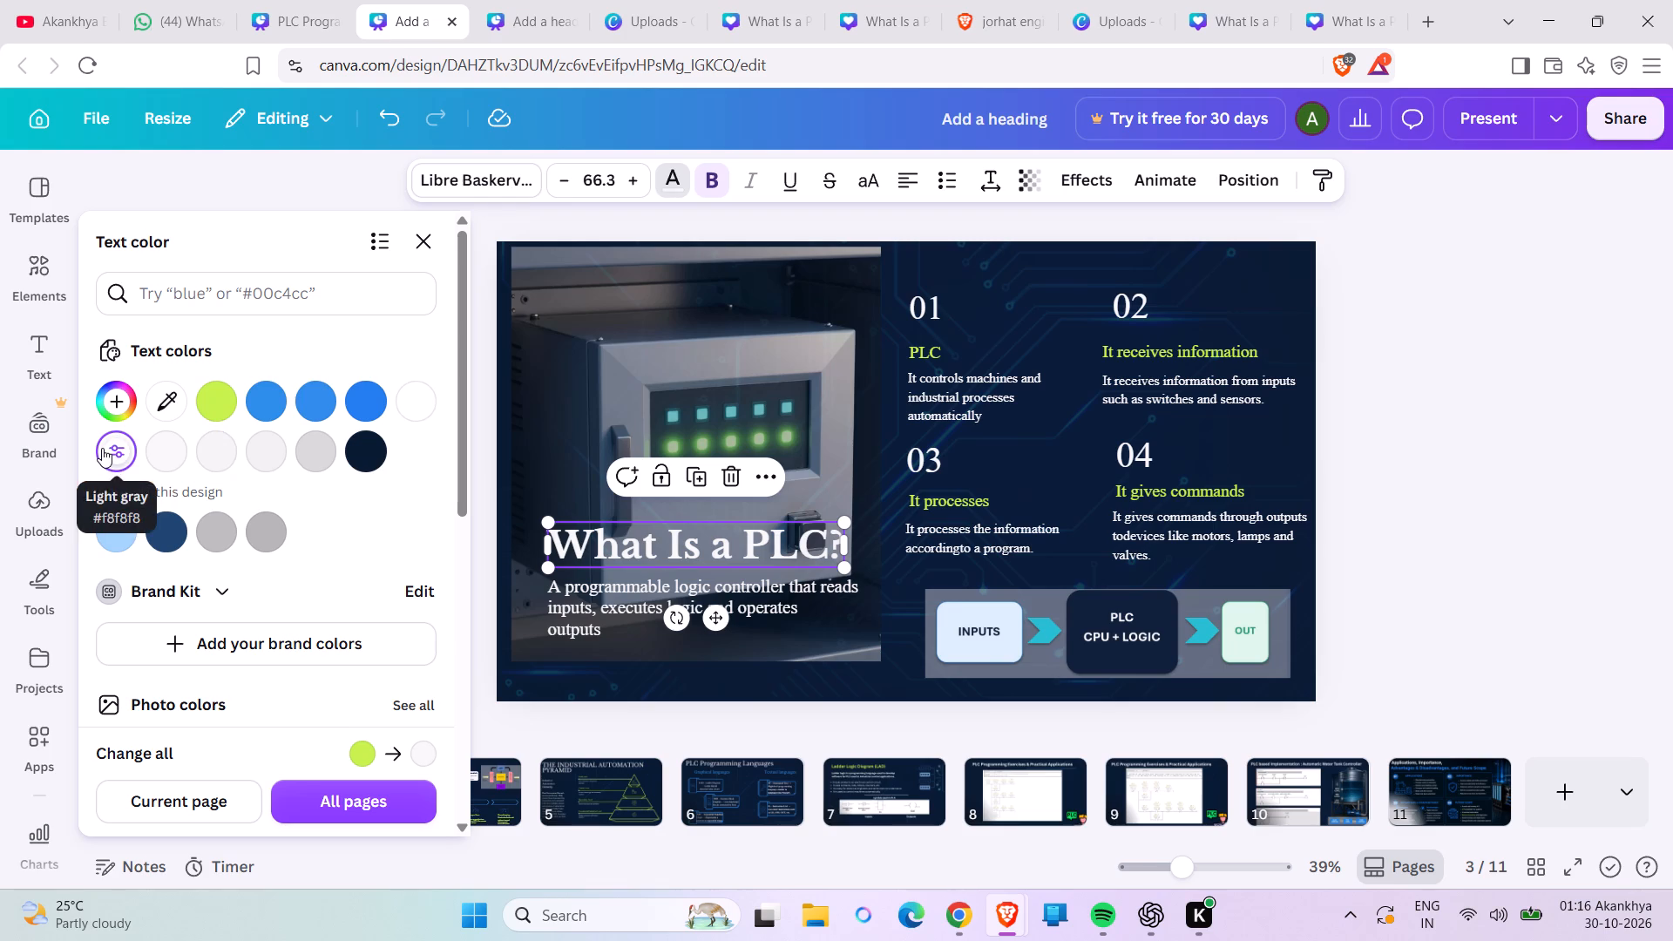
pyautogui.click(1337, 442)
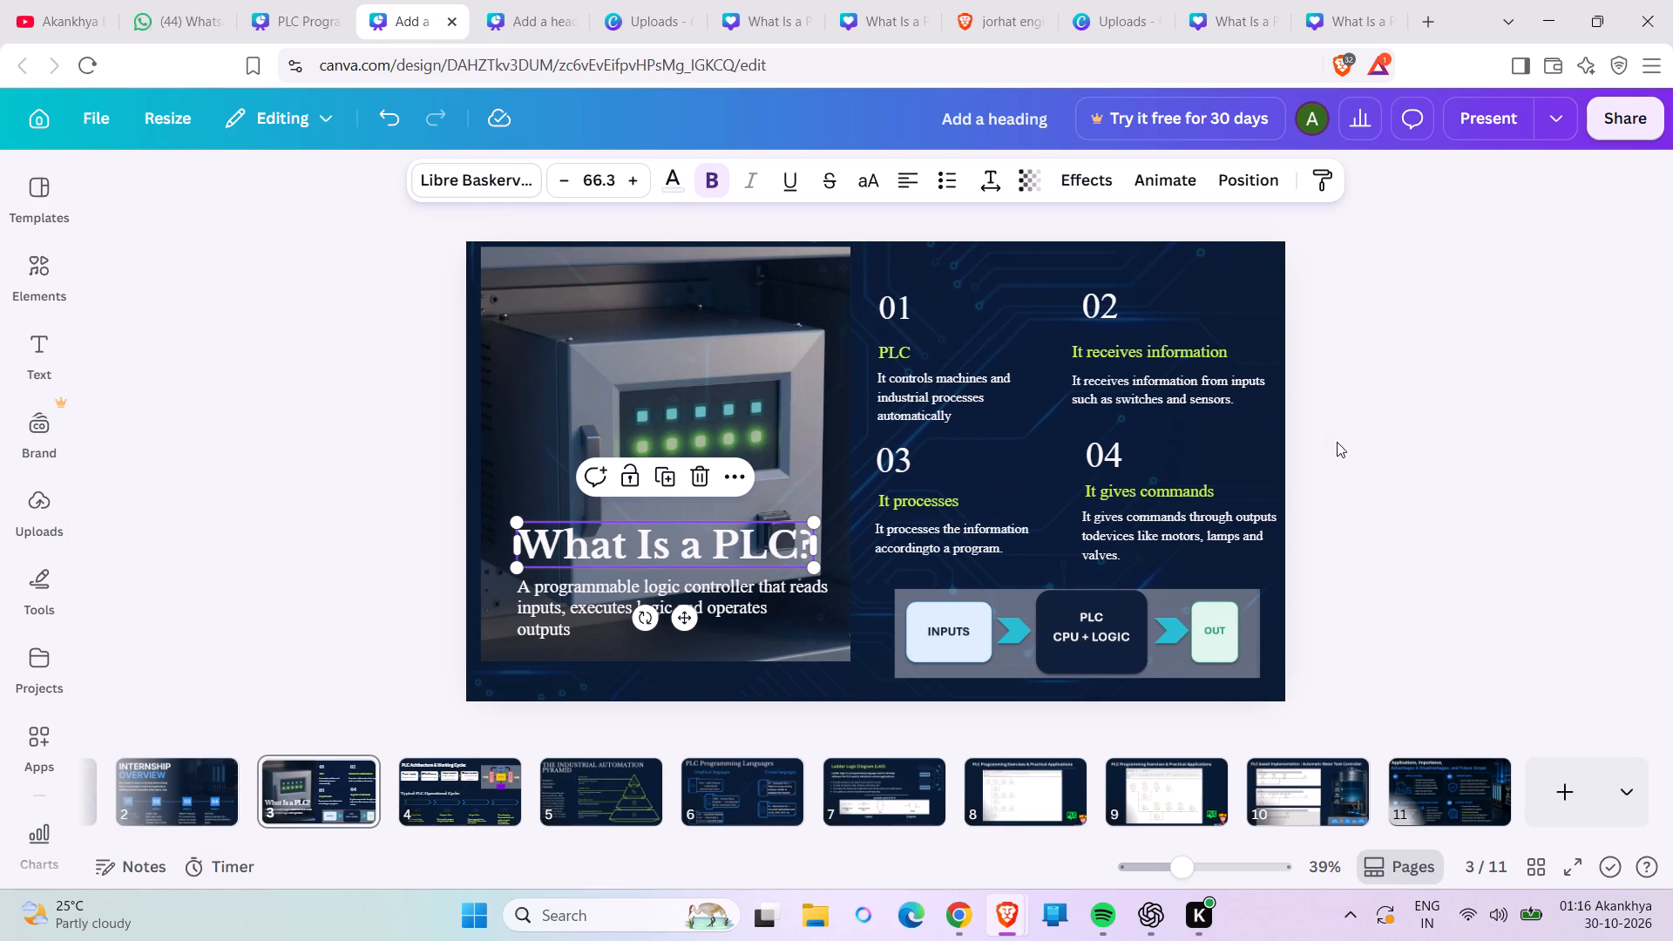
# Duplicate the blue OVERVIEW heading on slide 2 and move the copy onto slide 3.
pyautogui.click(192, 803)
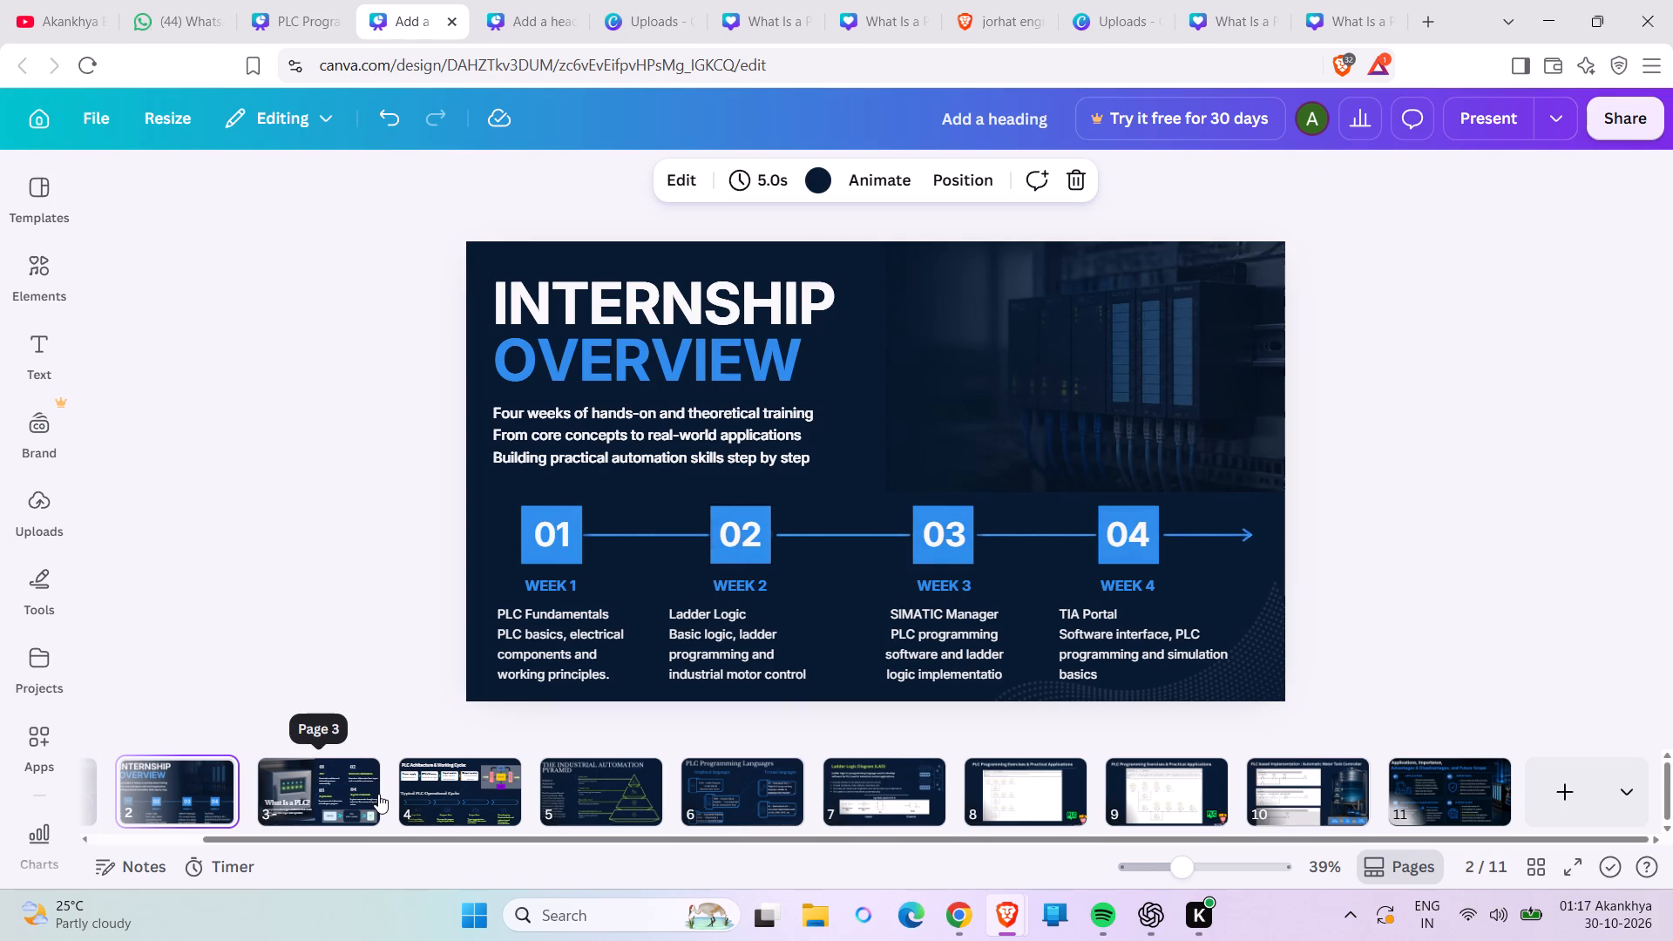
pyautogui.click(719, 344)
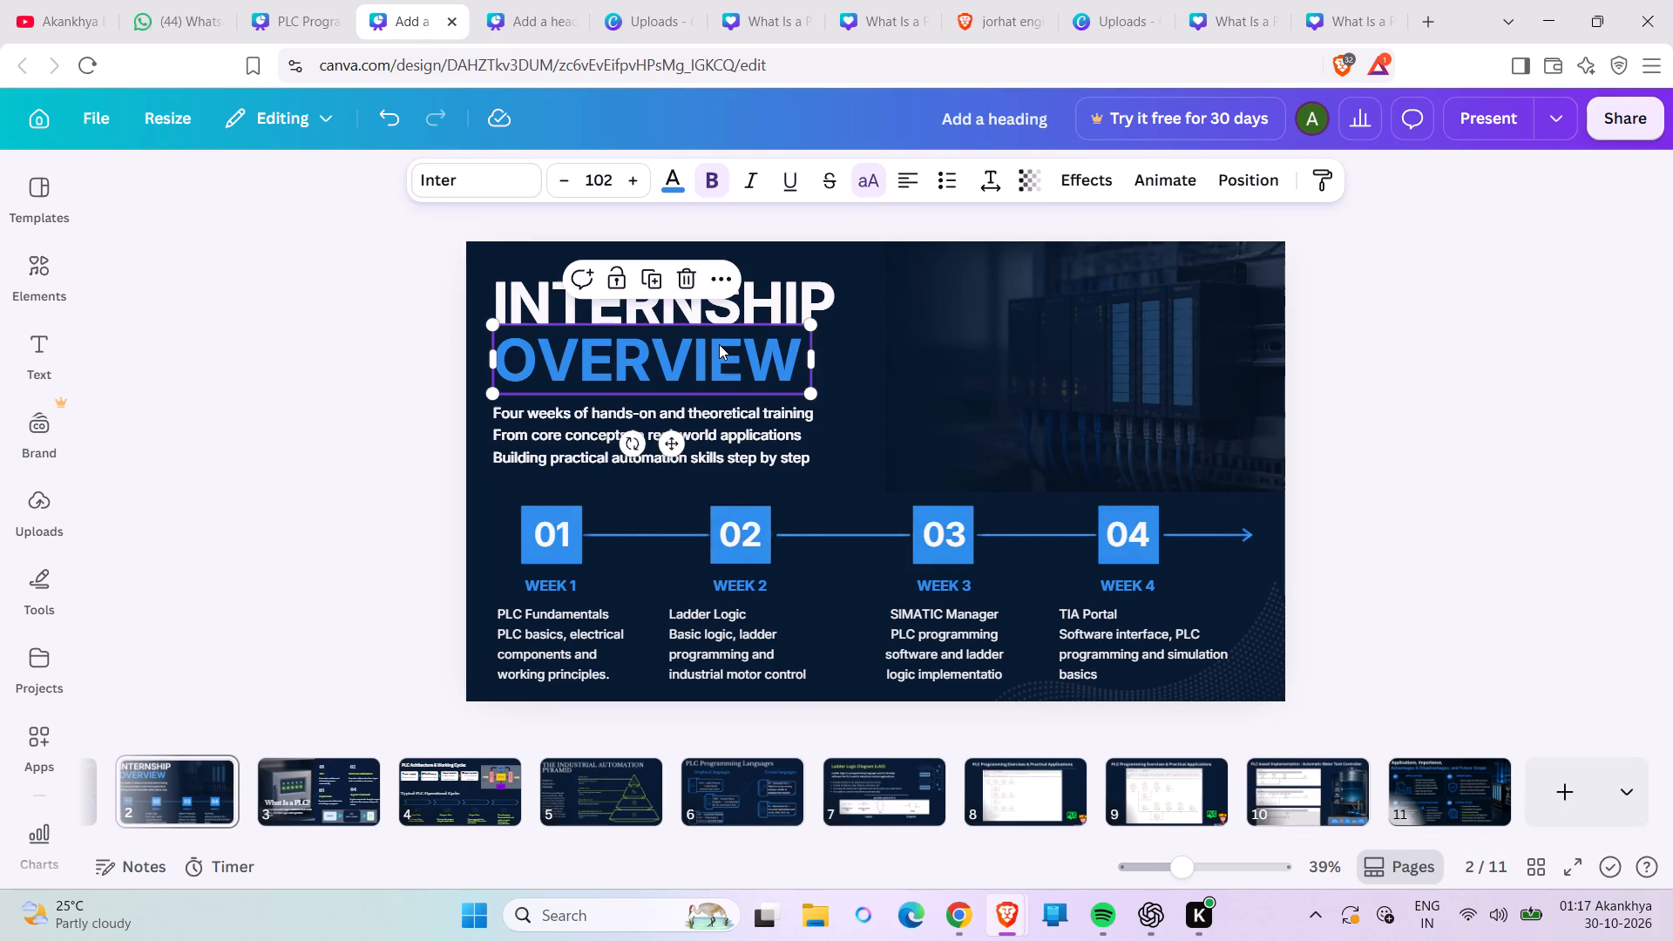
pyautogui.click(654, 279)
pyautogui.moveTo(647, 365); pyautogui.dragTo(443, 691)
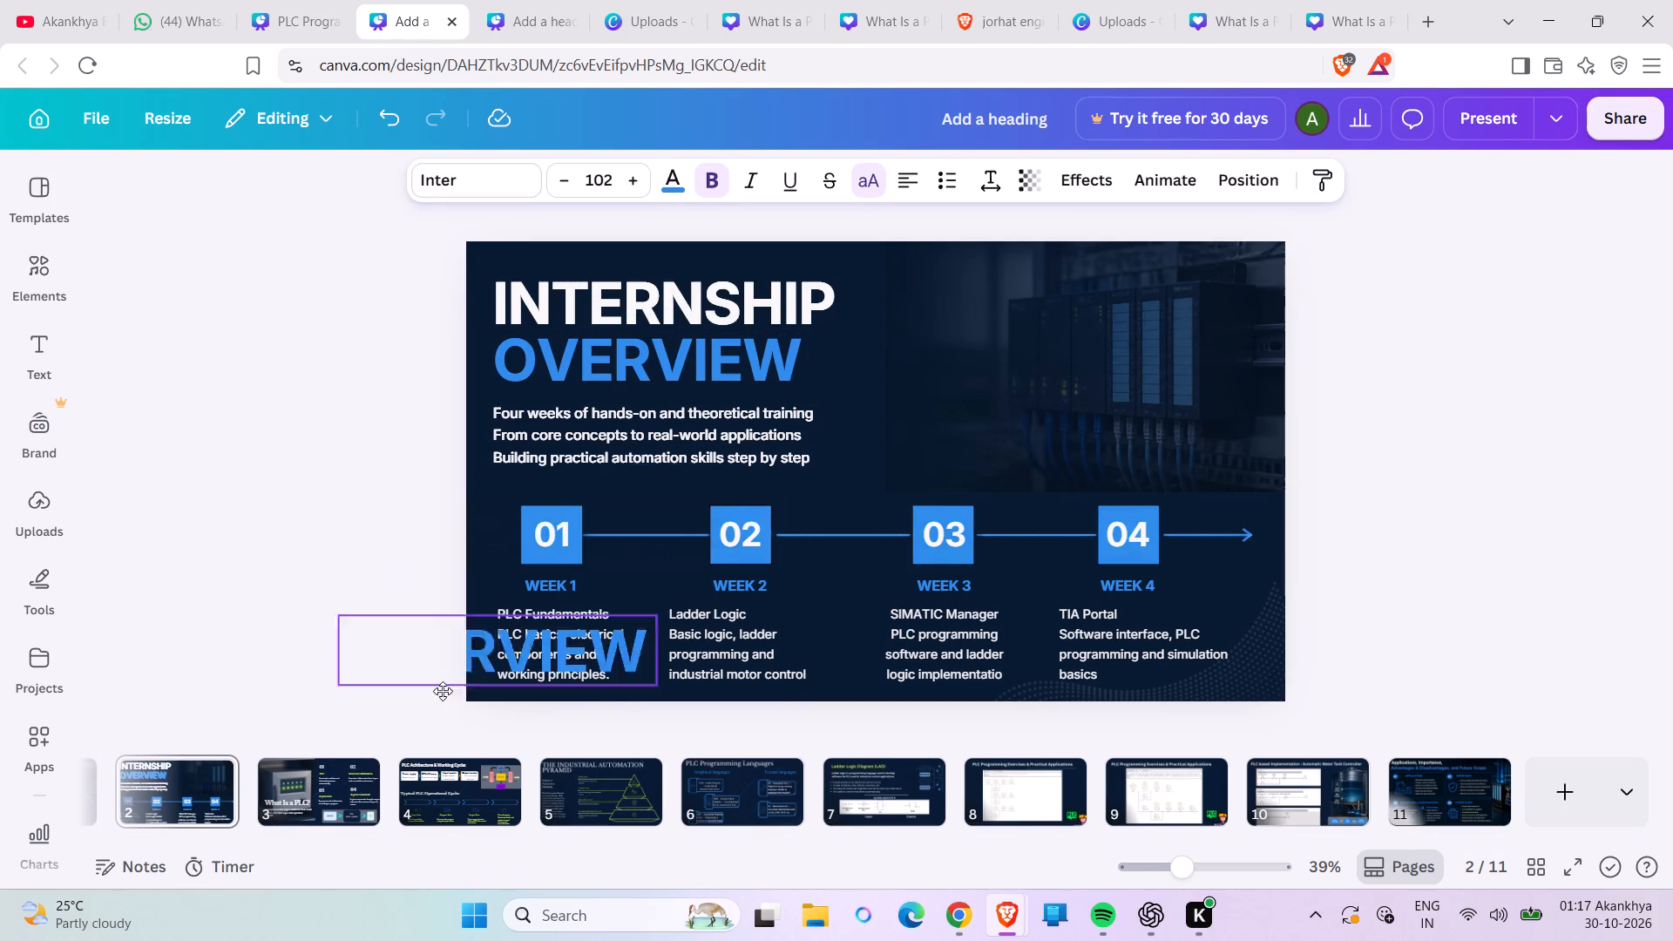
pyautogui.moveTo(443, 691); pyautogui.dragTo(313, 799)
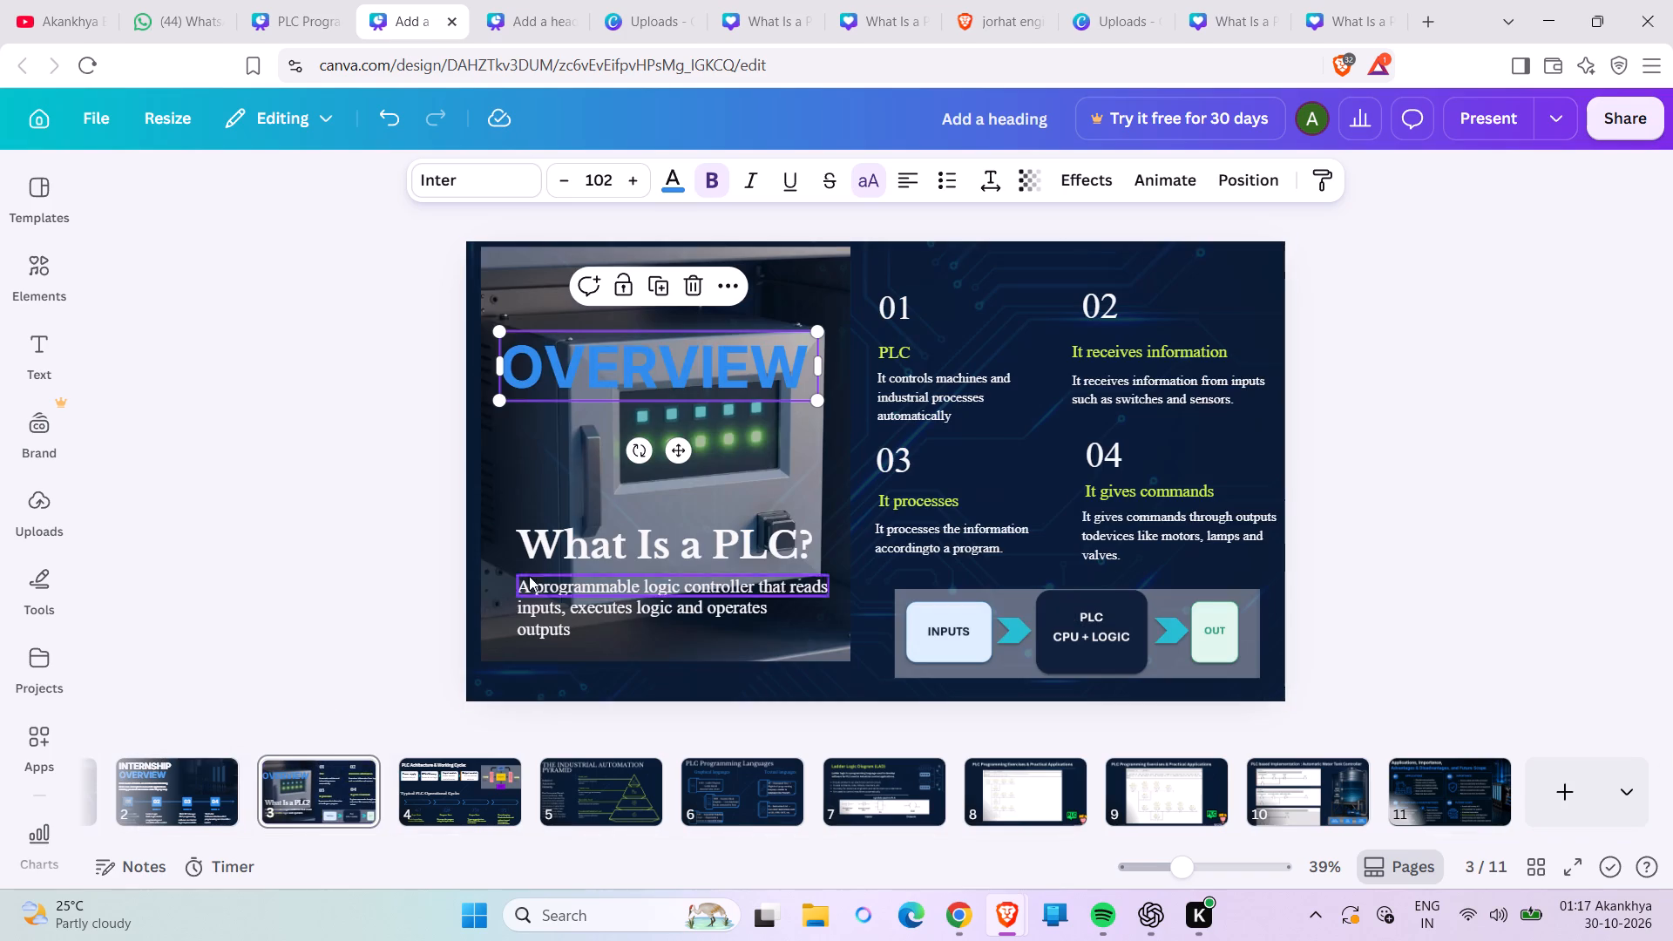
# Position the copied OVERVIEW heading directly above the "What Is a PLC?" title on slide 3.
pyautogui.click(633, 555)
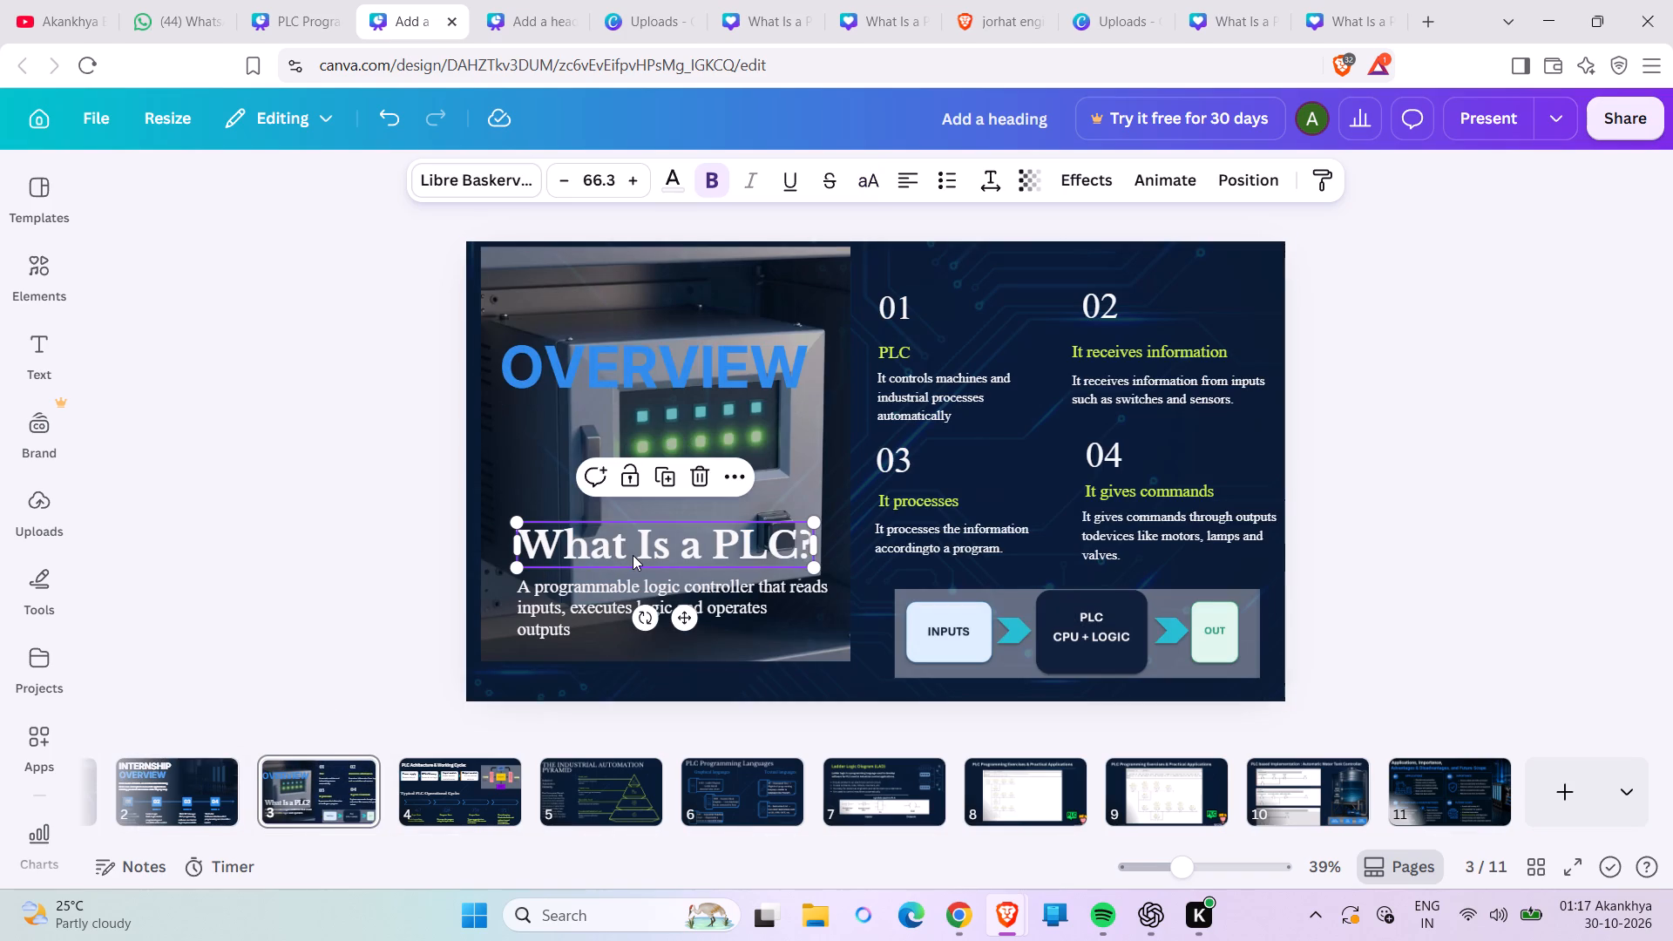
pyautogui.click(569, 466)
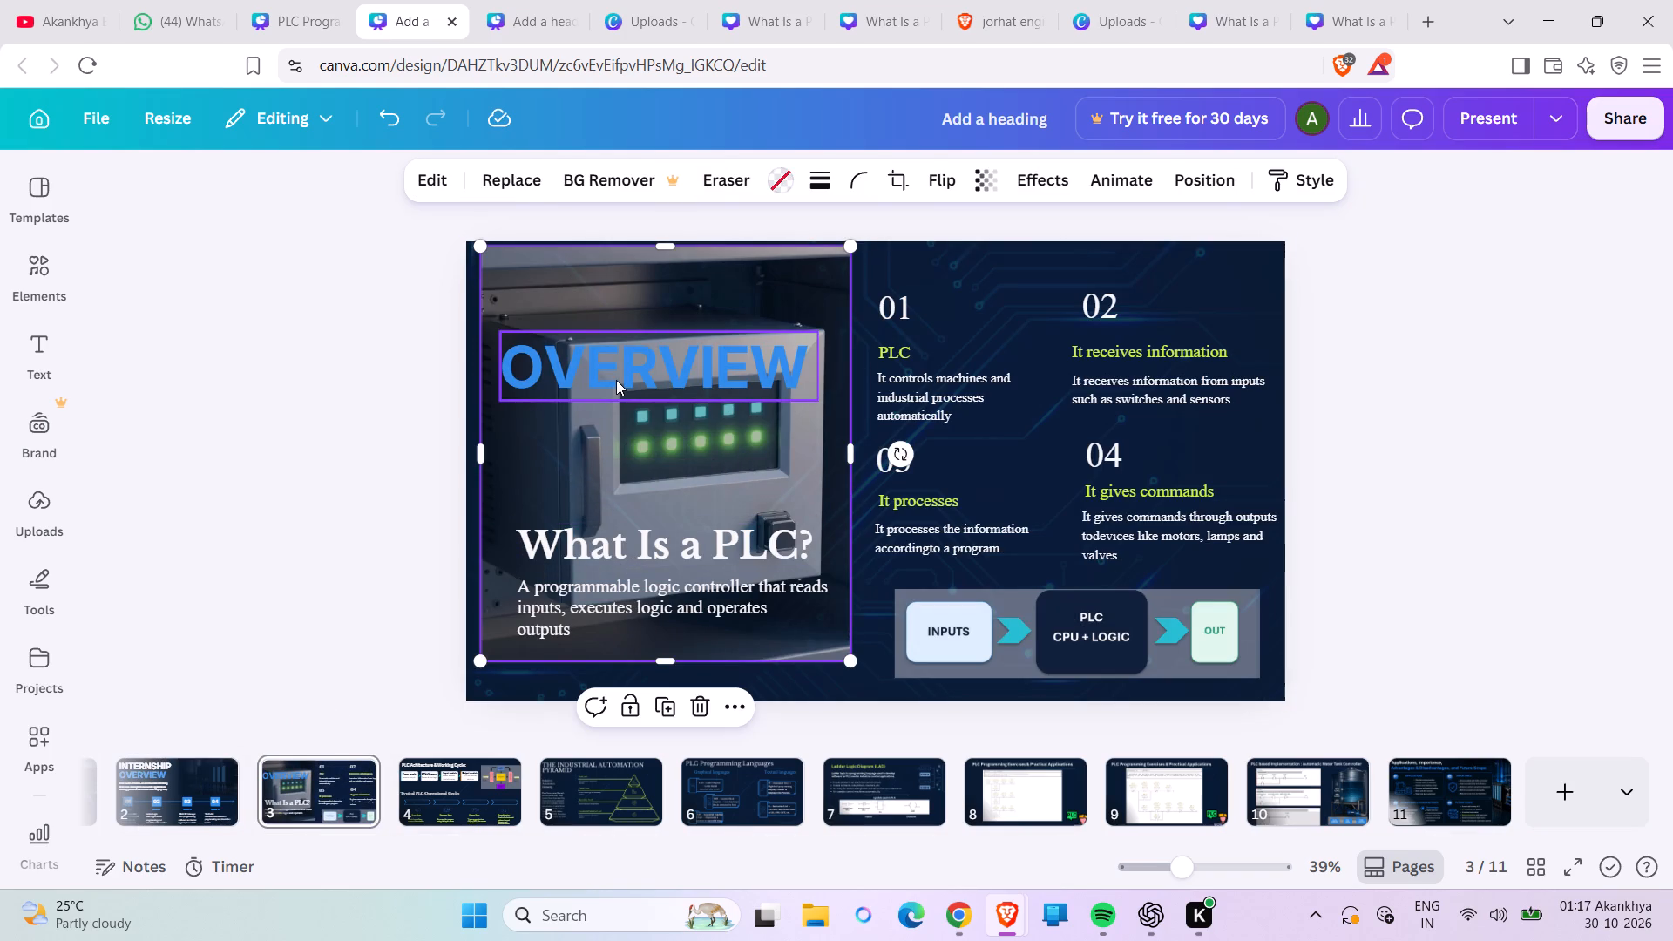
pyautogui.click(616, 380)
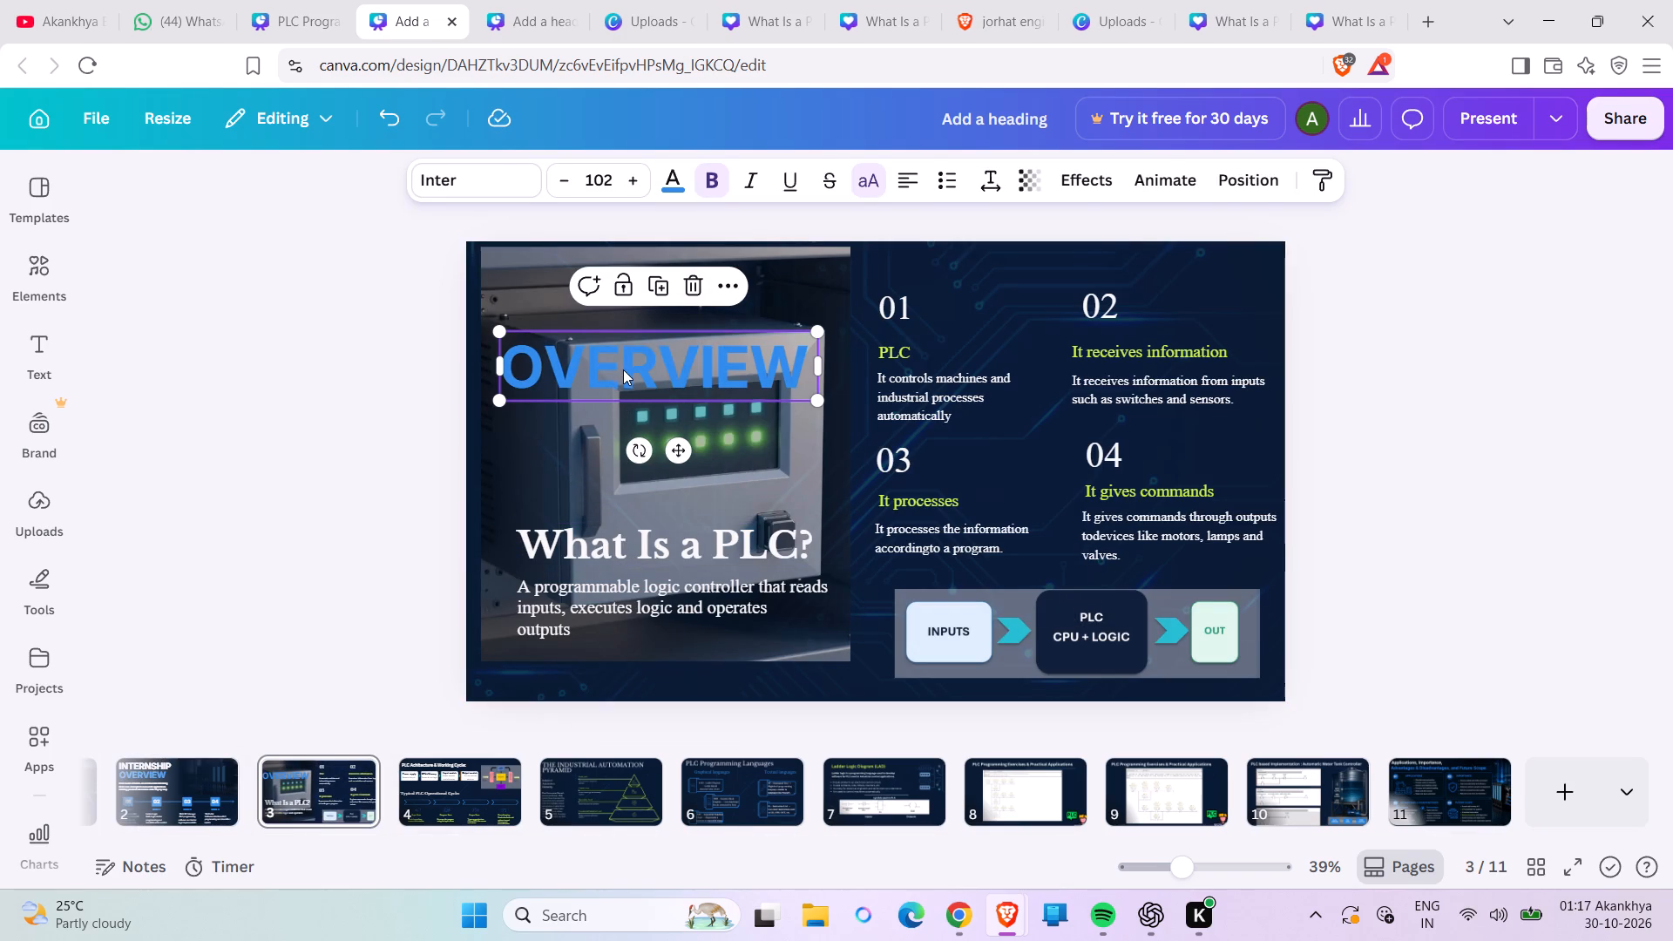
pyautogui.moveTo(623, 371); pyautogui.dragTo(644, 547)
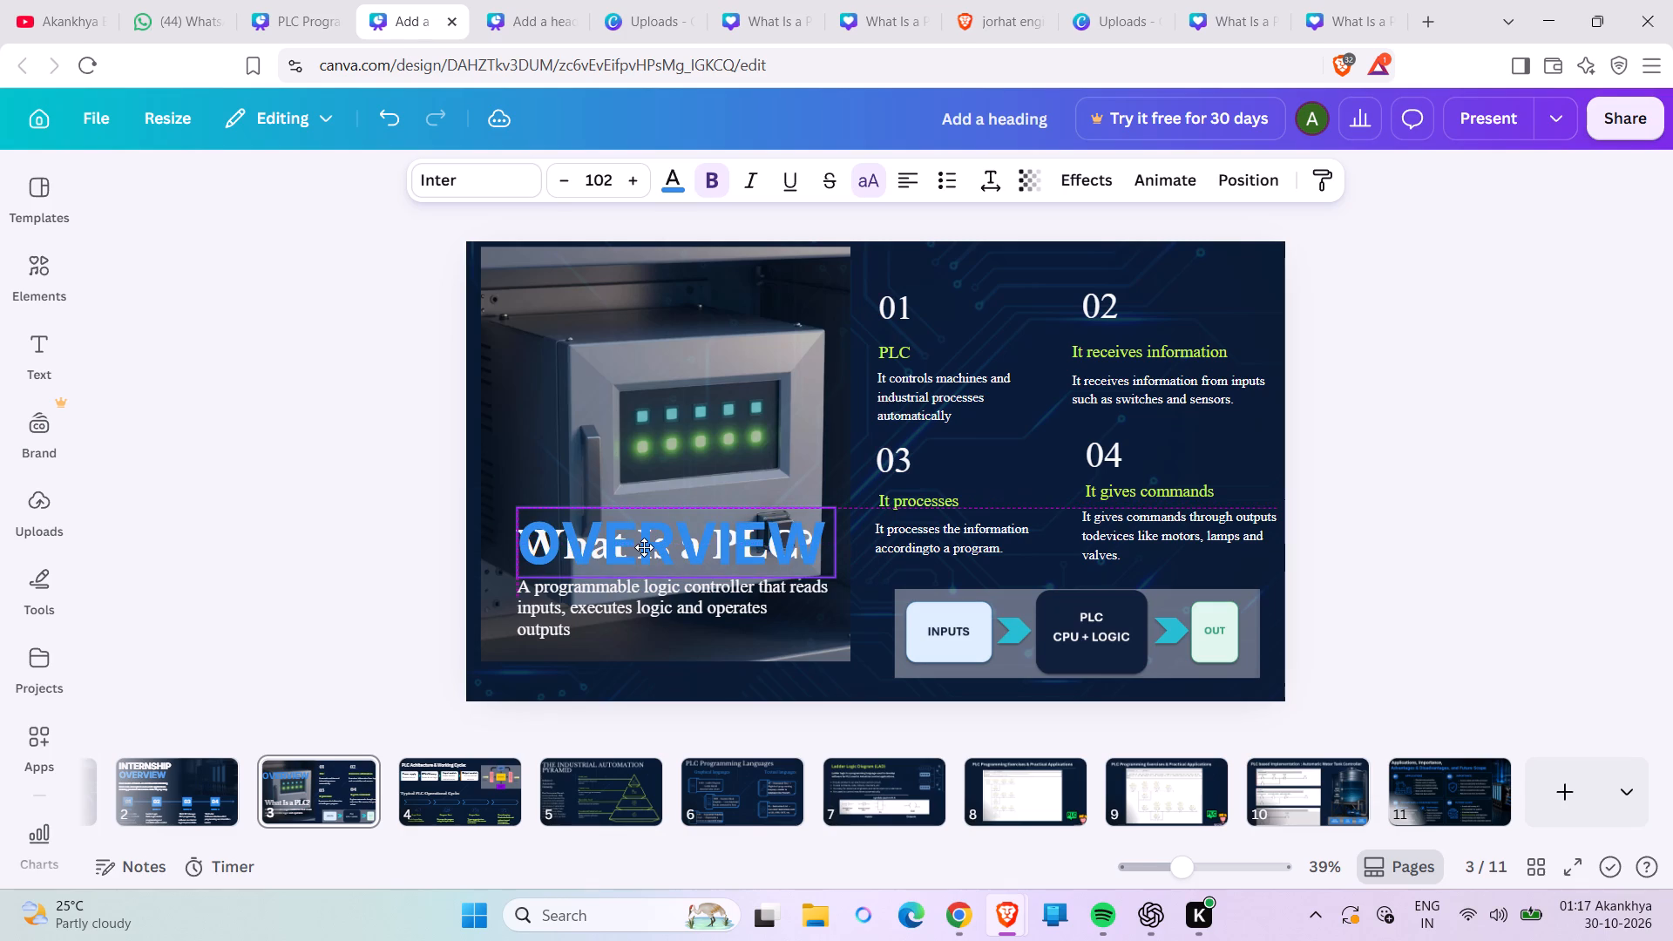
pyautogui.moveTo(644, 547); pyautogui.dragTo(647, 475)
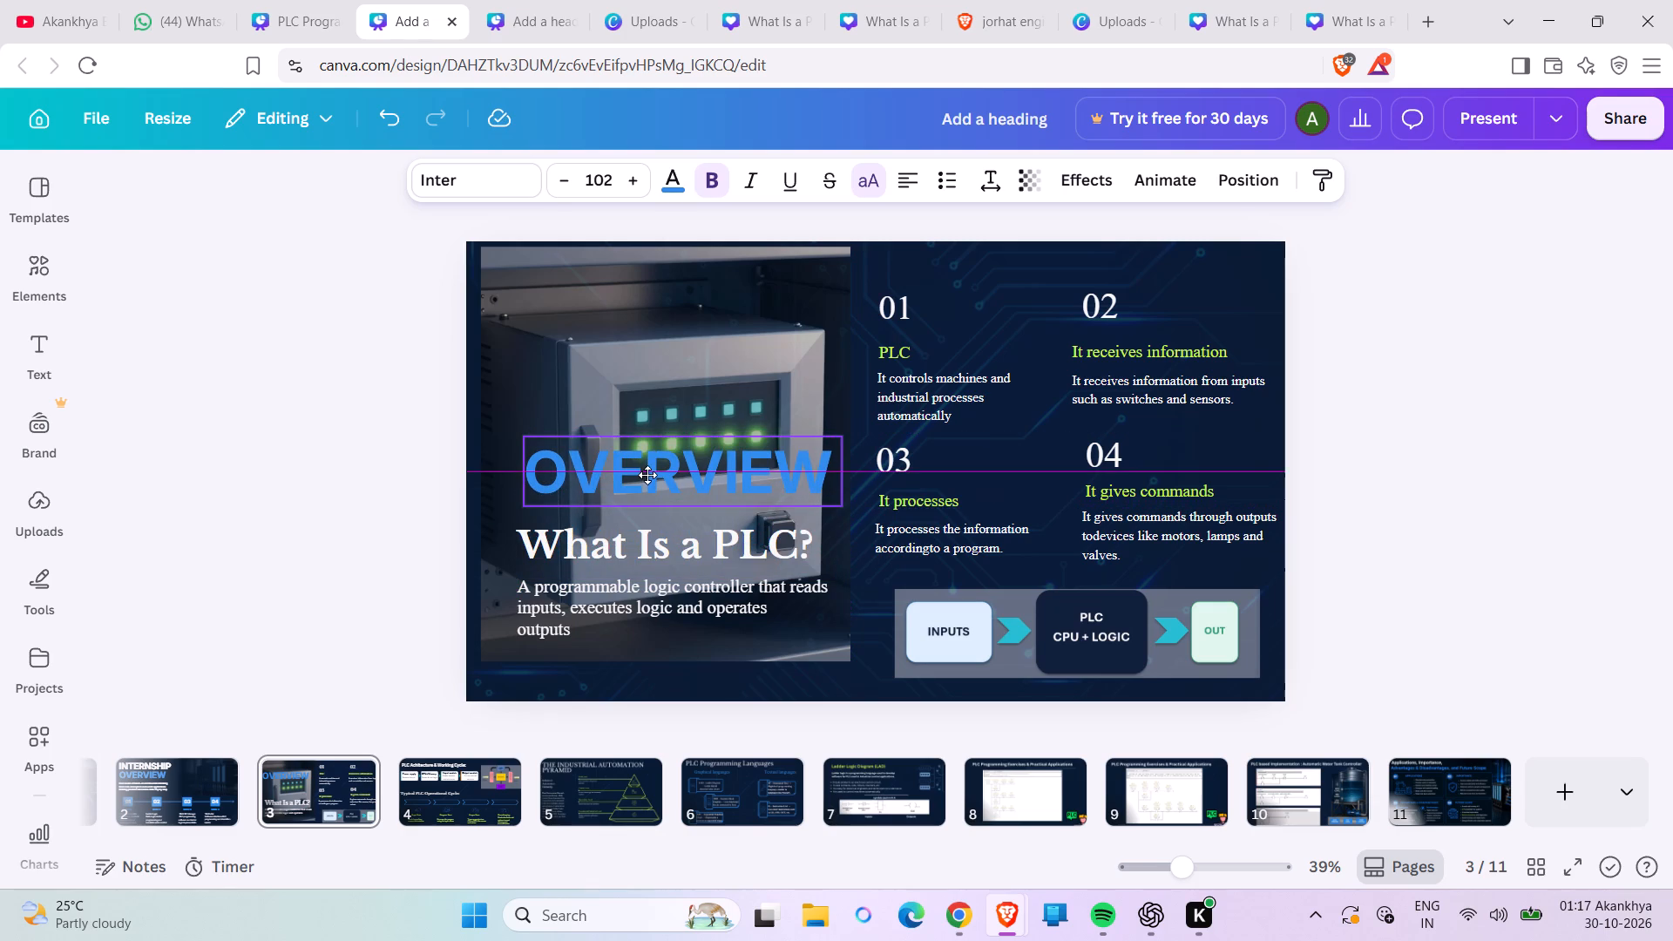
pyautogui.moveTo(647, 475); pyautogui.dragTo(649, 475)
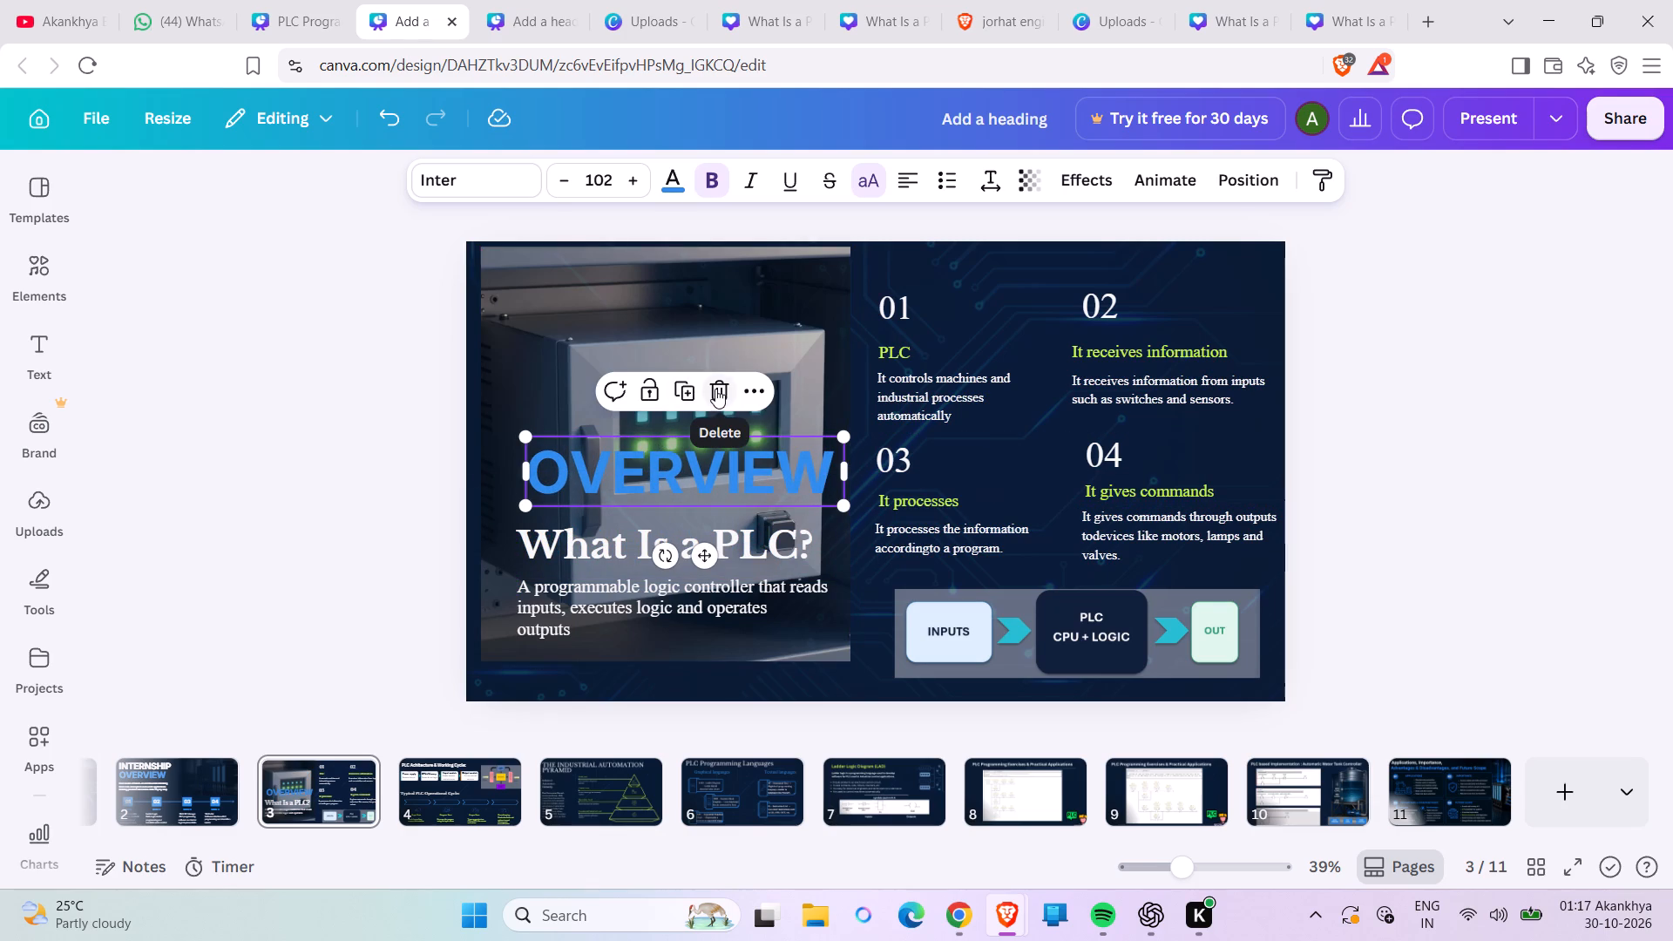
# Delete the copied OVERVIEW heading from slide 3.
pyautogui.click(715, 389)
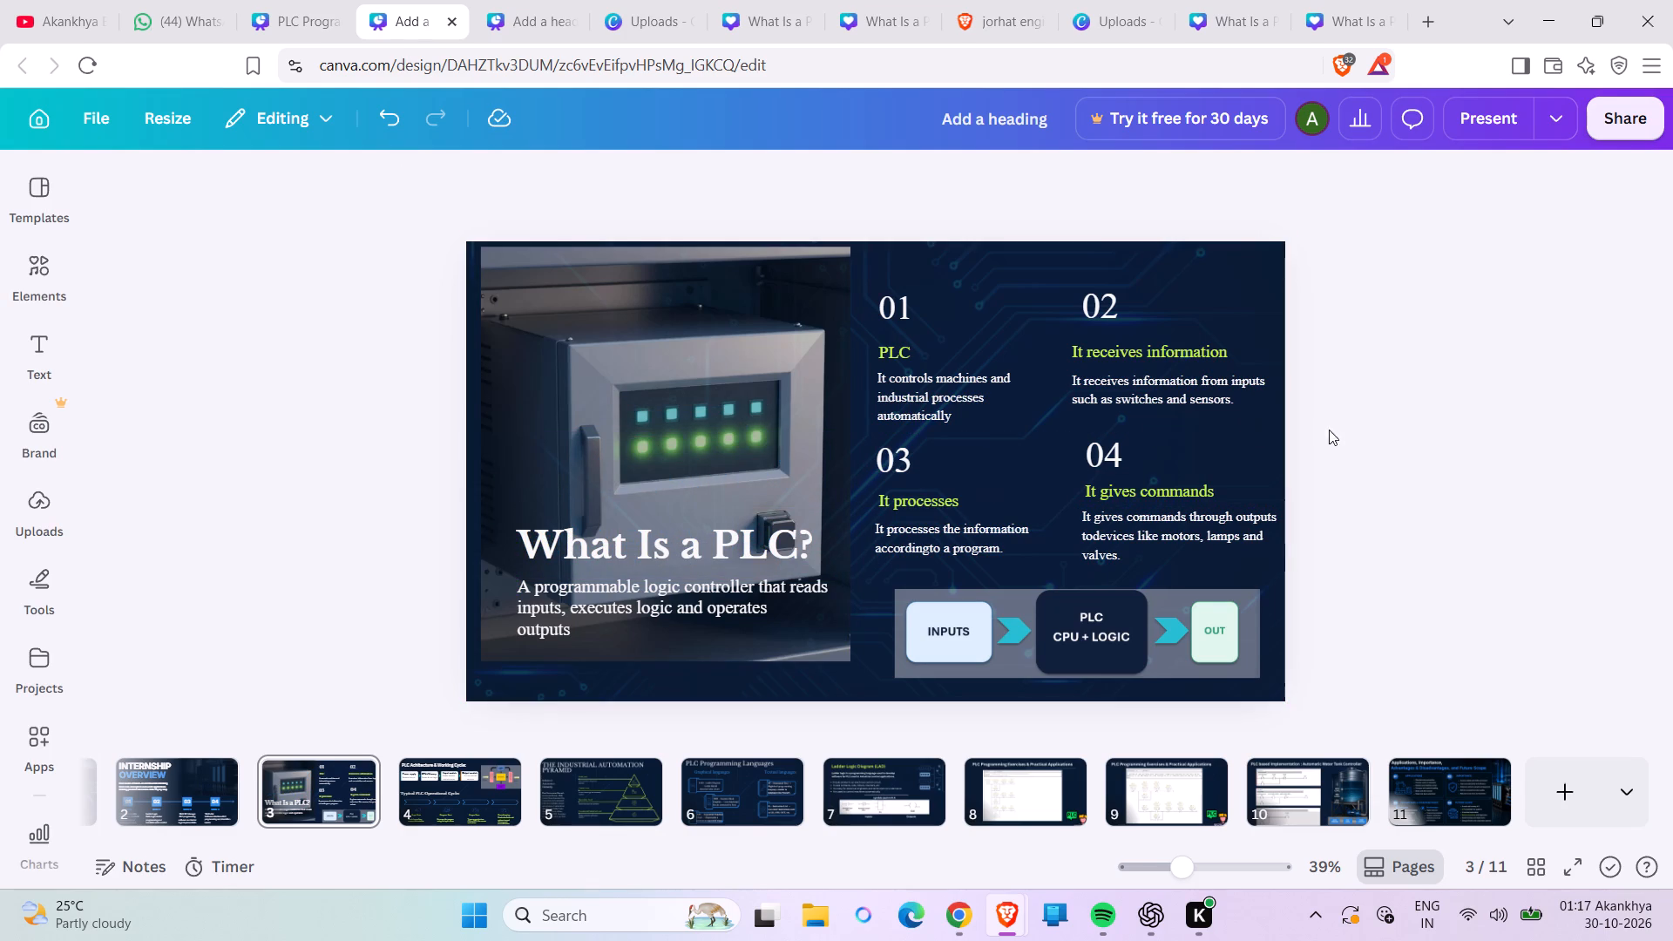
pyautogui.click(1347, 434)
# Move the PLC cabinet photo on slide 3 slightly down so its bottom edge aligns with the grey panel's bottom edge.
pyautogui.moveTo(753, 430); pyautogui.dragTo(749, 437)
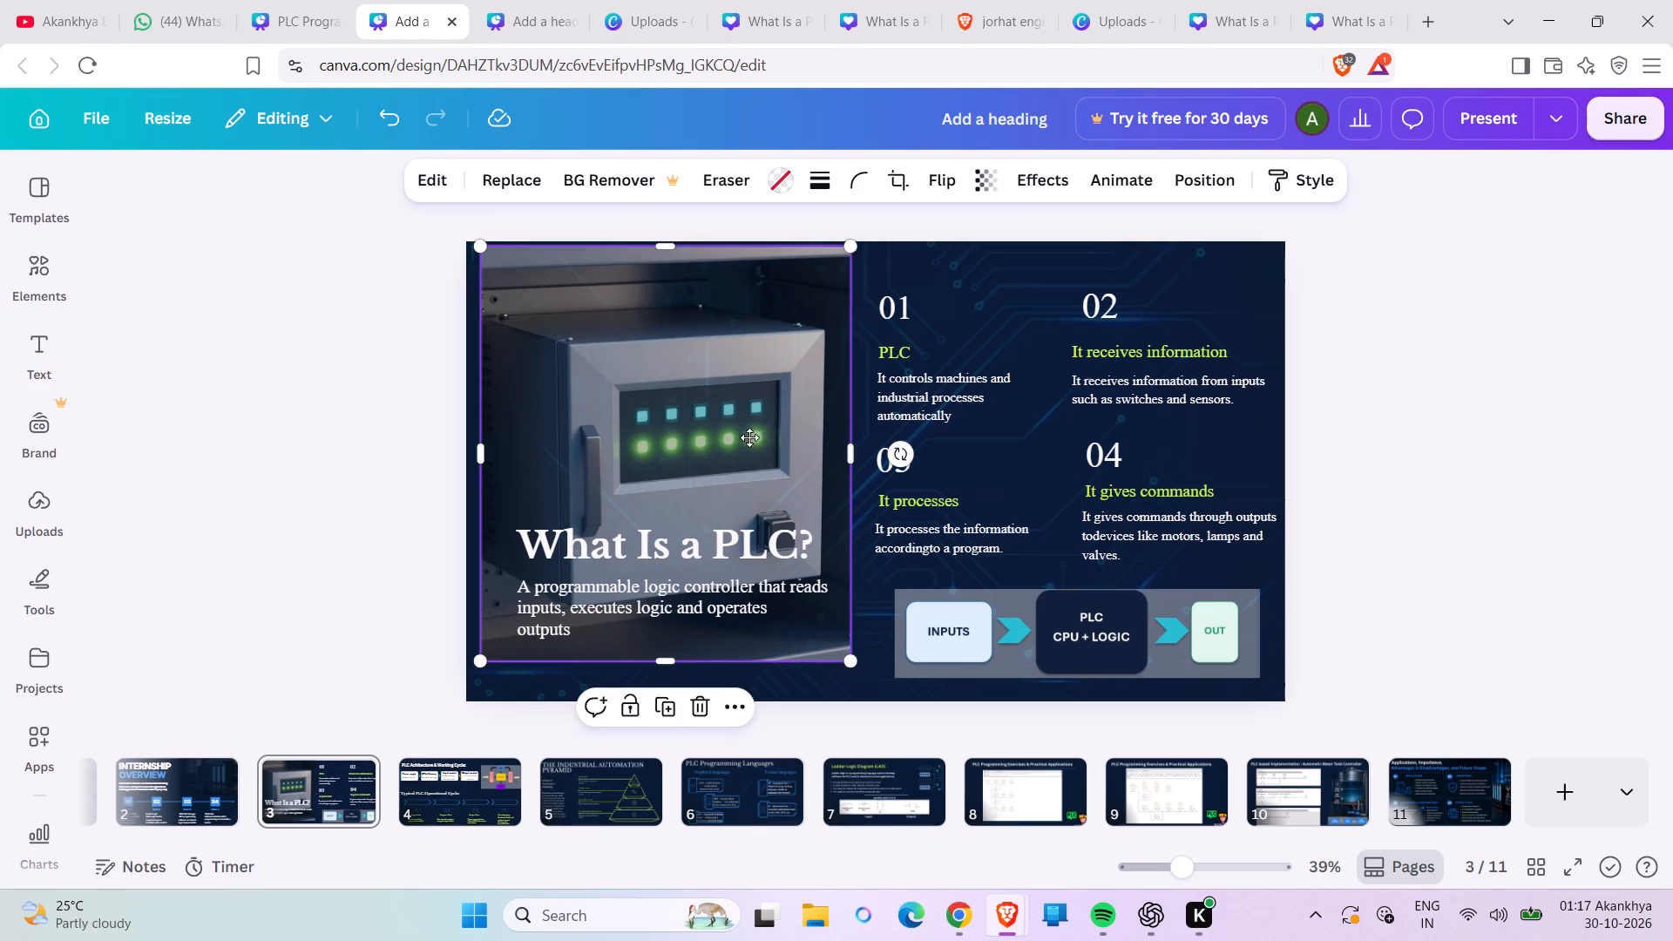
pyautogui.moveTo(749, 437); pyautogui.dragTo(759, 434)
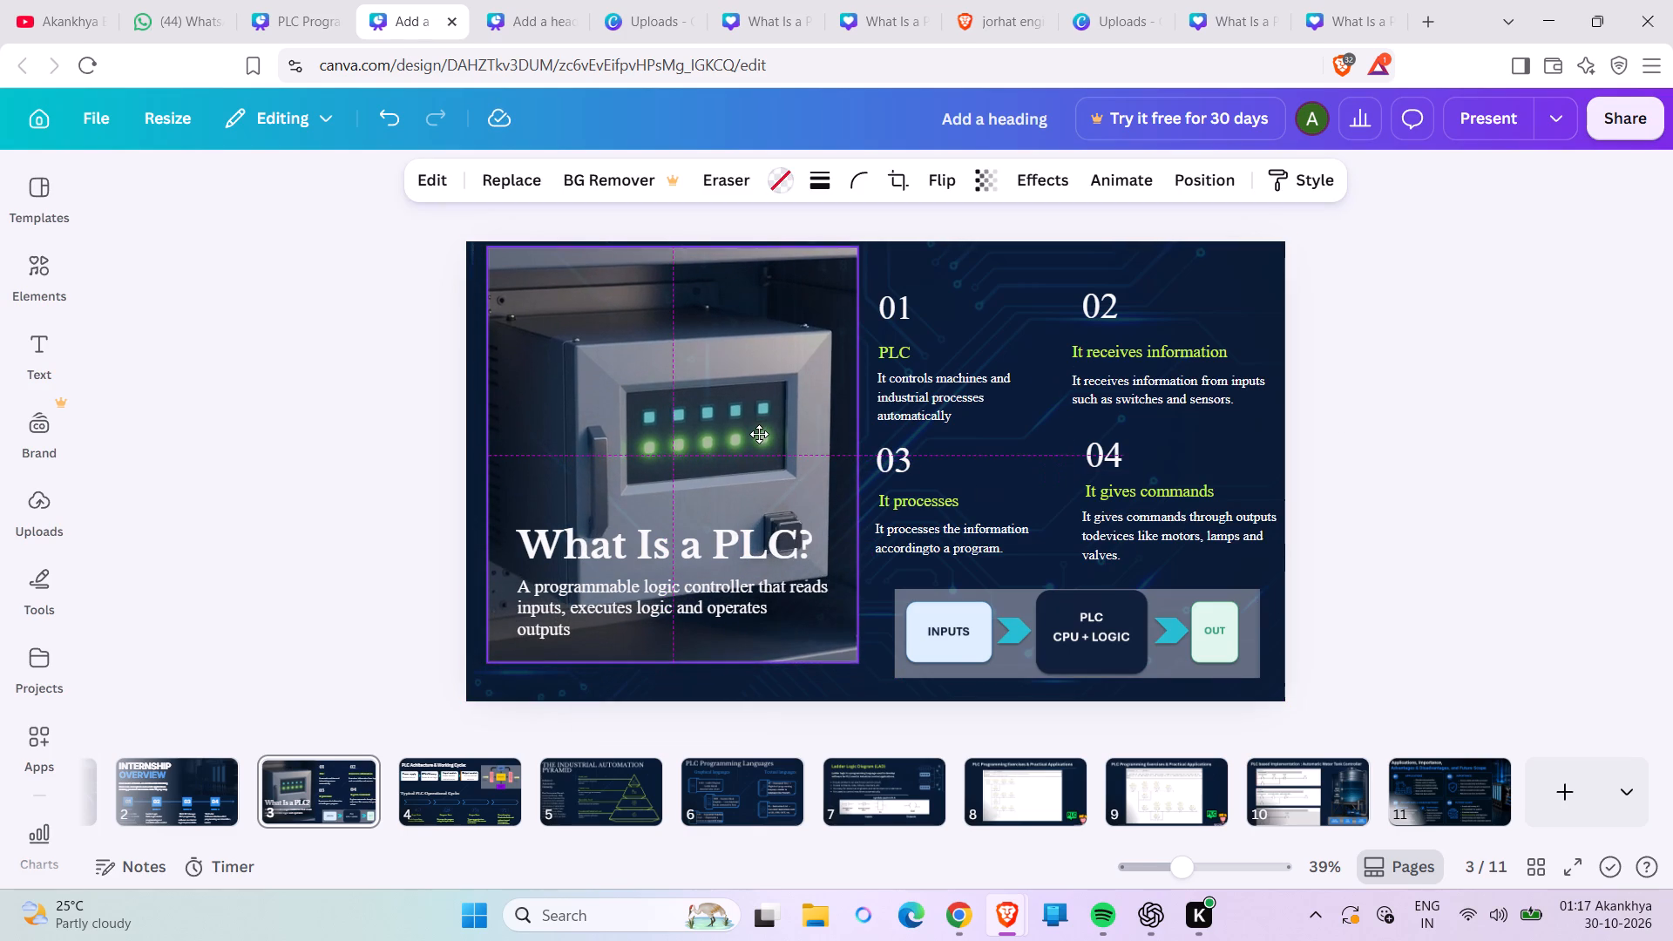
pyautogui.moveTo(759, 434); pyautogui.dragTo(753, 443)
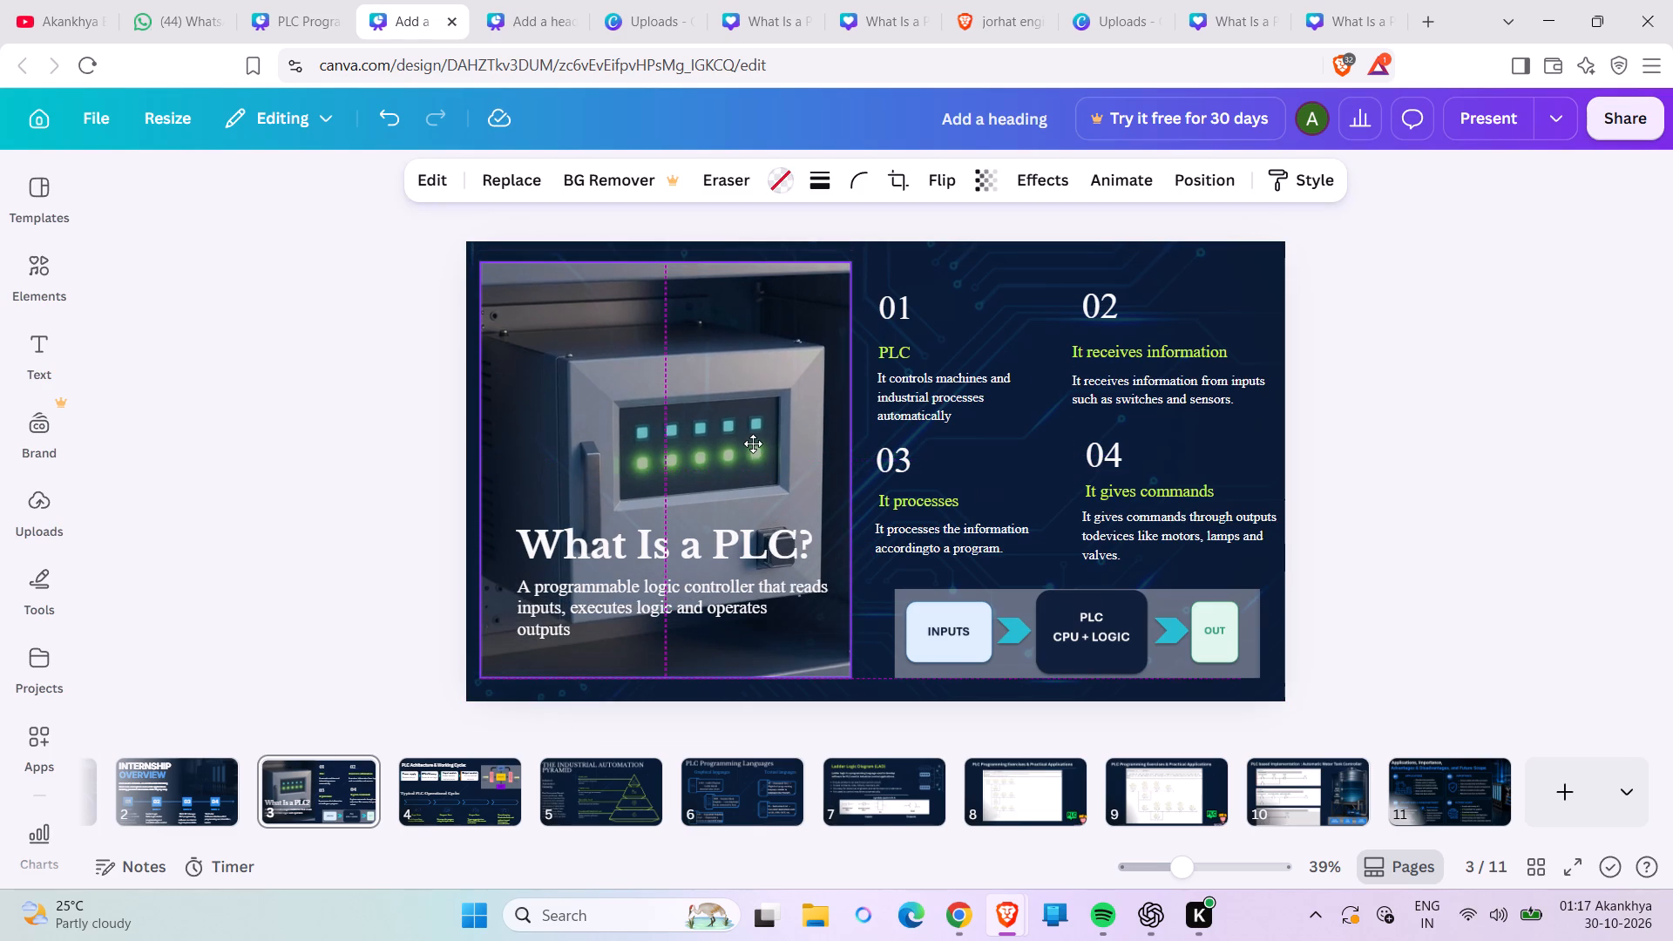
pyautogui.moveTo(753, 443); pyautogui.dragTo(752, 443)
pyautogui.click(1465, 312)
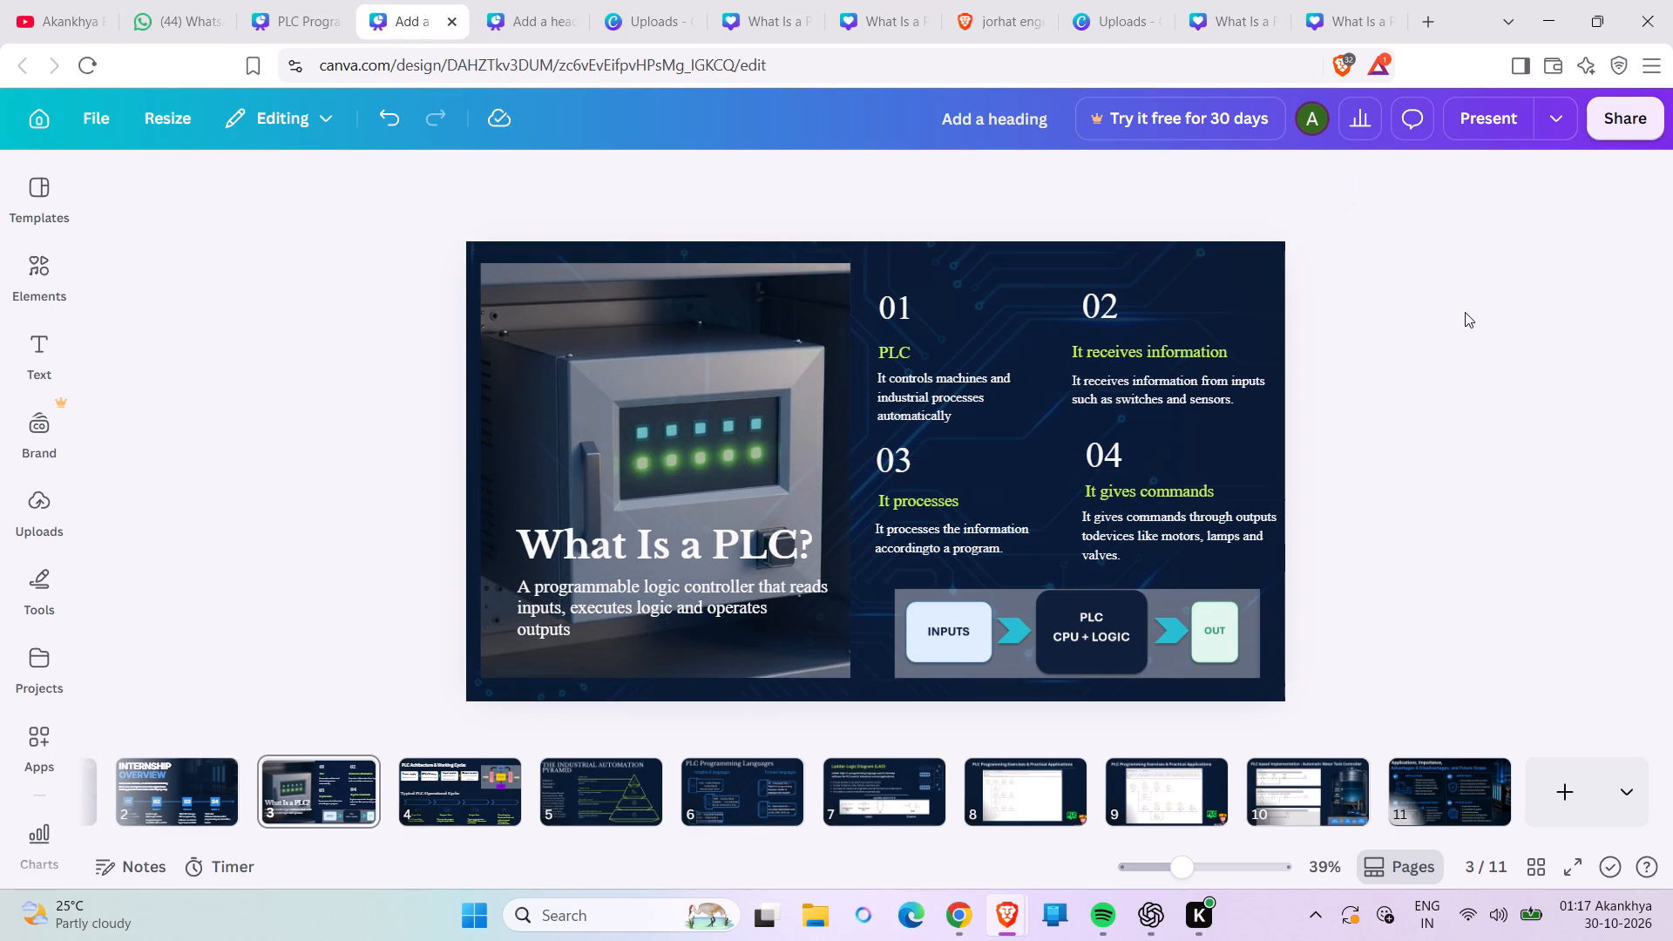
# Present the deck full screen from slide 1 through slide 11 to review every slide, and exit the presentation.
pyautogui.hscroll(4, 193, 789)
pyautogui.click(193, 789)
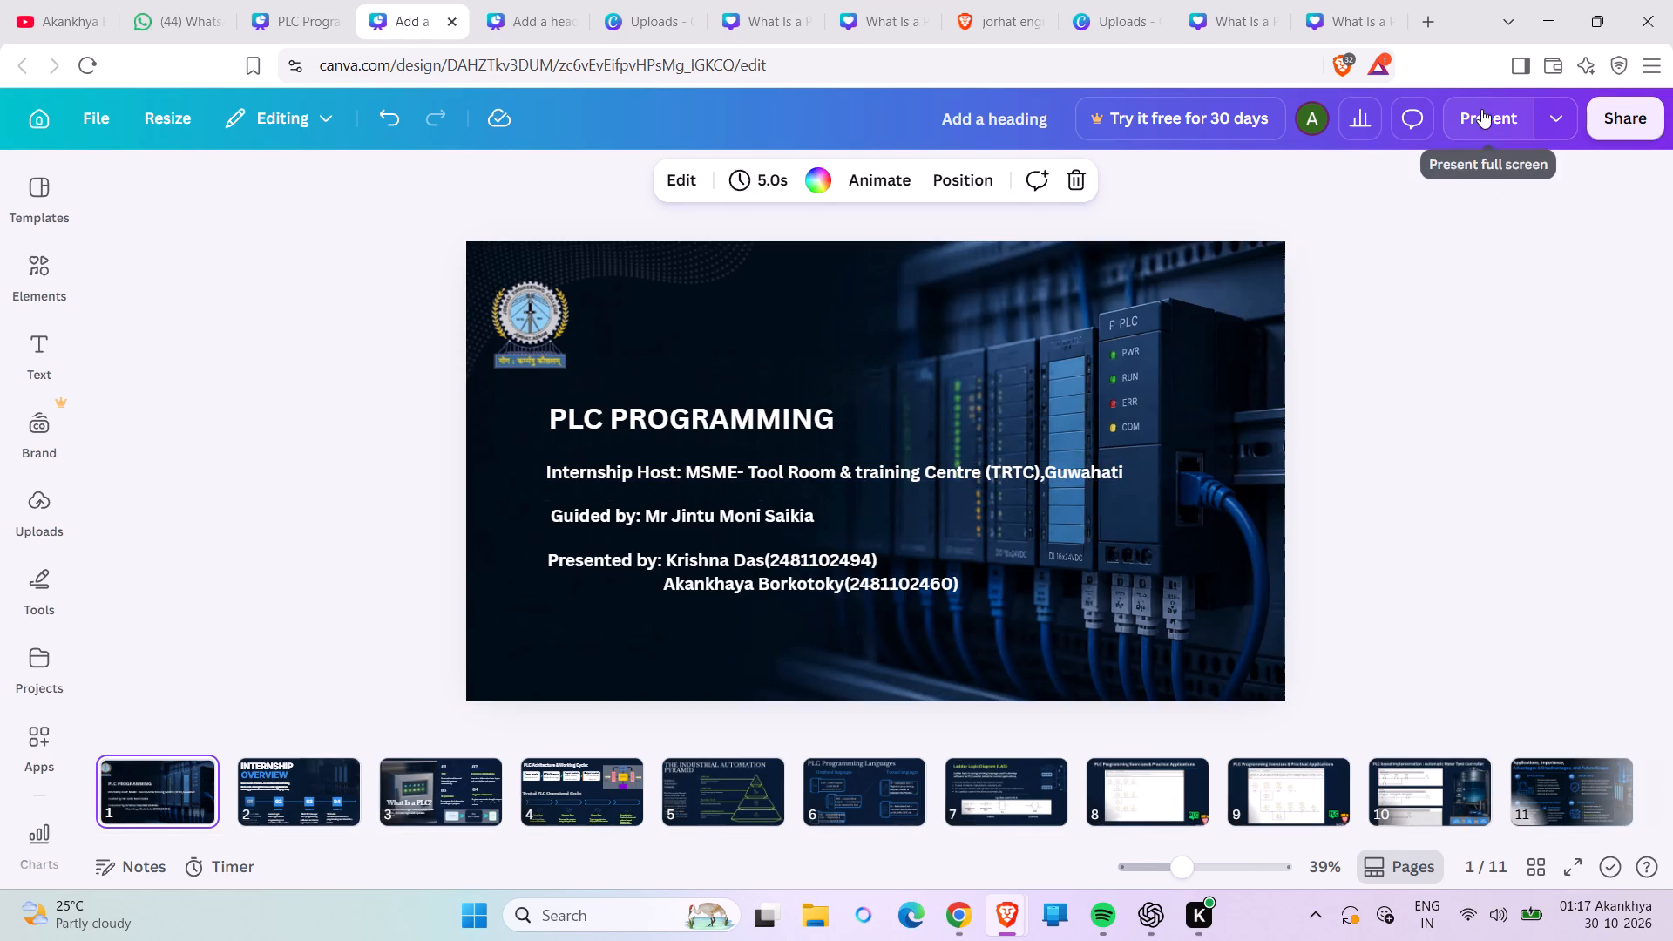
pyautogui.click(1481, 109)
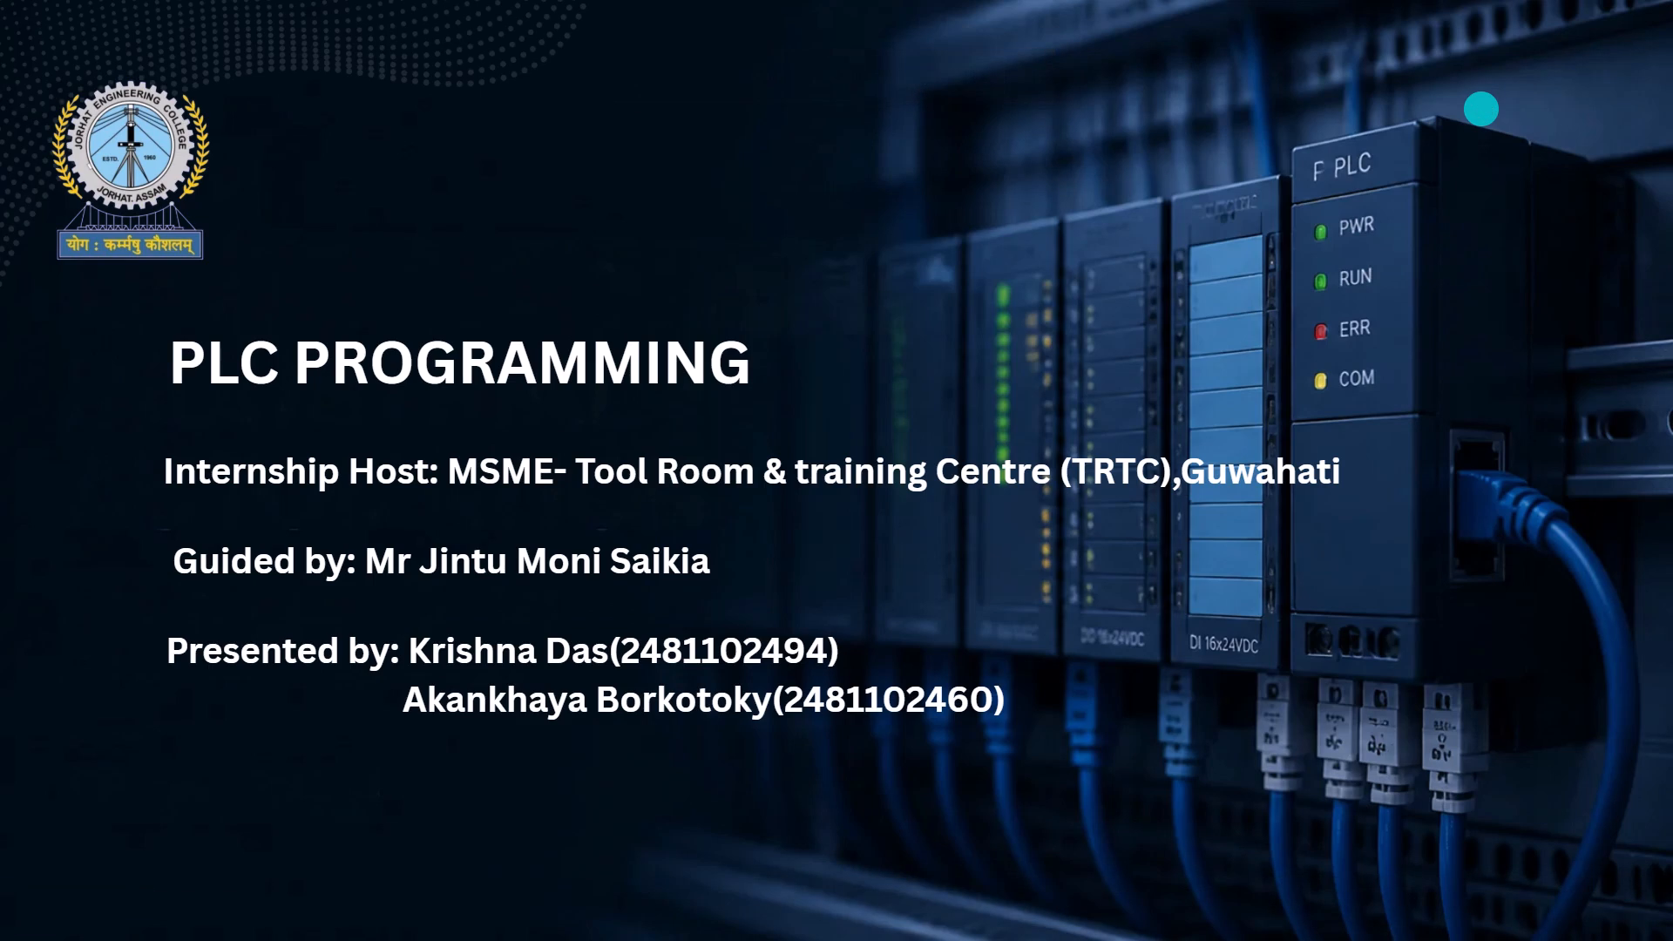
pyautogui.press('Right')
pyautogui.press('Right')
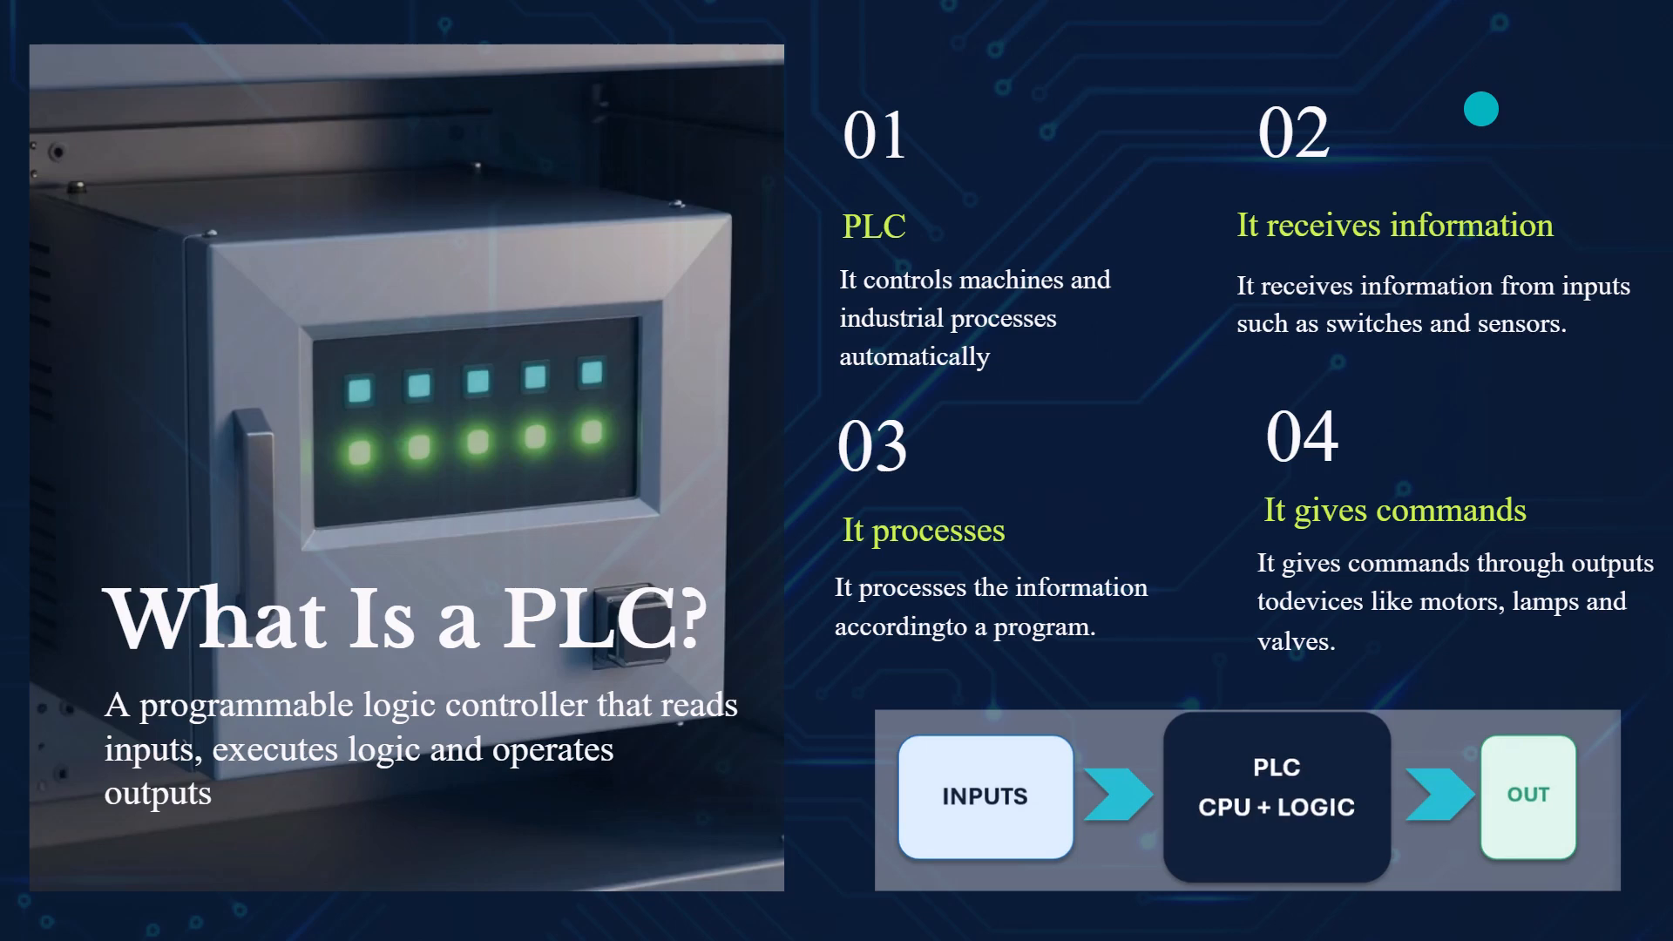
pyautogui.press('Right')
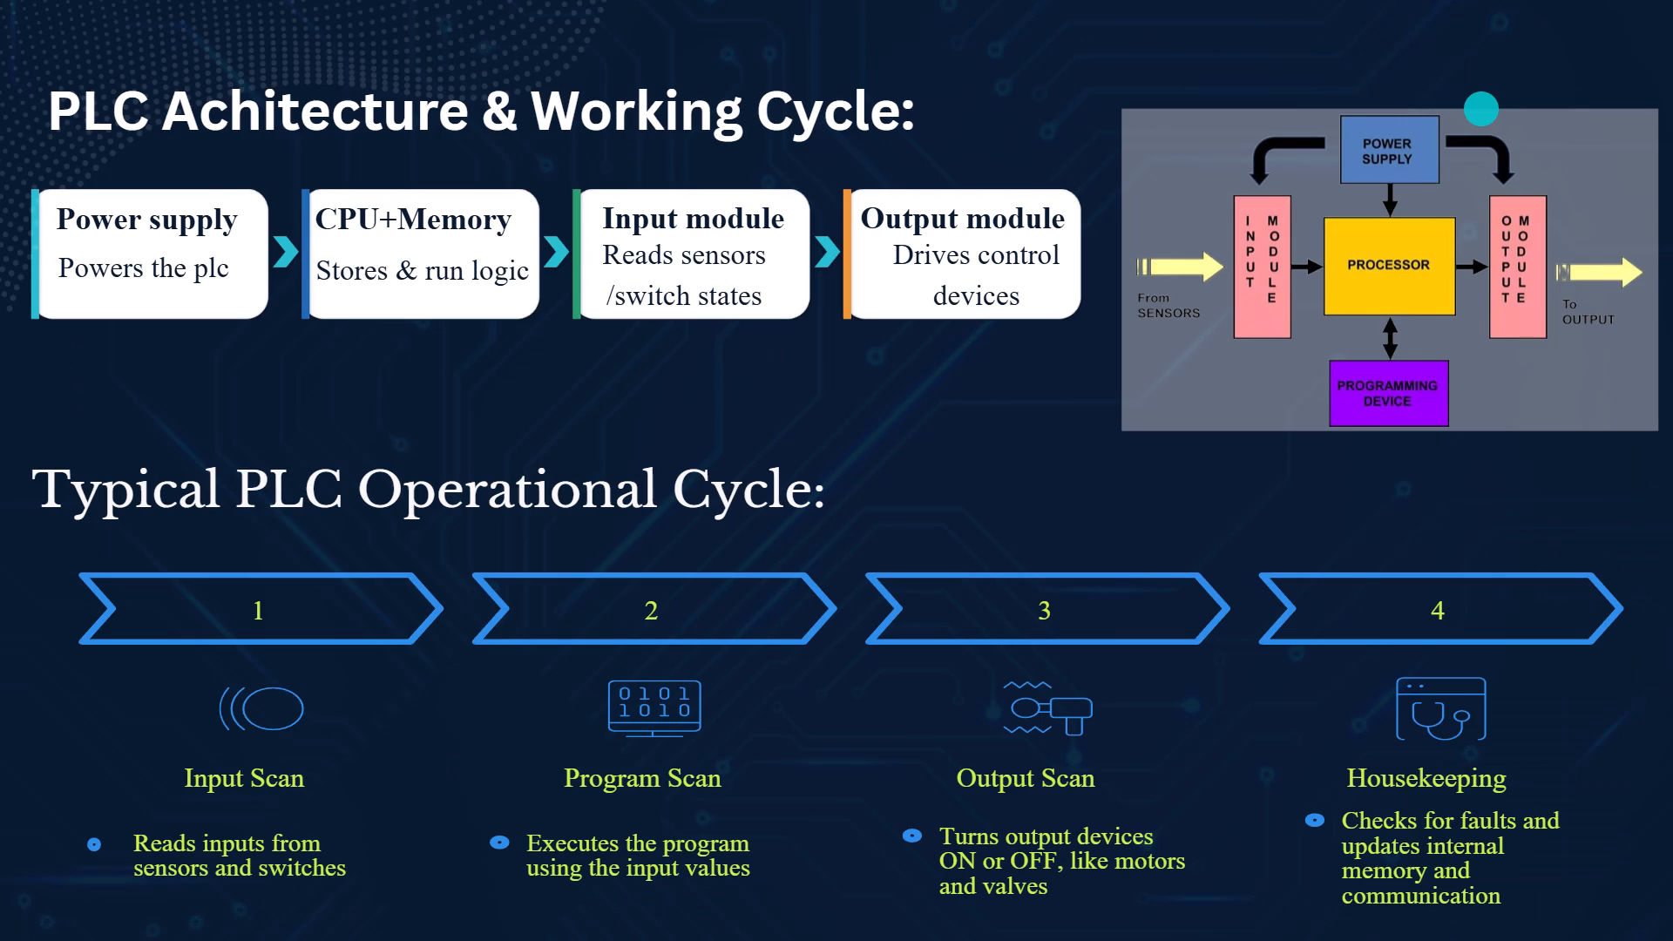
pyautogui.press('Right')
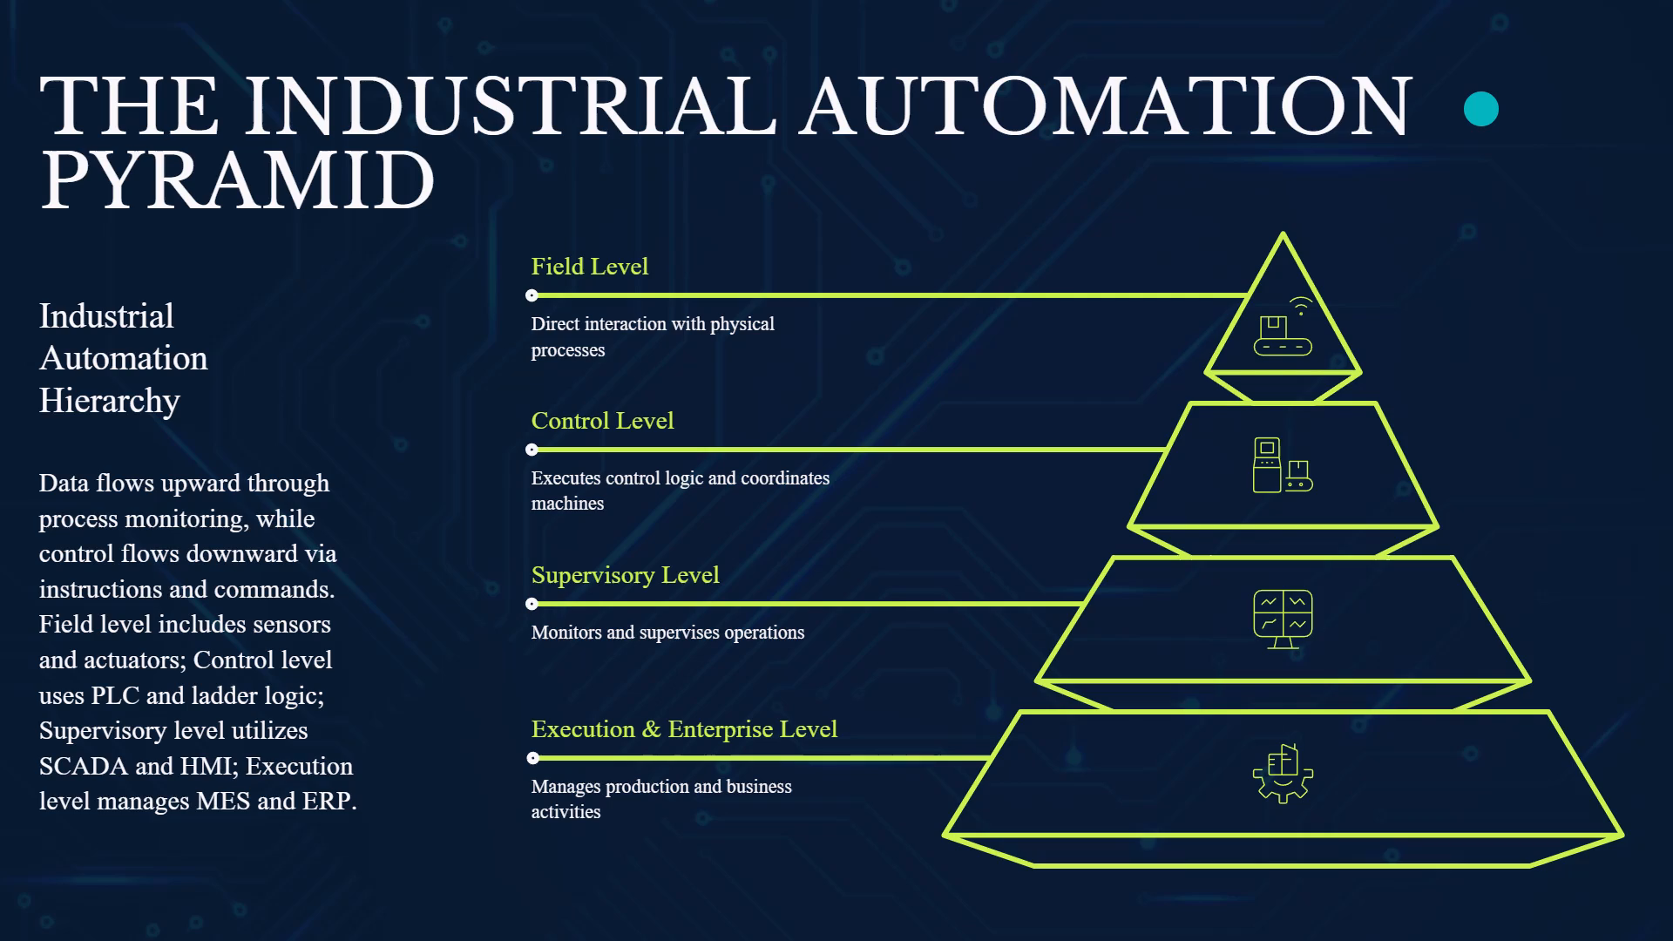
pyautogui.press('Right')
pyautogui.press('Right')
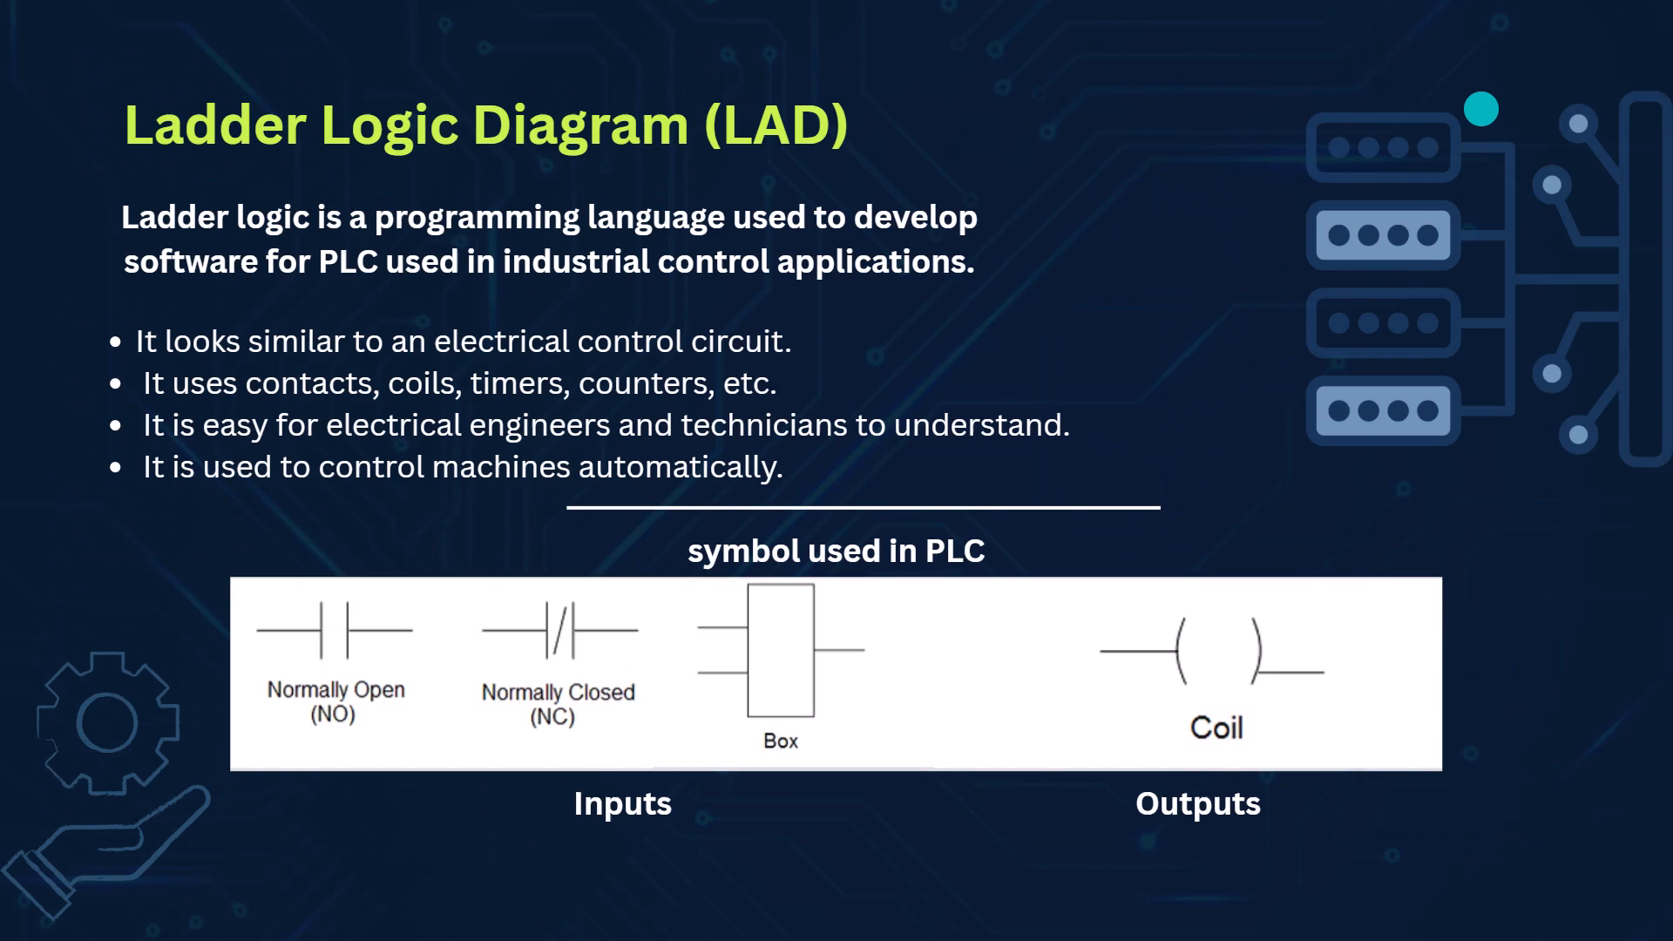
pyautogui.press('Right')
pyautogui.press('Right')
pyautogui.press('Right')
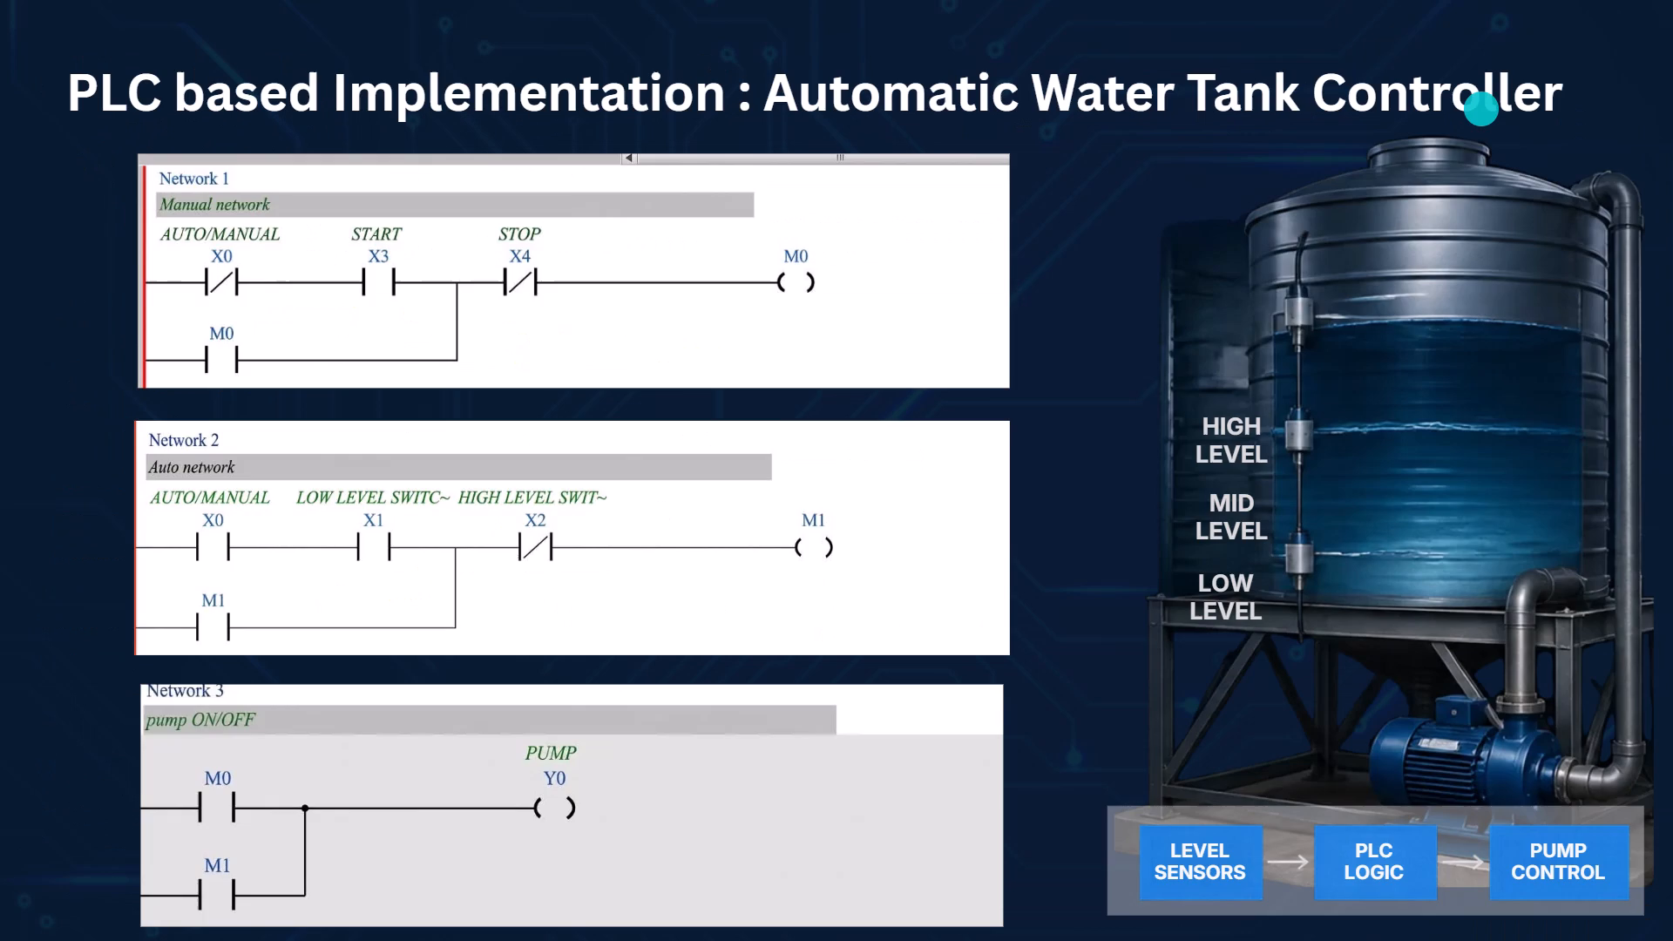
pyautogui.press('Right')
pyautogui.press('Right')
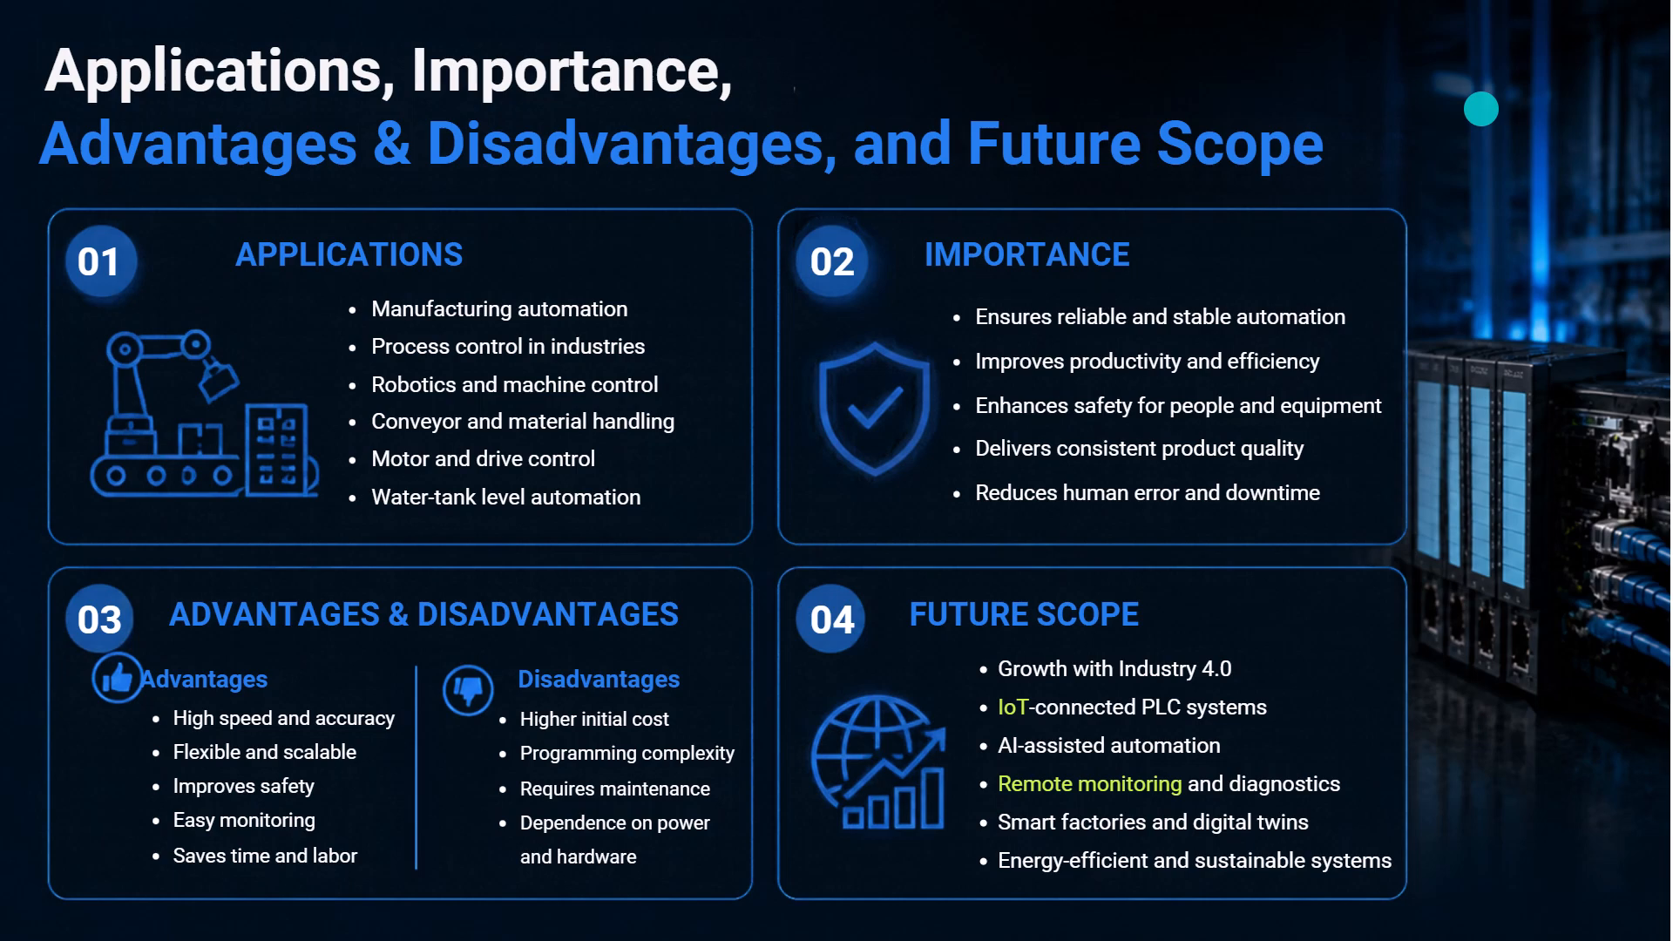
pyautogui.press('Right')
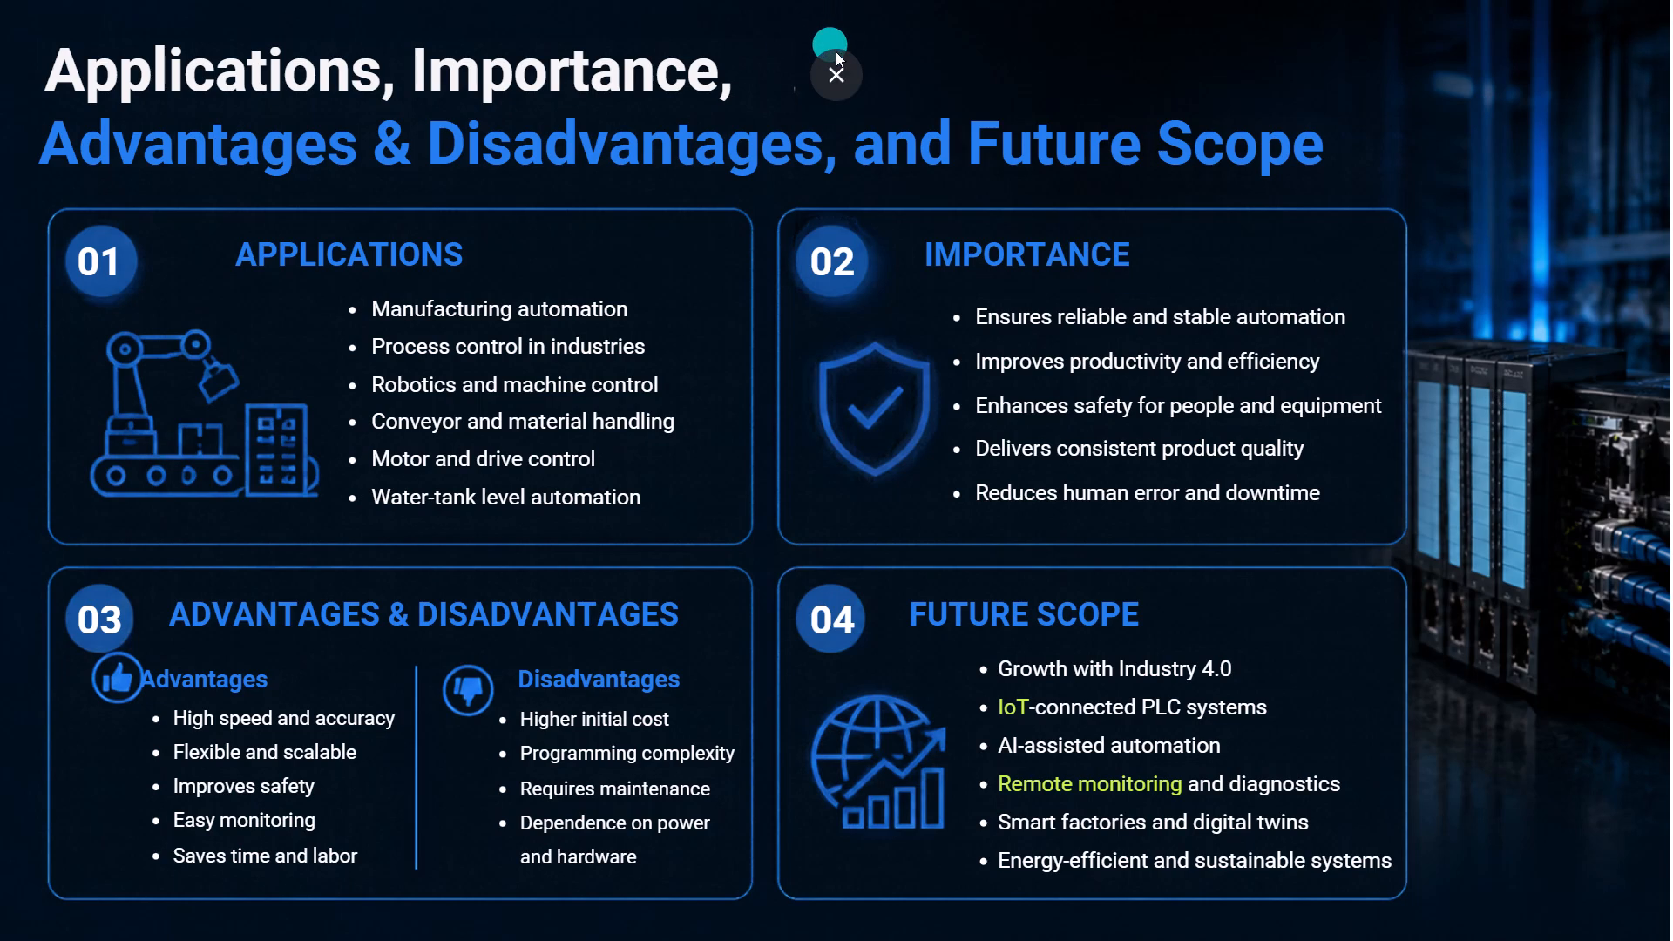
pyautogui.click(836, 74)
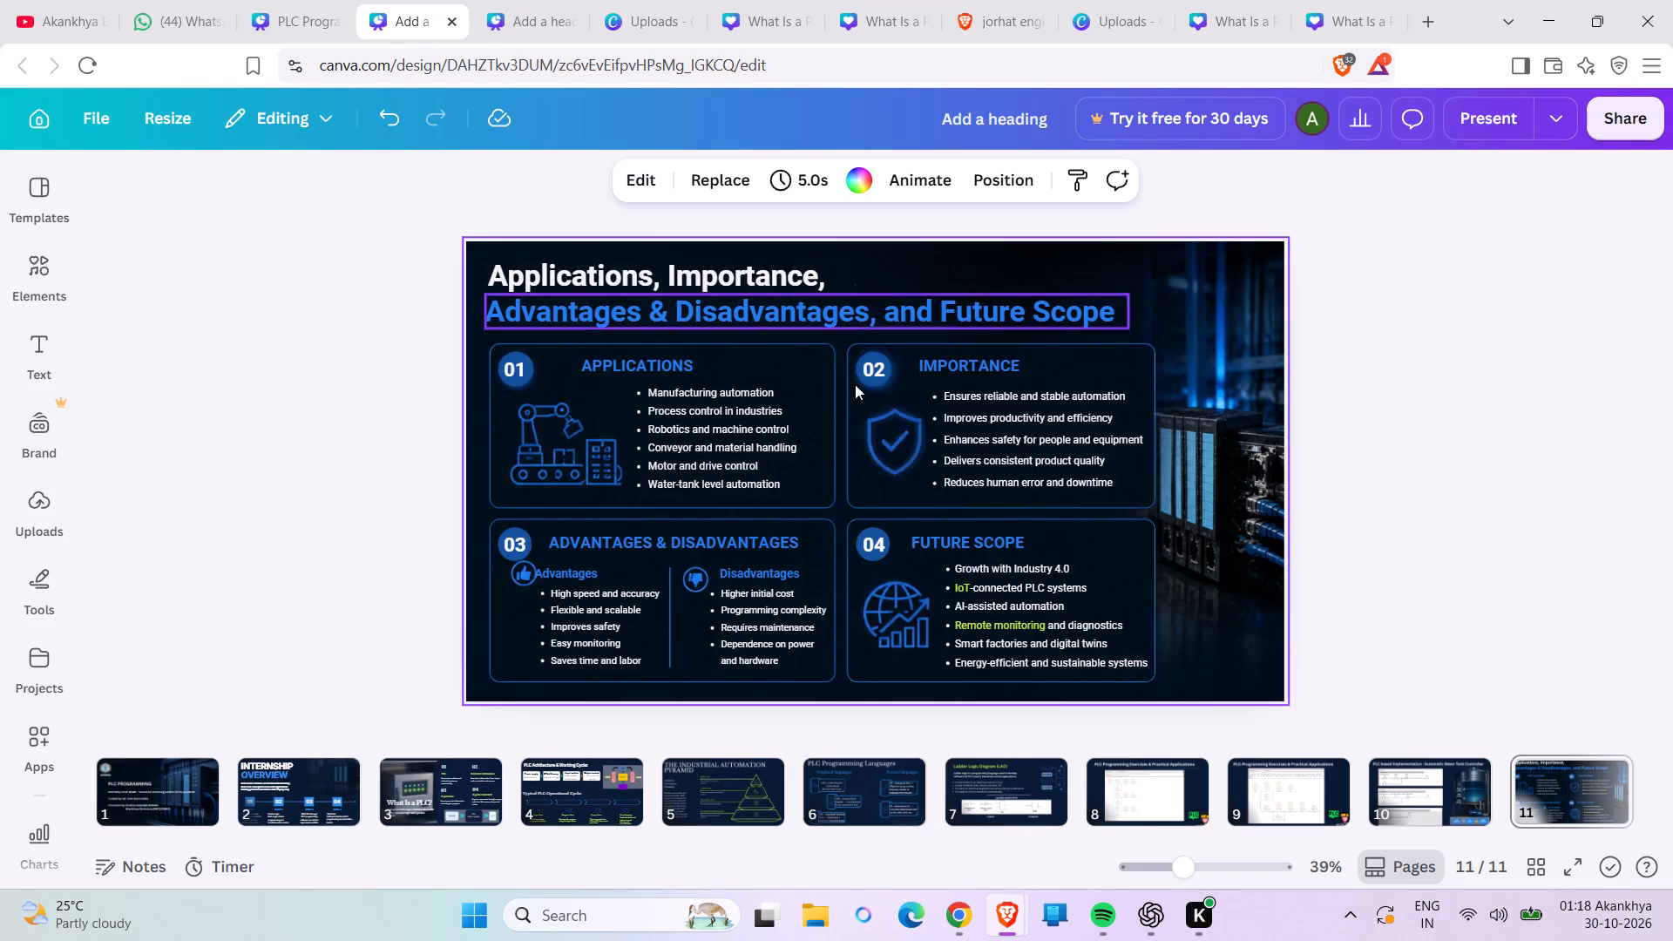
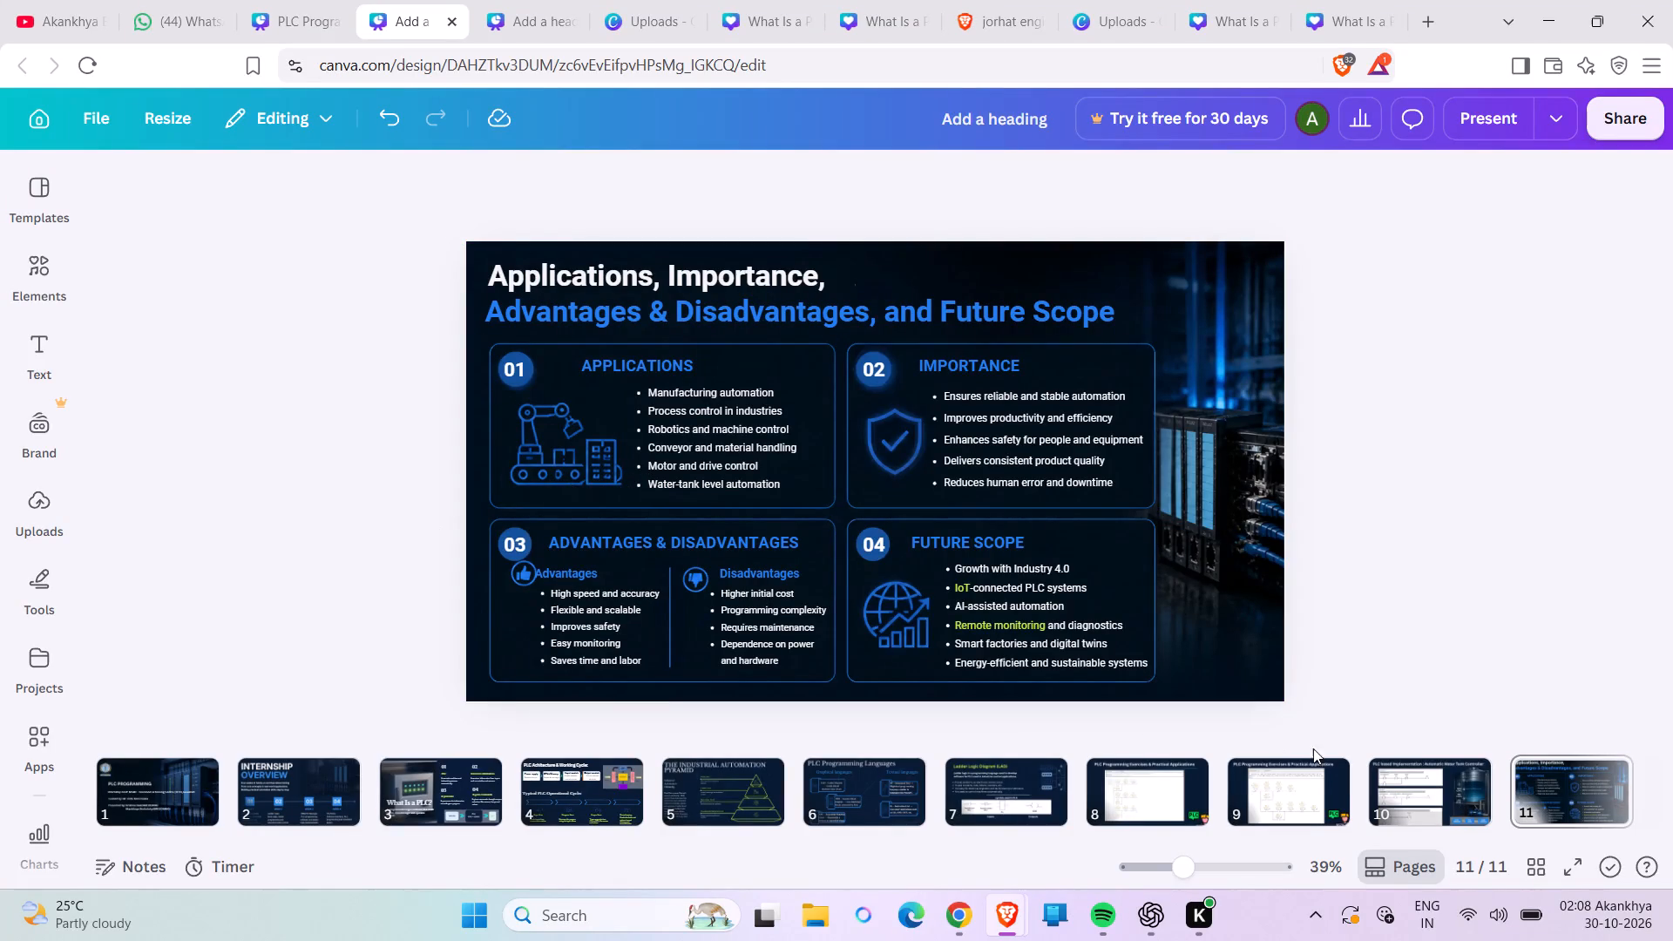
# Open slide 10 and inspect its Network 1 and Network 2 ladder diagrams up close.
pyautogui.click(1385, 781)
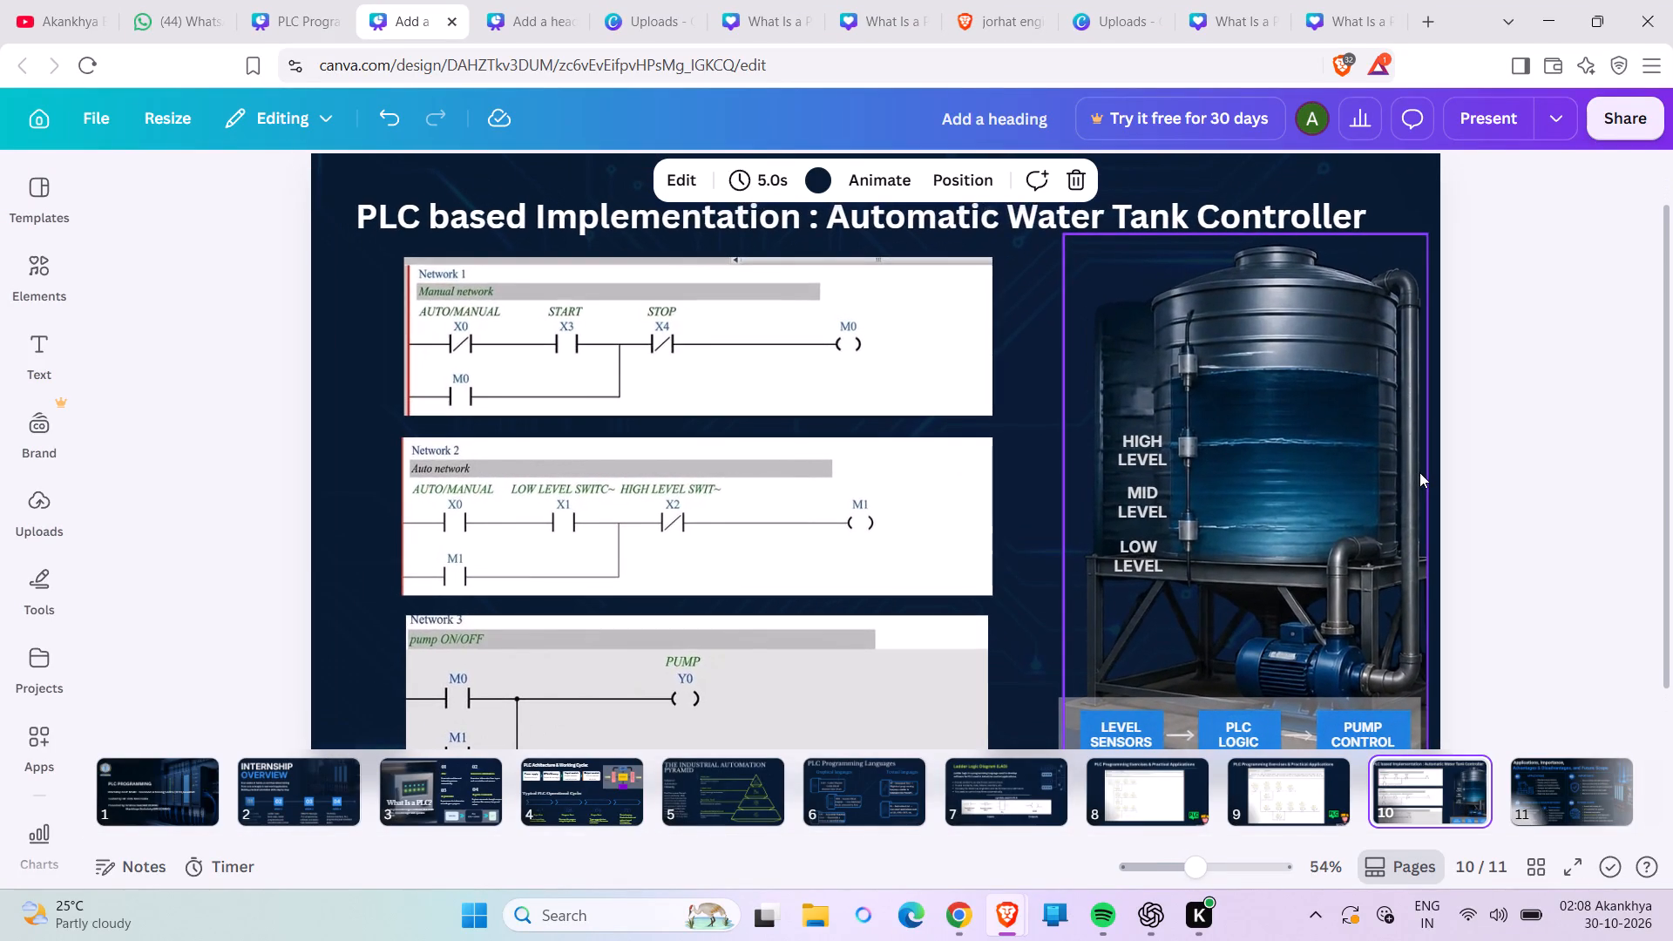
pyautogui.hscroll(1, 663, 370)
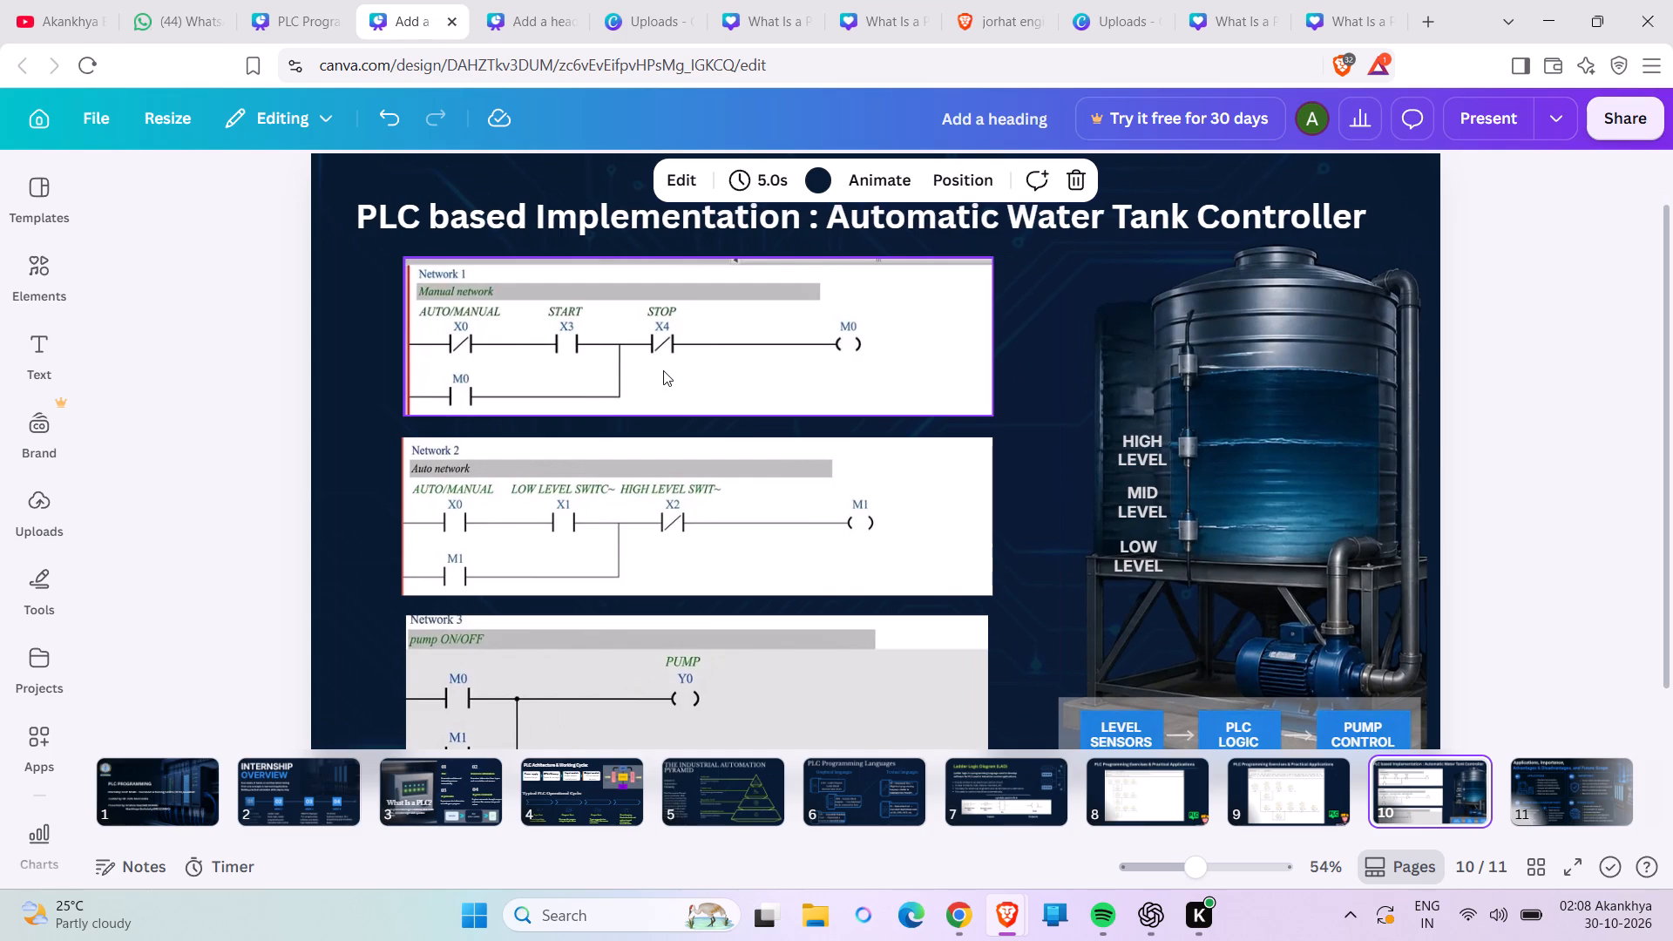
pyautogui.hscroll(1, 663, 370)
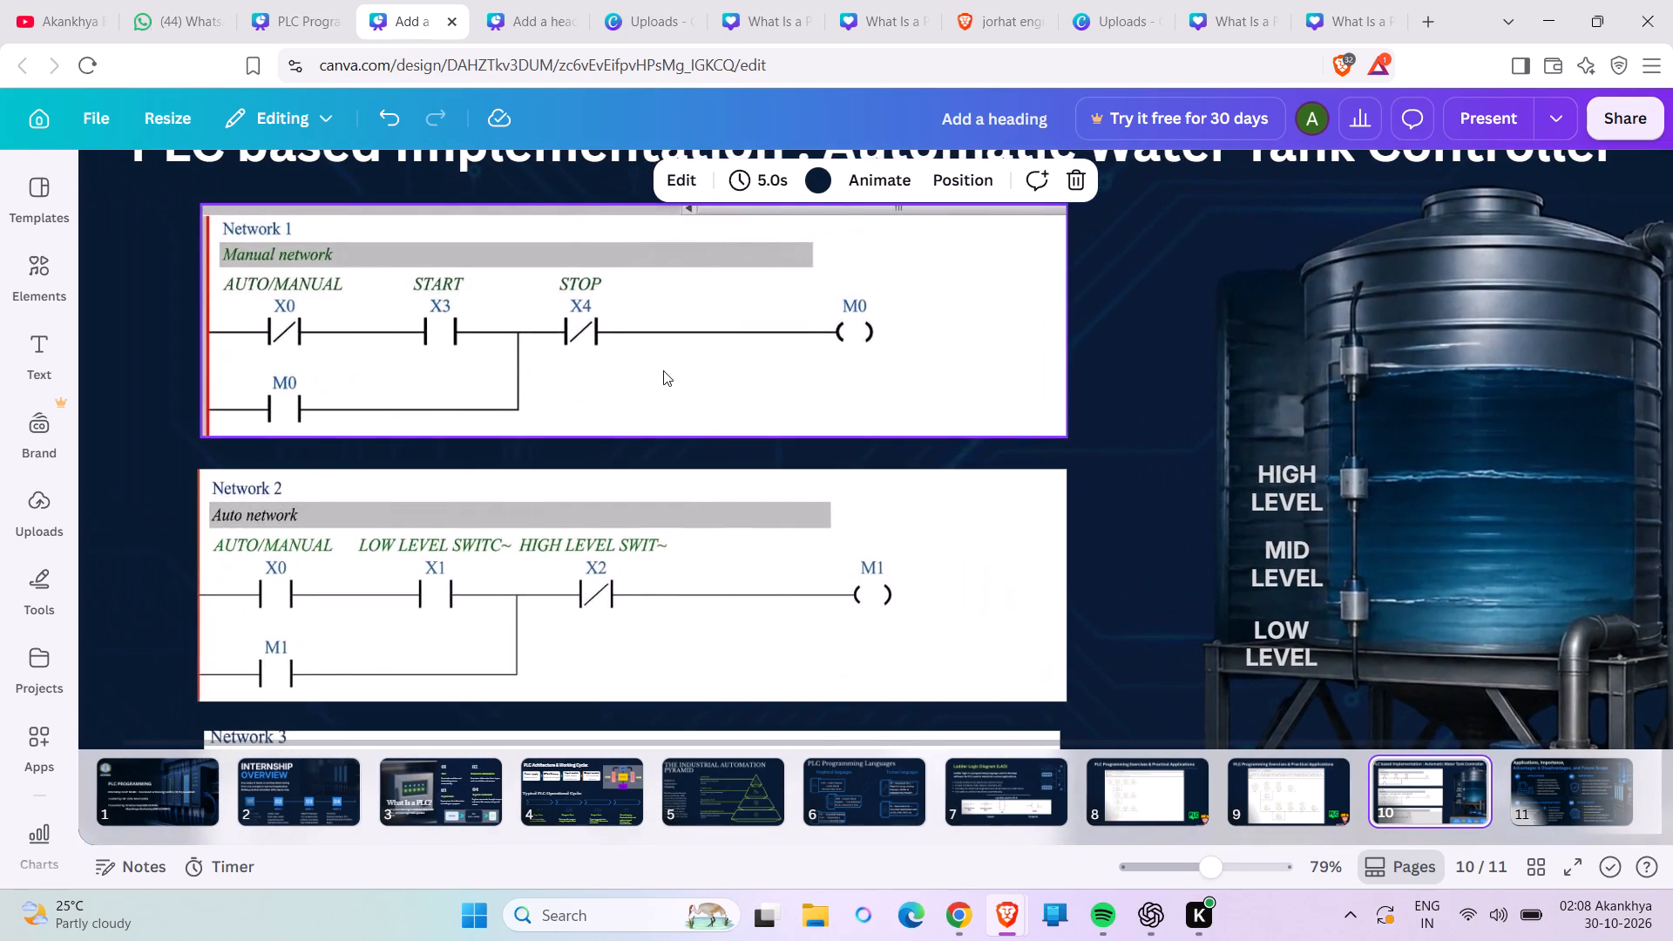
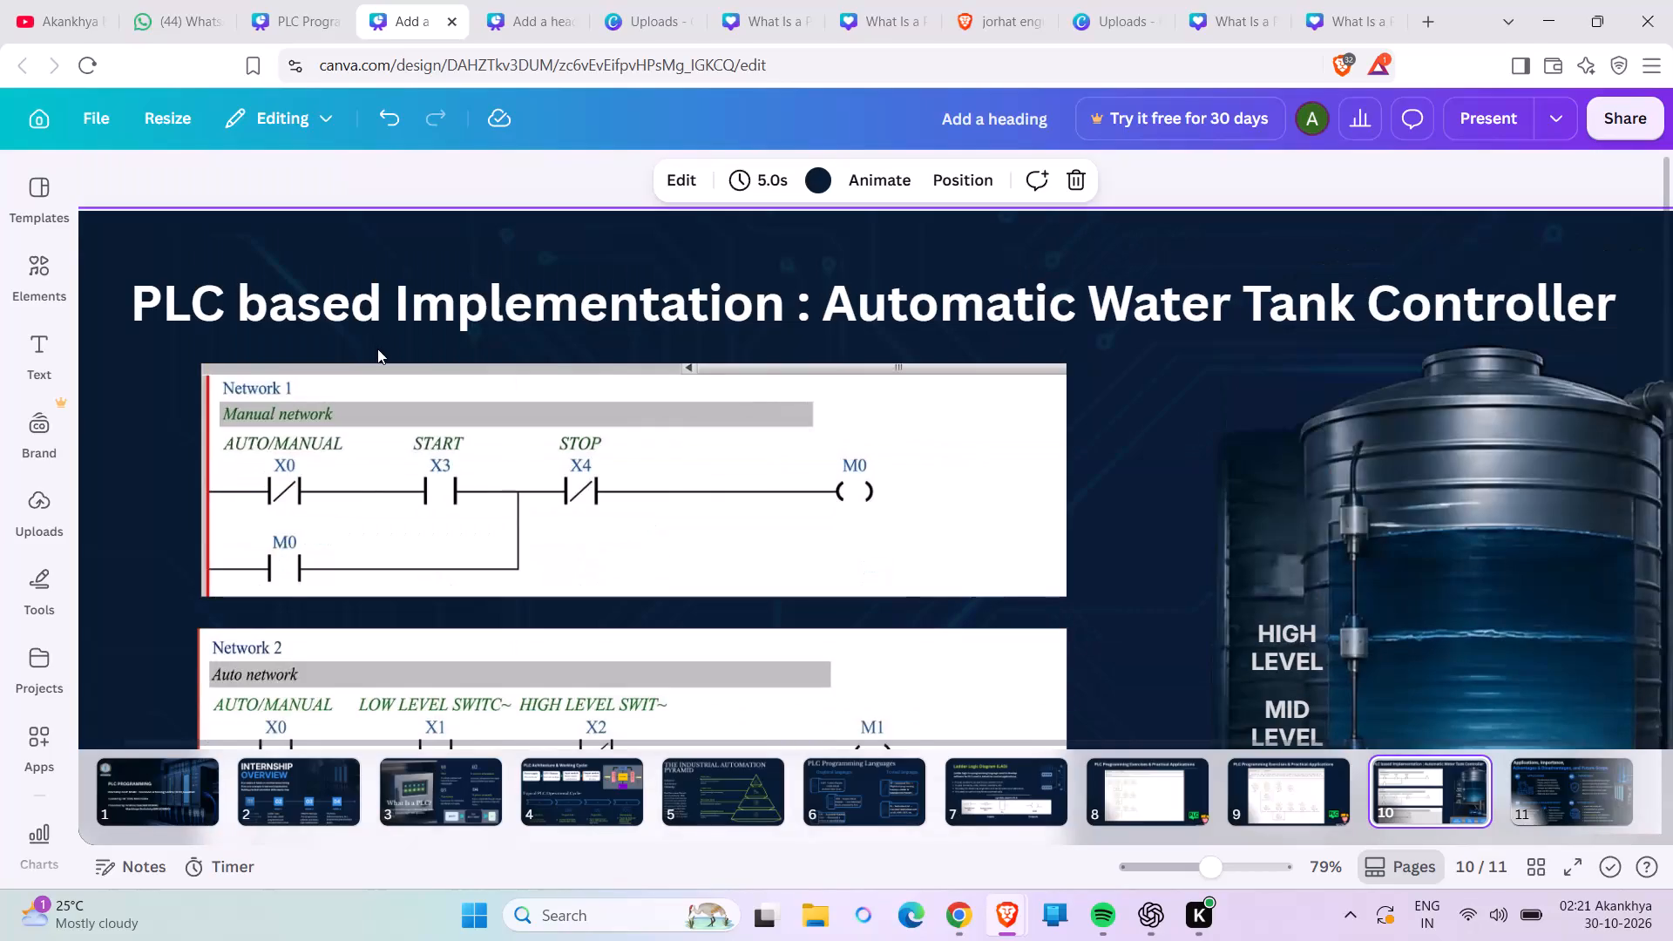
# Compare the ladder diagrams on slides 9 and 8 with those on slide 10, ending back on slide 10.
pyautogui.scroll(-3, 377, 349)
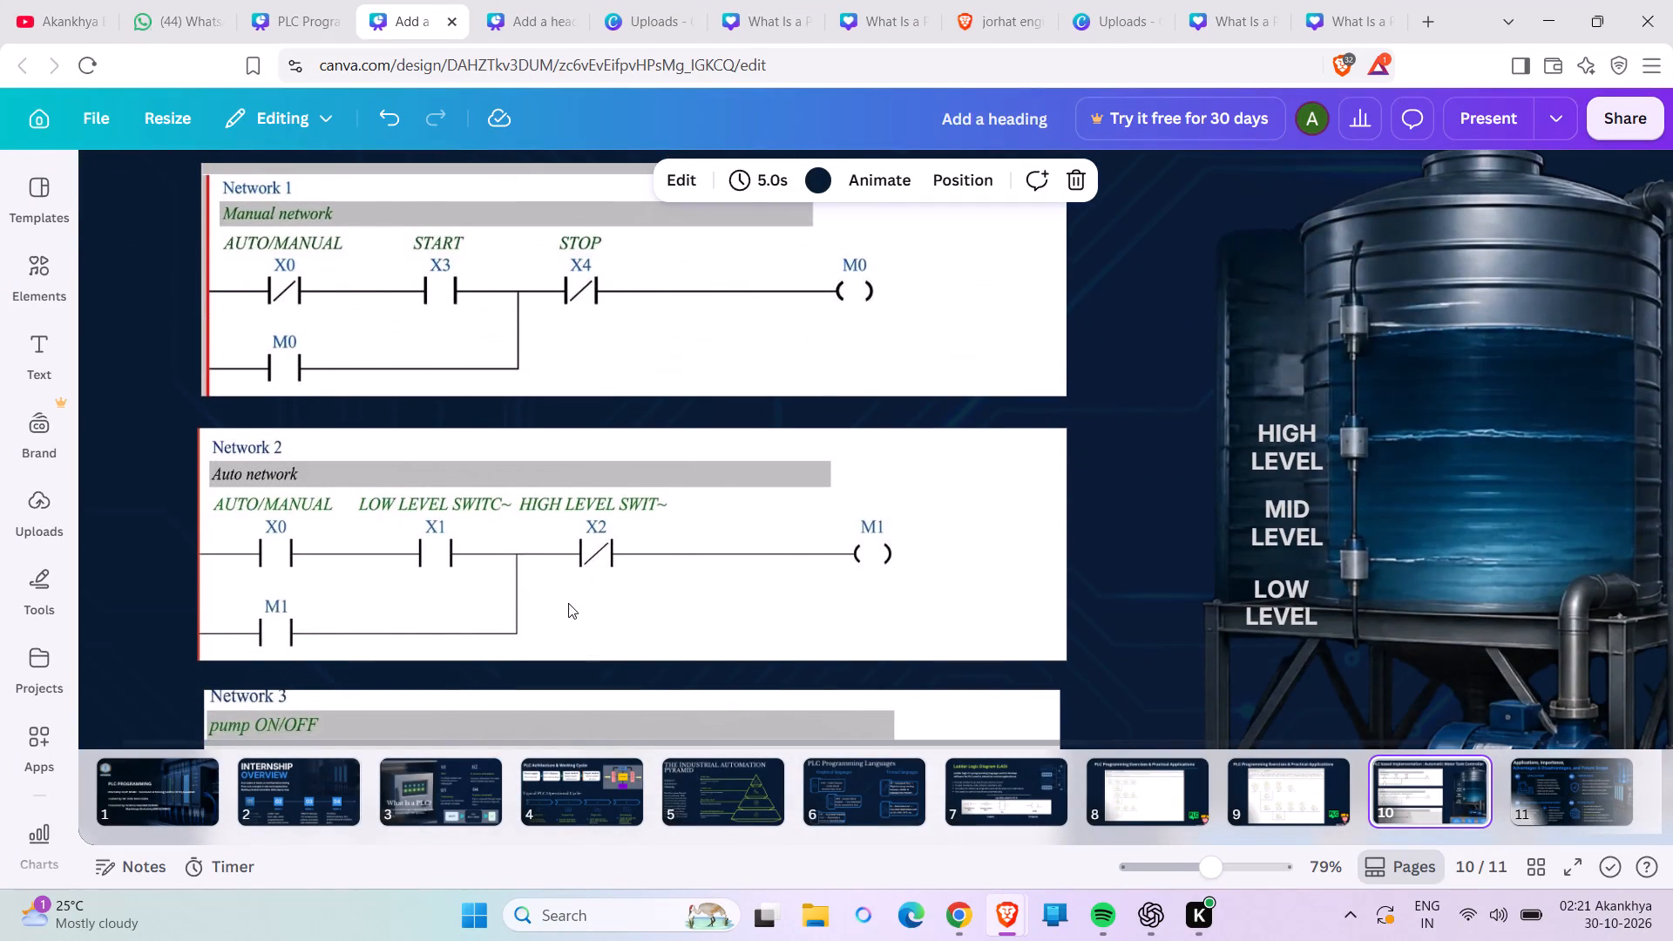
pyautogui.click(1263, 795)
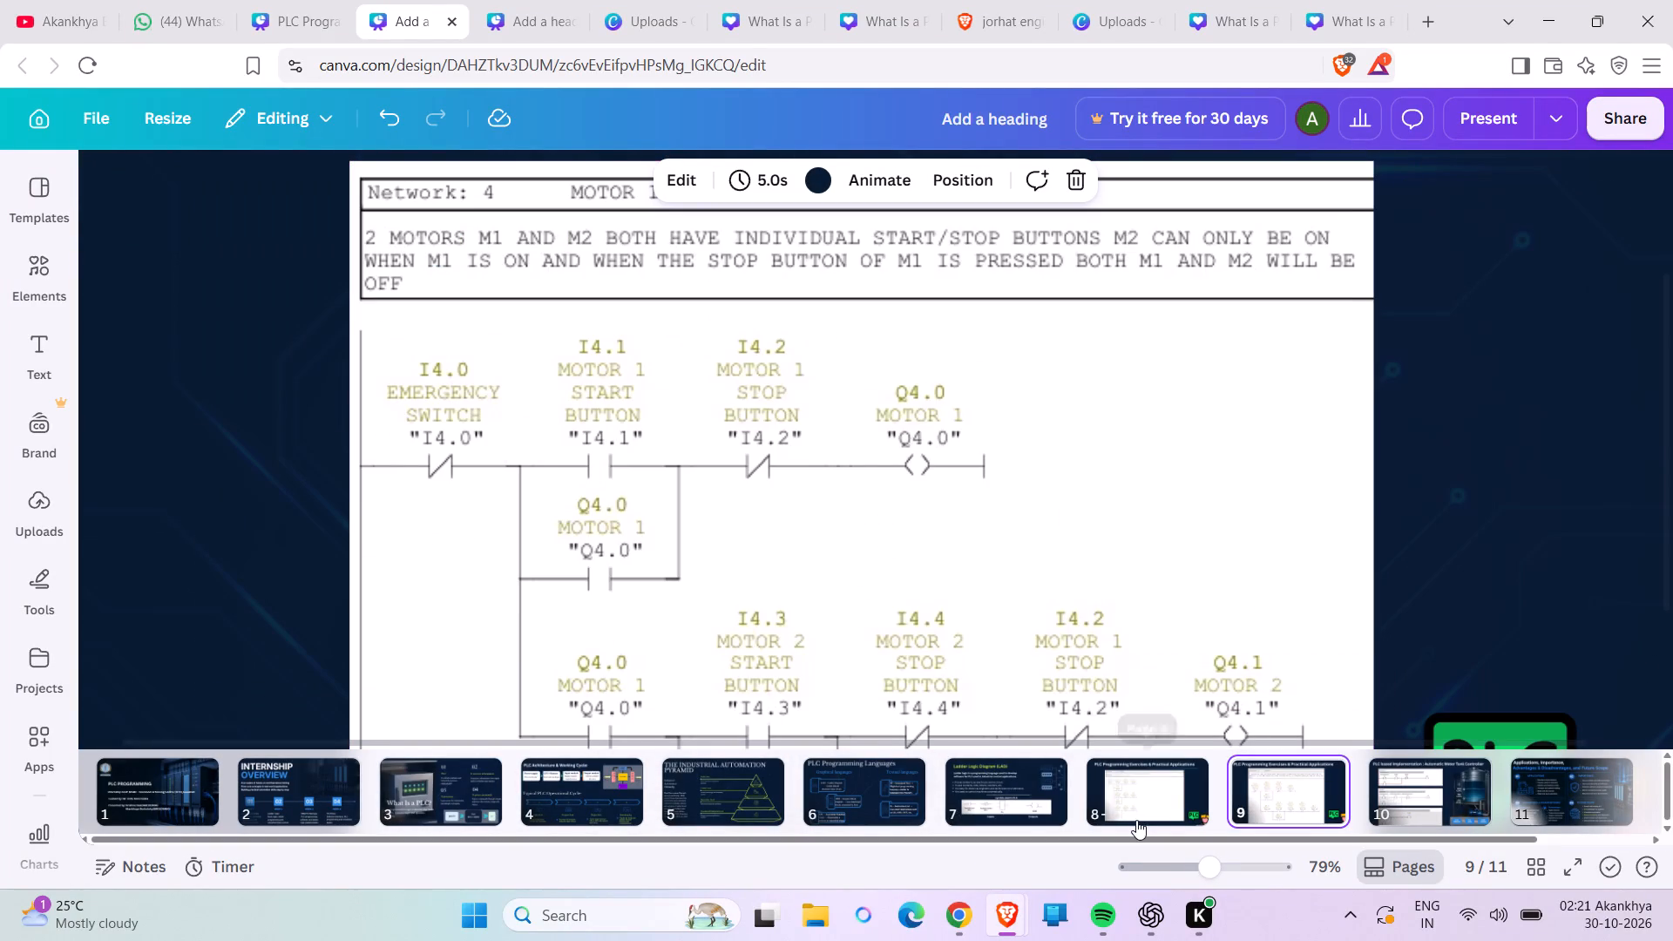
pyautogui.click(1136, 820)
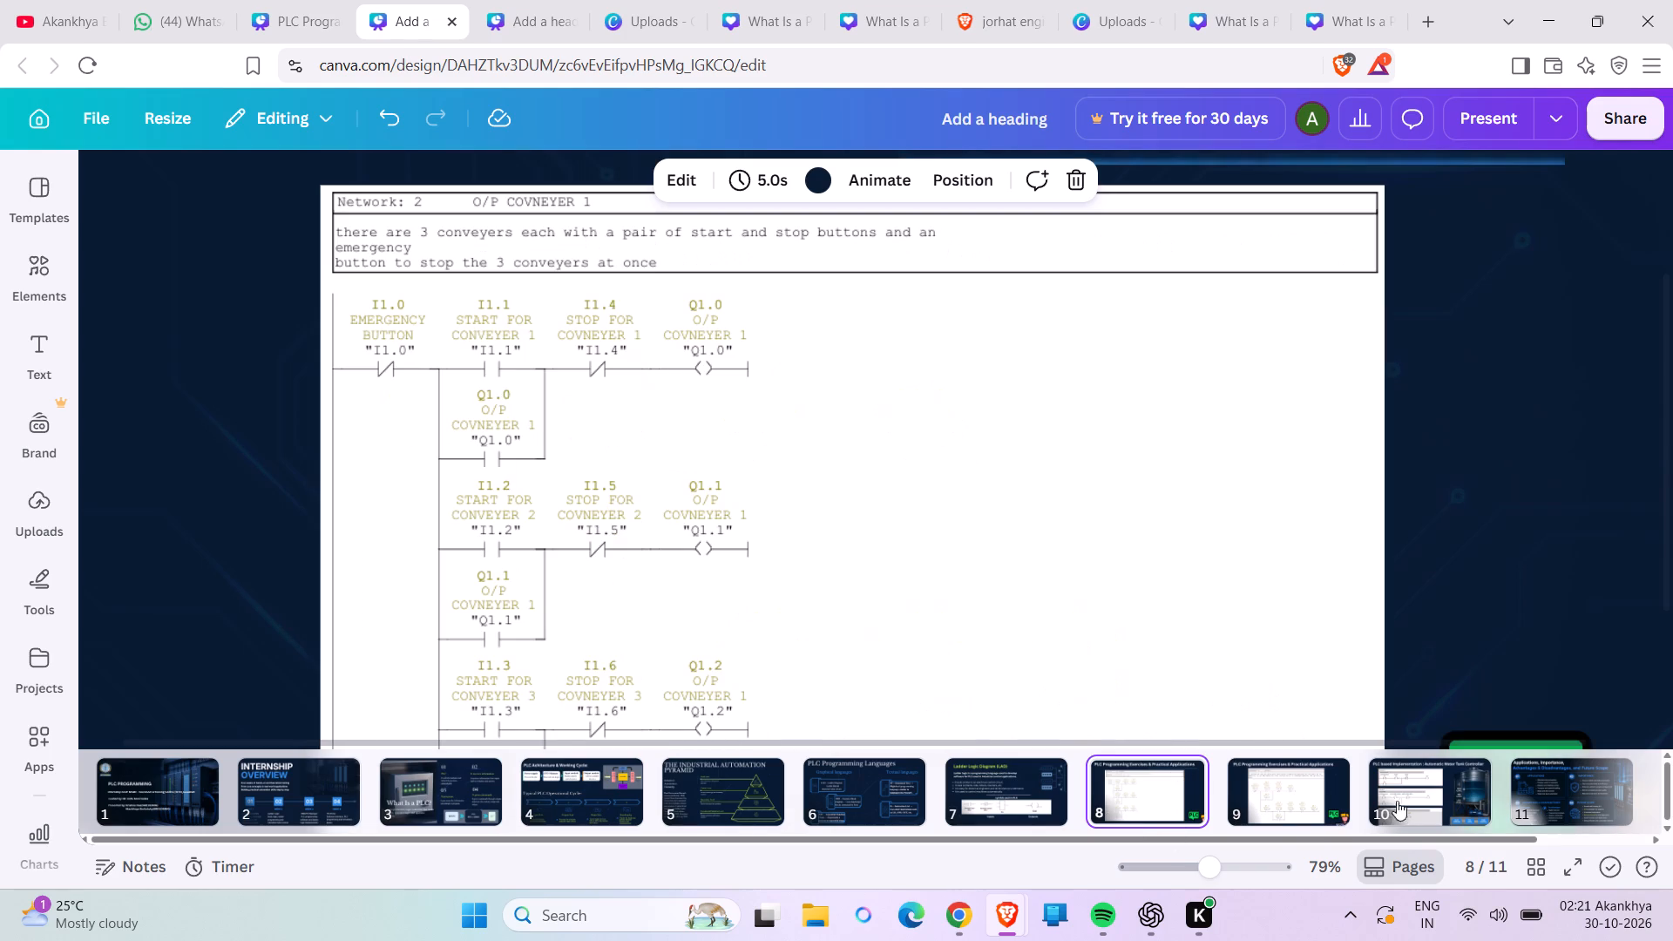
pyautogui.click(1419, 796)
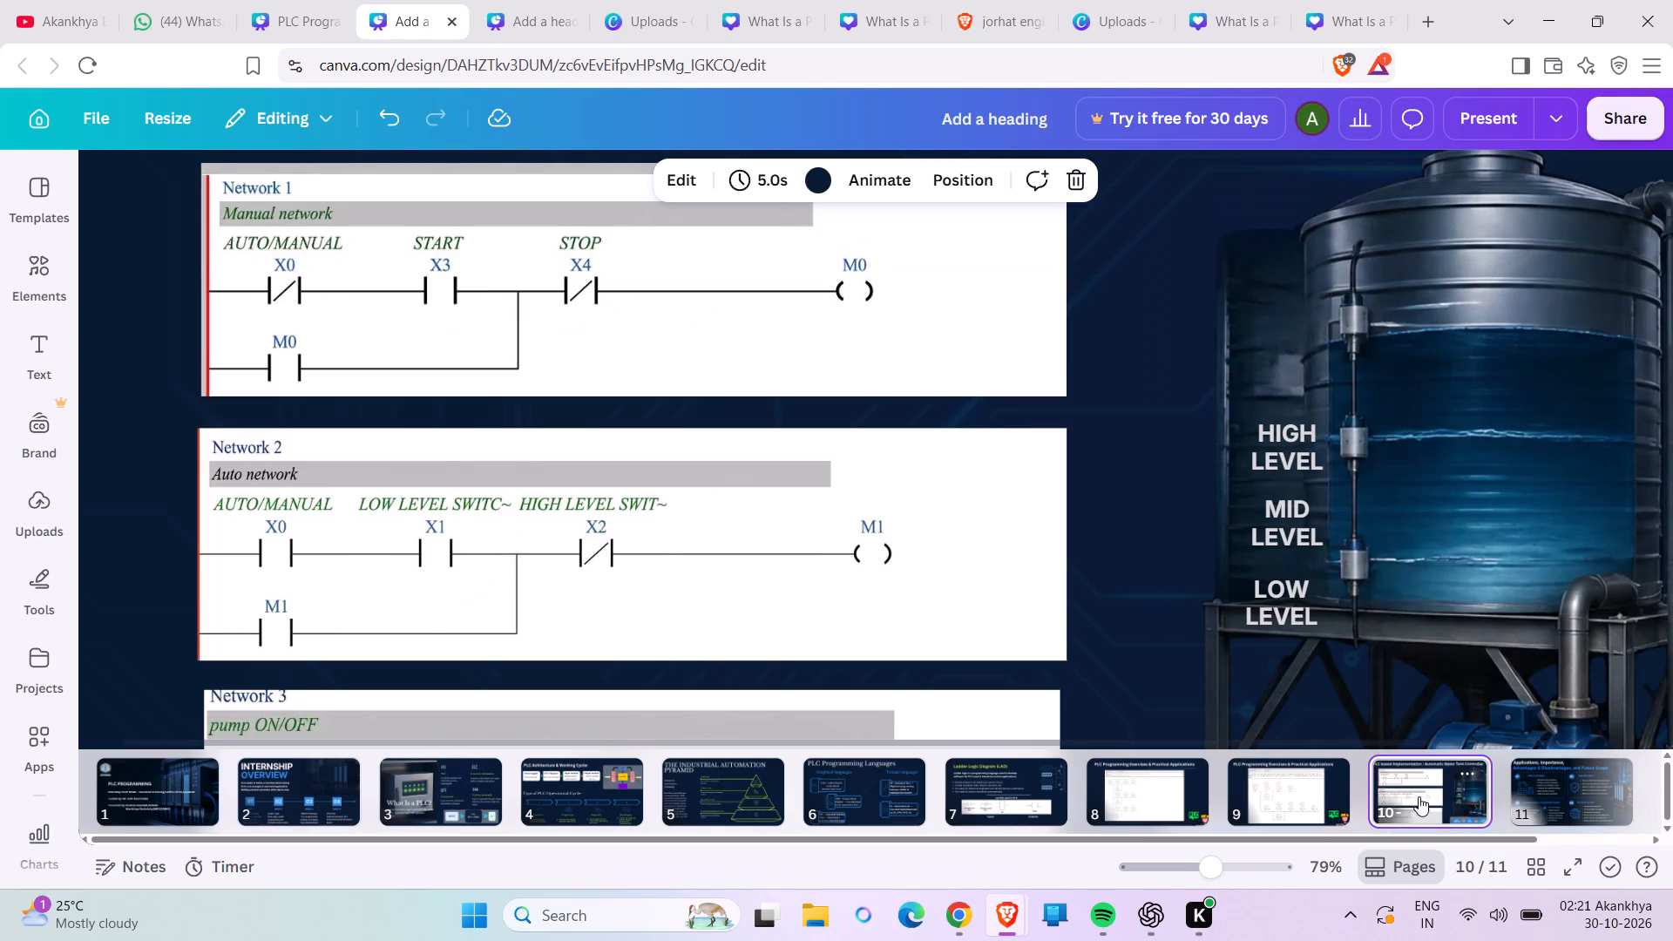
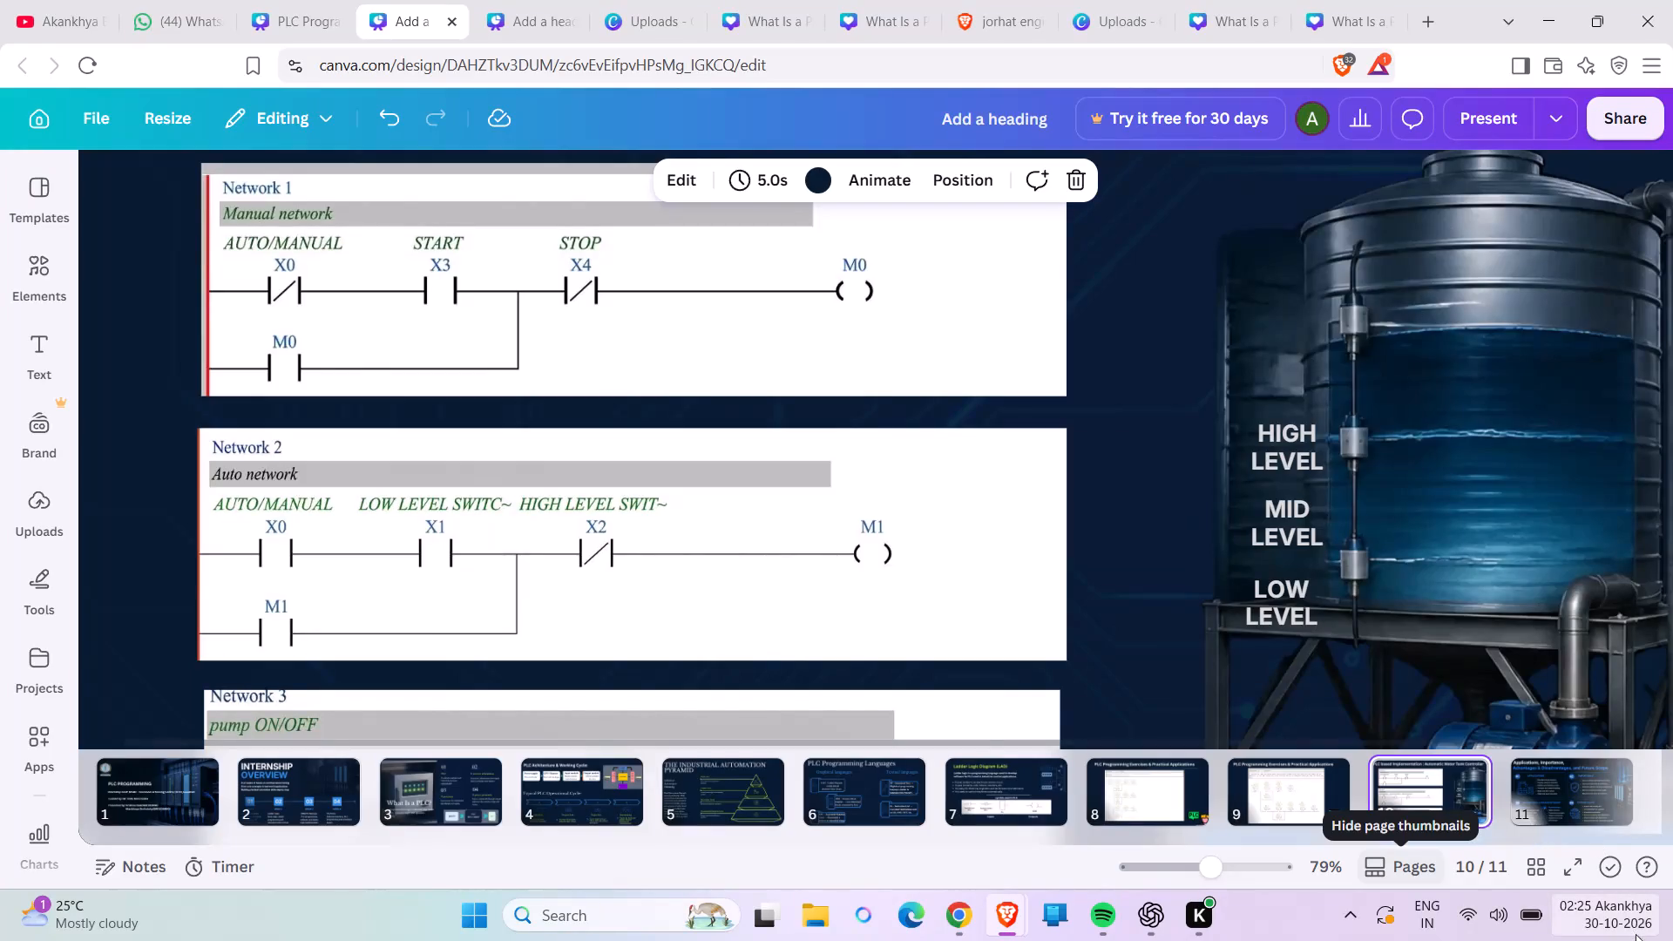
# Review the manual, auto and pump ON/OFF ladder networks on slide 10 for remaining formatting and alignment issues.
pyautogui.scroll(-2, 1063, 629)
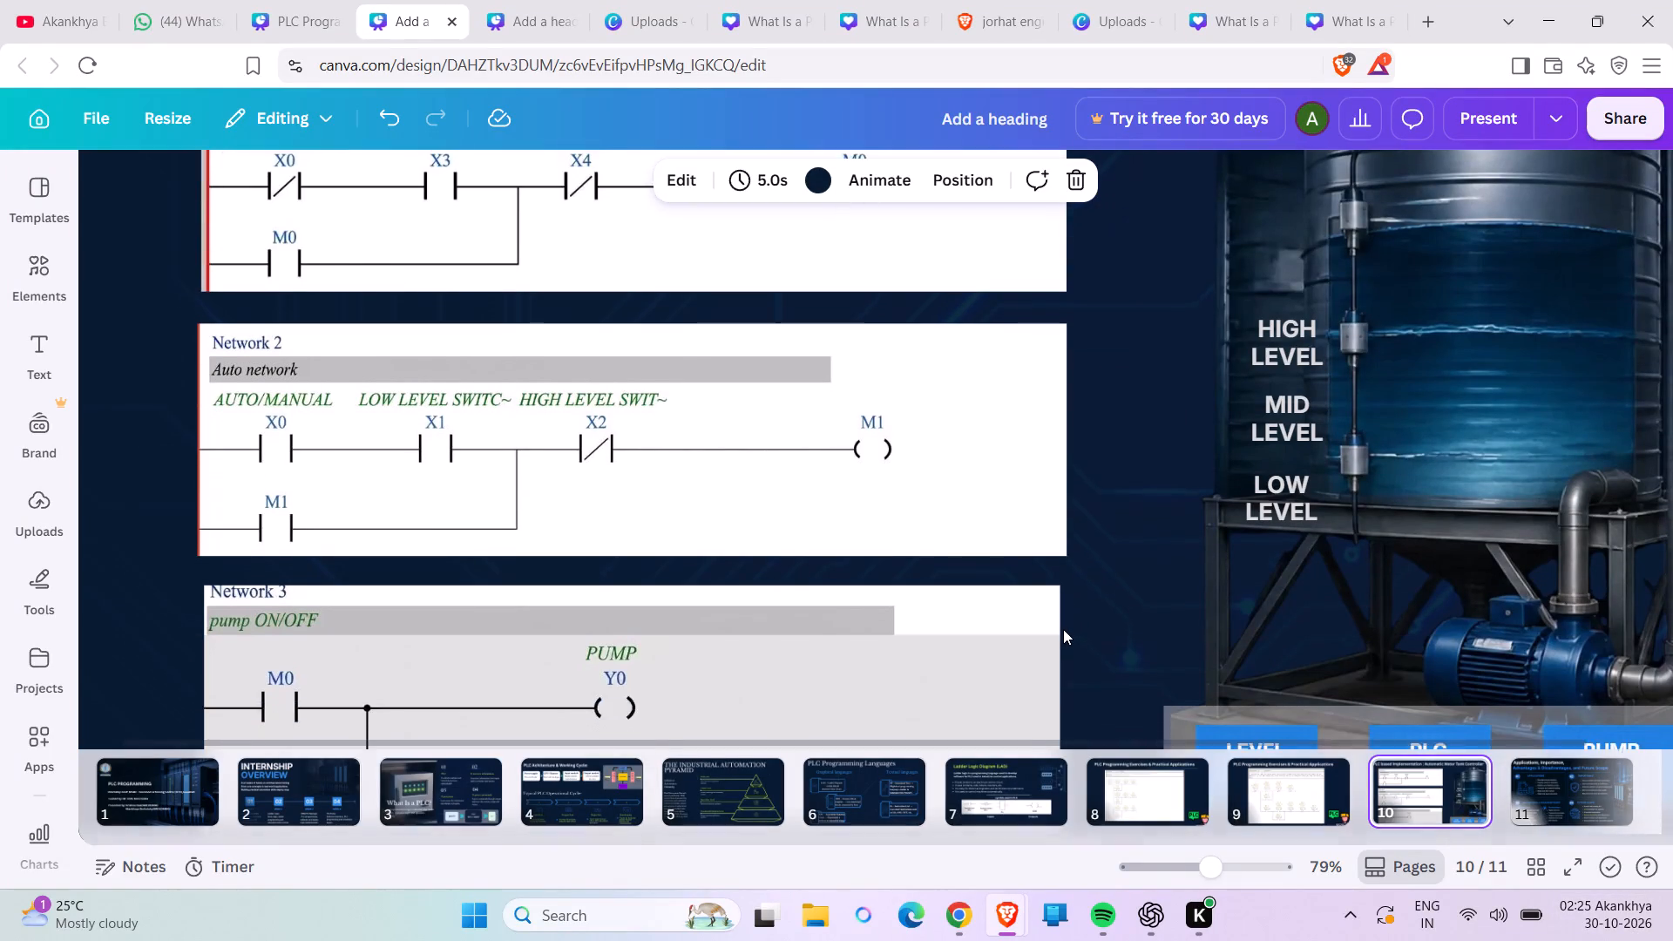
pyautogui.scroll(-2, 1063, 629)
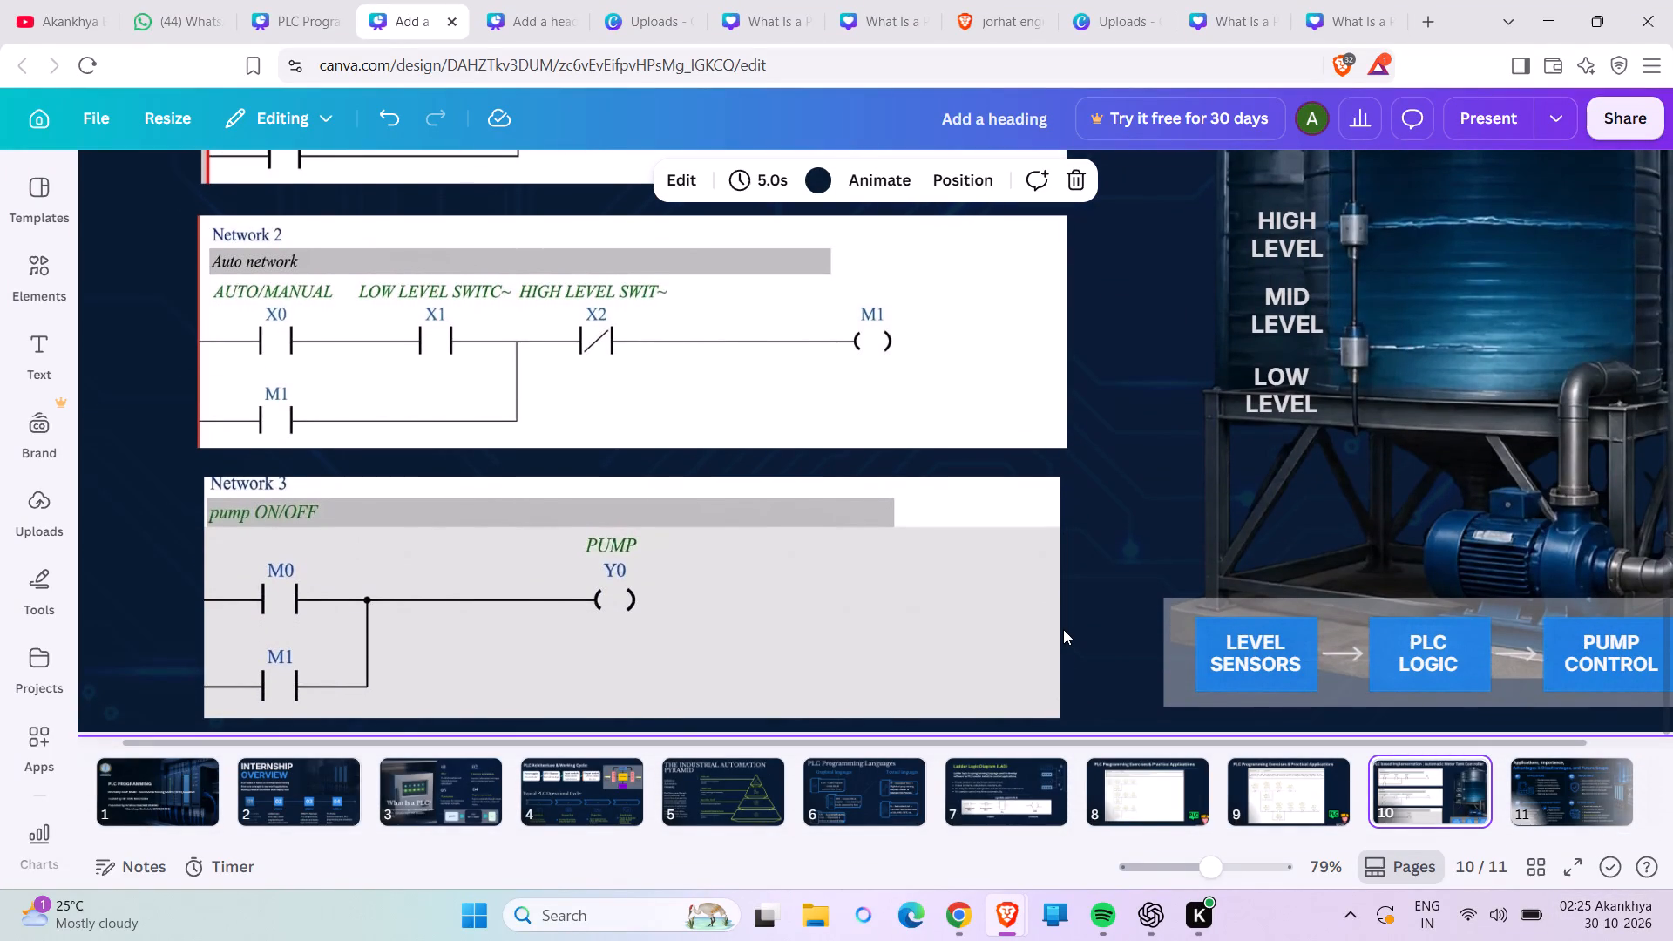
pyautogui.scroll(1, 1063, 629)
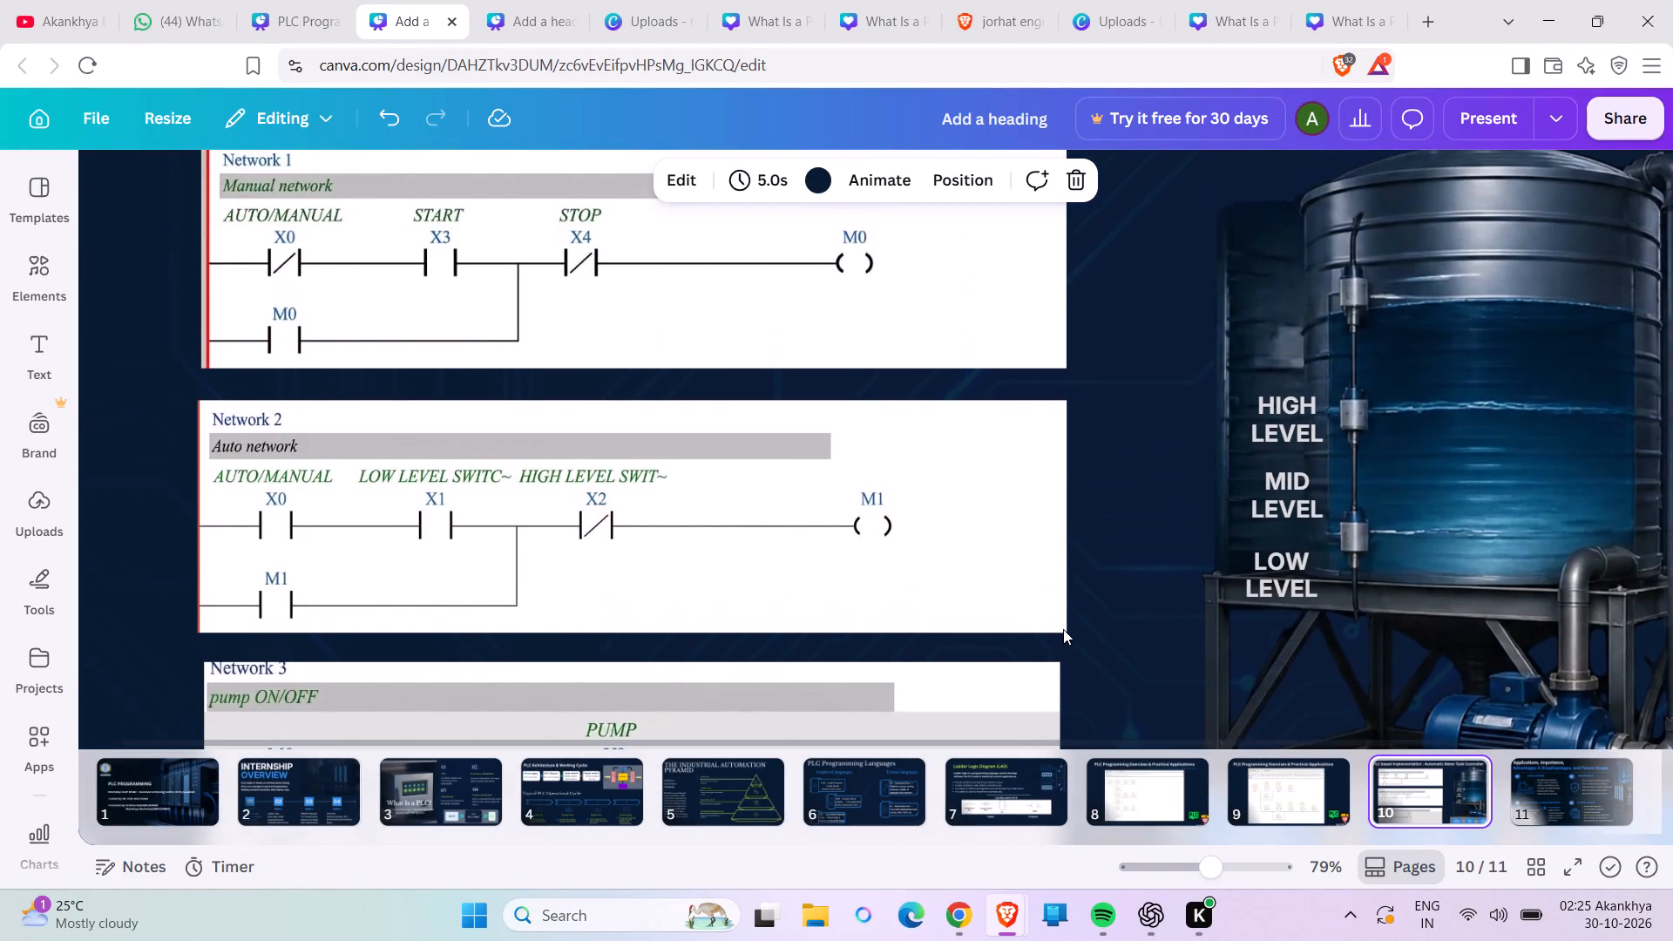
pyautogui.scroll(1, 1063, 629)
pyautogui.scroll(-2, 1063, 629)
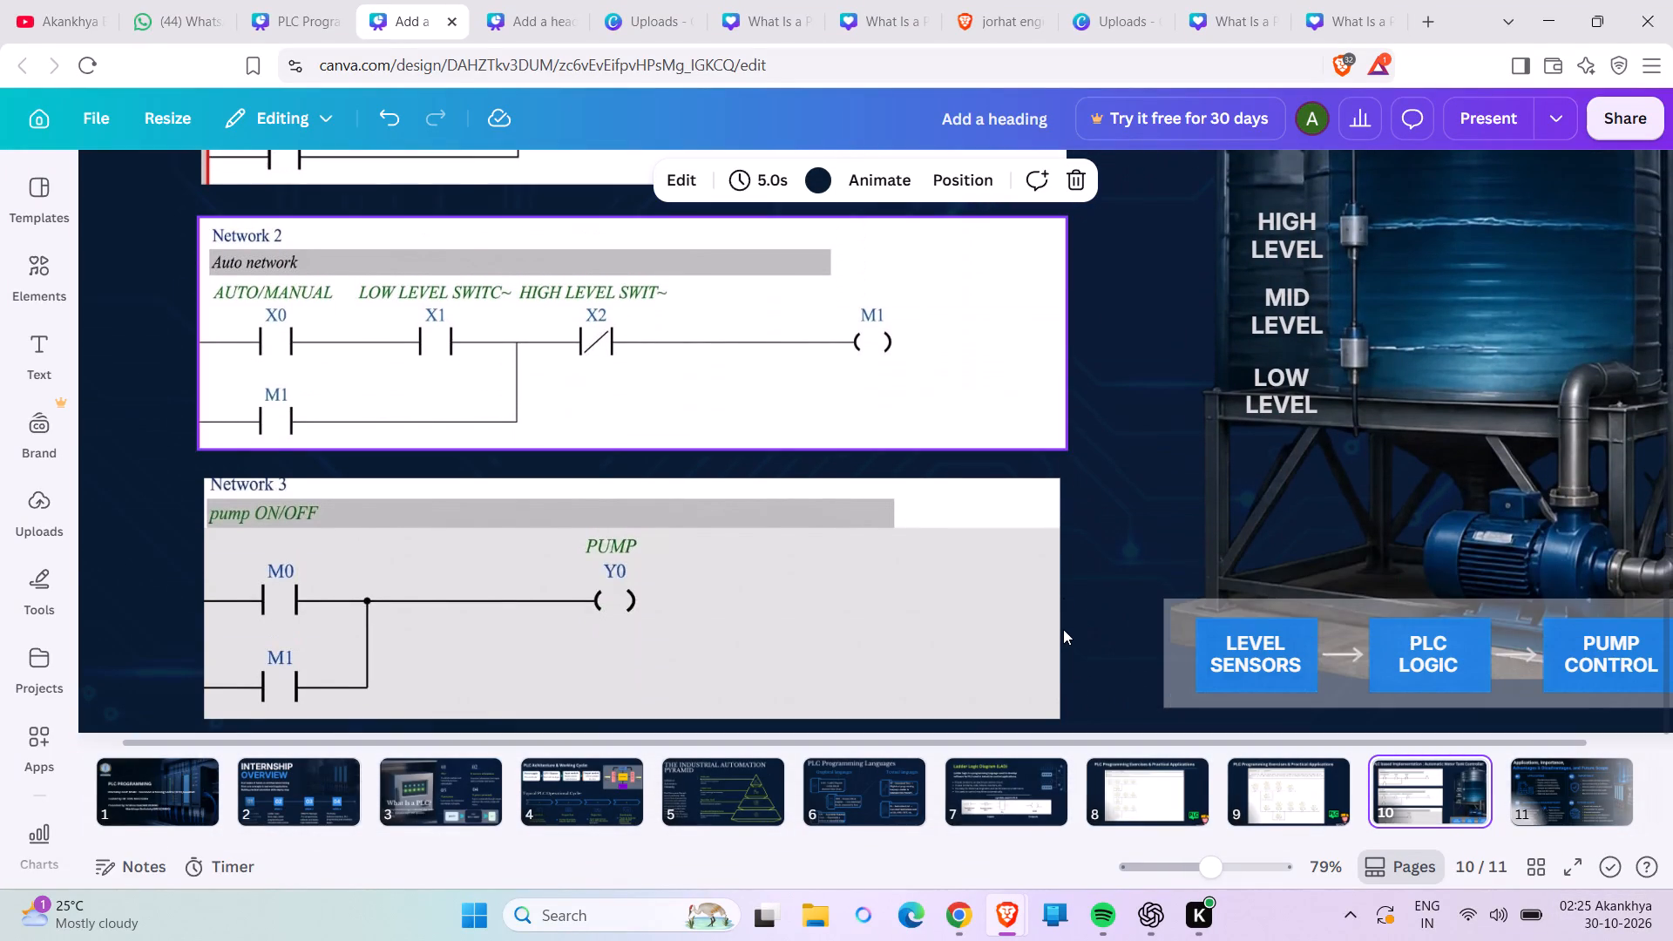
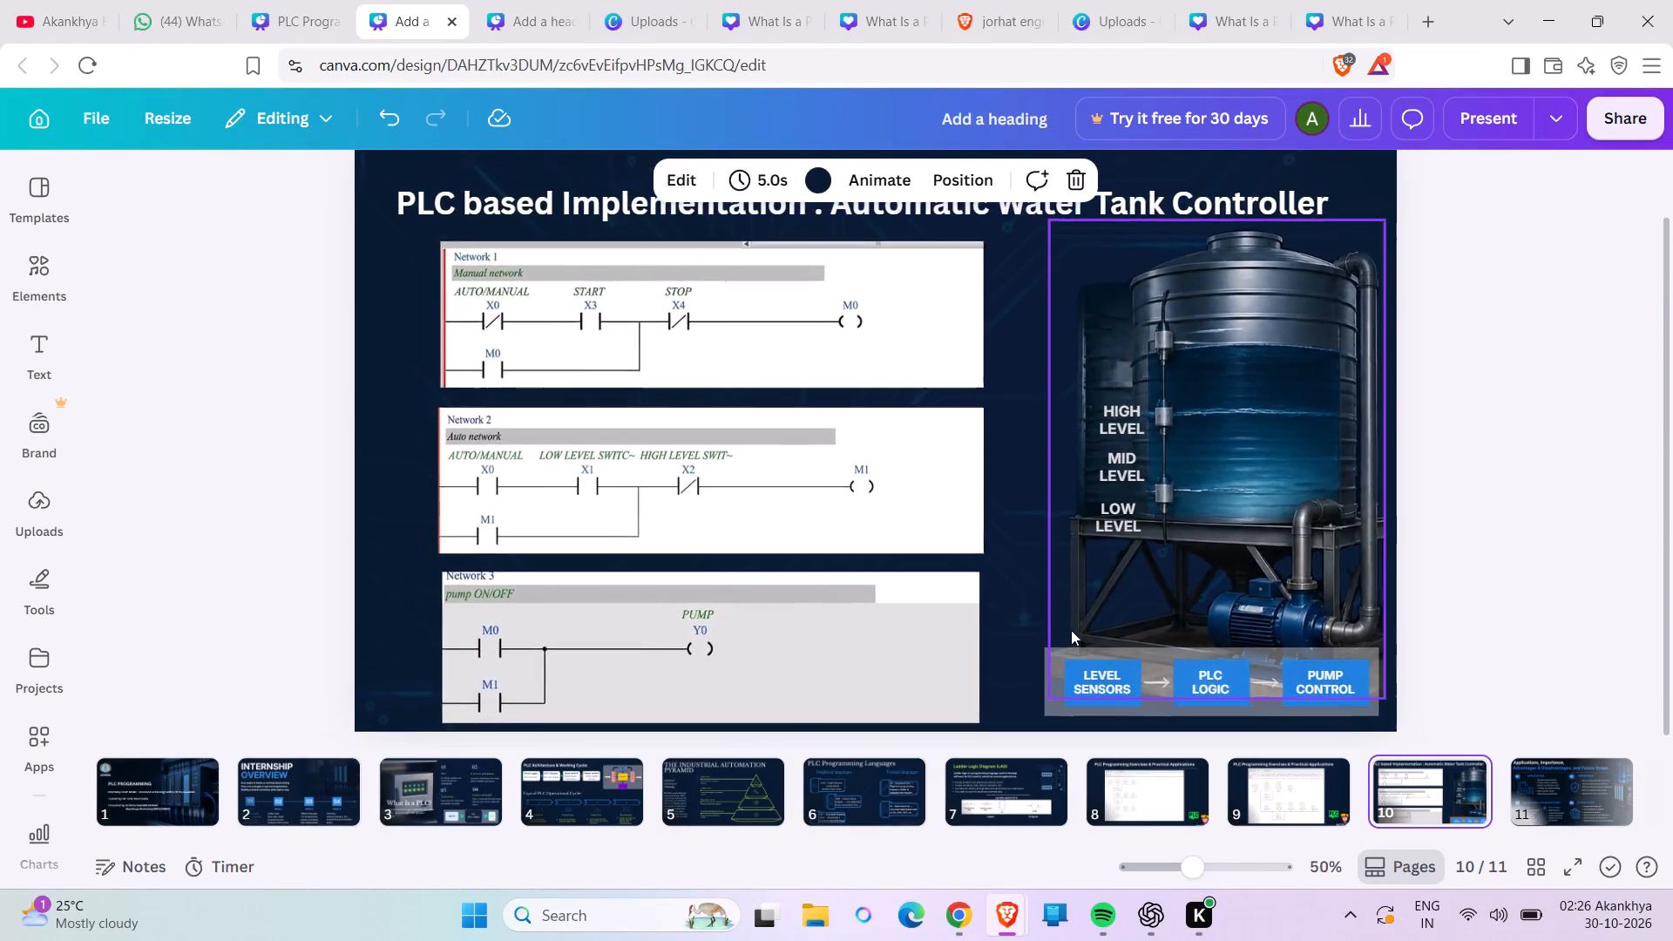
# On slide 4, recolour the four description texts beneath the operational cycle stages to vivid azure #2c8de9.
pyautogui.click(1428, 592)
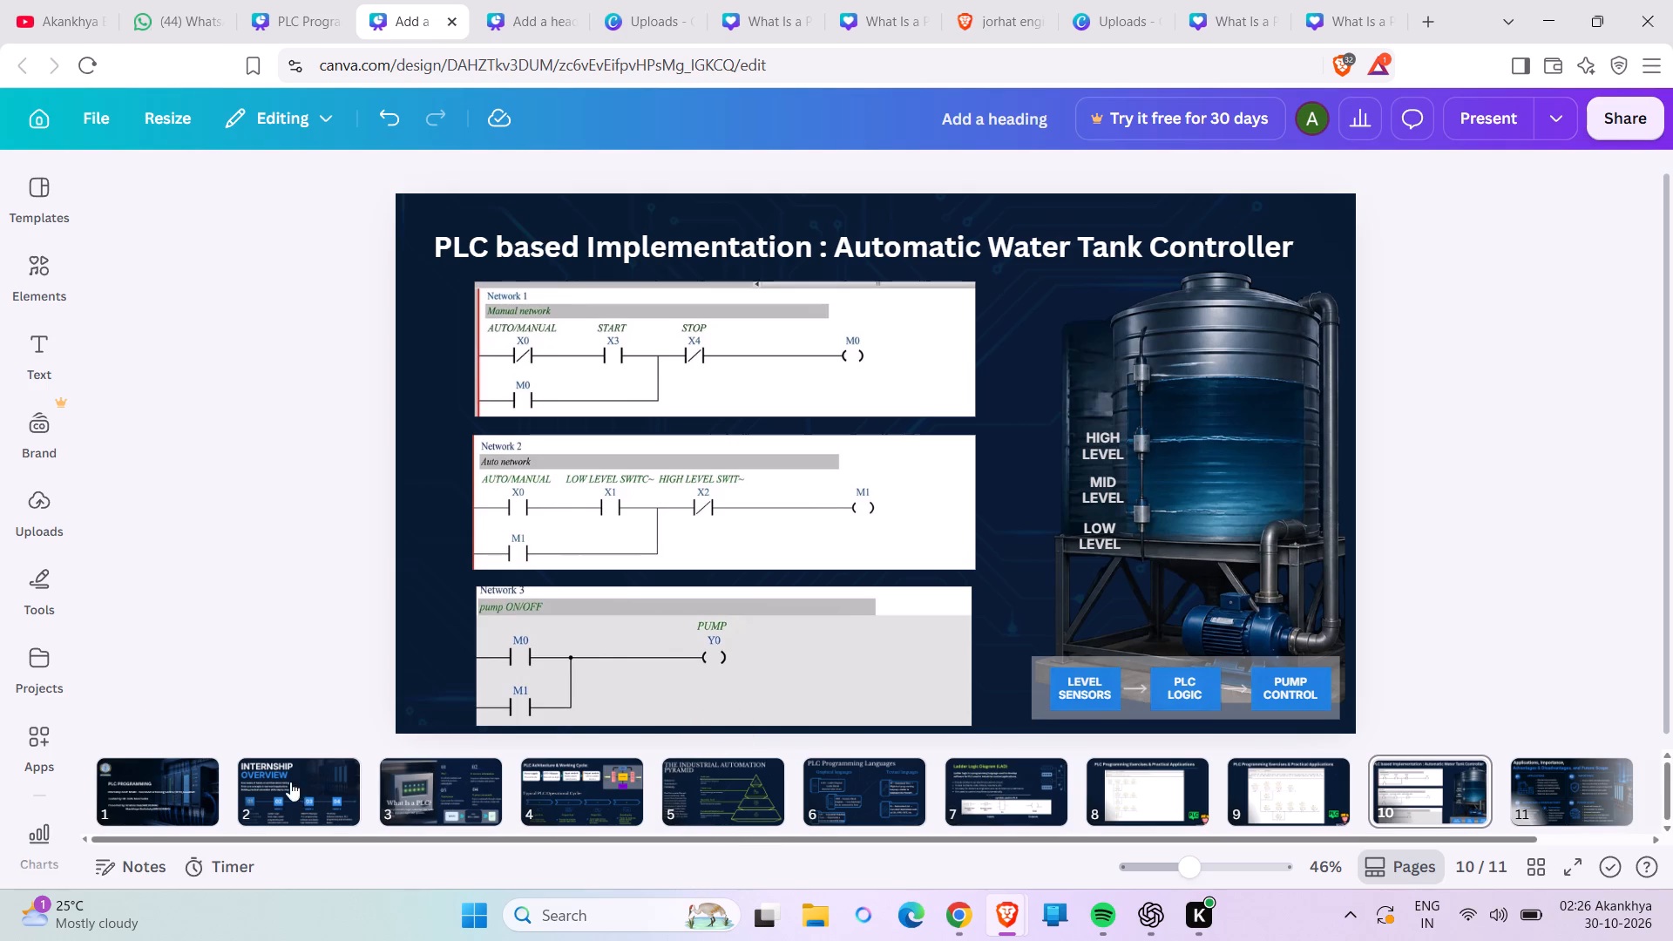
pyautogui.click(620, 800)
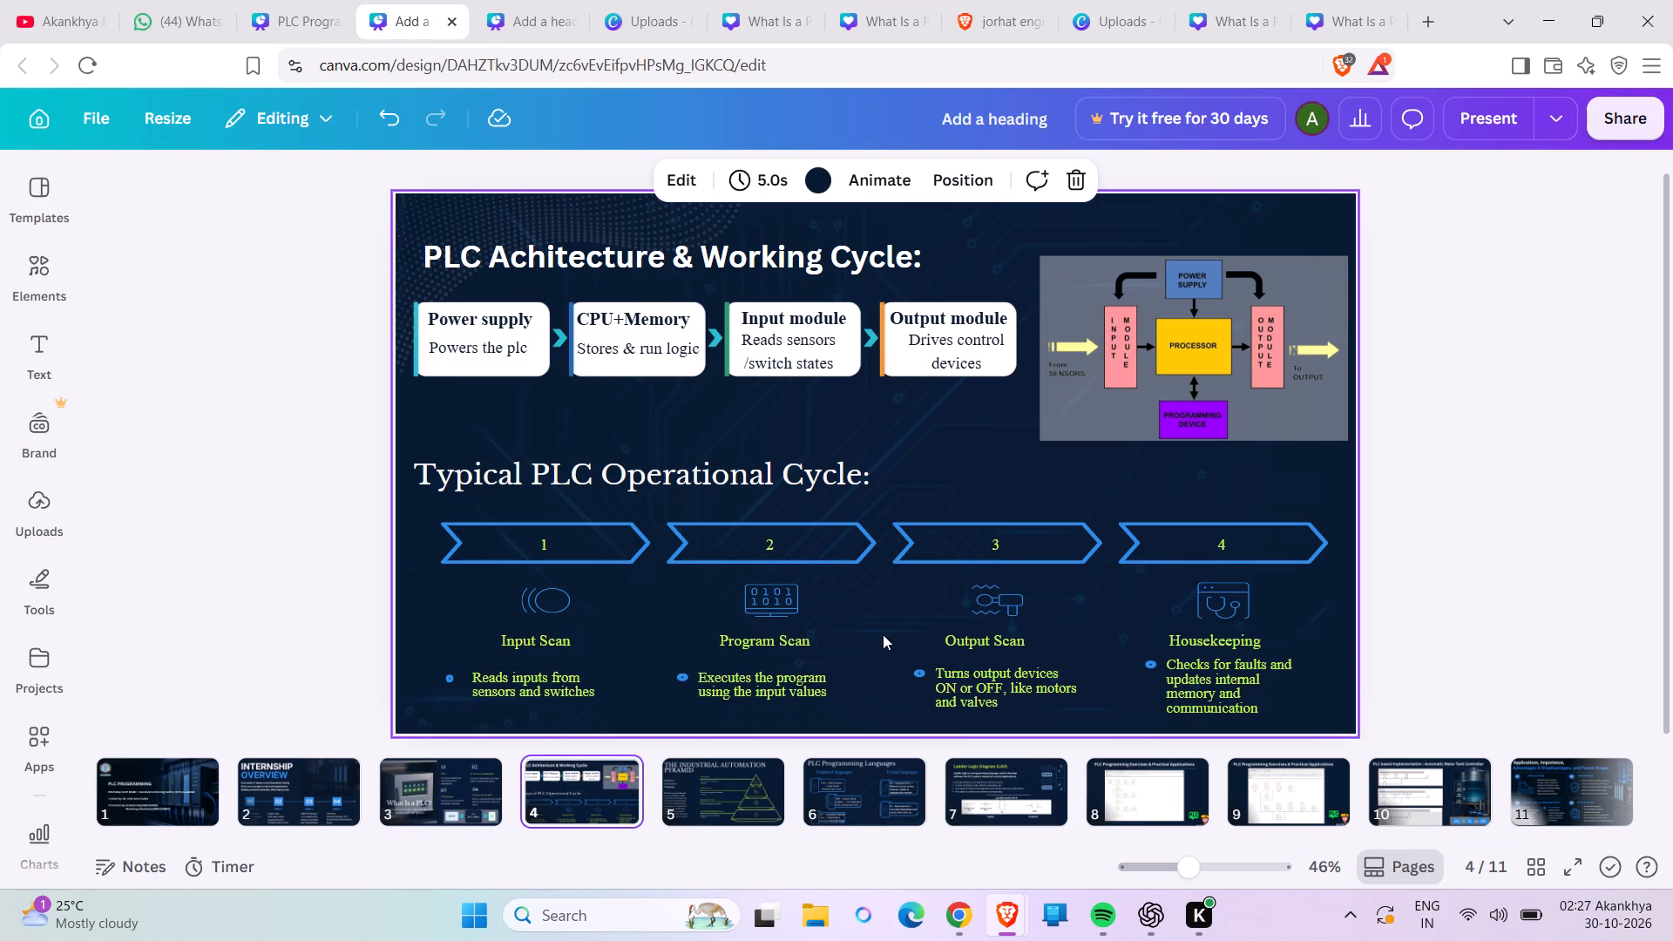
pyautogui.click(769, 595)
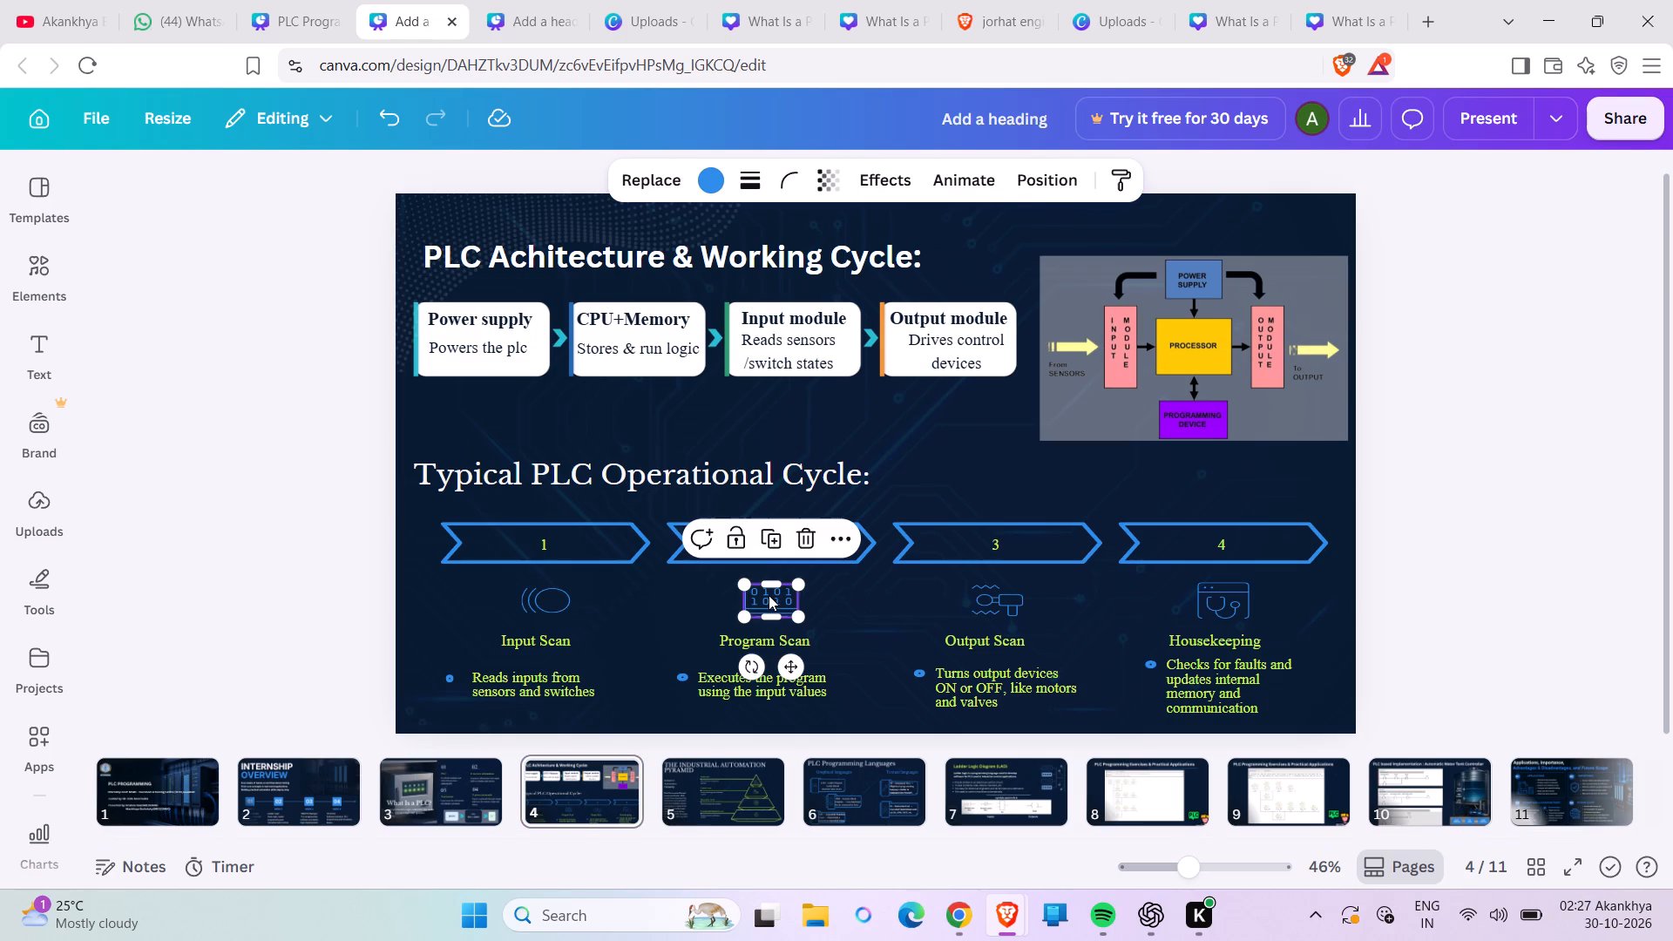
pyautogui.click(435, 595)
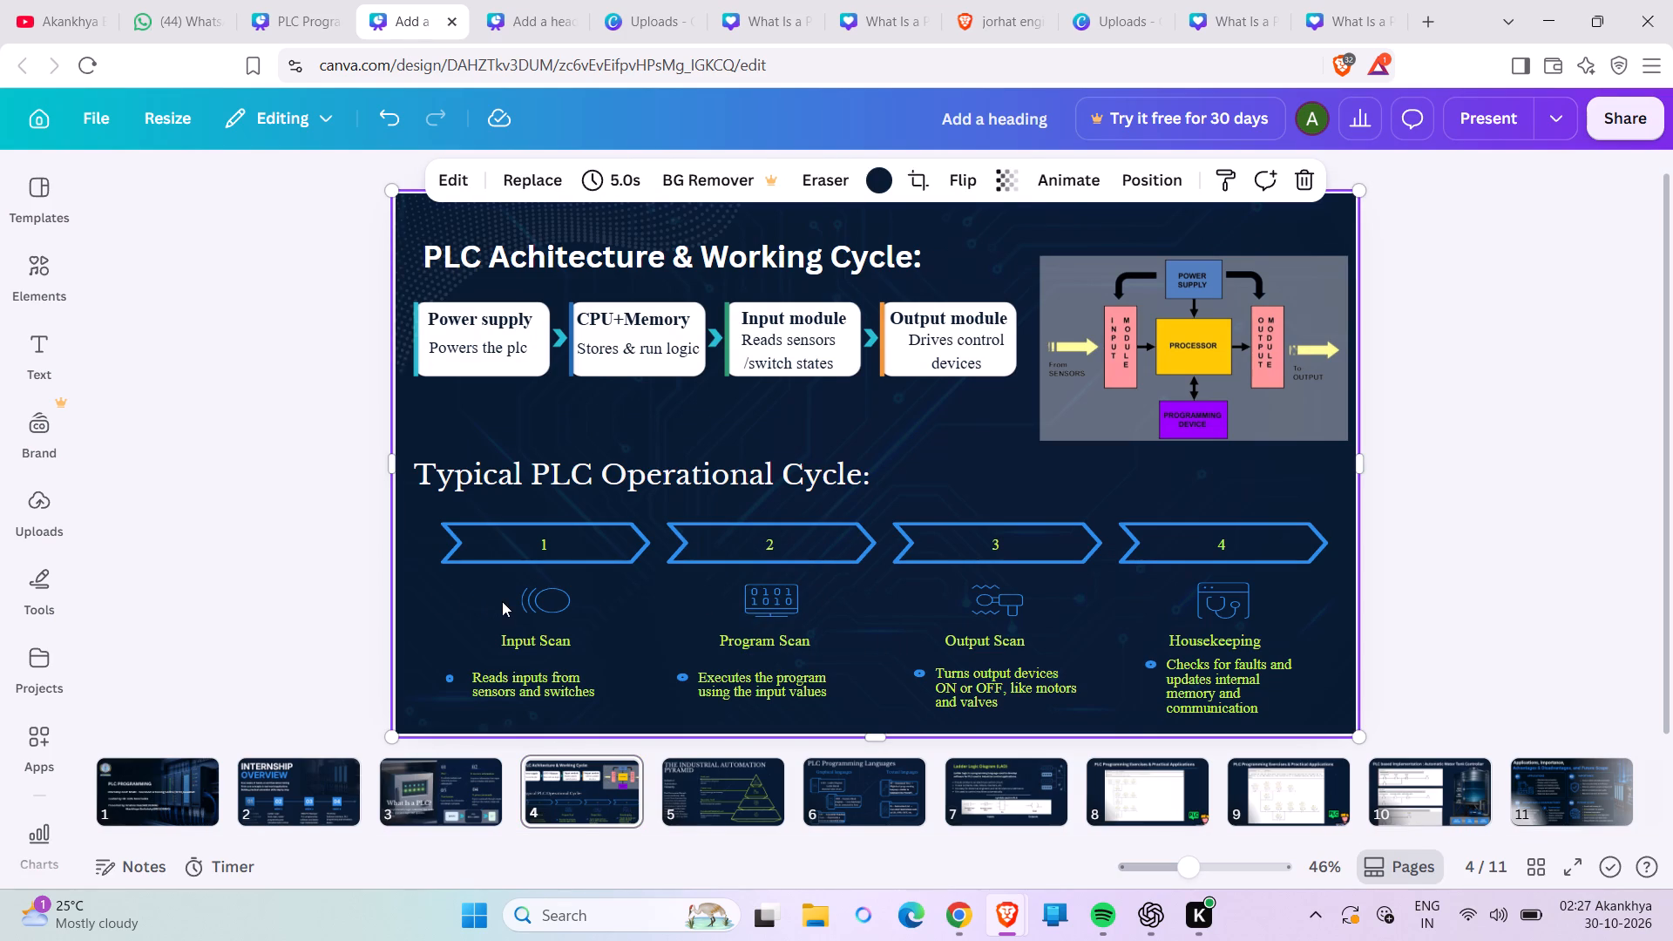
pyautogui.moveTo(434, 653); pyautogui.dragTo(645, 731)
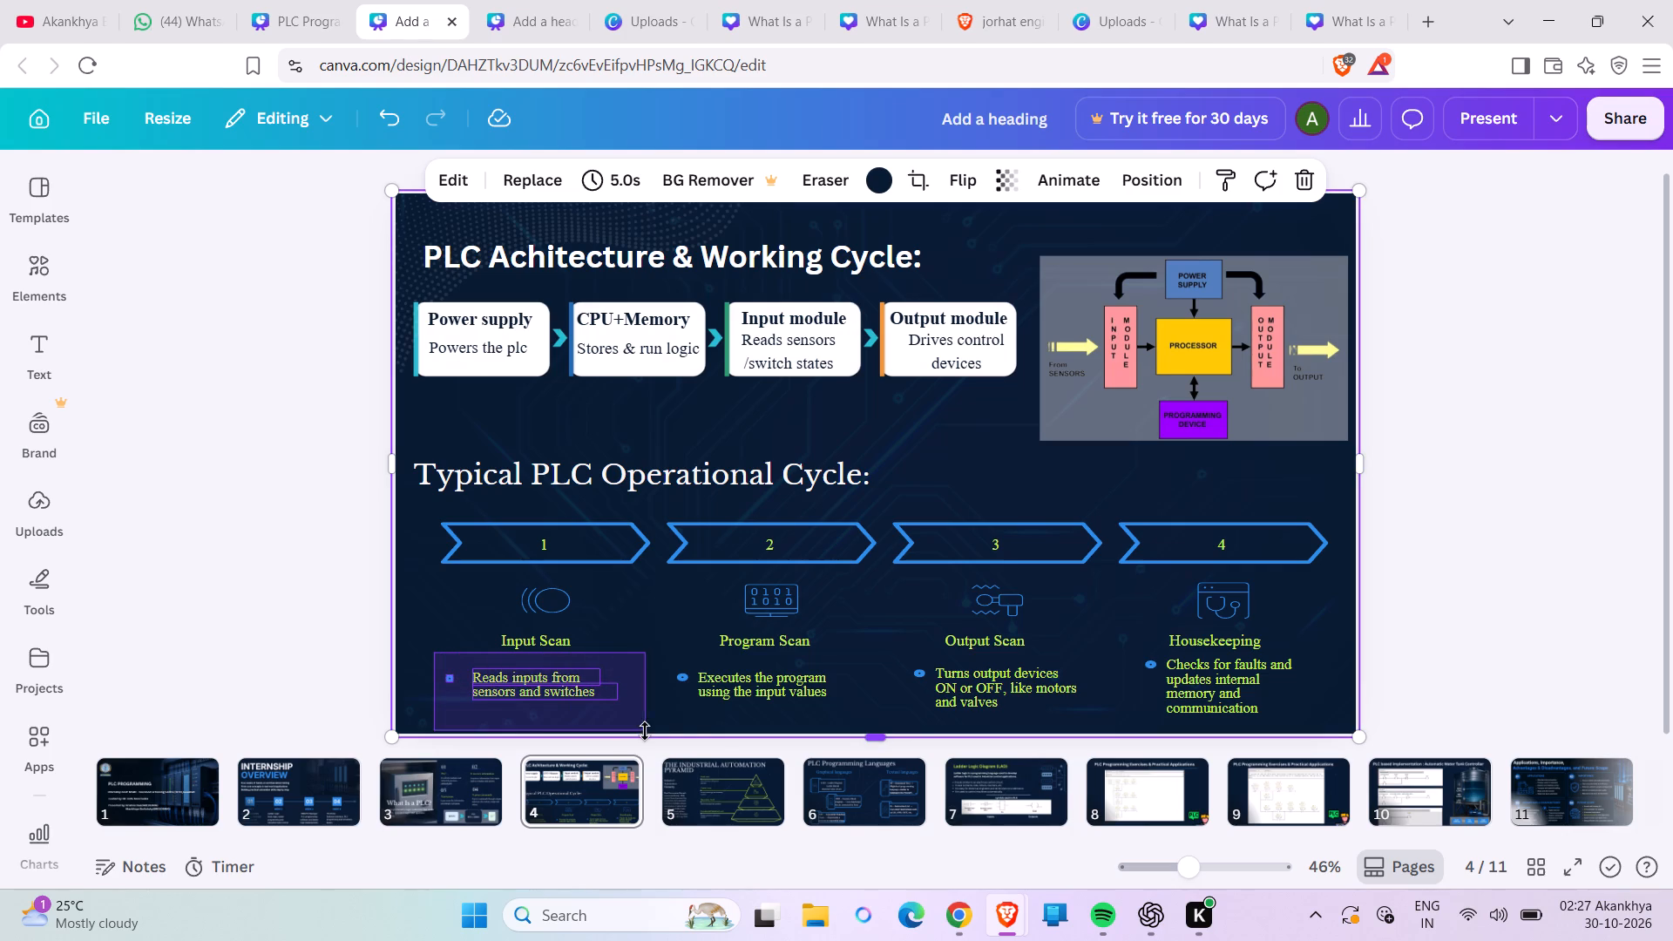
pyautogui.moveTo(645, 731); pyautogui.dragTo(939, 775)
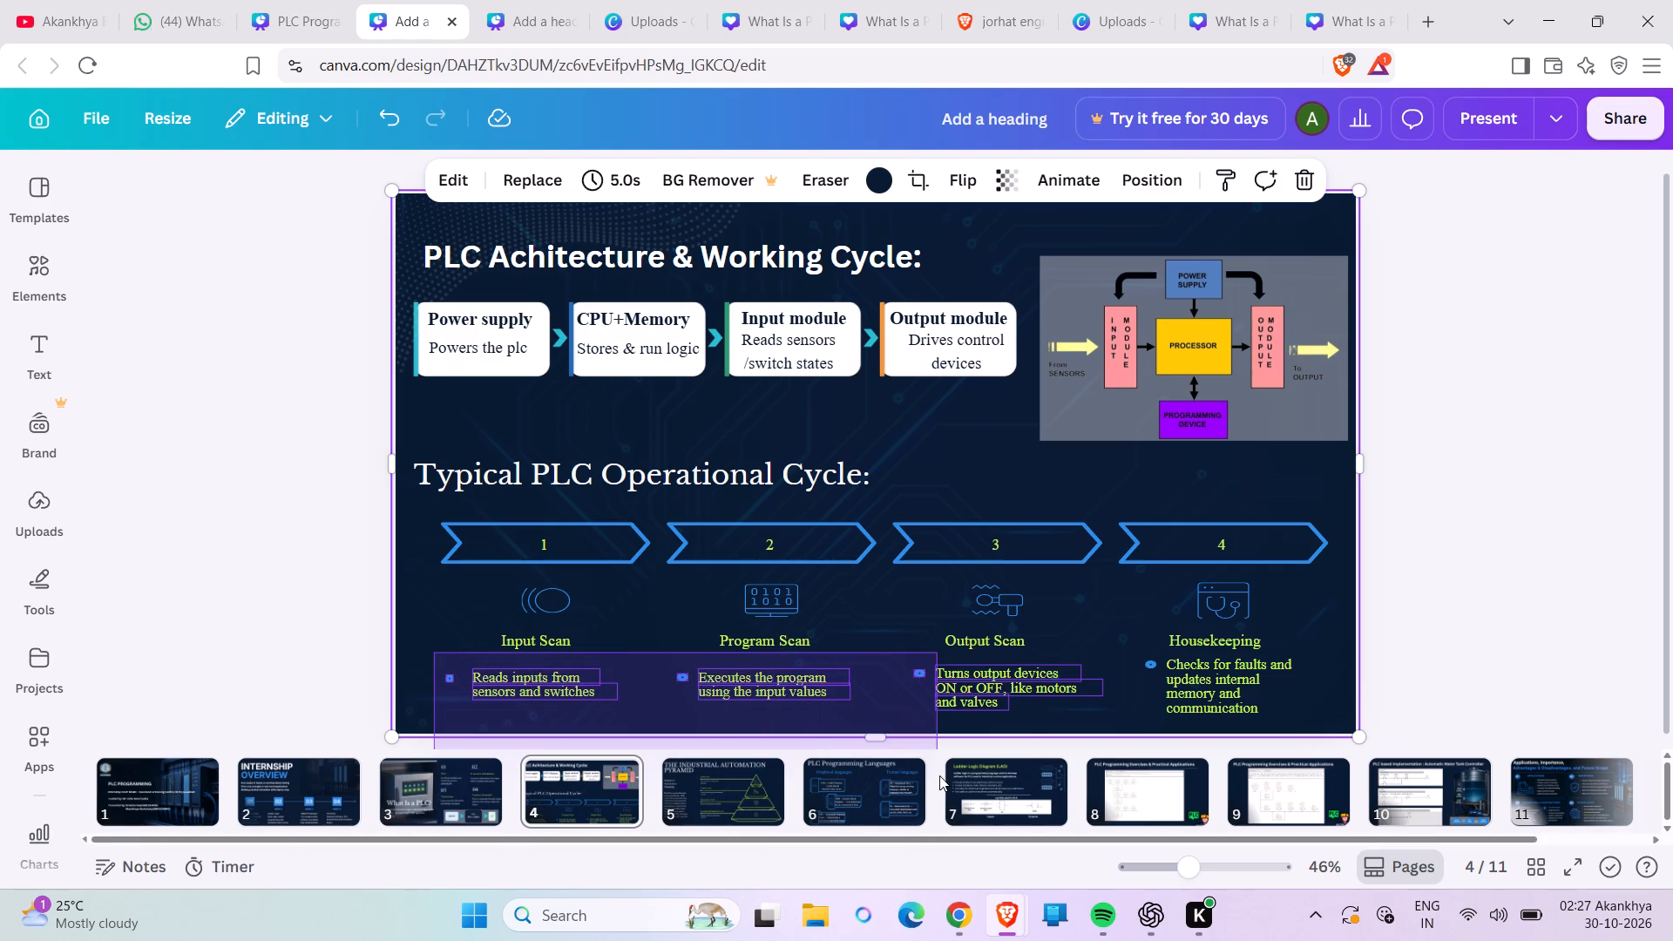
pyautogui.moveTo(939, 775); pyautogui.dragTo(1251, 827)
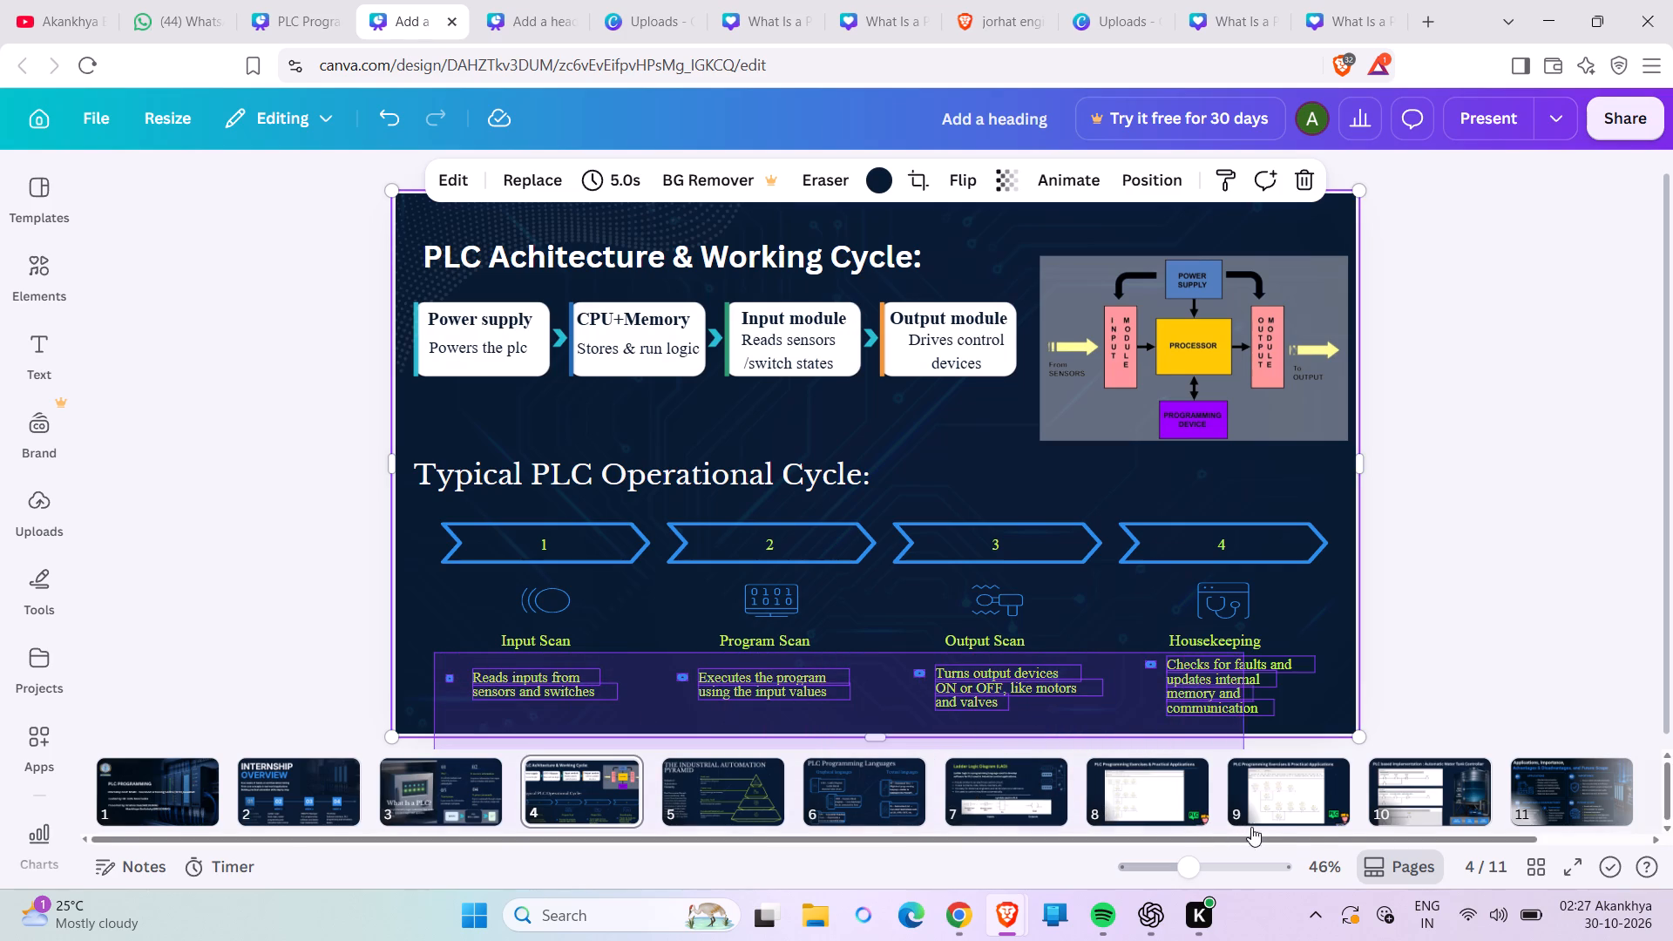
pyautogui.moveTo(1251, 827); pyautogui.dragTo(1319, 833)
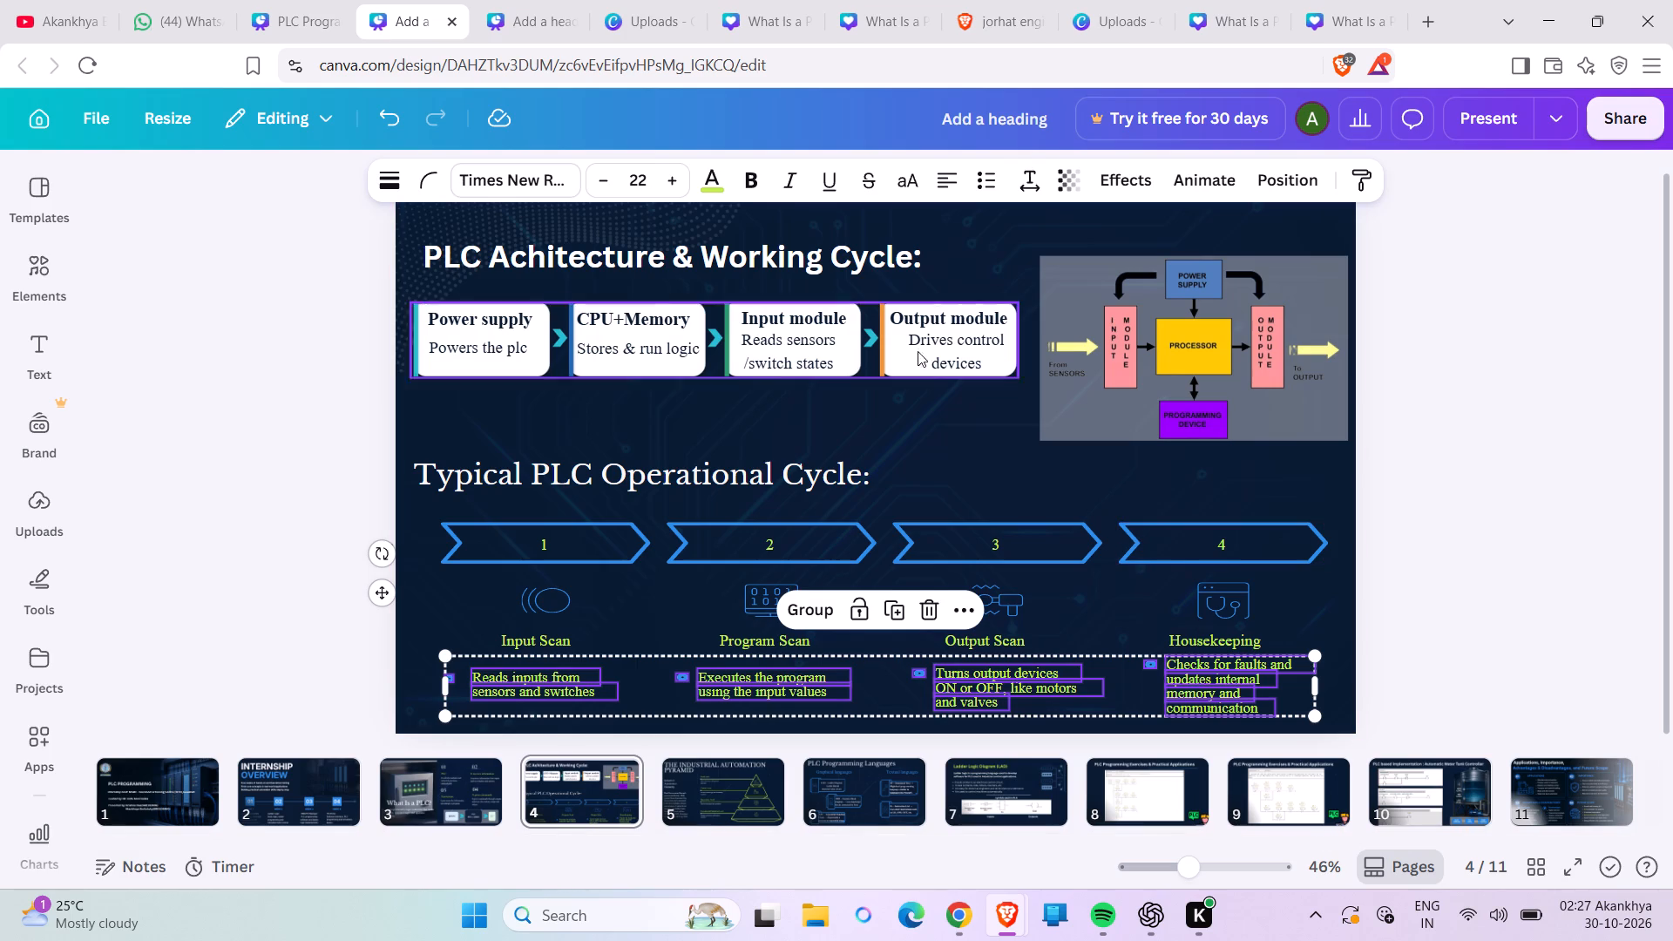
pyautogui.click(717, 178)
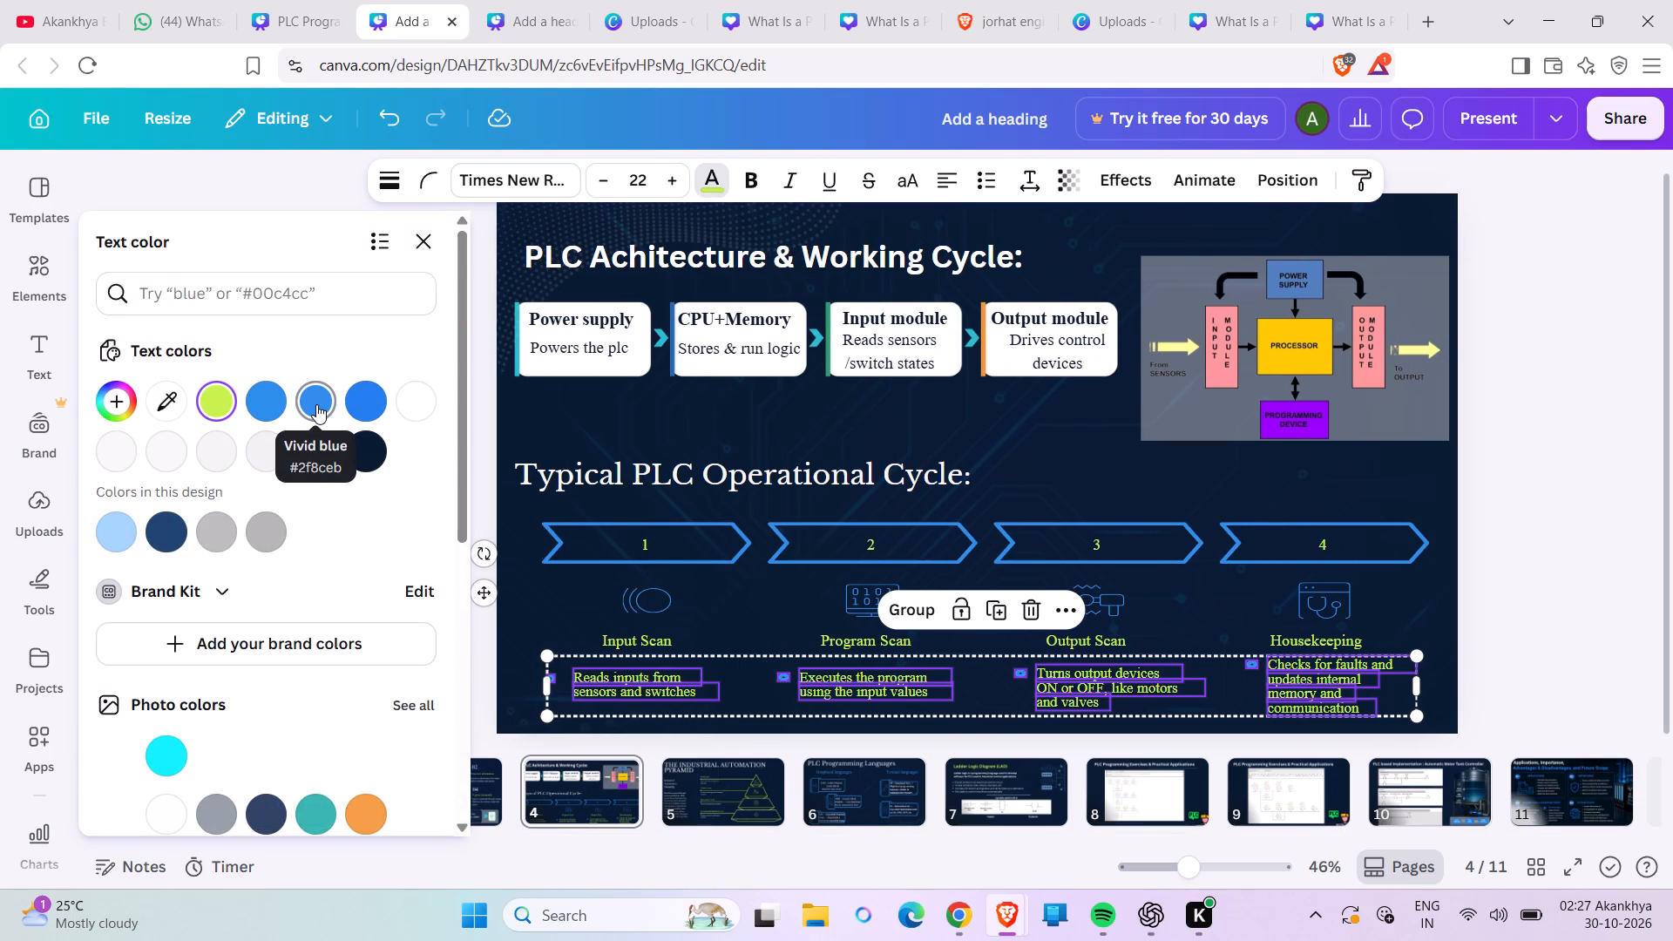
pyautogui.click(262, 398)
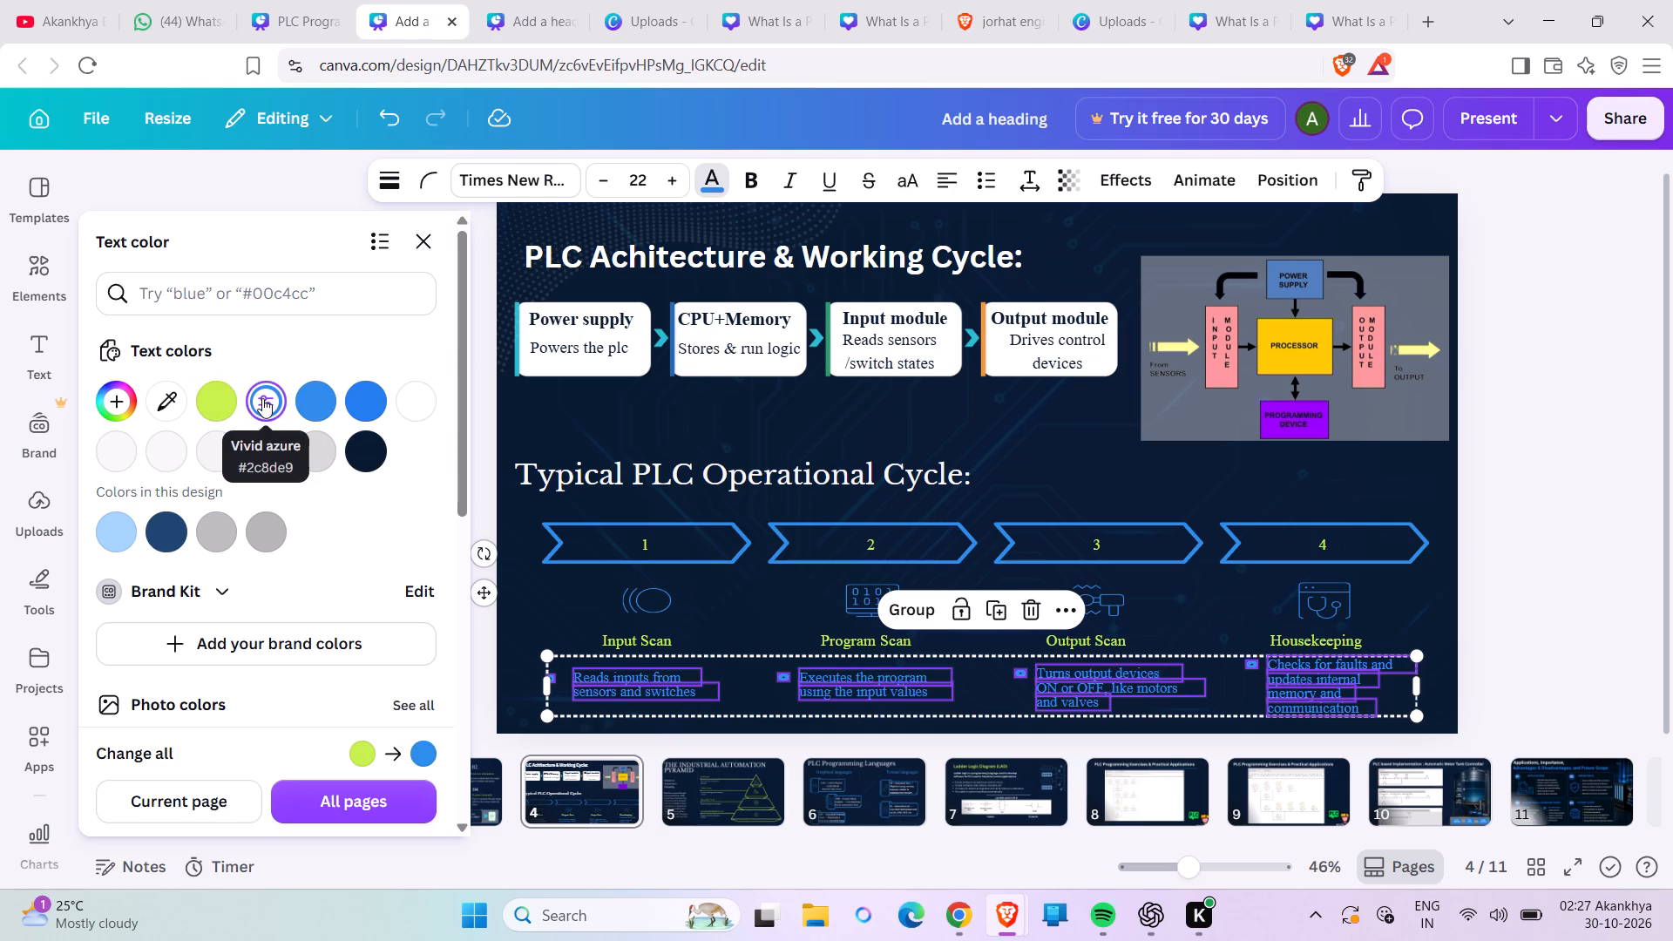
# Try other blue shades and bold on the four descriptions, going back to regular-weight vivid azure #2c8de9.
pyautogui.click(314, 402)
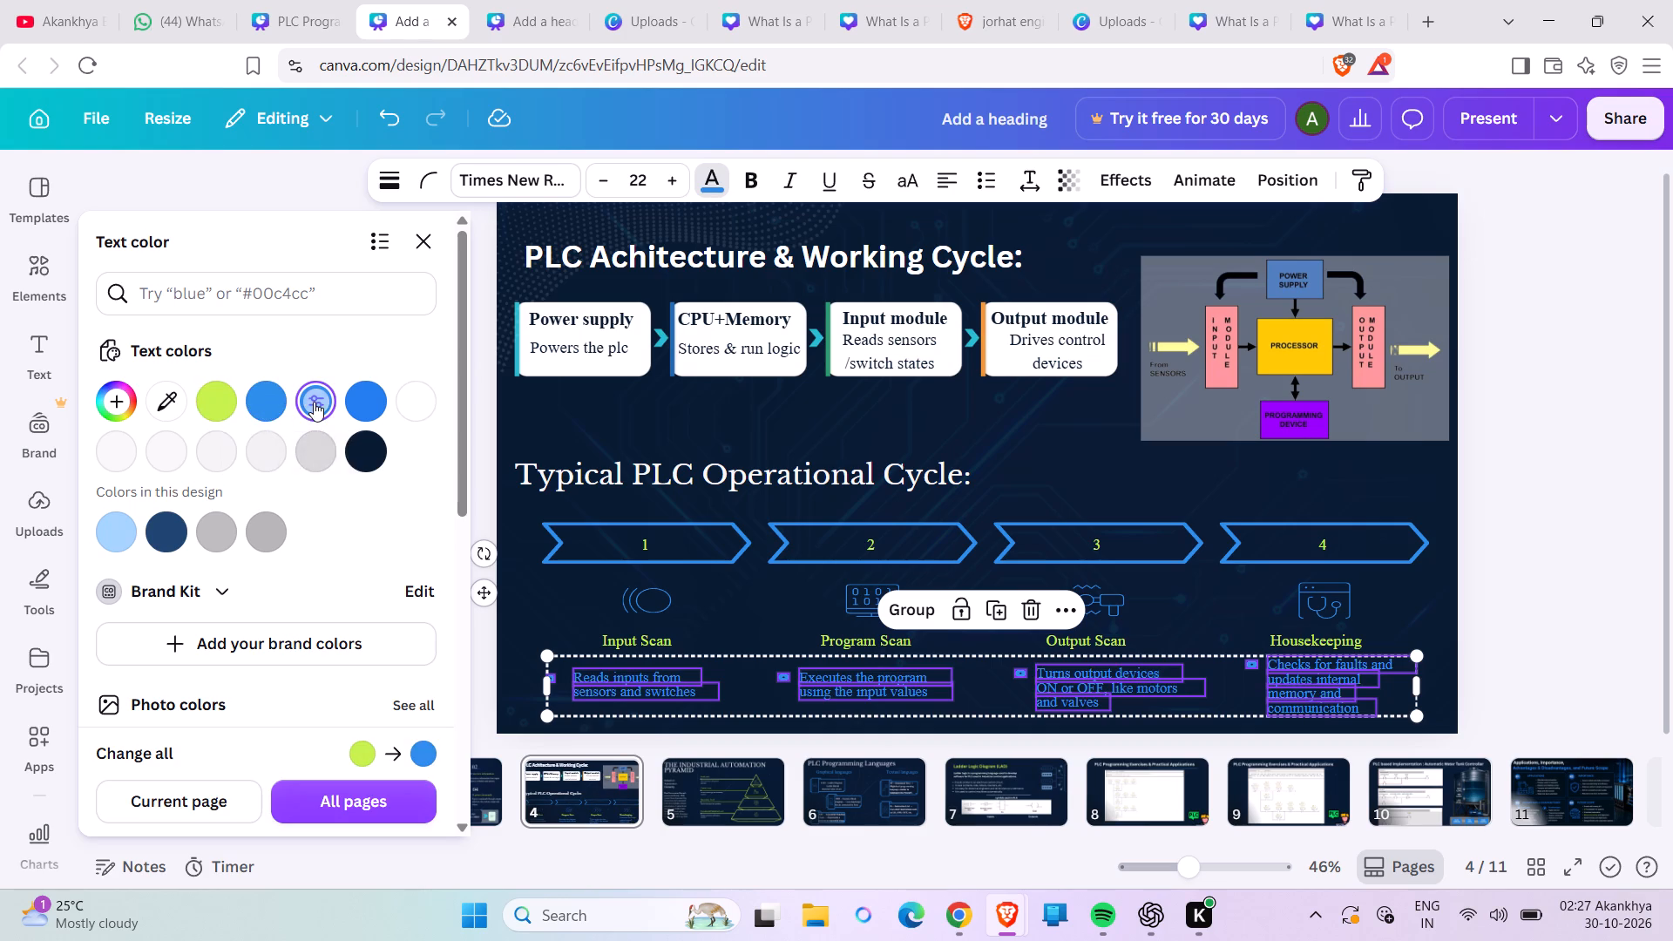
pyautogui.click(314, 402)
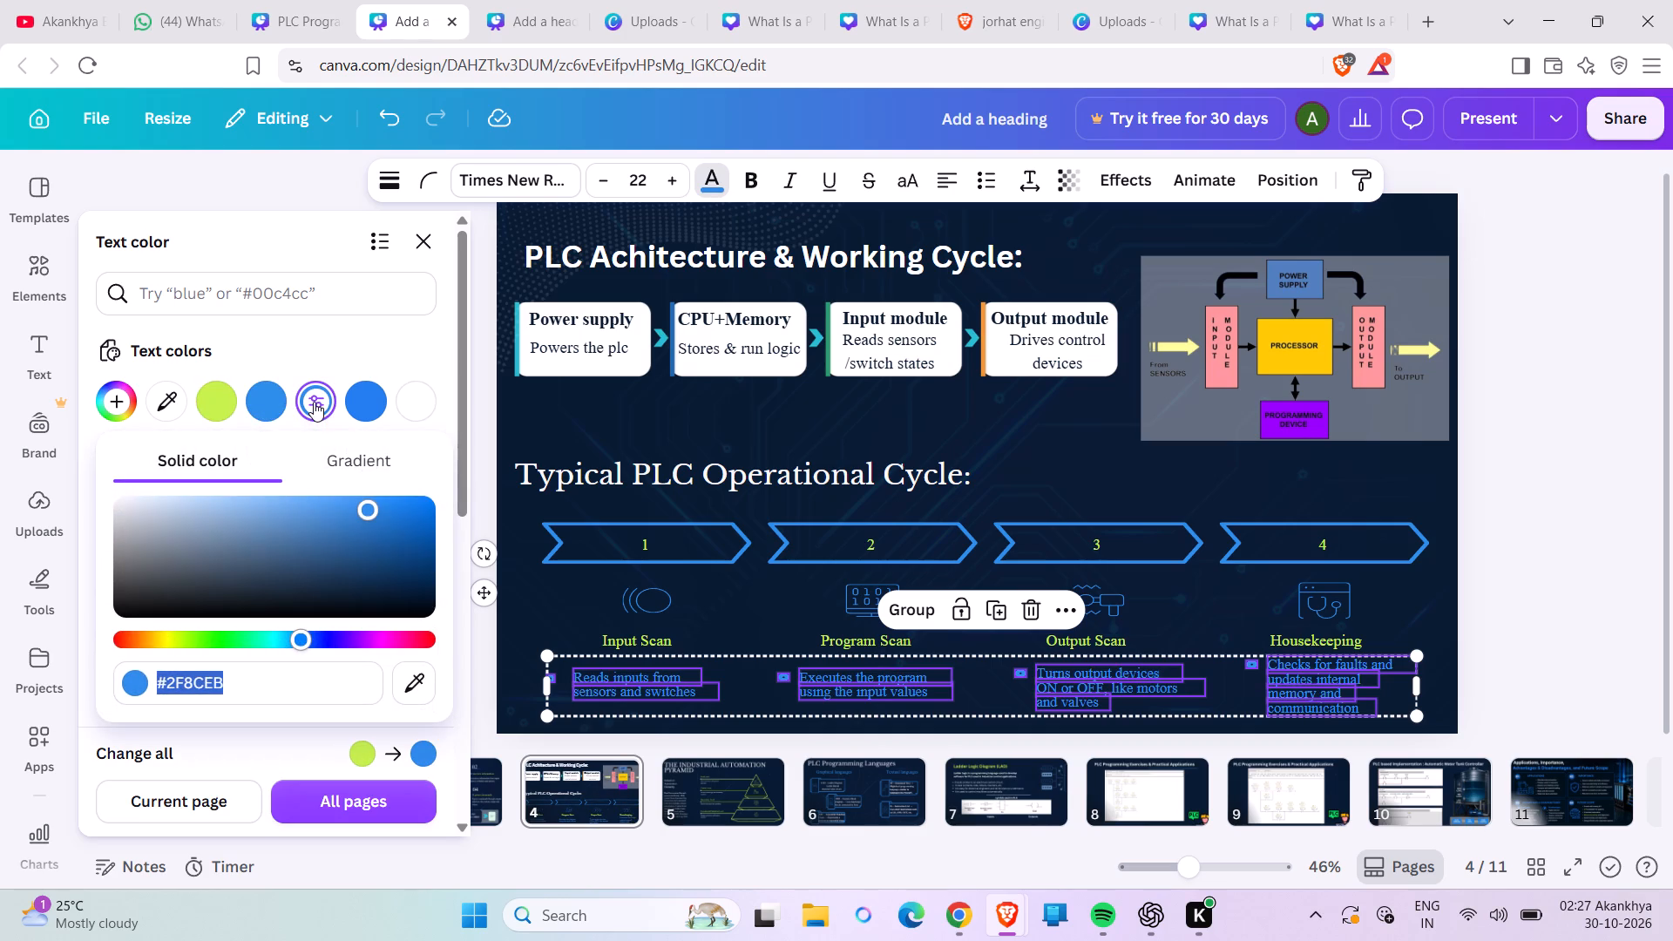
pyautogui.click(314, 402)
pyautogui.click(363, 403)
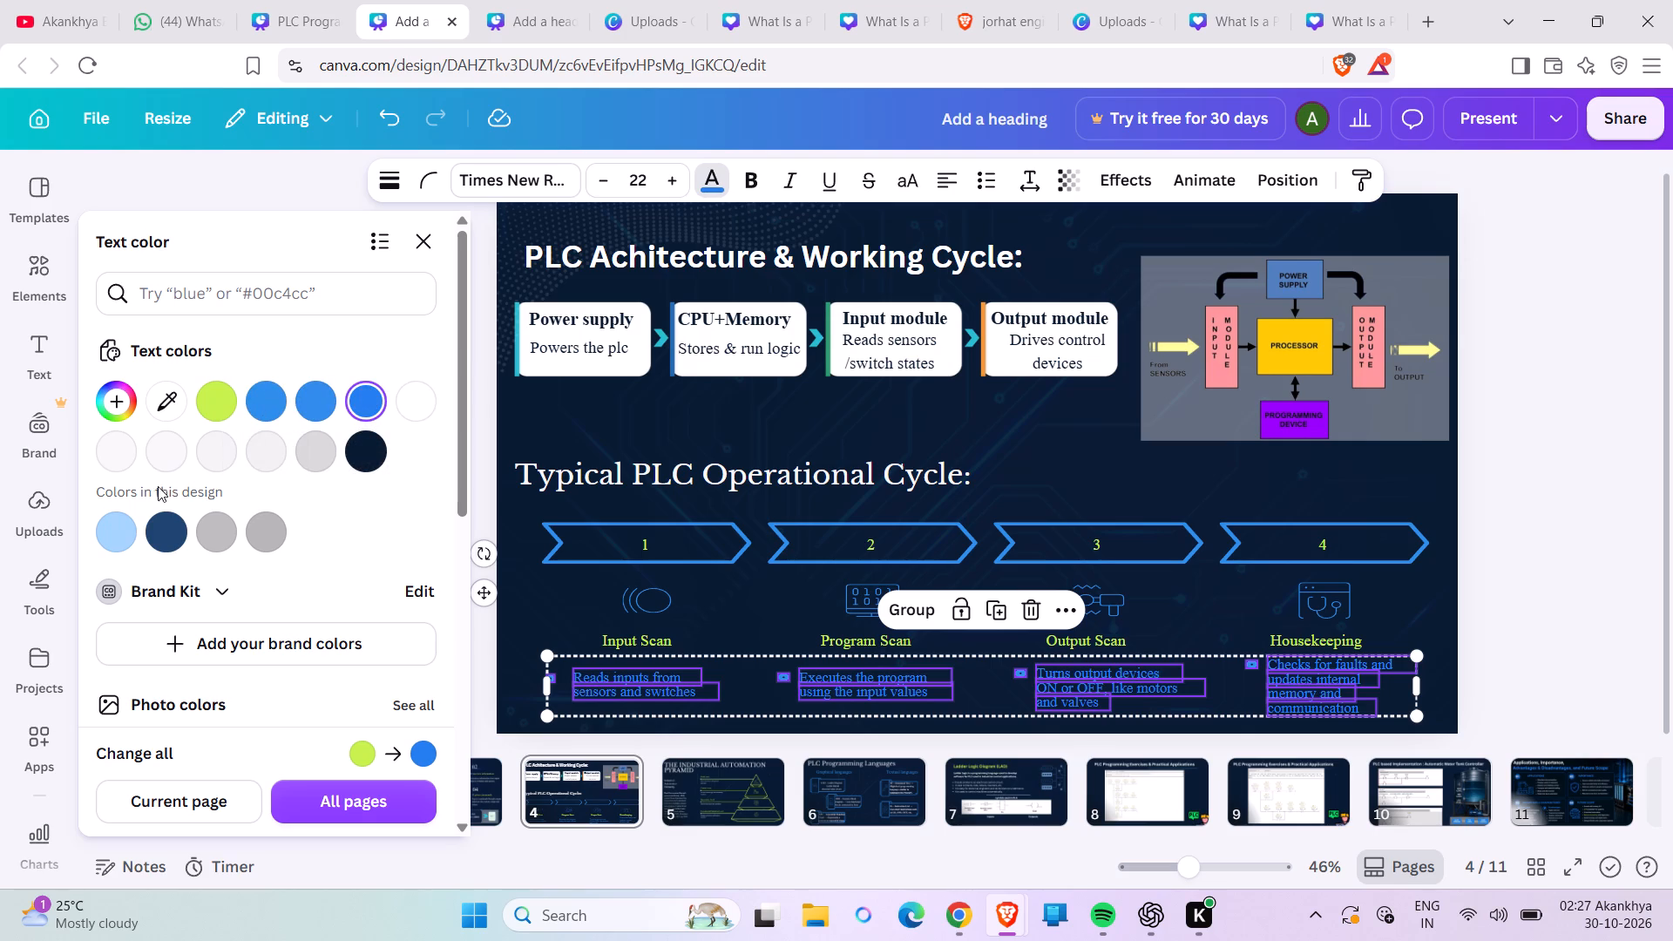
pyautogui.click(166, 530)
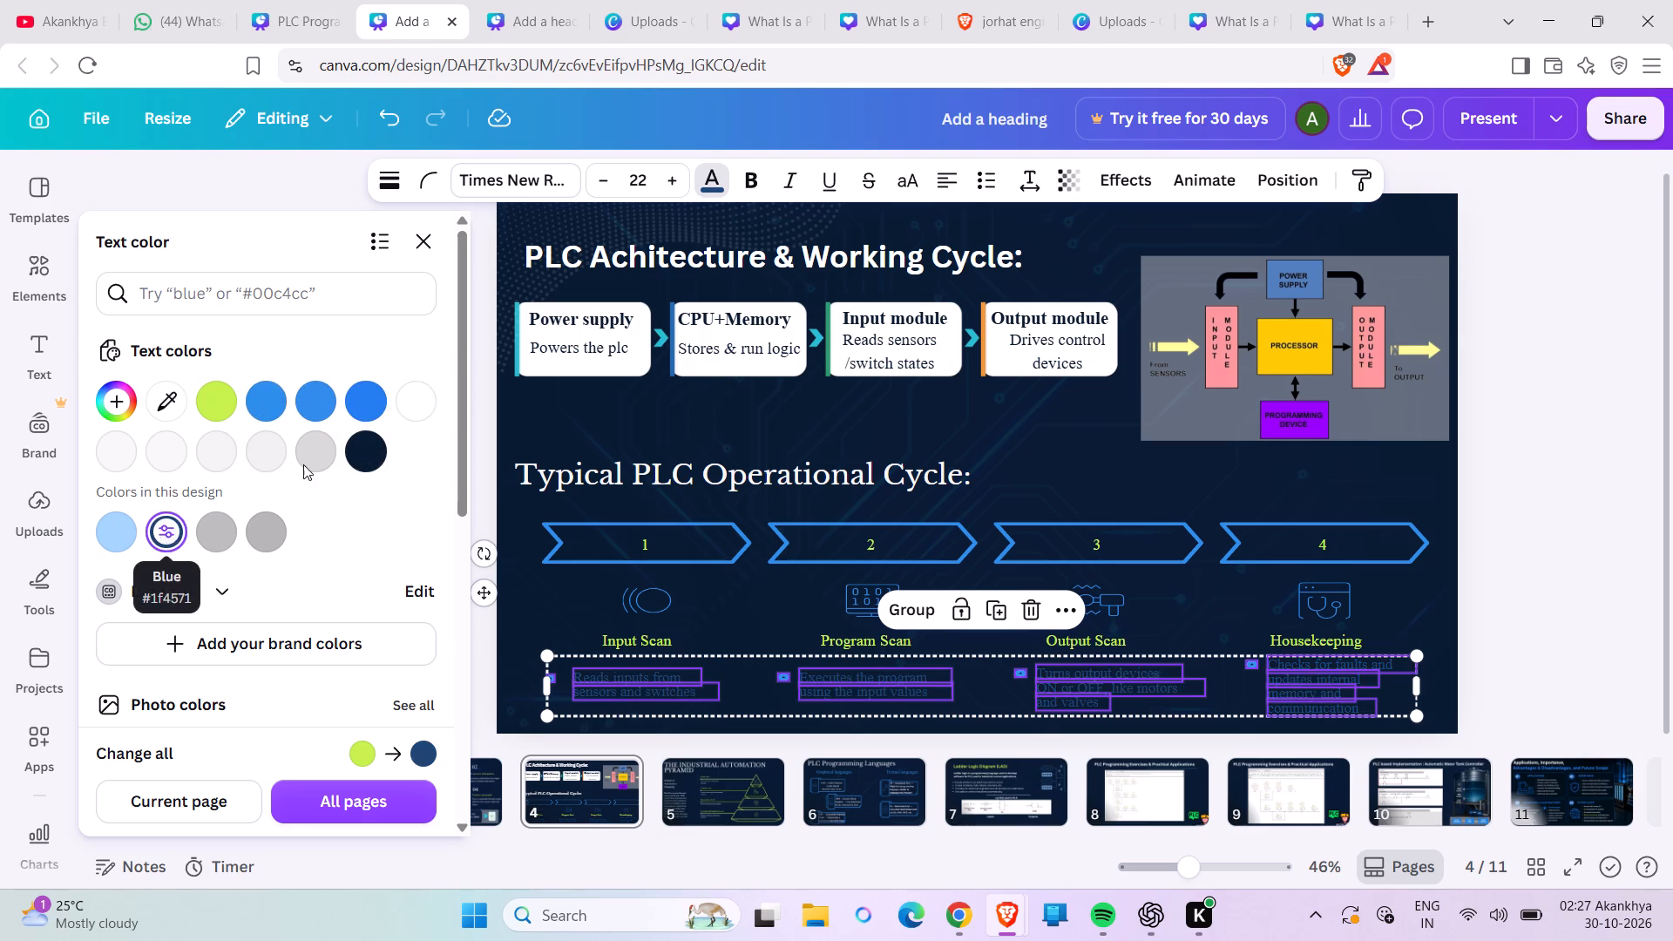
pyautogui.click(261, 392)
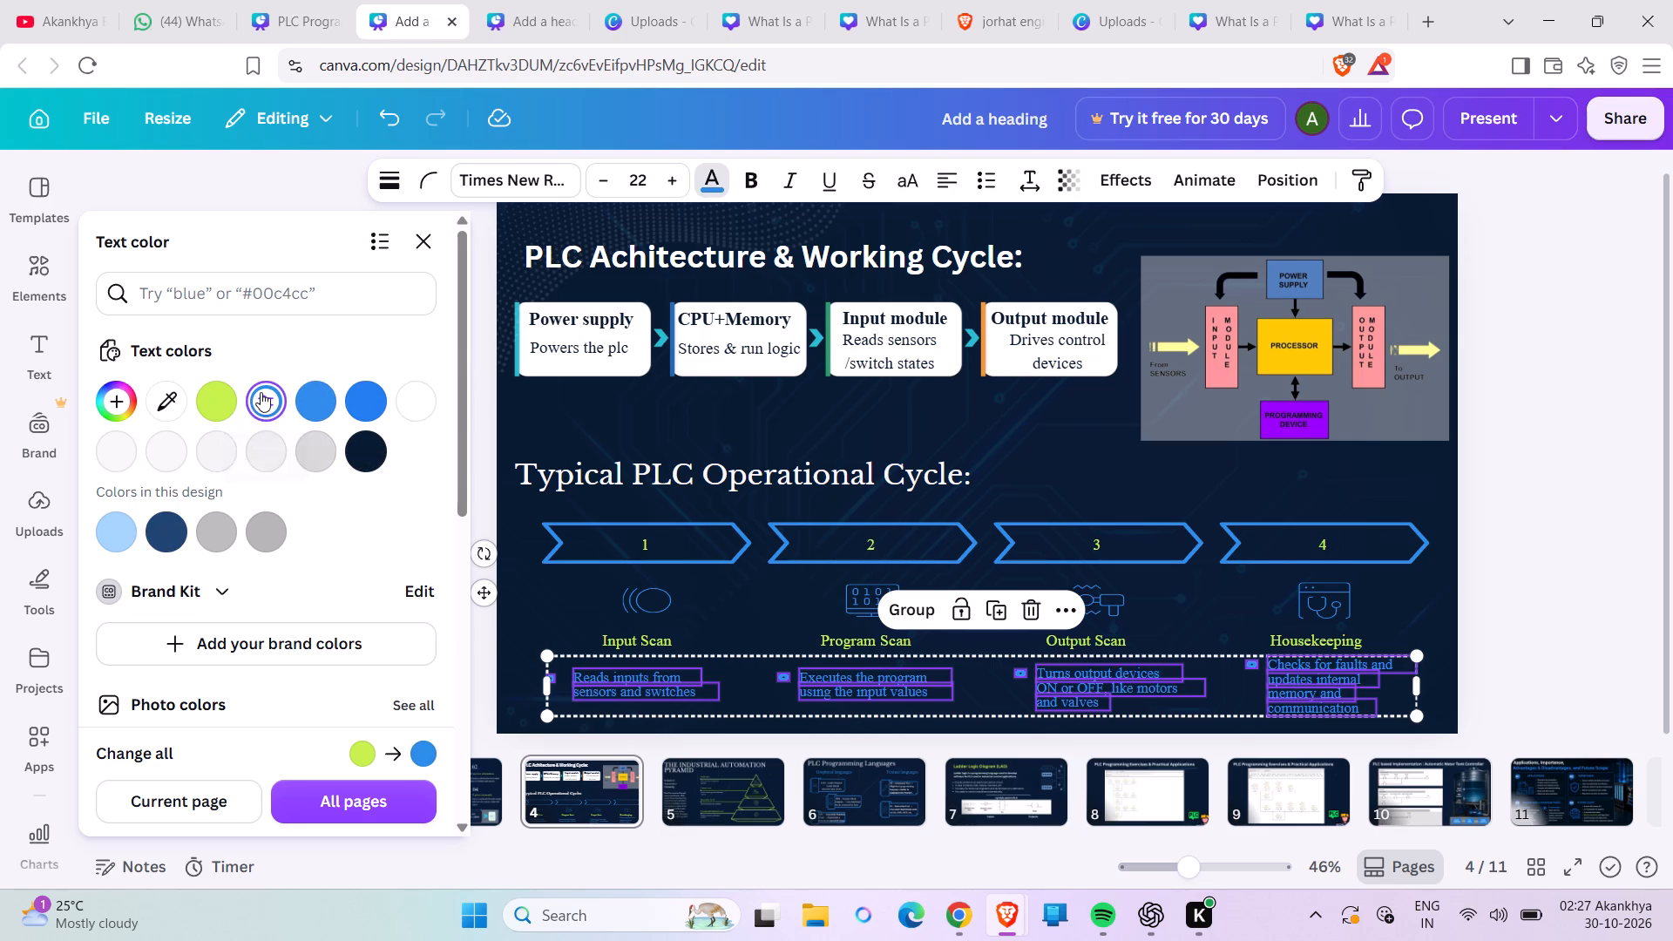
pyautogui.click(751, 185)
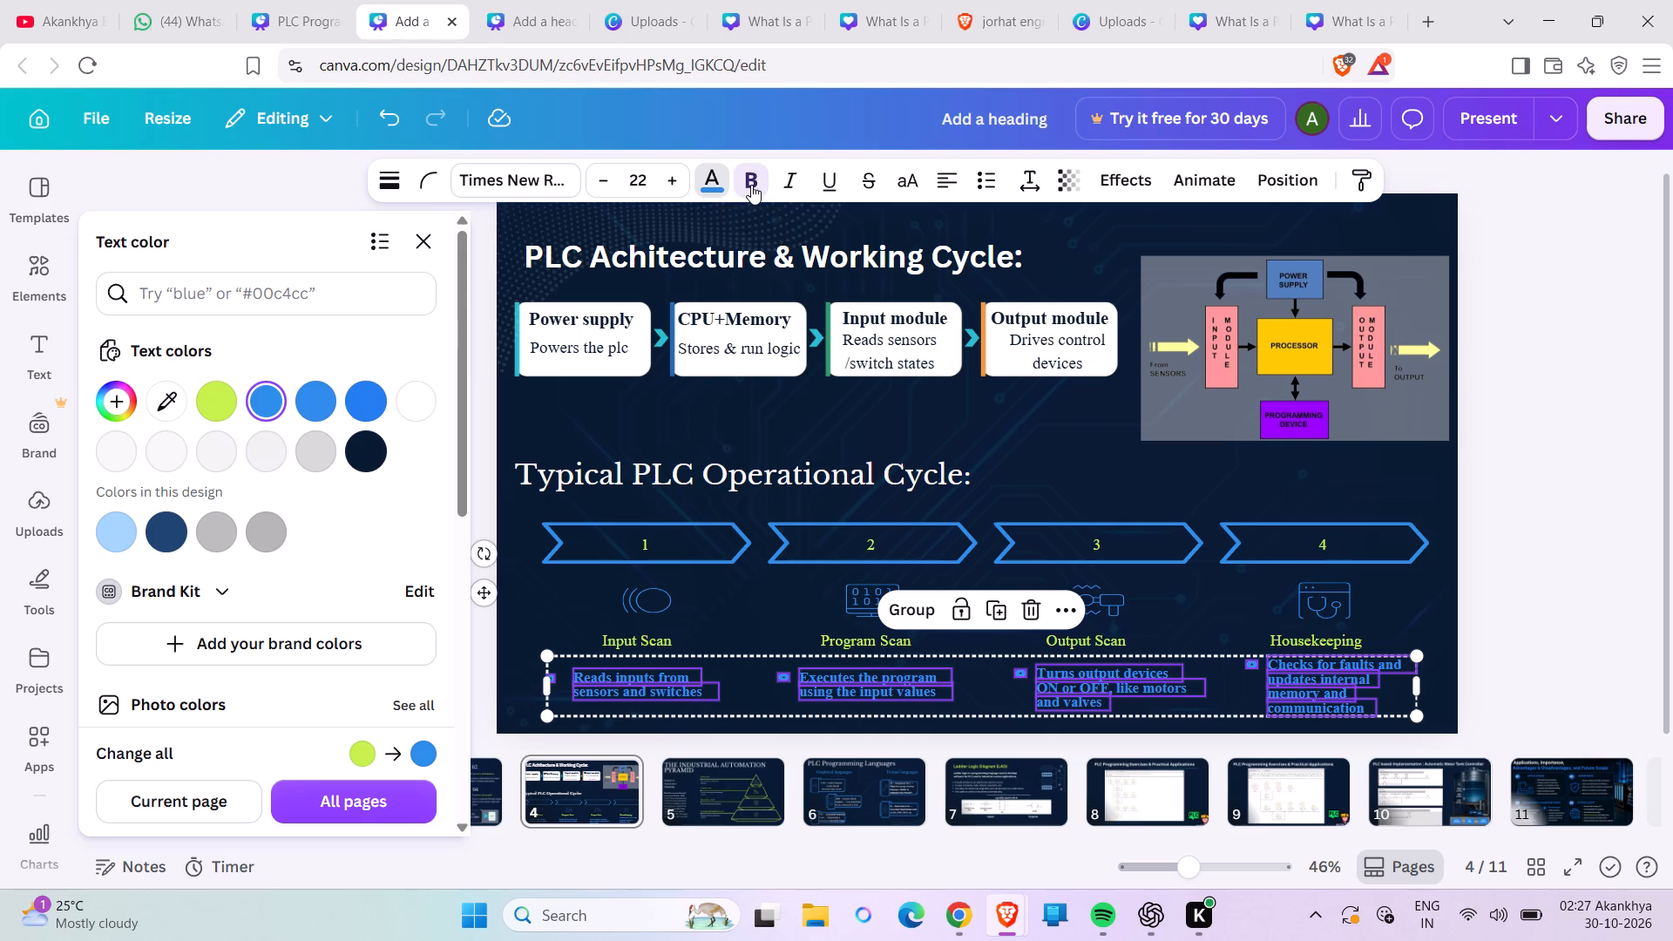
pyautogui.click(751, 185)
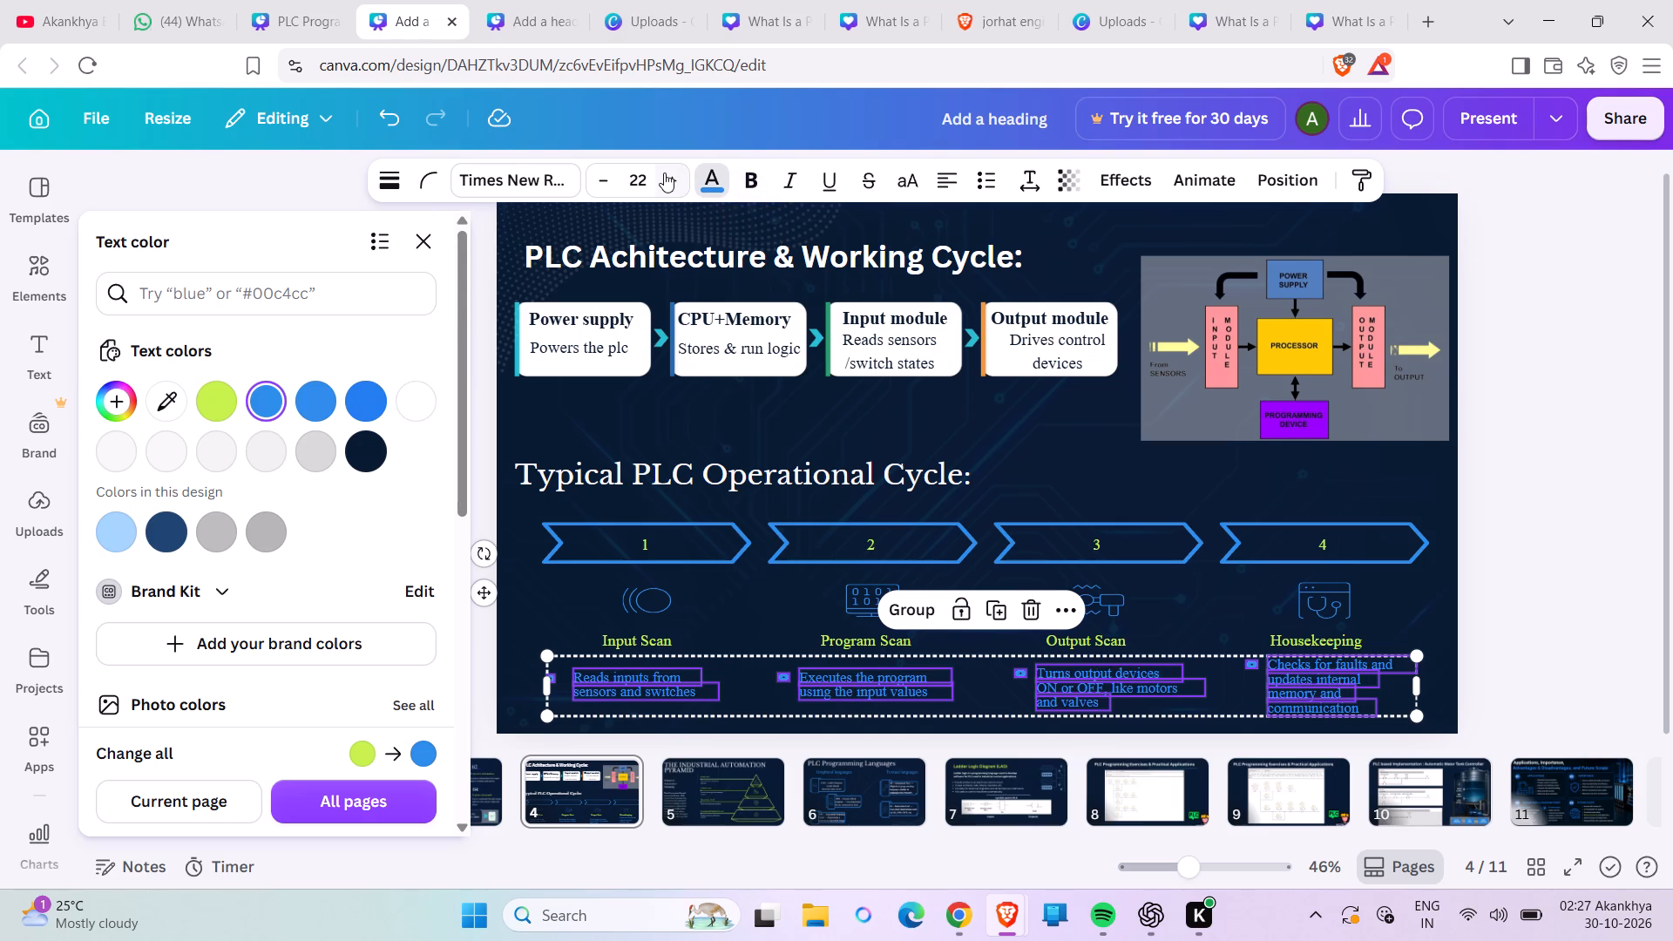
# Increase the font size of the four stage descriptions to 25.
pyautogui.click(664, 172)
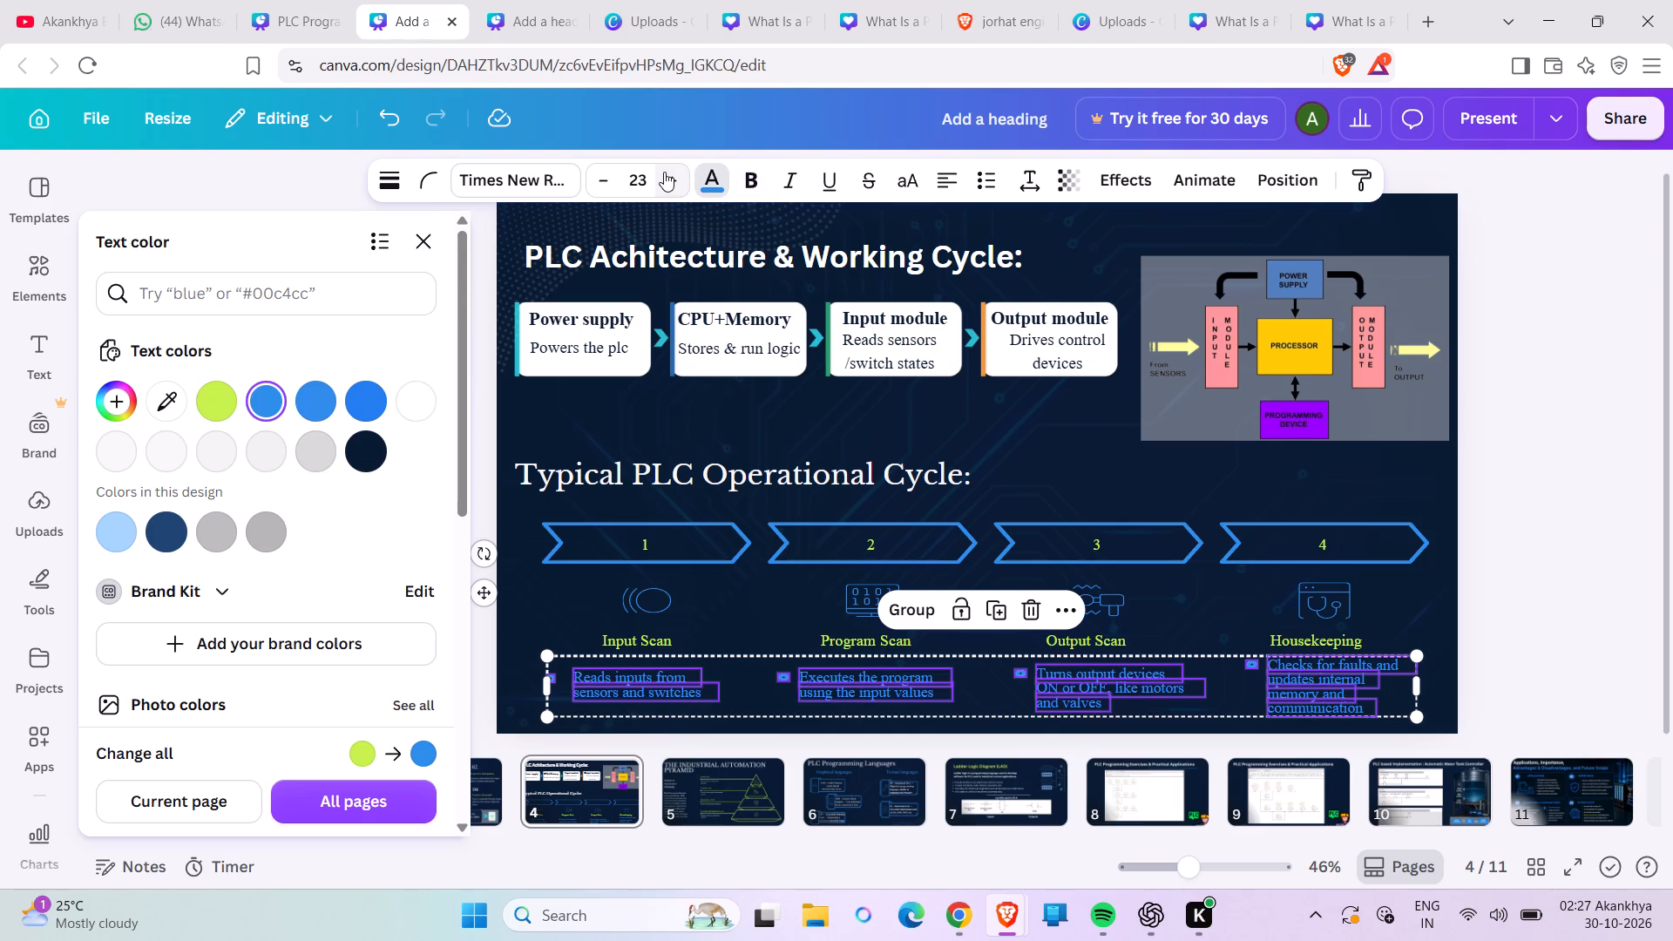
pyautogui.click(664, 172)
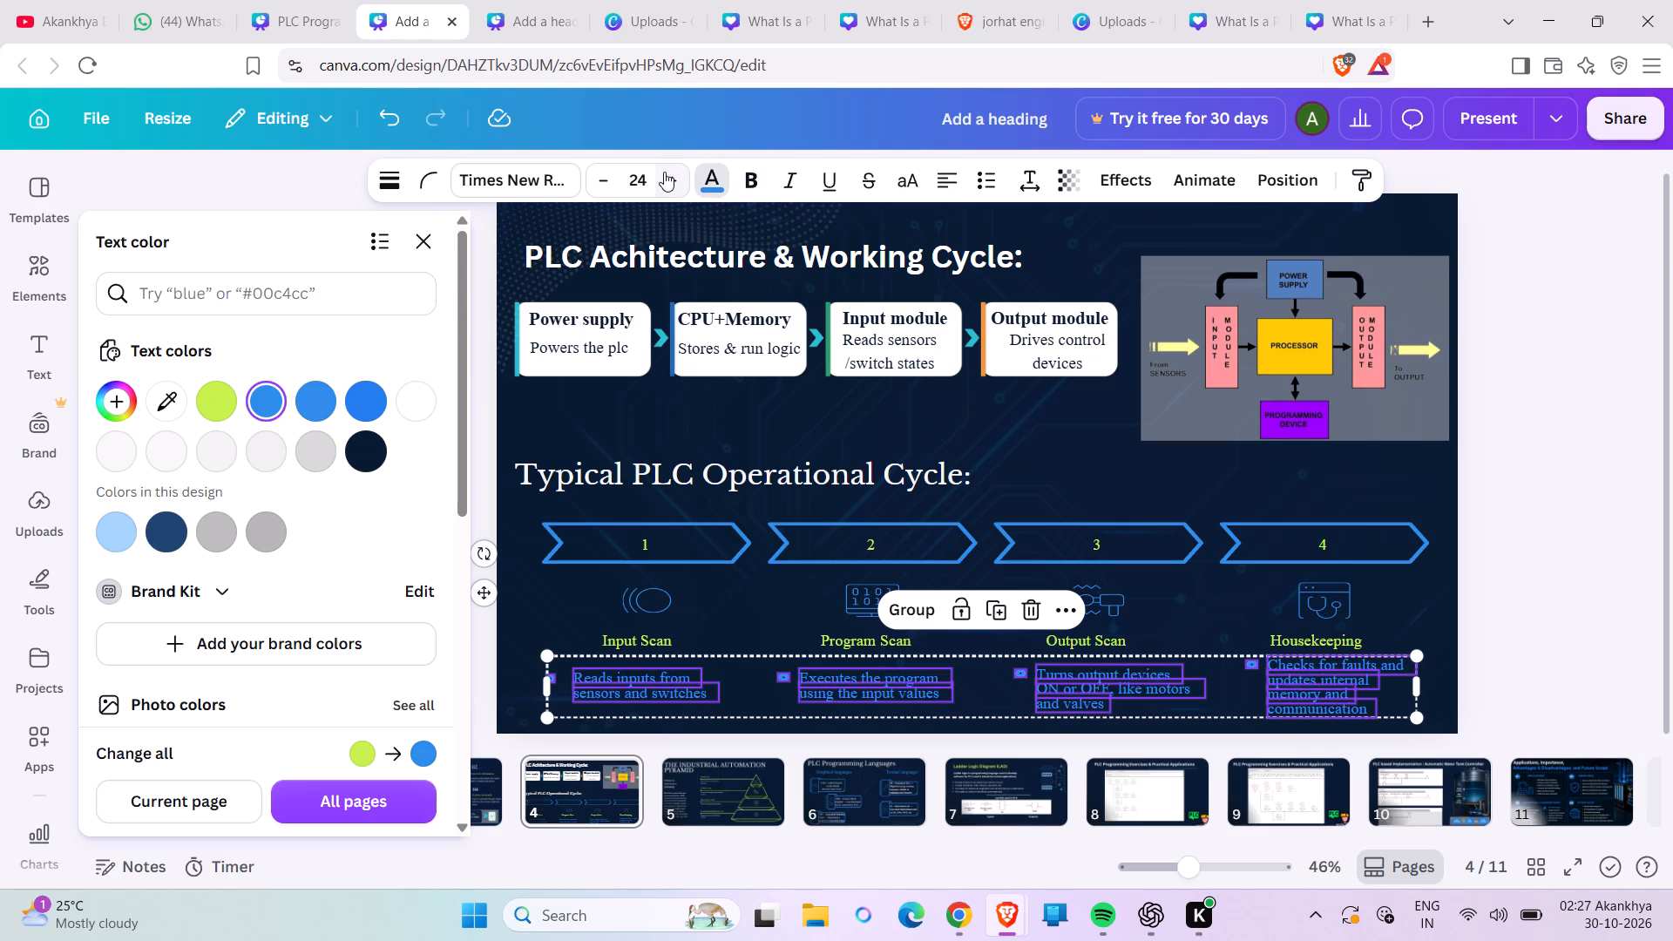
pyautogui.click(664, 172)
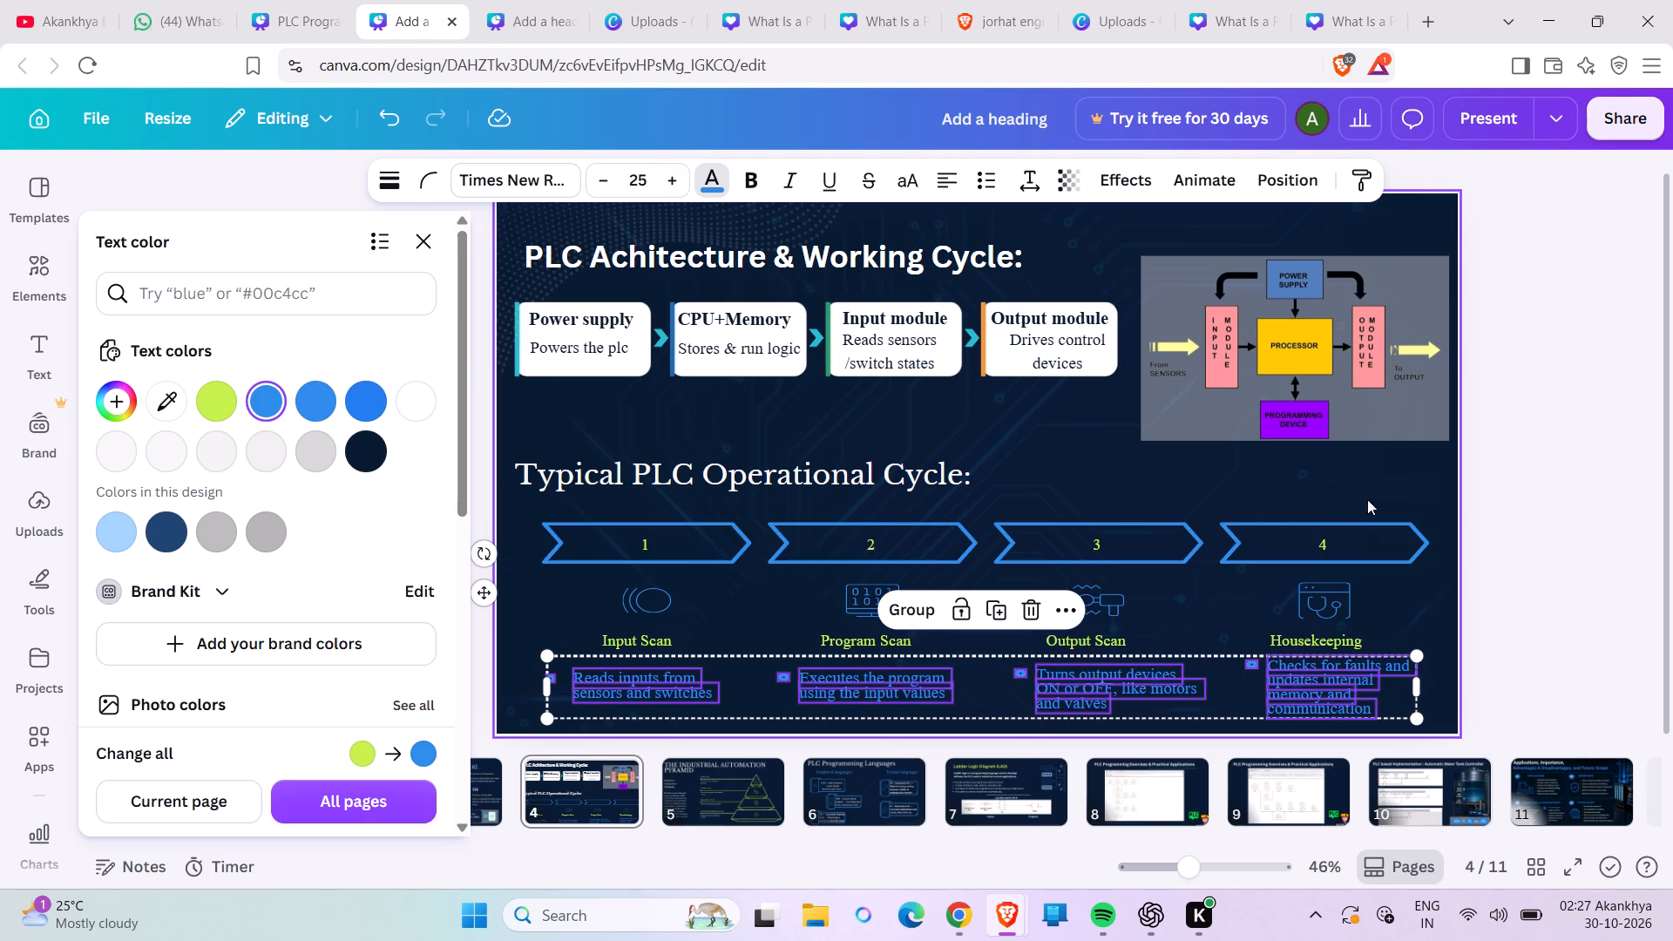
pyautogui.click(1521, 531)
pyautogui.click(1521, 531)
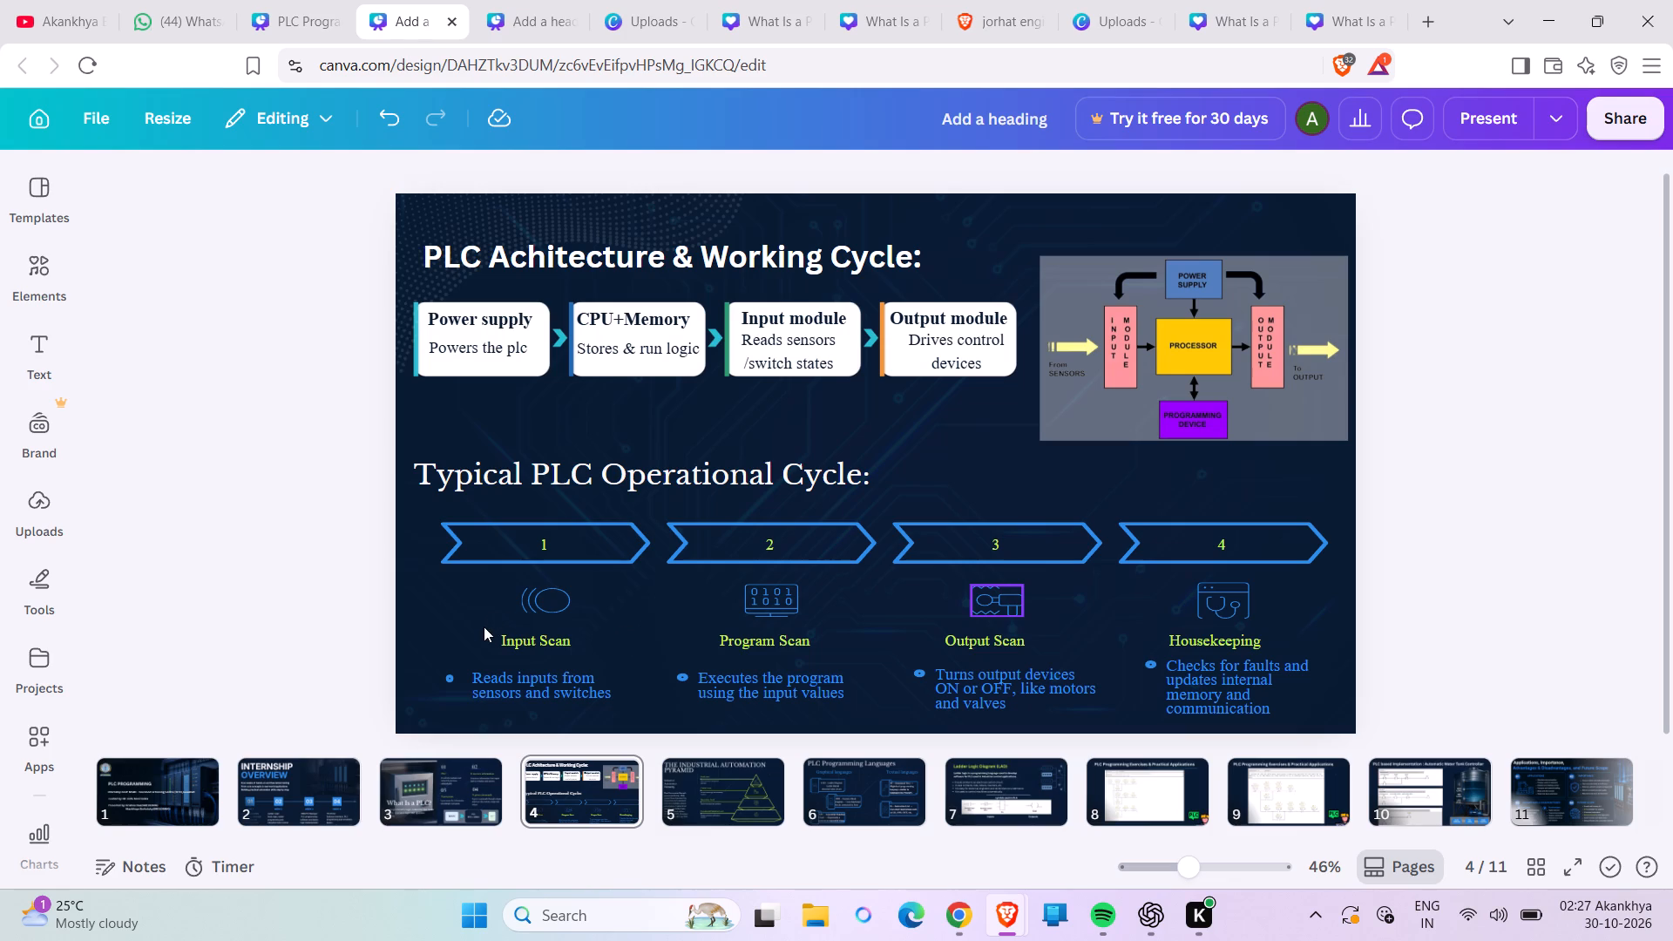
# Shift the Input Scan label and its icon slightly left so they line up with each other above the description.
pyautogui.moveTo(519, 640); pyautogui.dragTo(507, 640)
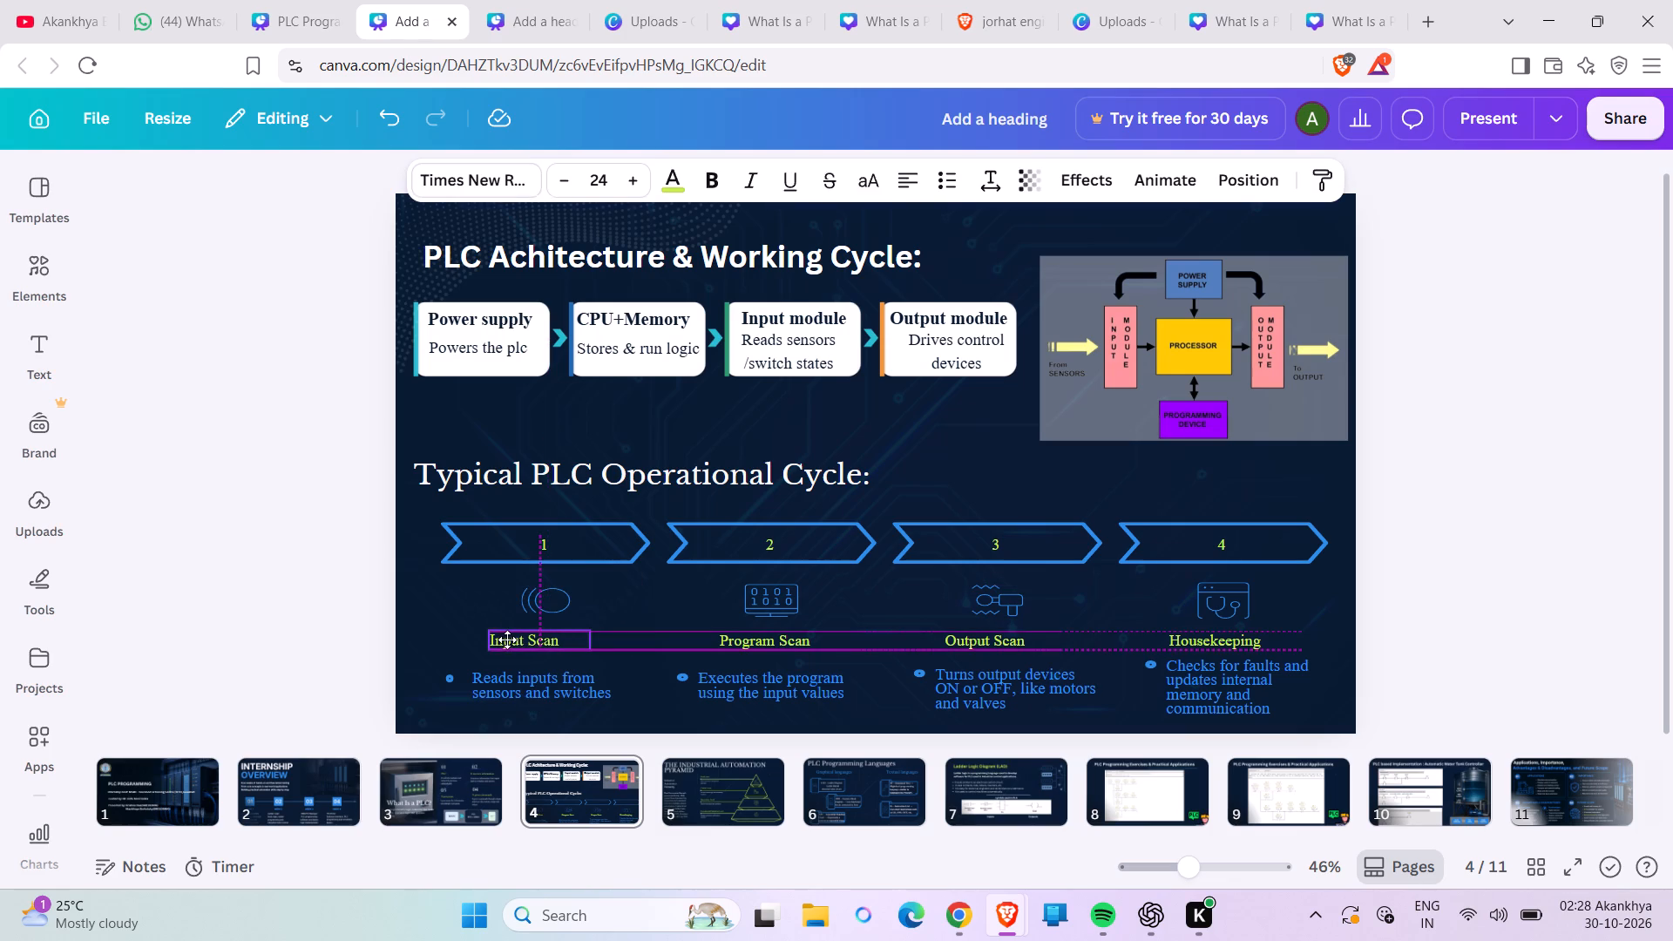
pyautogui.moveTo(507, 640); pyautogui.dragTo(508, 639)
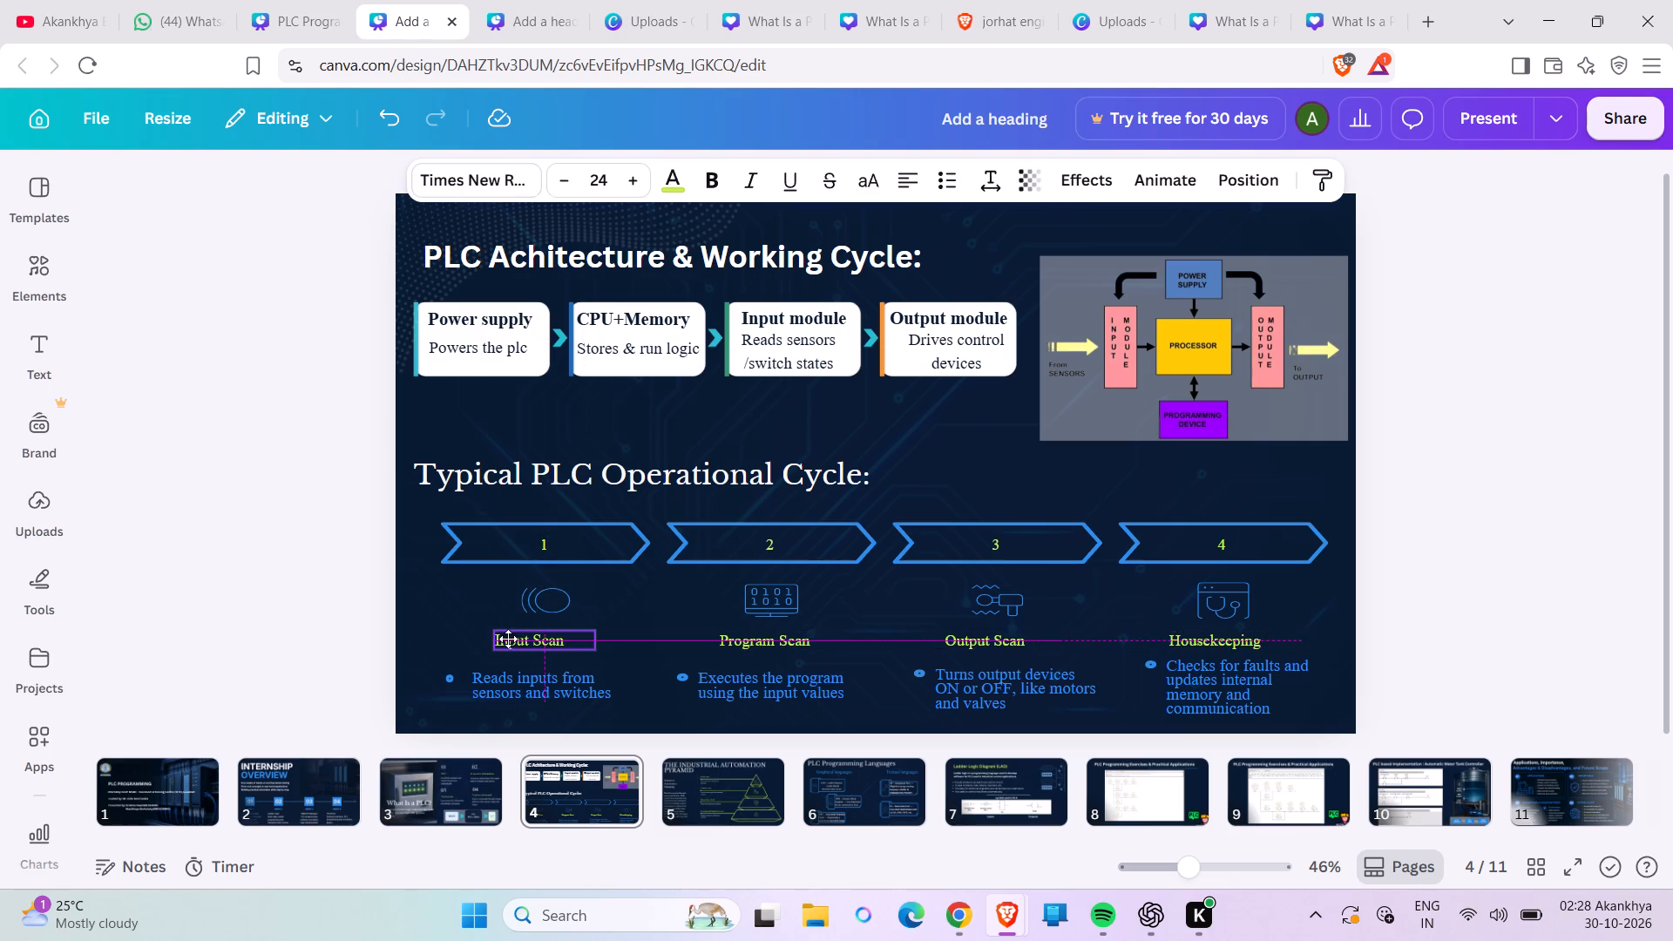
pyautogui.moveTo(508, 639); pyautogui.dragTo(507, 640)
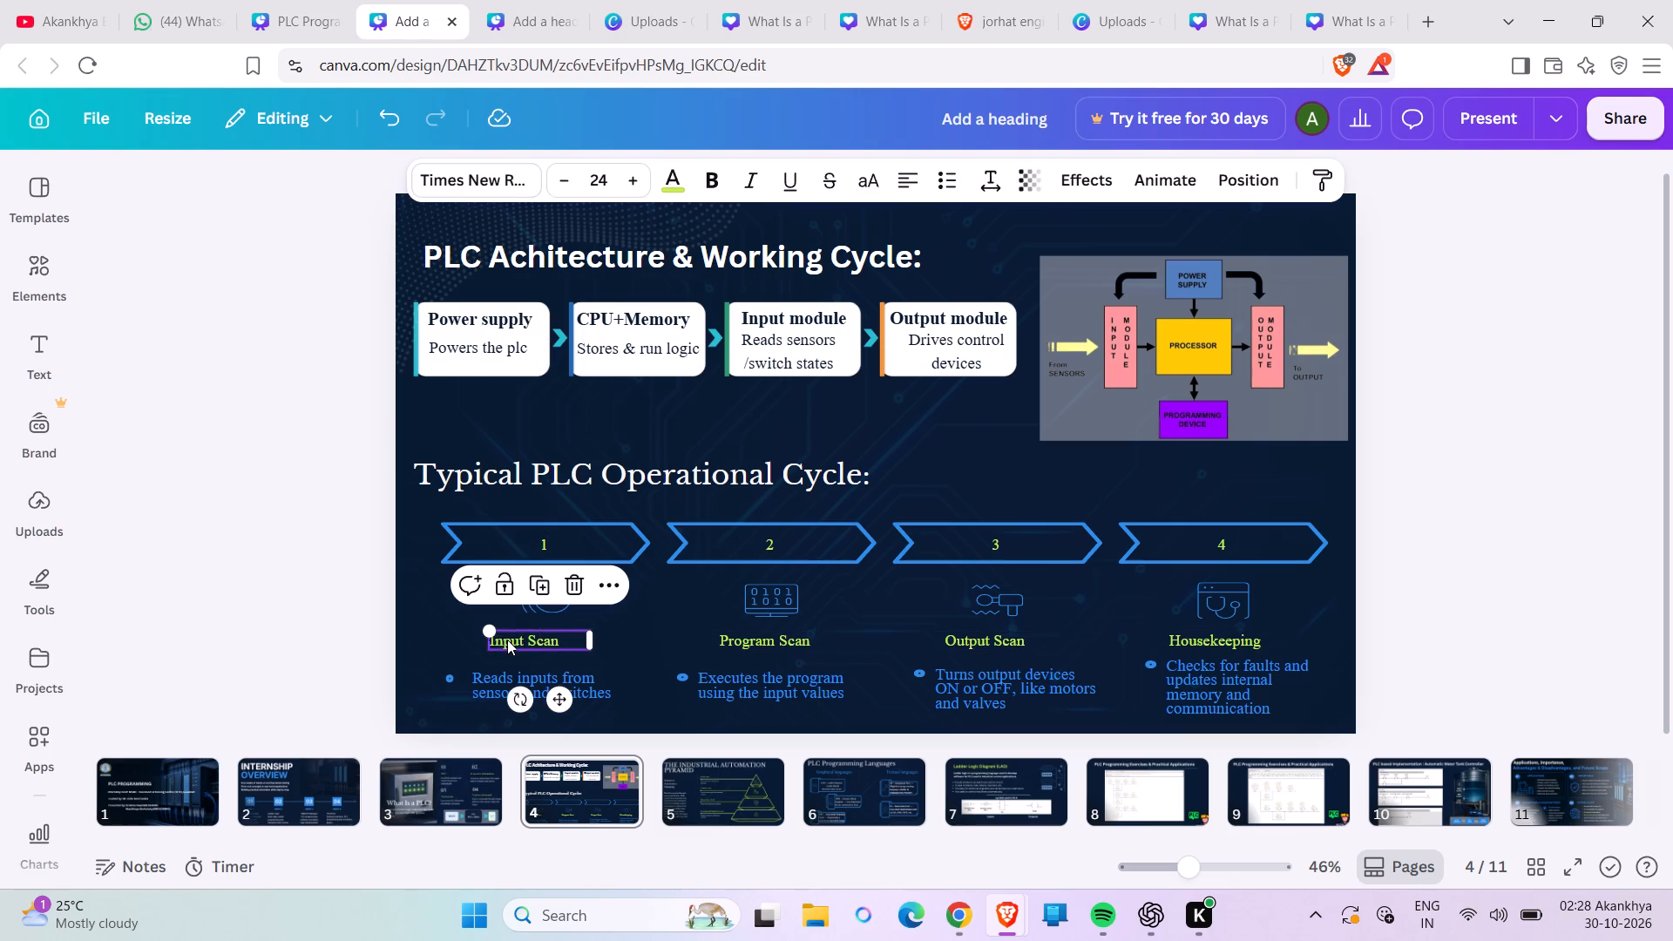
pyautogui.click(305, 629)
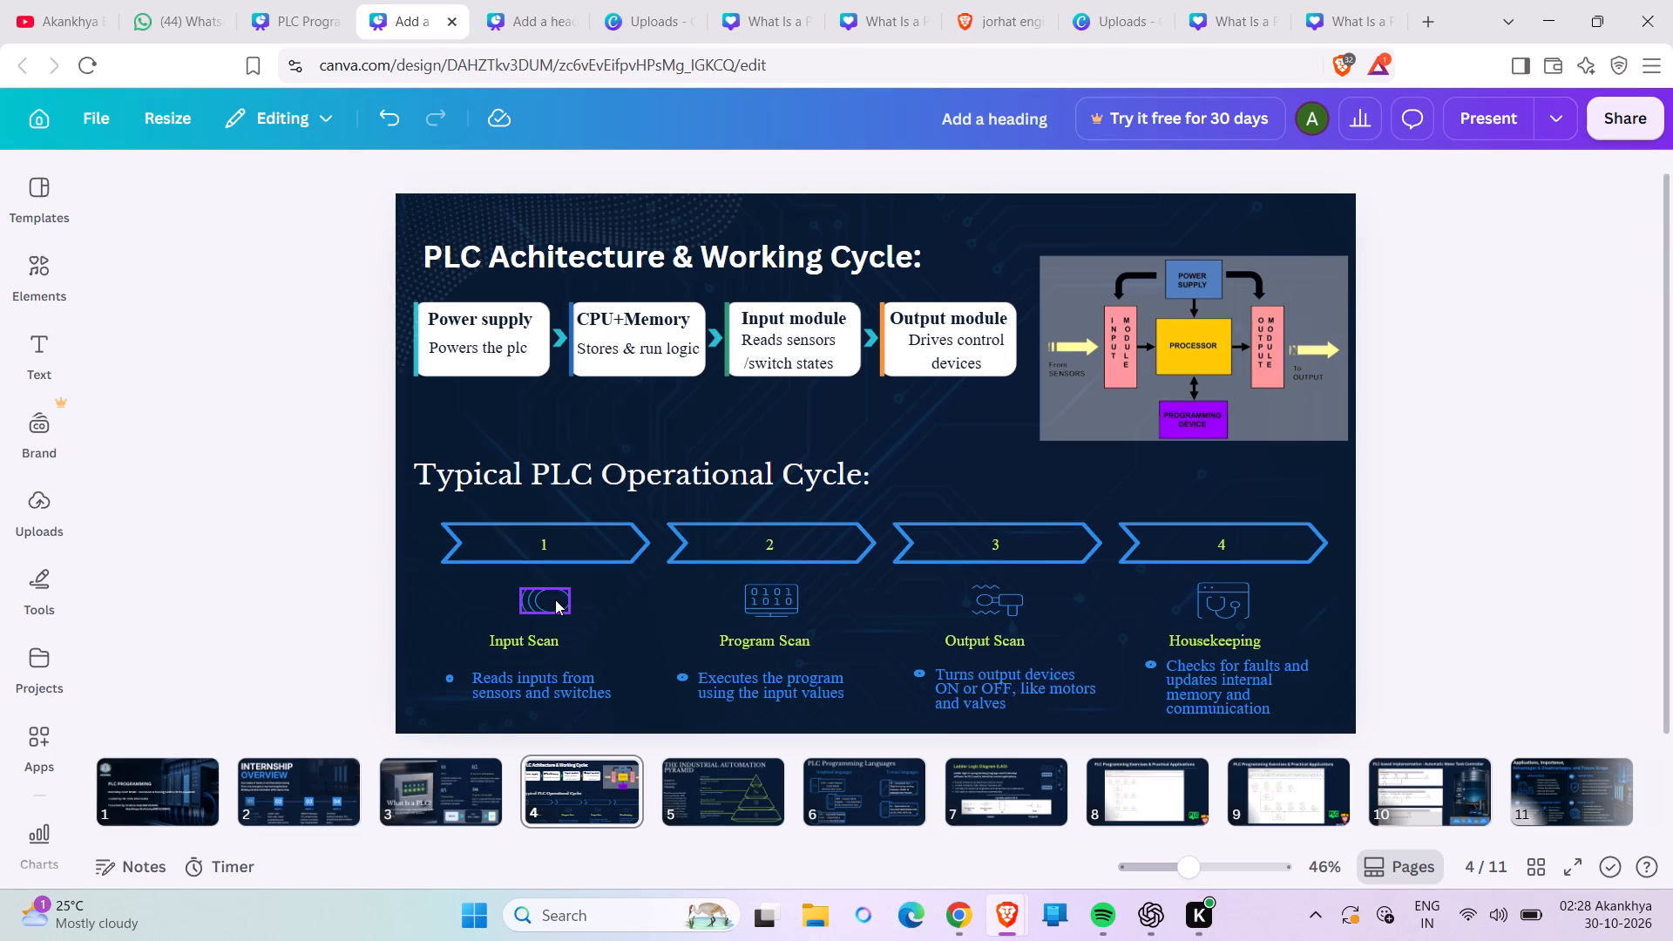
pyautogui.moveTo(555, 599); pyautogui.dragTo(538, 598)
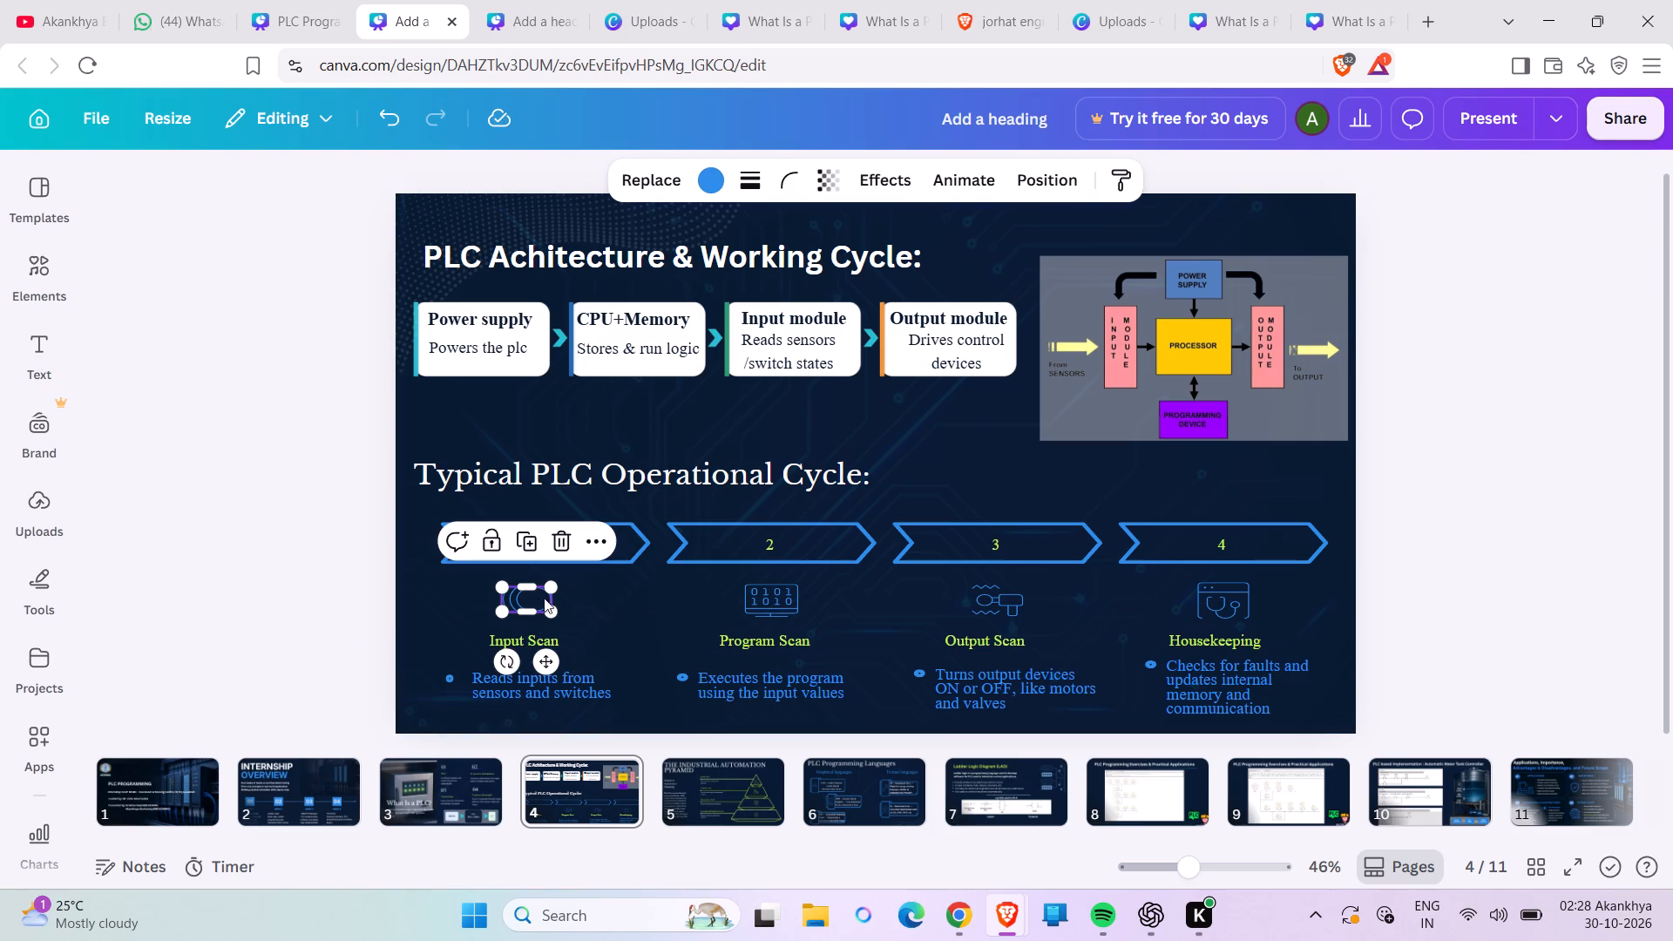
pyautogui.click(1458, 570)
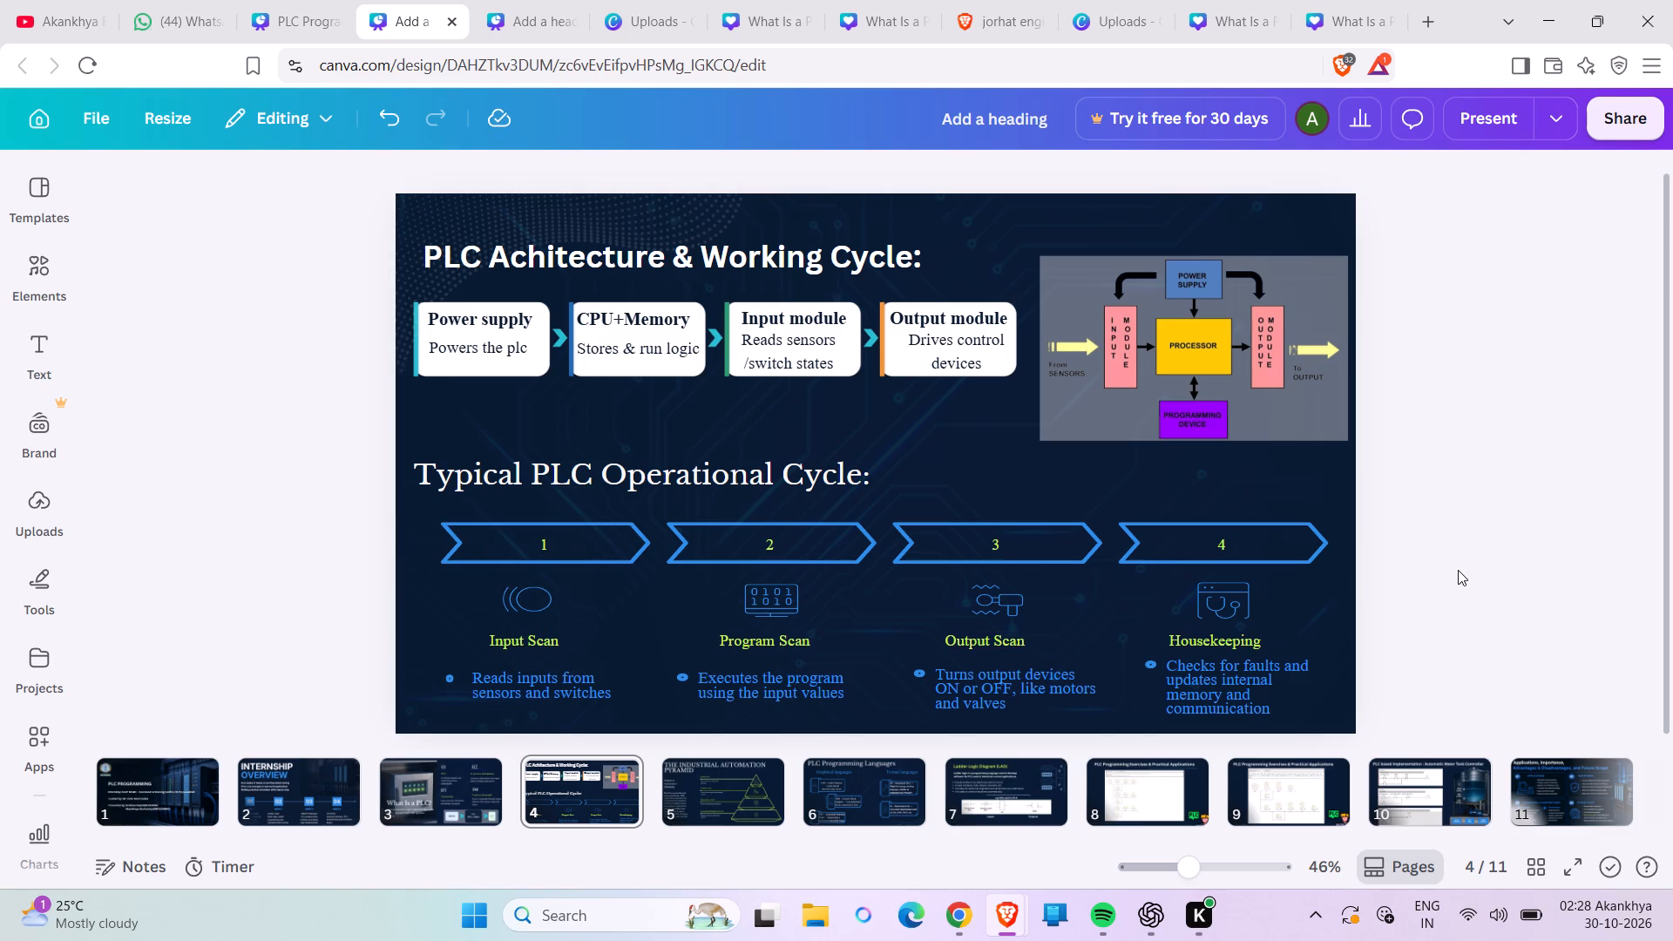
# Nudge the Output Scan and Housekeeping labels slightly right so they sit centred under their icons.
pyautogui.moveTo(989, 642); pyautogui.dragTo(1004, 638)
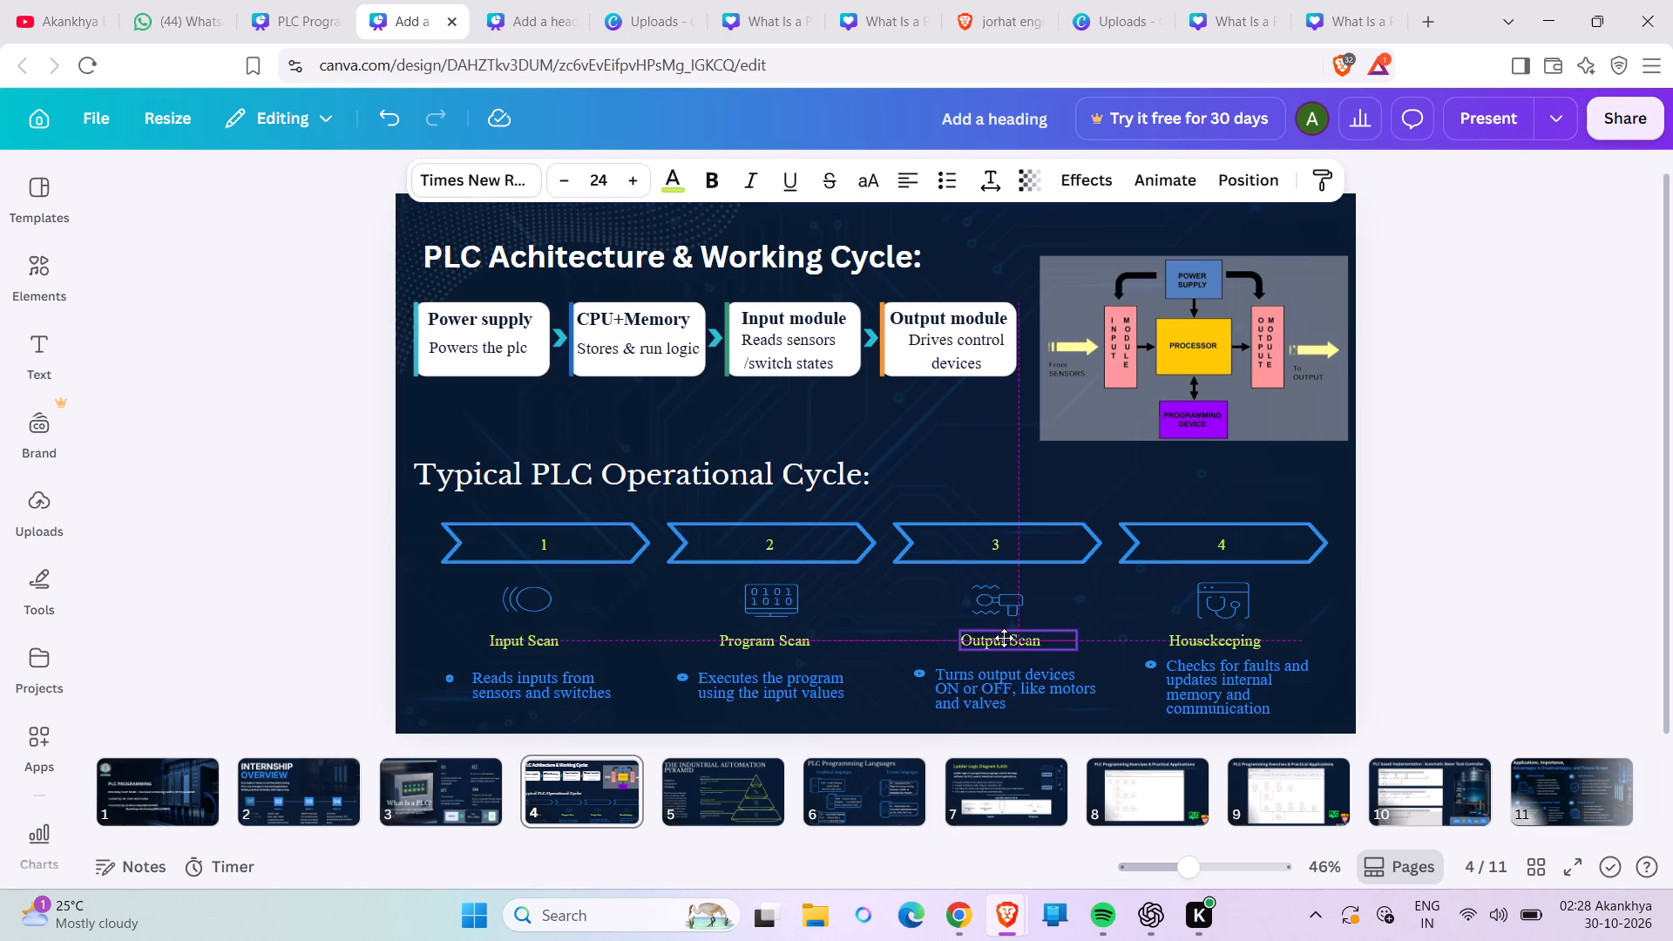
pyautogui.moveTo(1004, 638); pyautogui.dragTo(1002, 639)
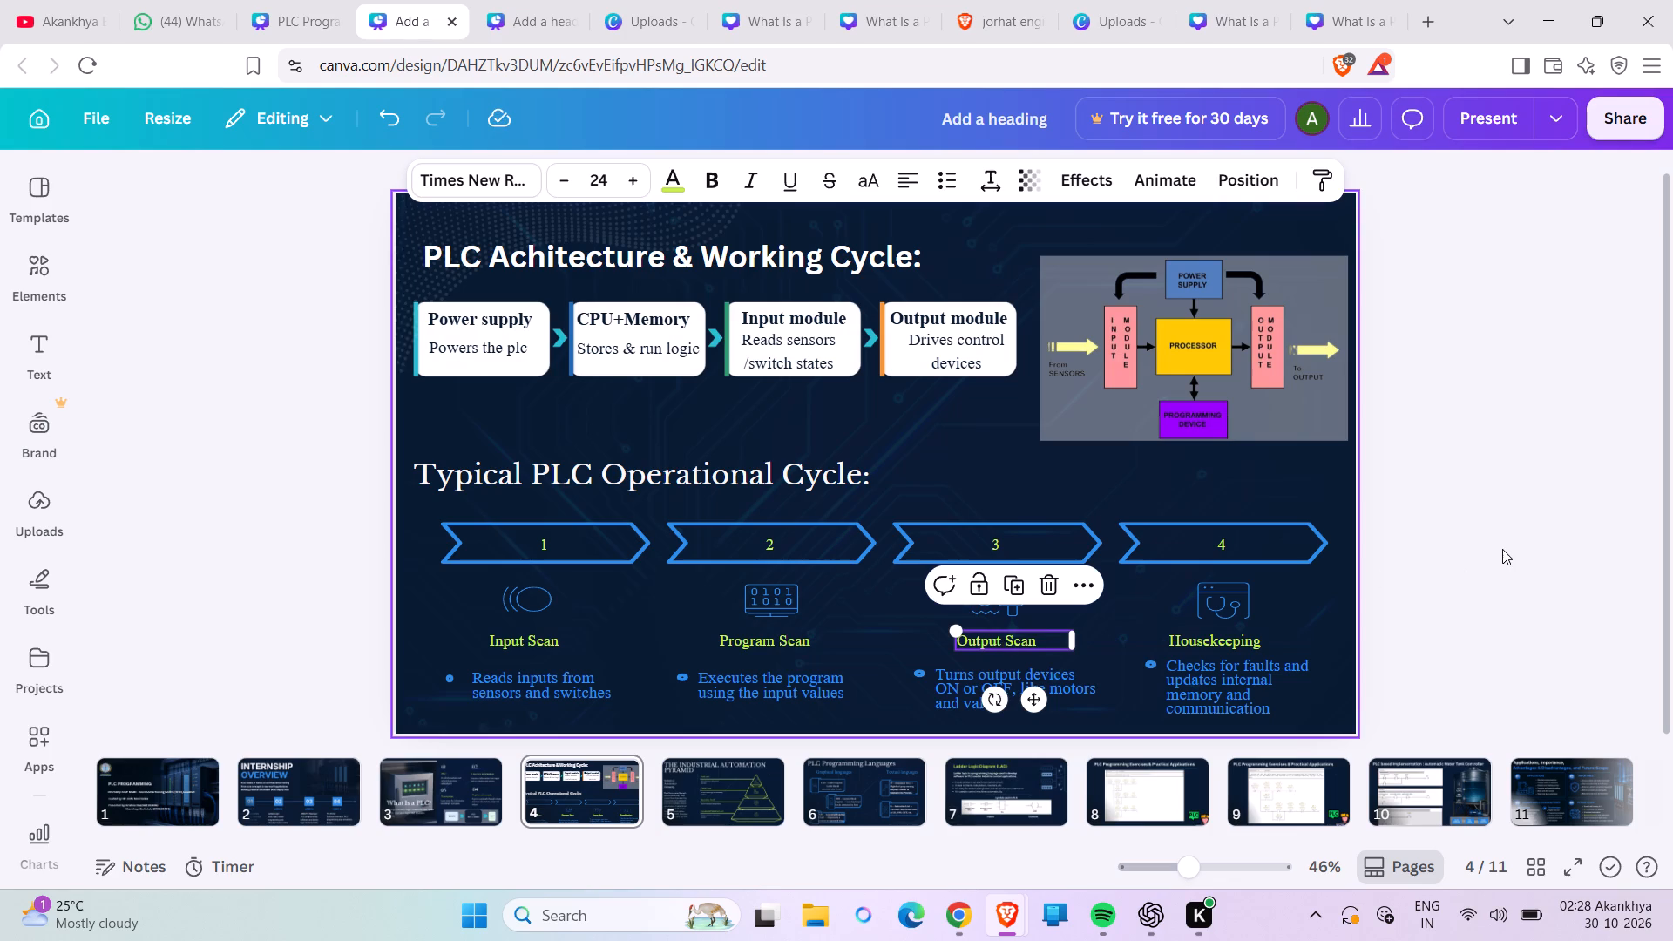
pyautogui.click(1506, 550)
pyautogui.moveTo(1264, 642); pyautogui.dragTo(1272, 639)
pyautogui.click(1420, 615)
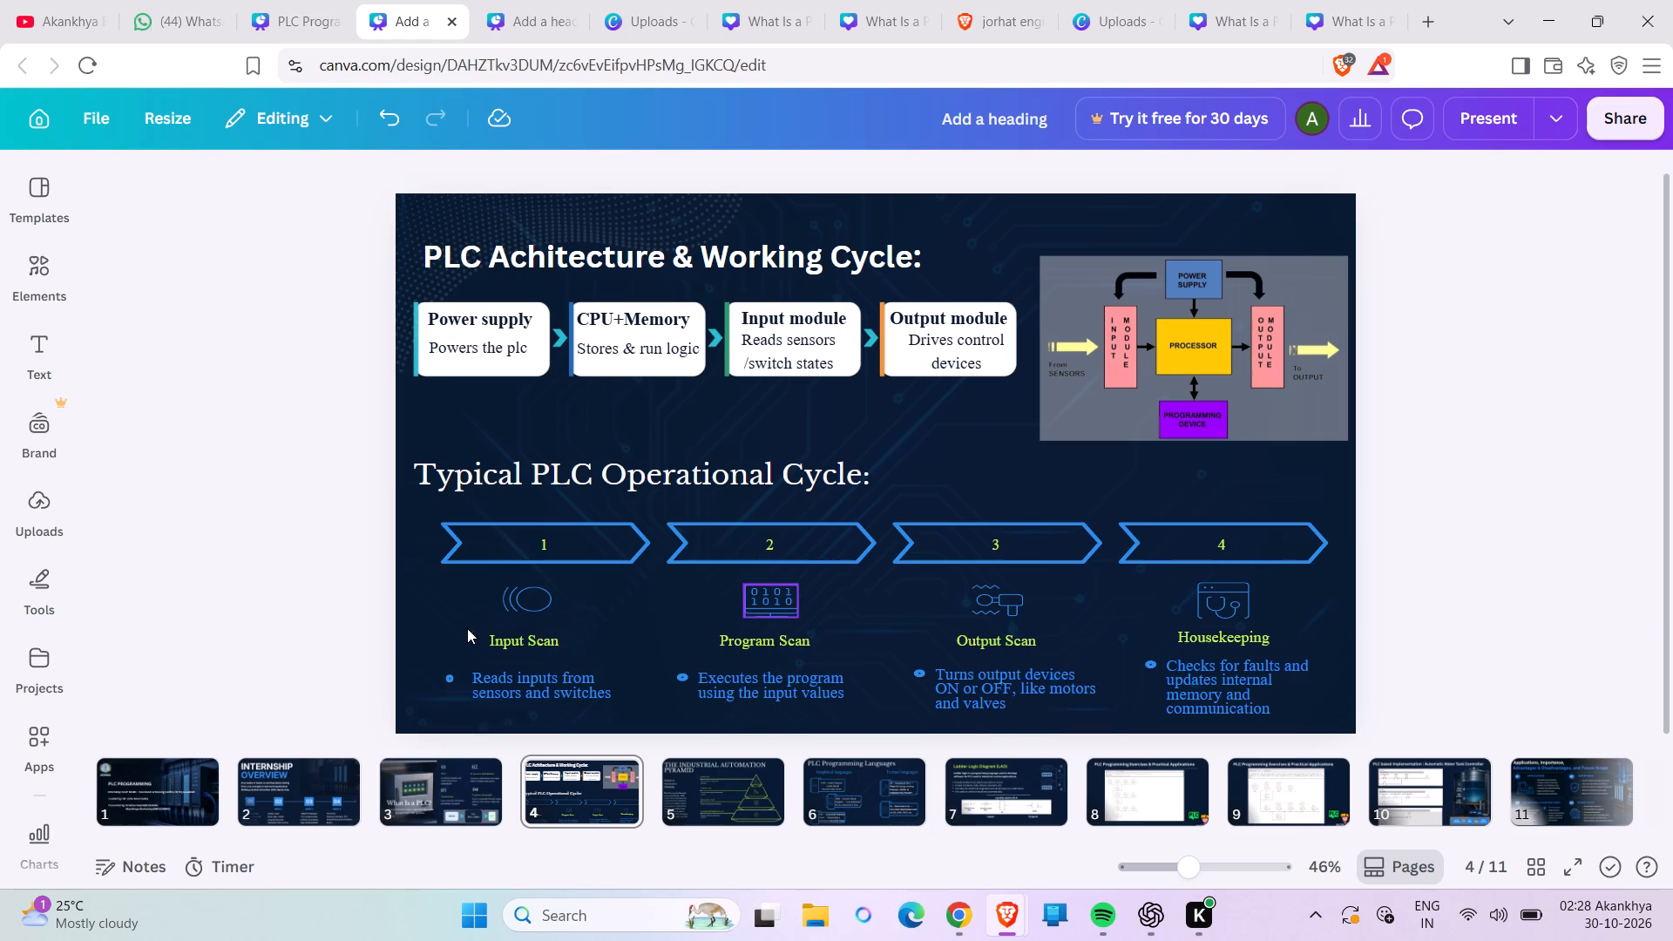
# Set the Input Scan, Program Scan, Output Scan and Housekeeping labels to font size 25 and bold.
pyautogui.moveTo(458, 637); pyautogui.dragTo(681, 647)
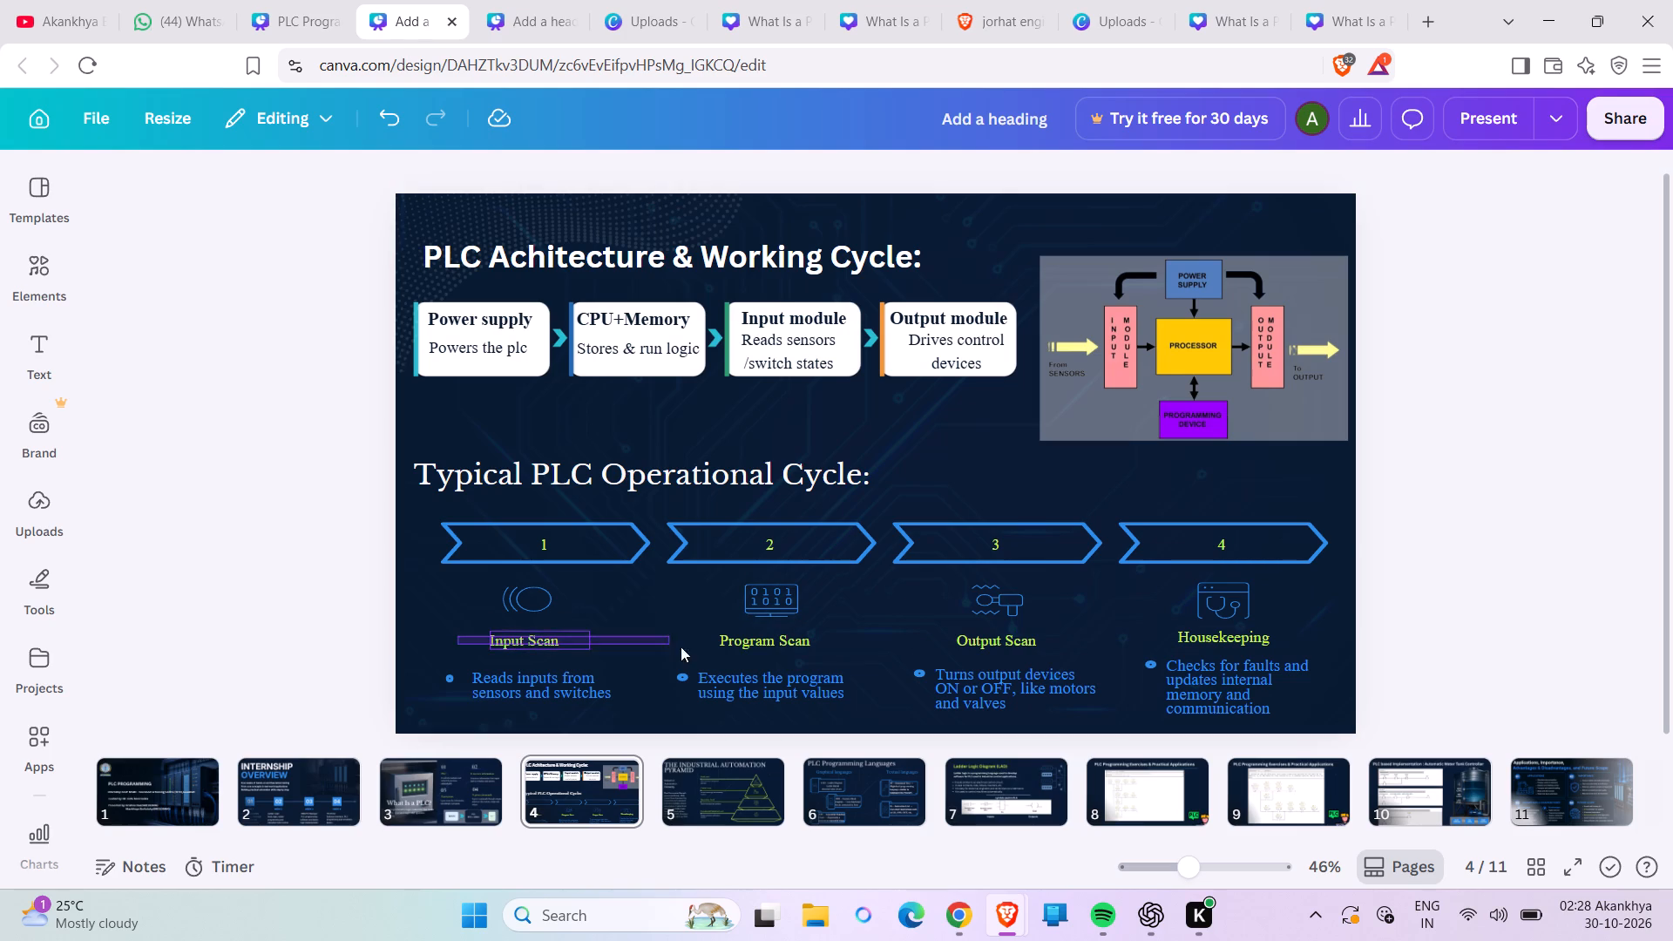
pyautogui.moveTo(681, 647); pyautogui.dragTo(1162, 621)
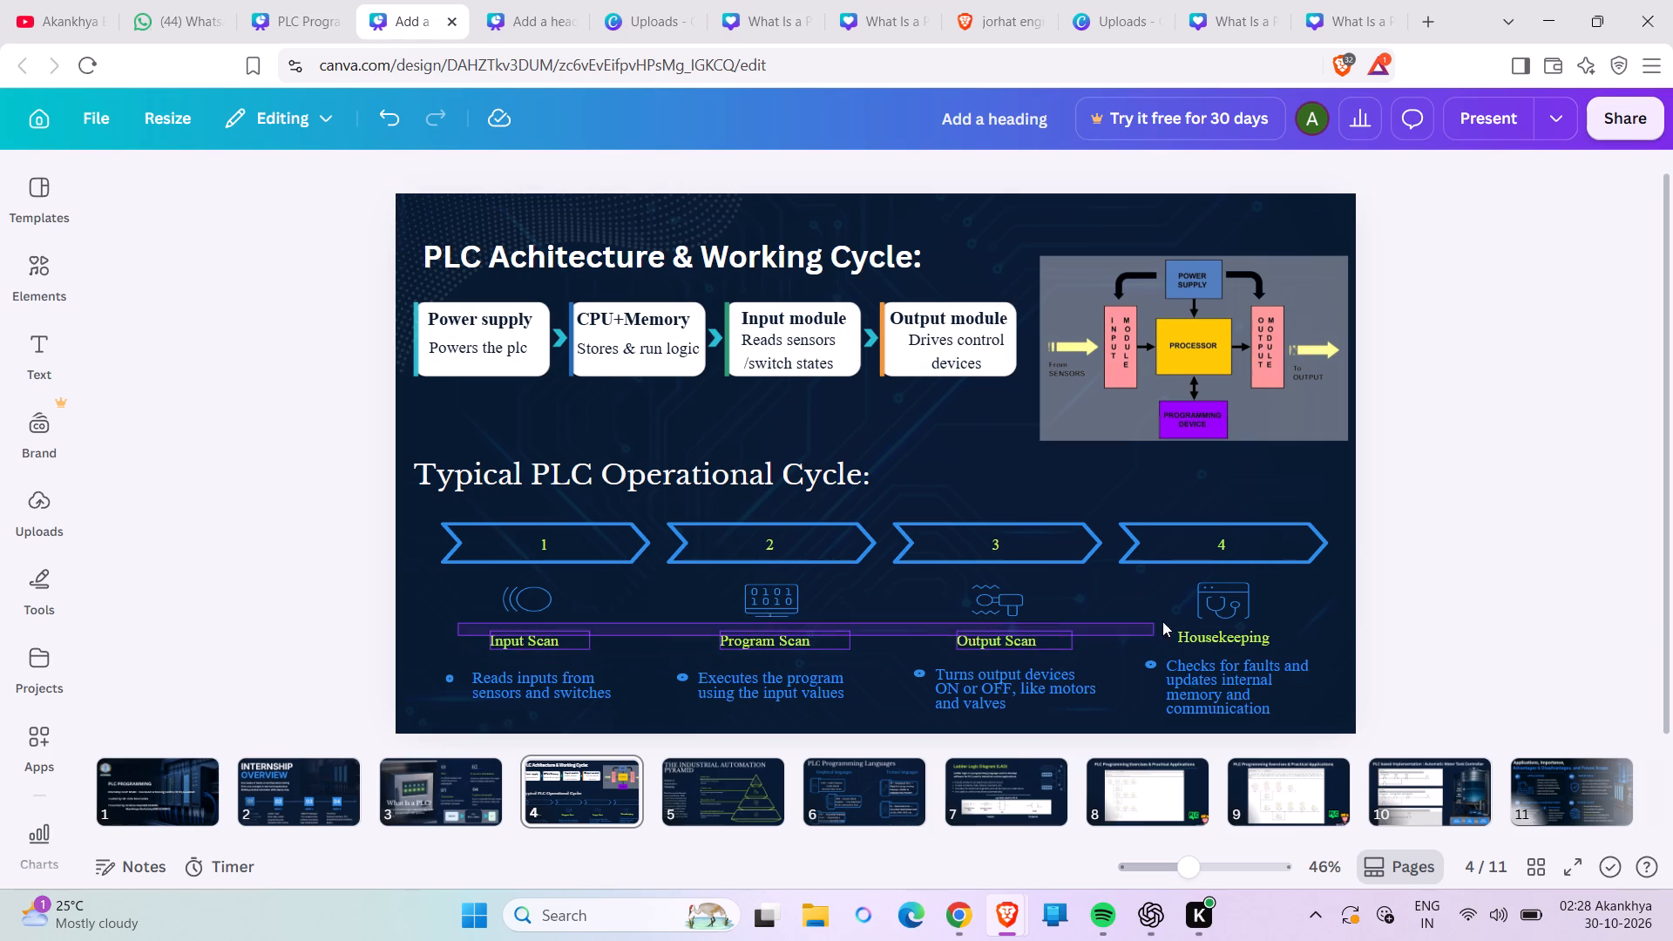
pyautogui.moveTo(1162, 621); pyautogui.dragTo(1198, 639)
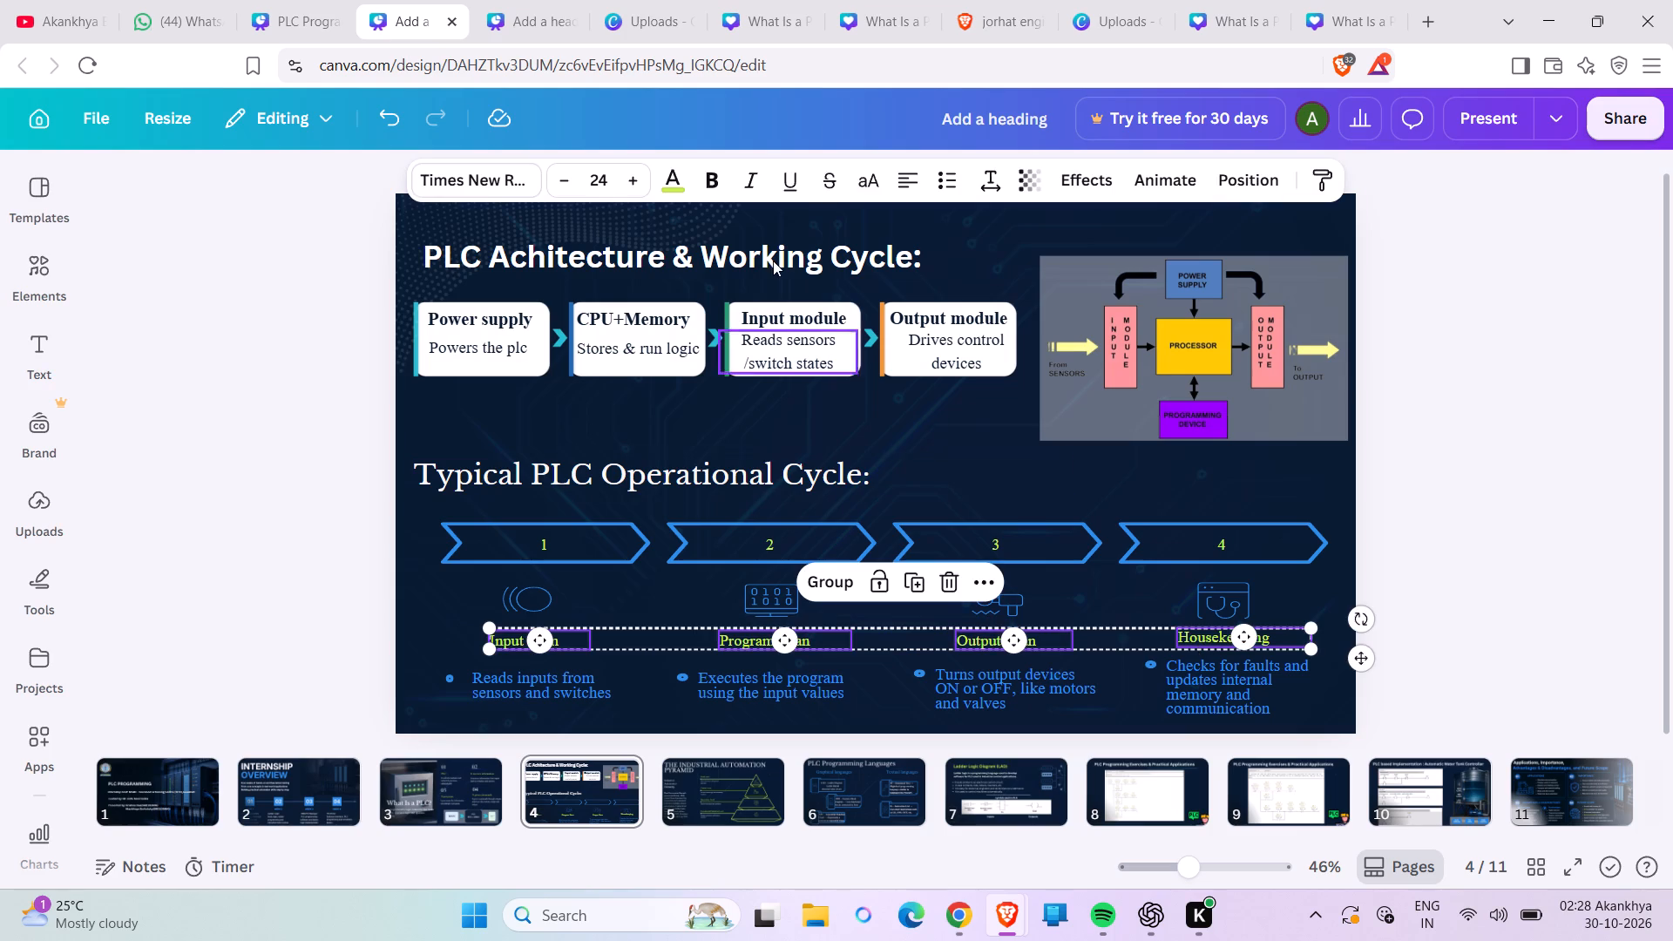
pyautogui.click(637, 179)
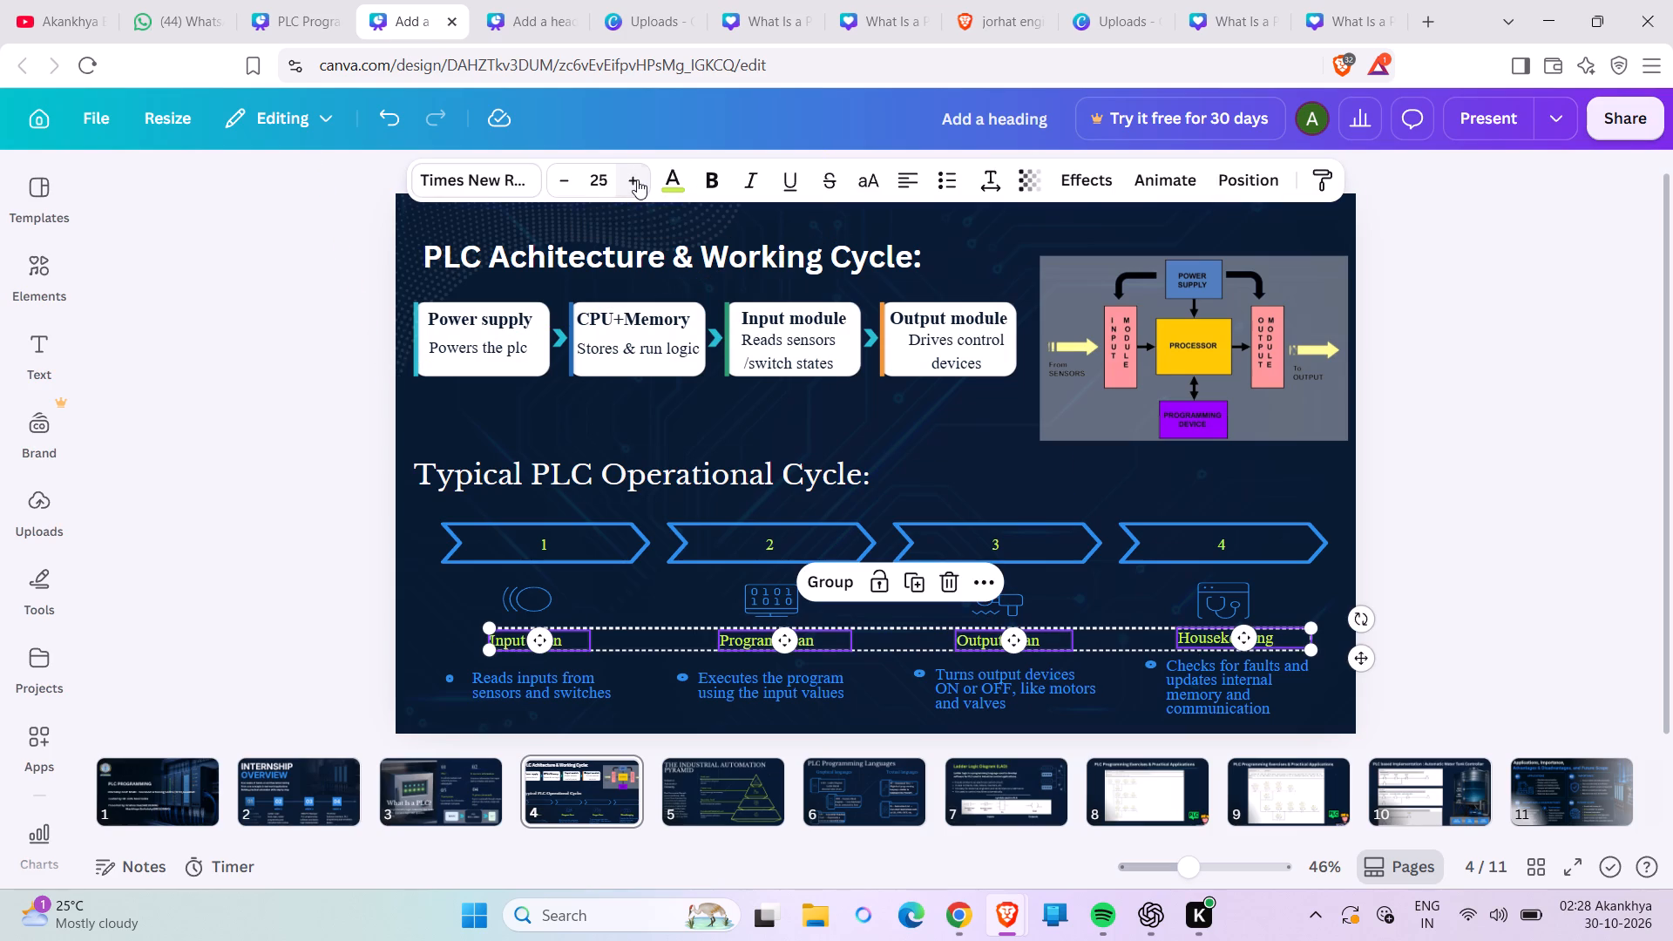
pyautogui.click(708, 182)
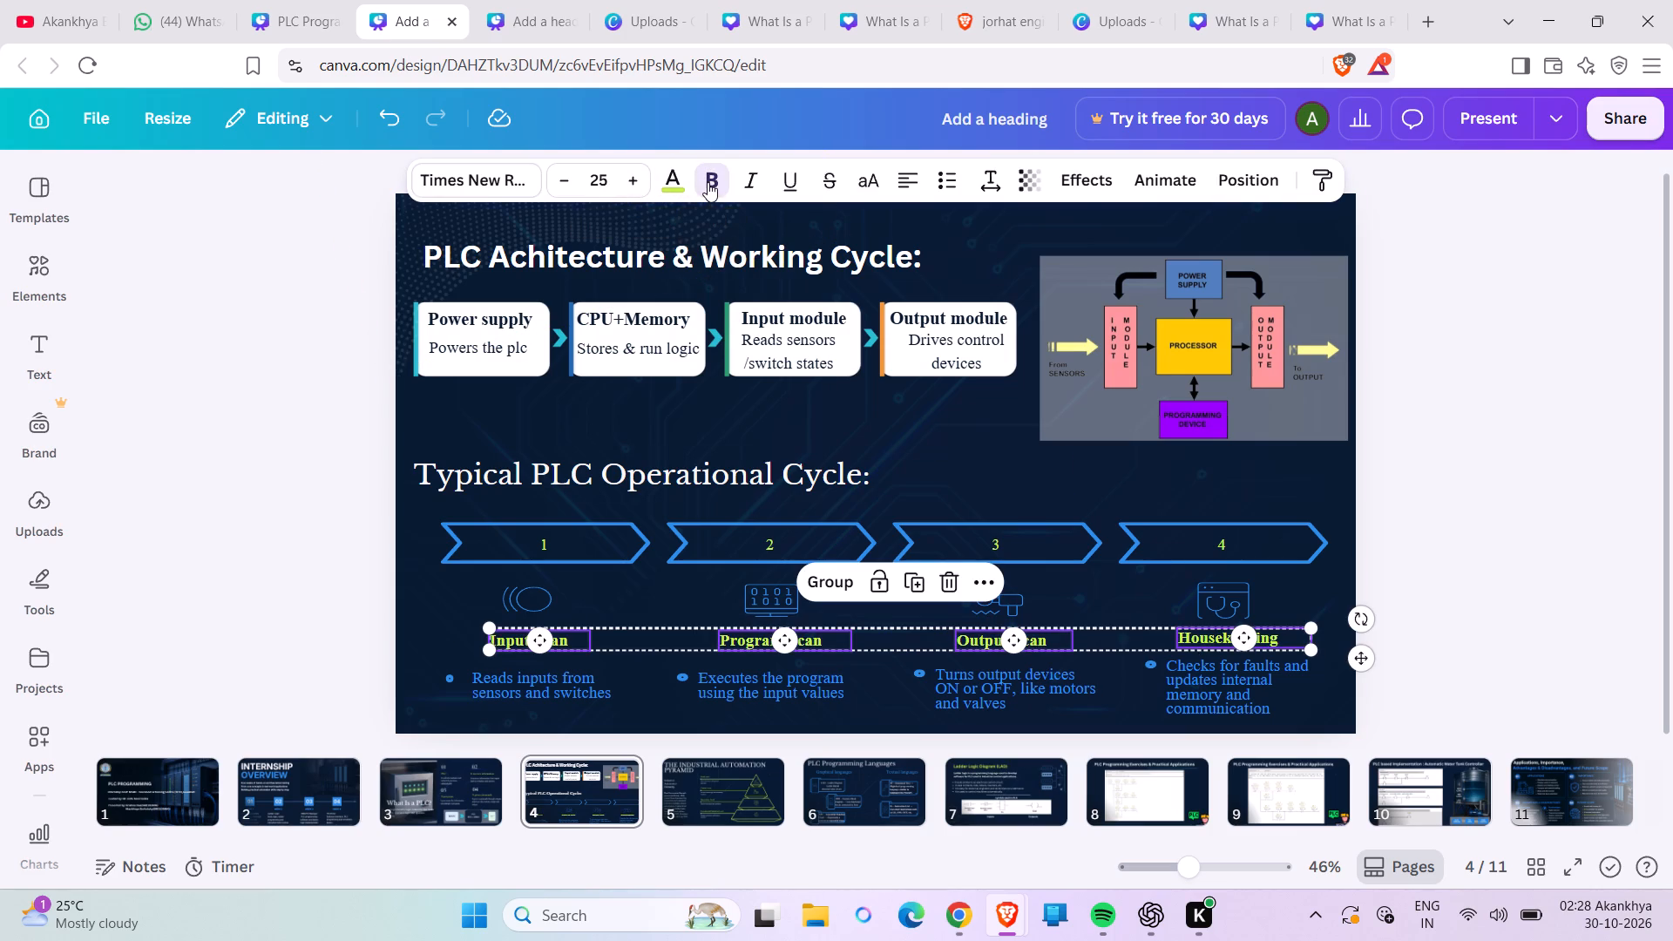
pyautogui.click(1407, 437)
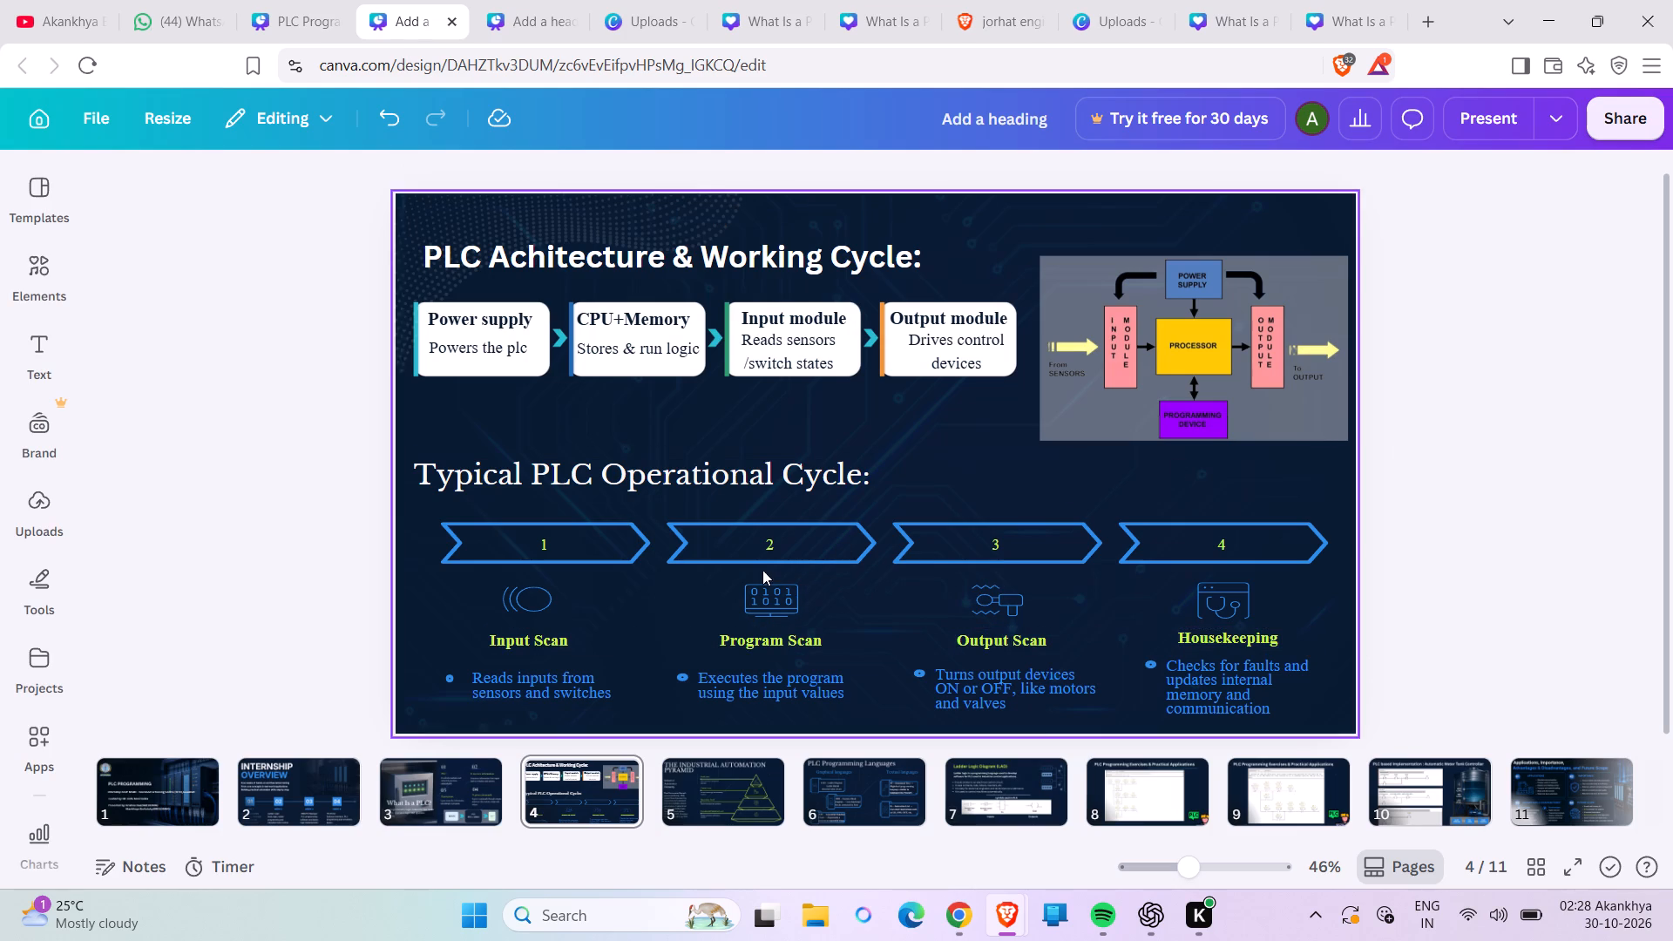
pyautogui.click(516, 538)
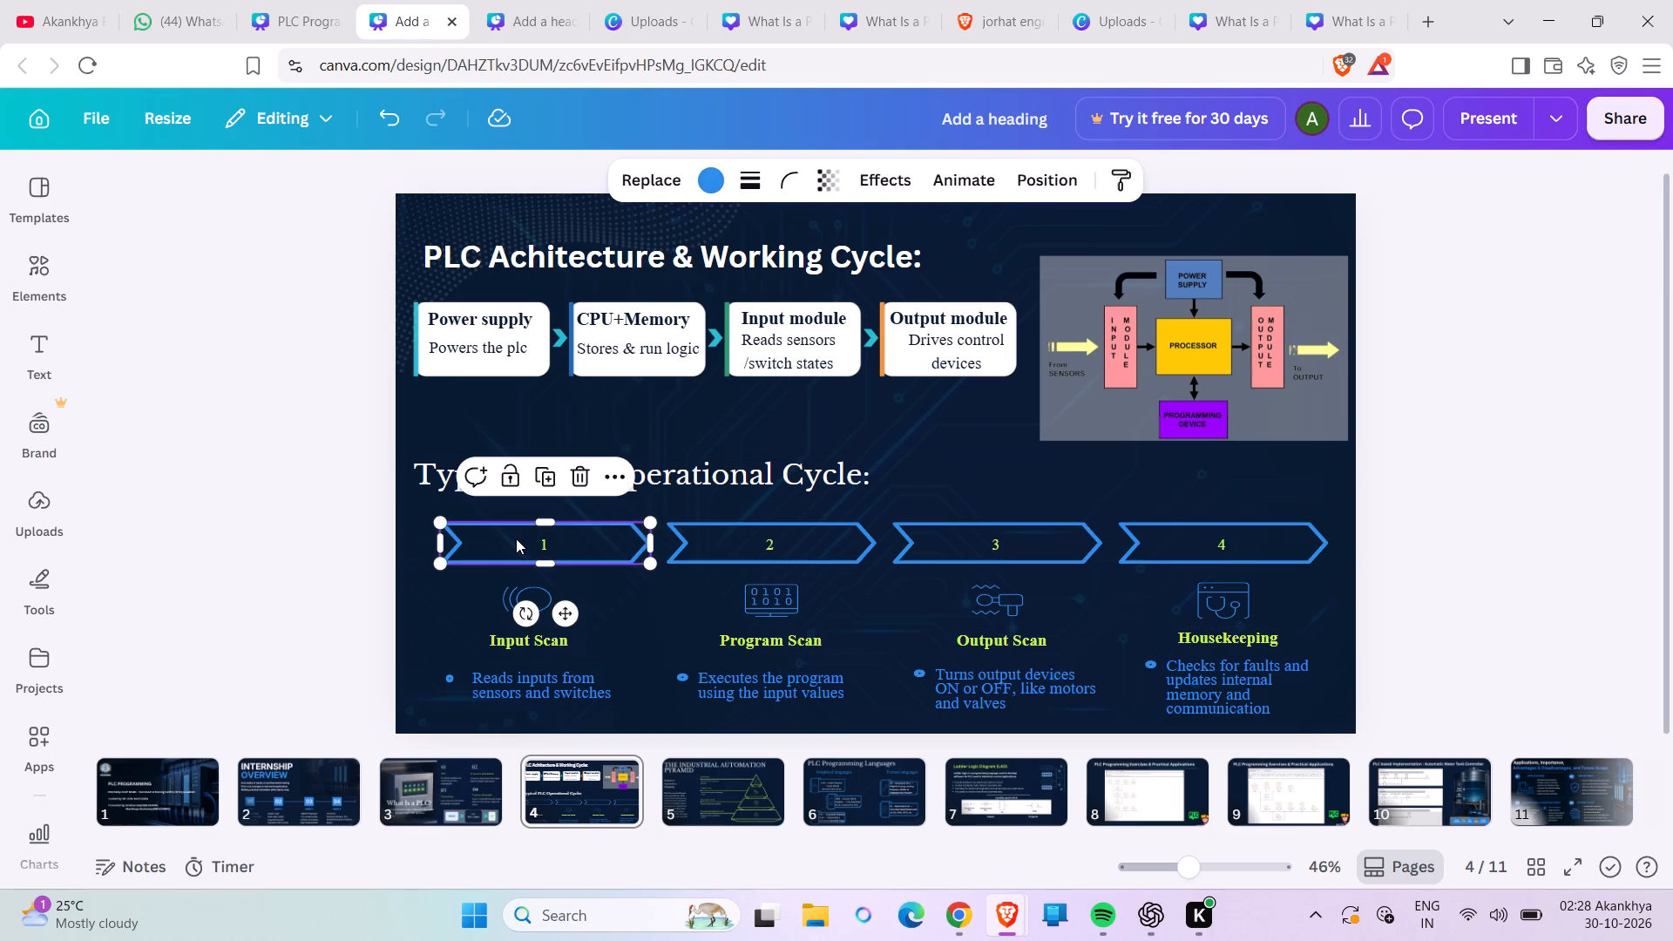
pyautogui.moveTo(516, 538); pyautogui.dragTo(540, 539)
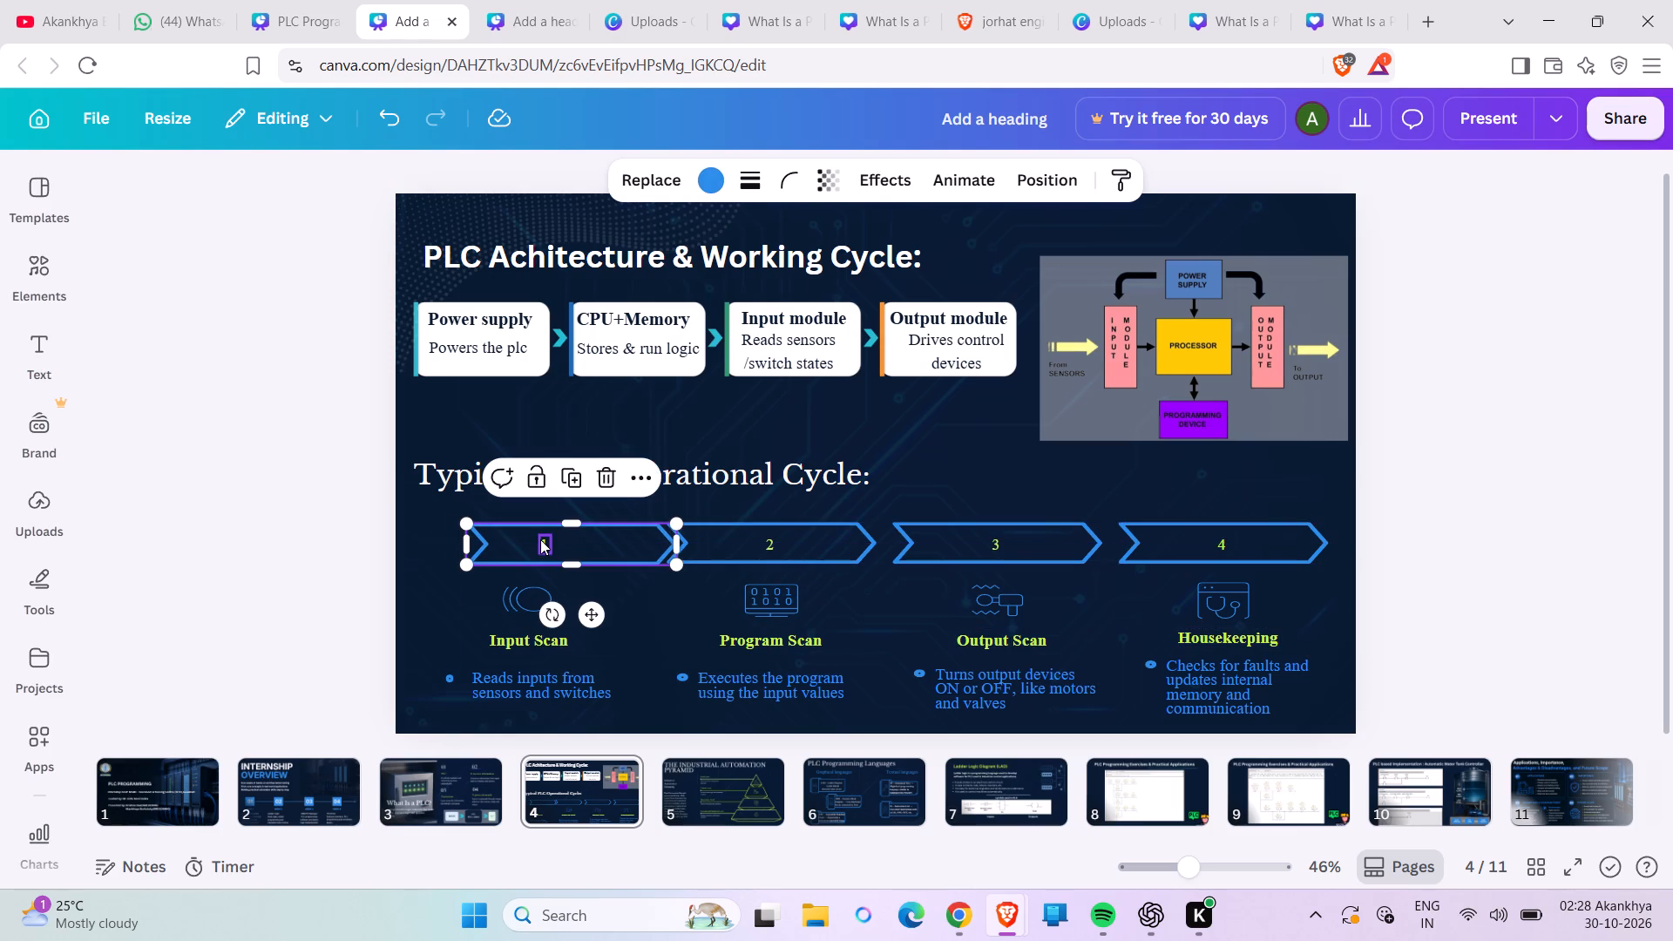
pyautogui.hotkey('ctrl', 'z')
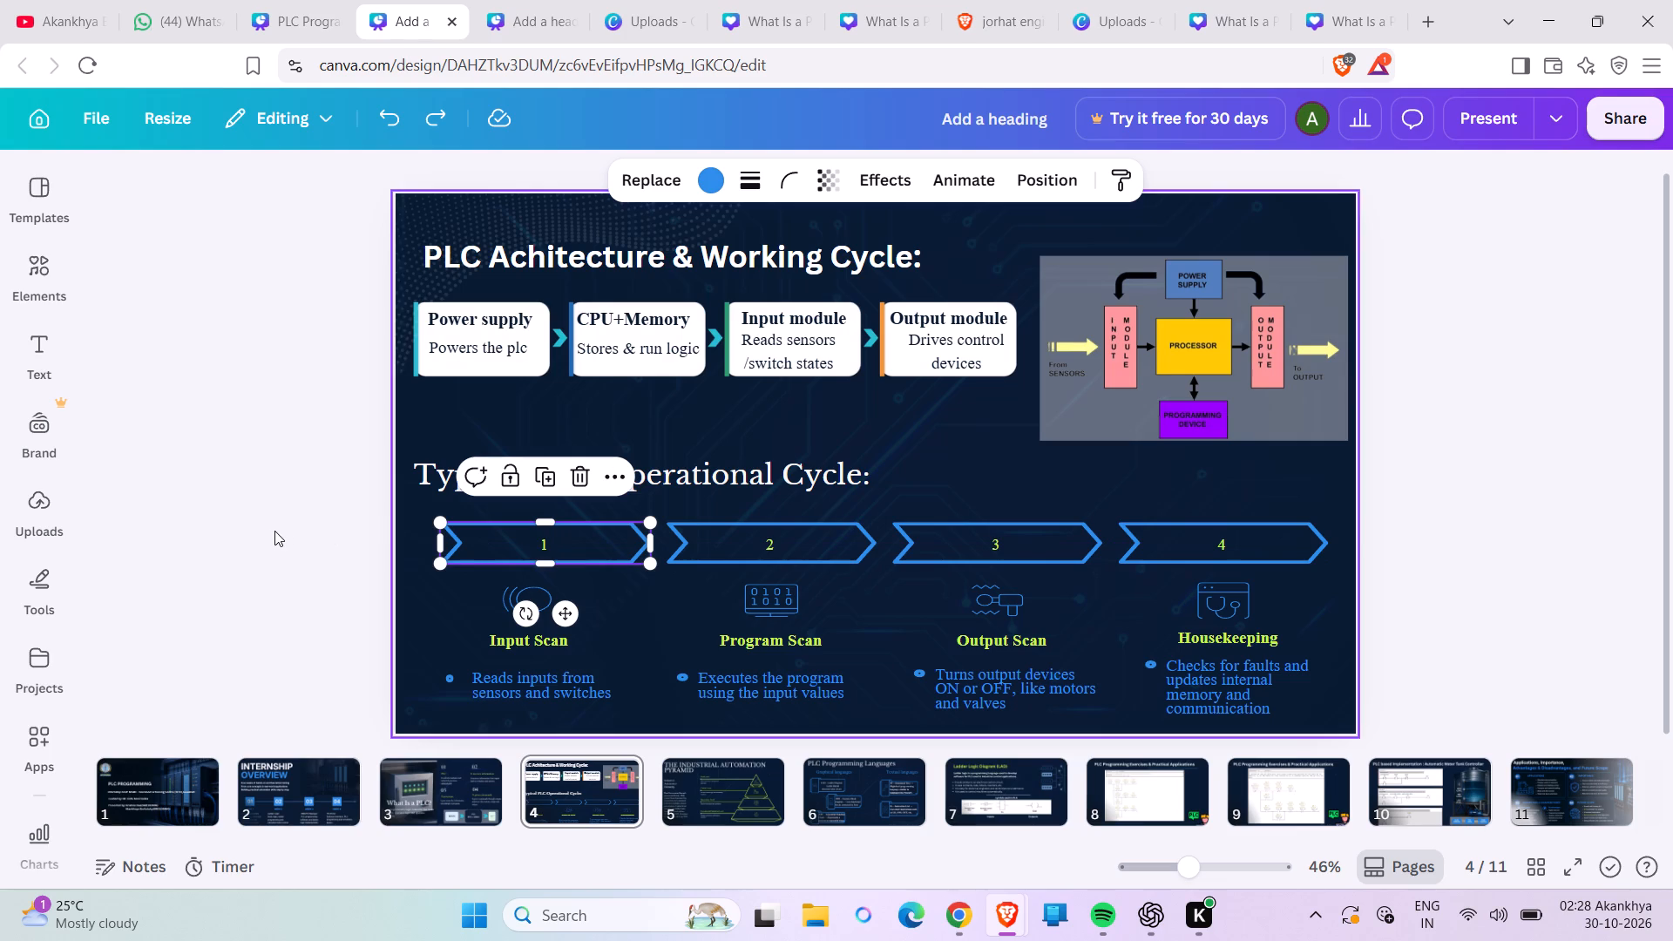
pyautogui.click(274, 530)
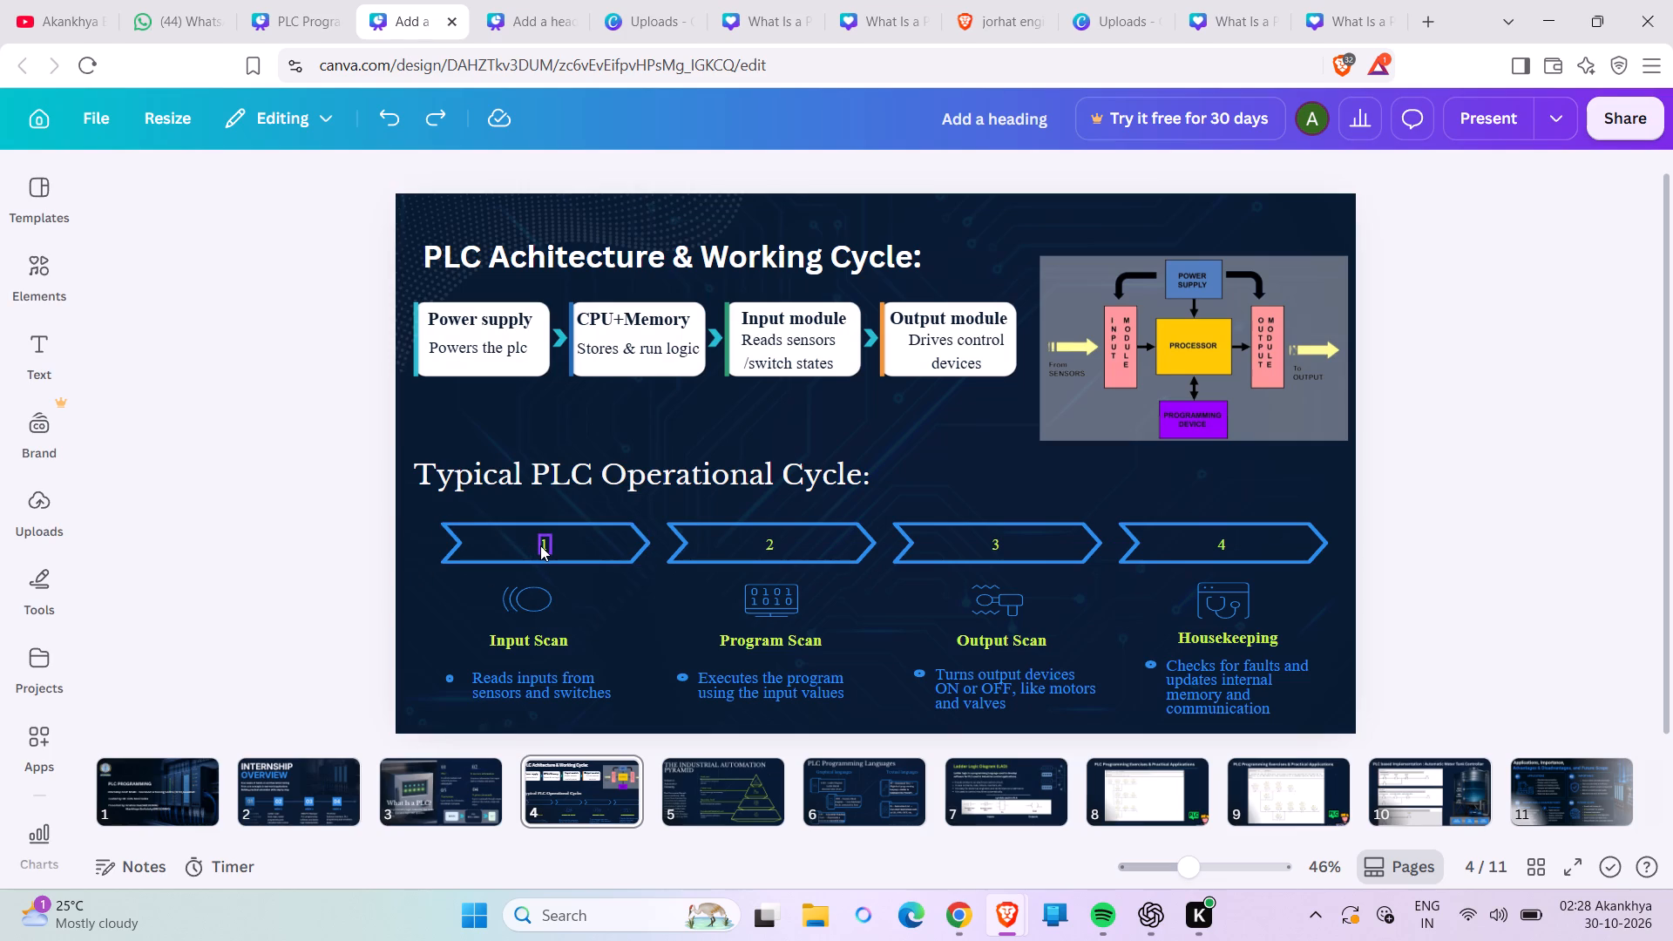
# Make the stage numbers 1, 2, 3 and 4 inside the operational cycle arrows bold.
pyautogui.click(540, 545)
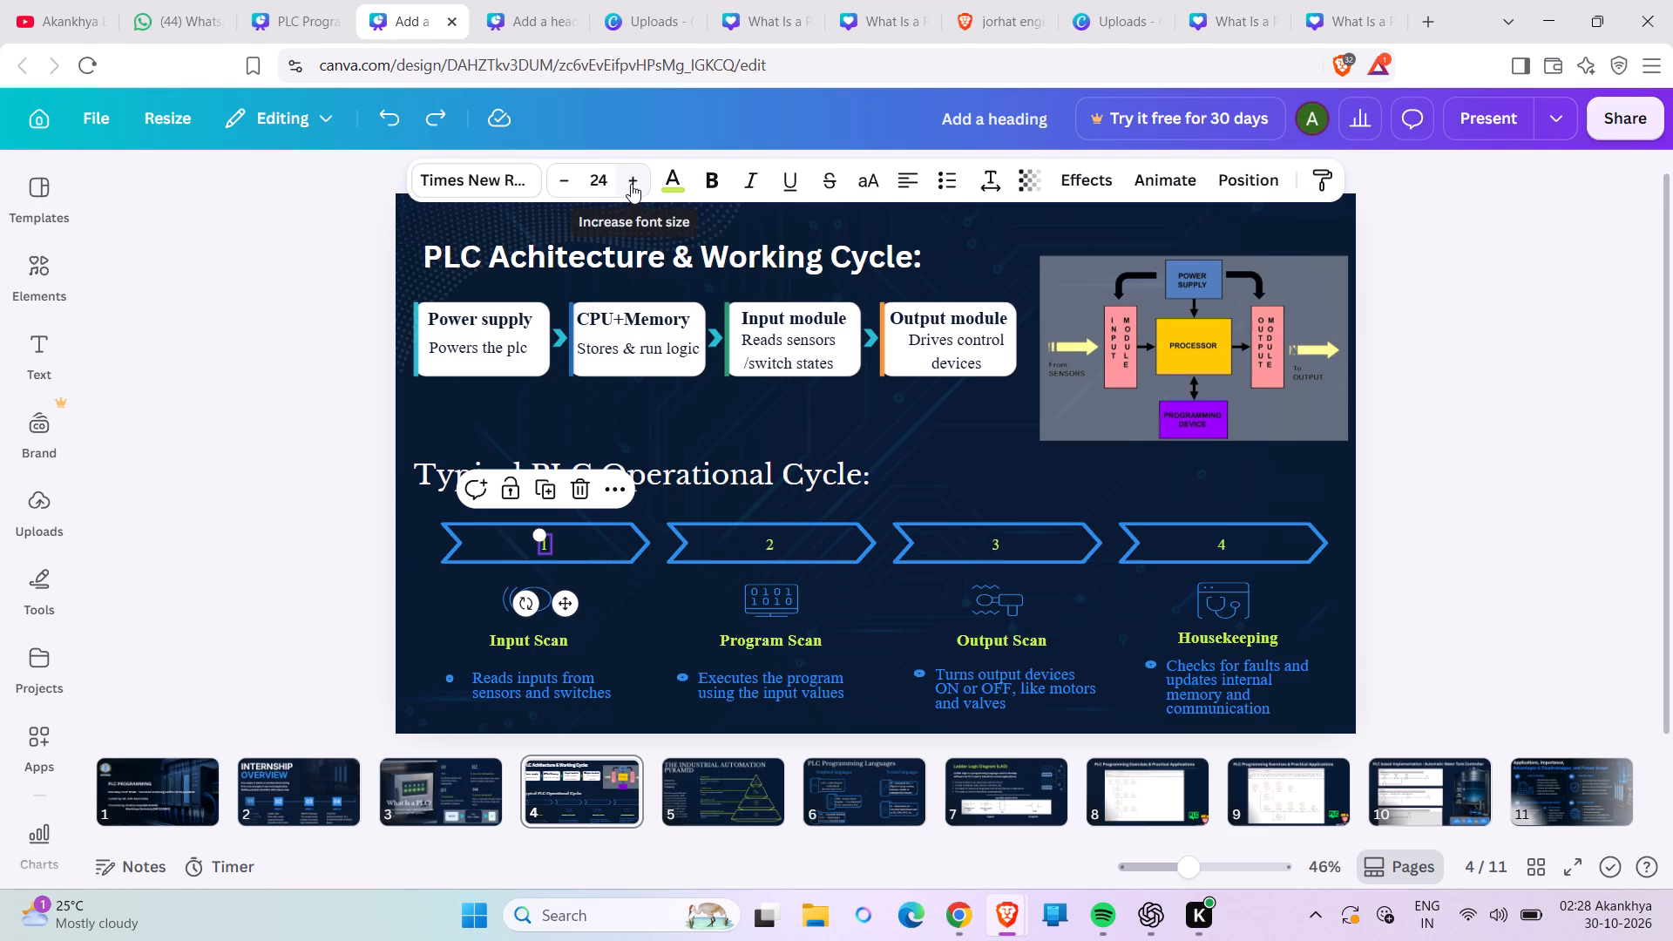
pyautogui.click(706, 186)
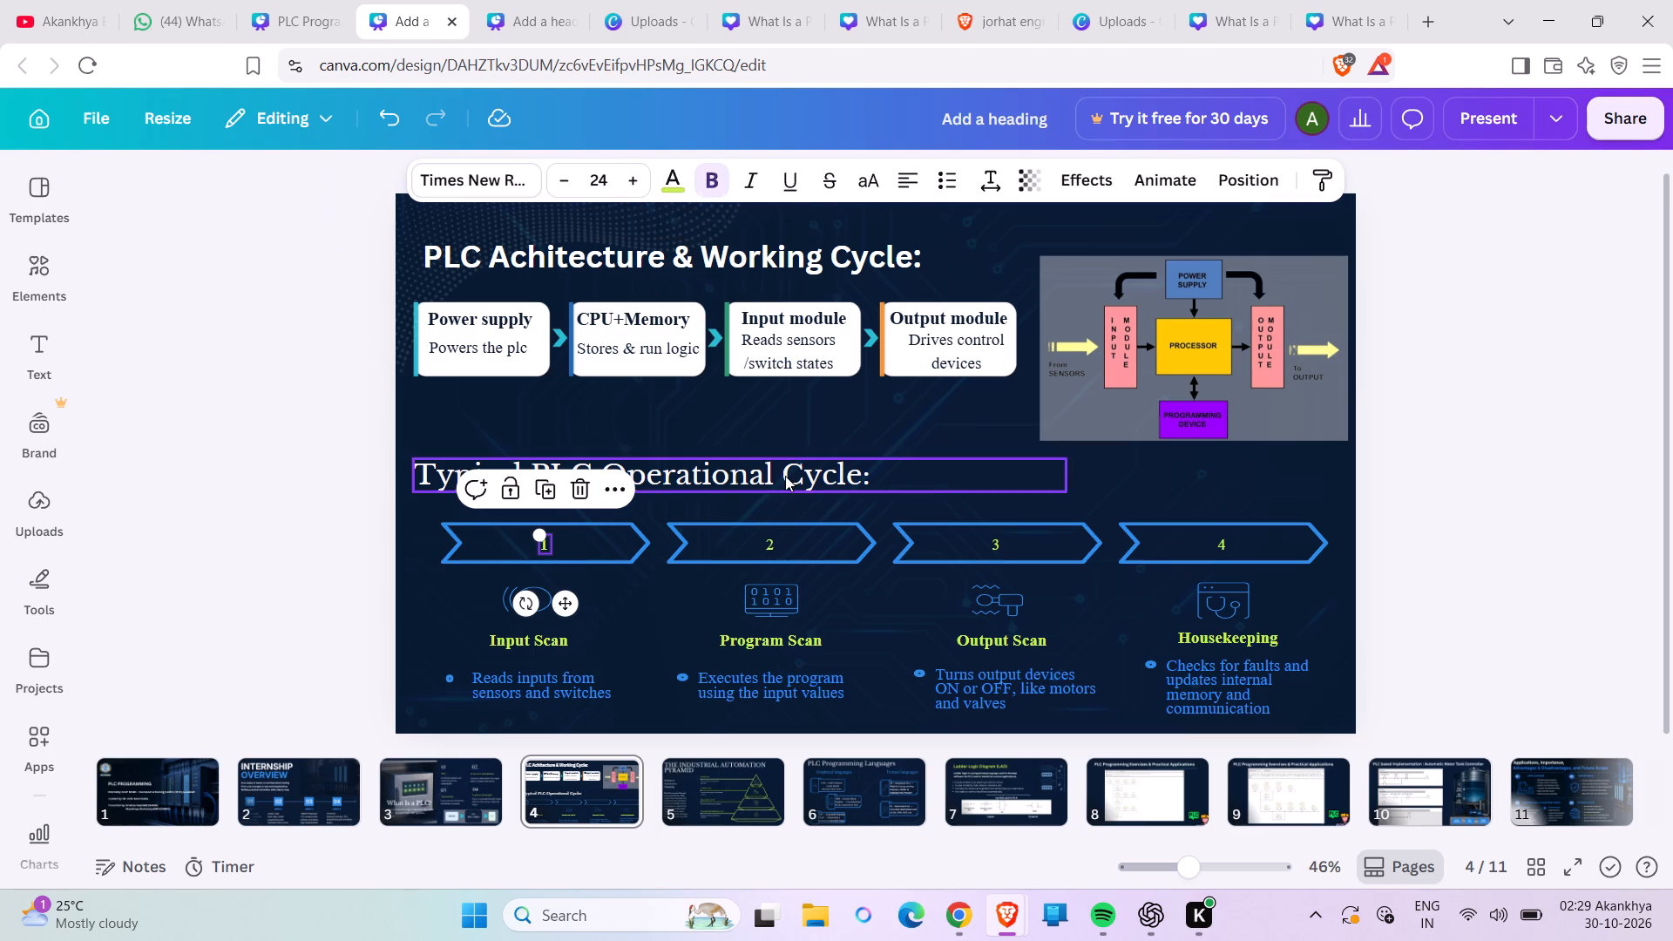
pyautogui.click(764, 545)
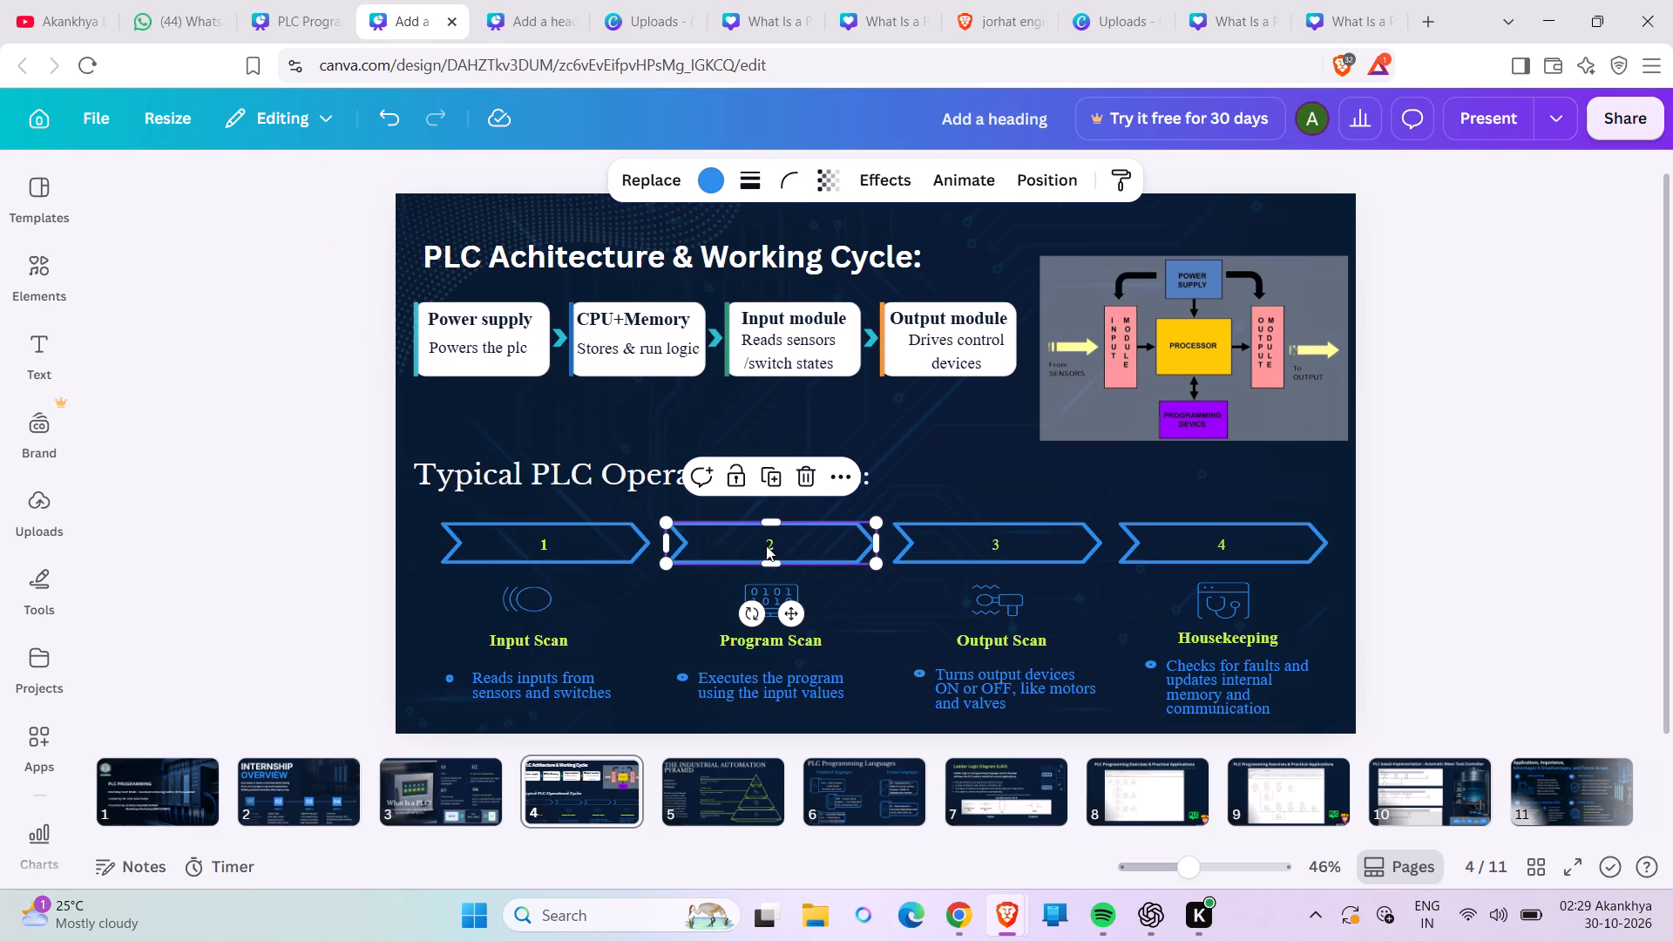
pyautogui.click(771, 538)
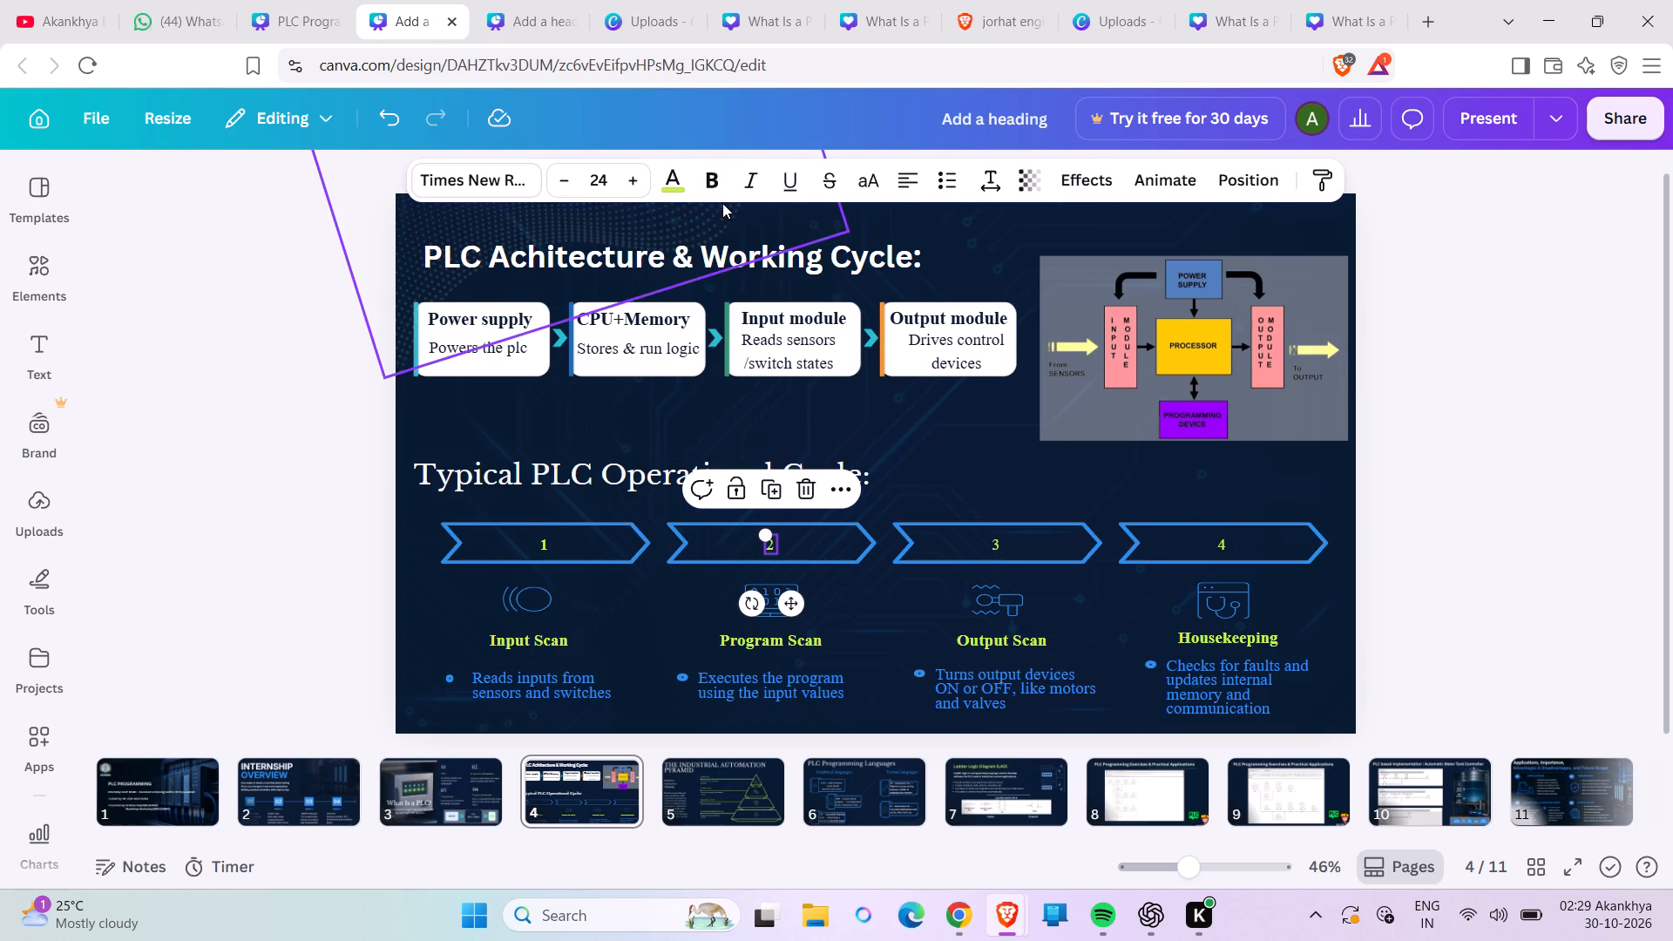
pyautogui.click(715, 182)
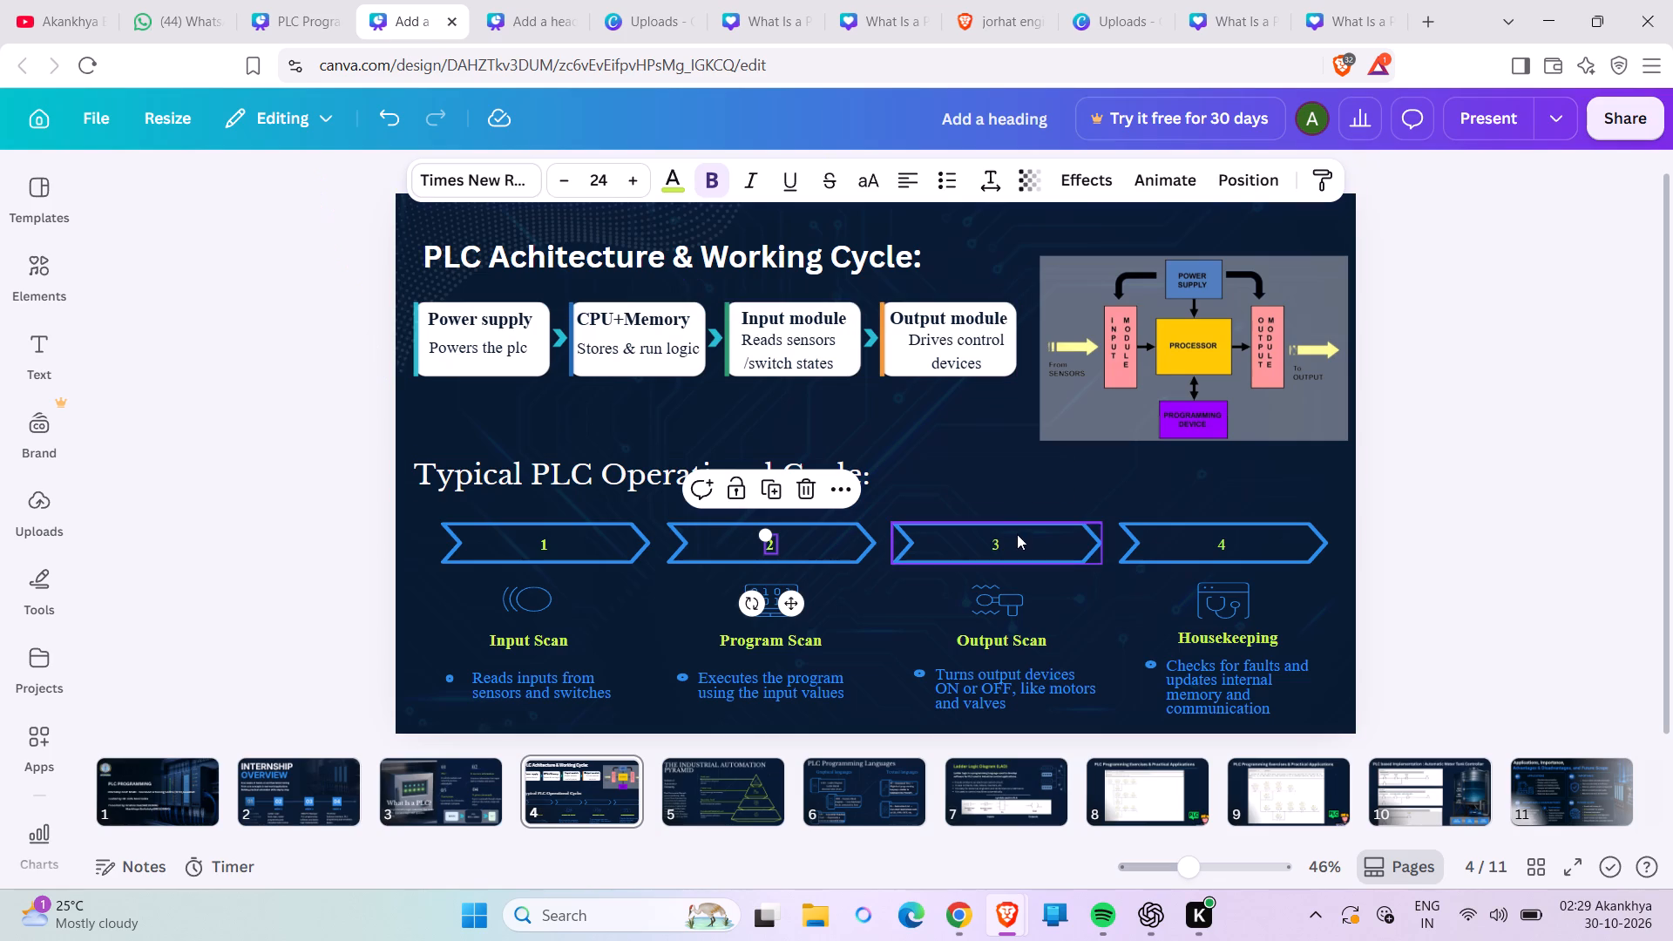
pyautogui.click(995, 541)
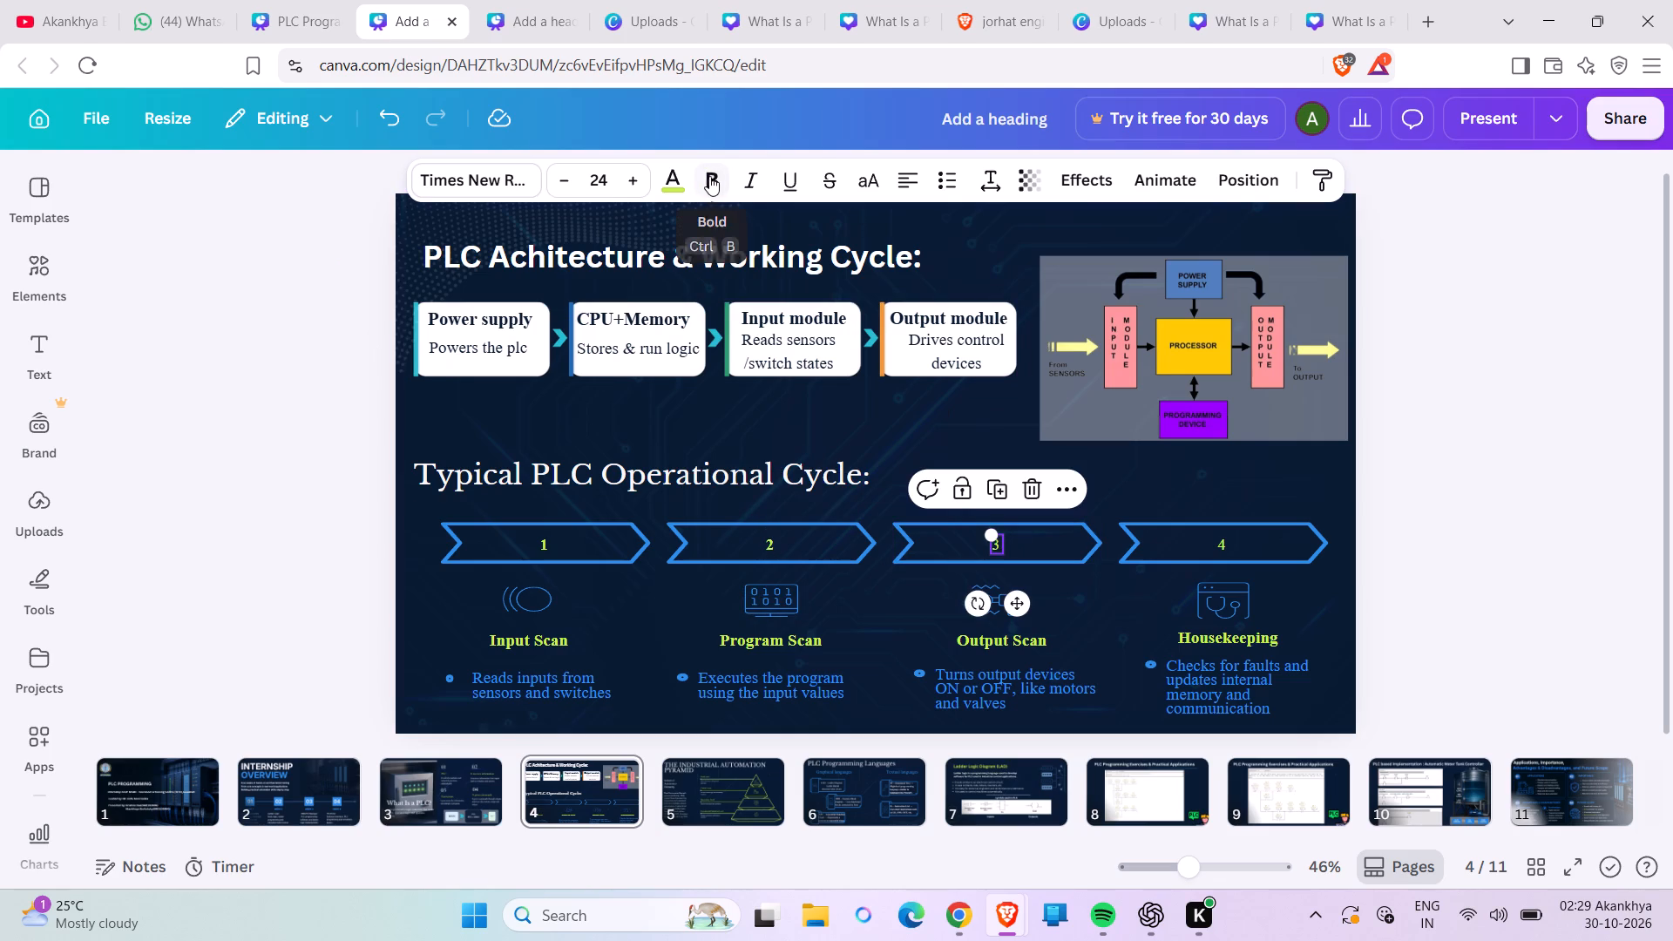
pyautogui.click(708, 177)
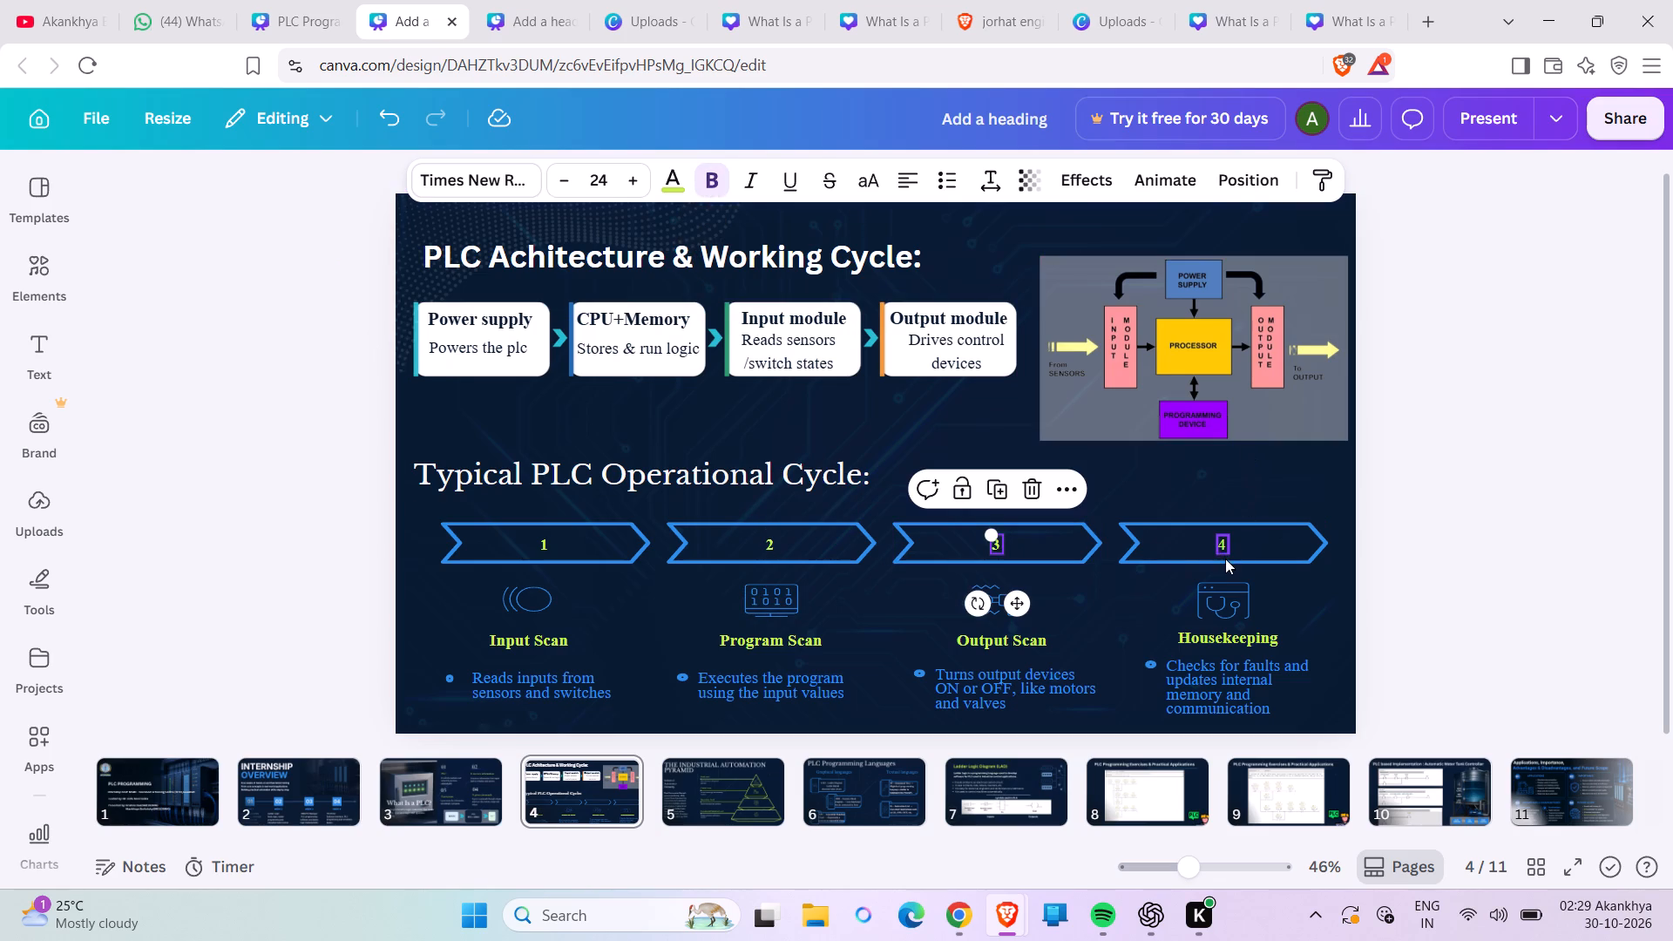
pyautogui.click(1222, 543)
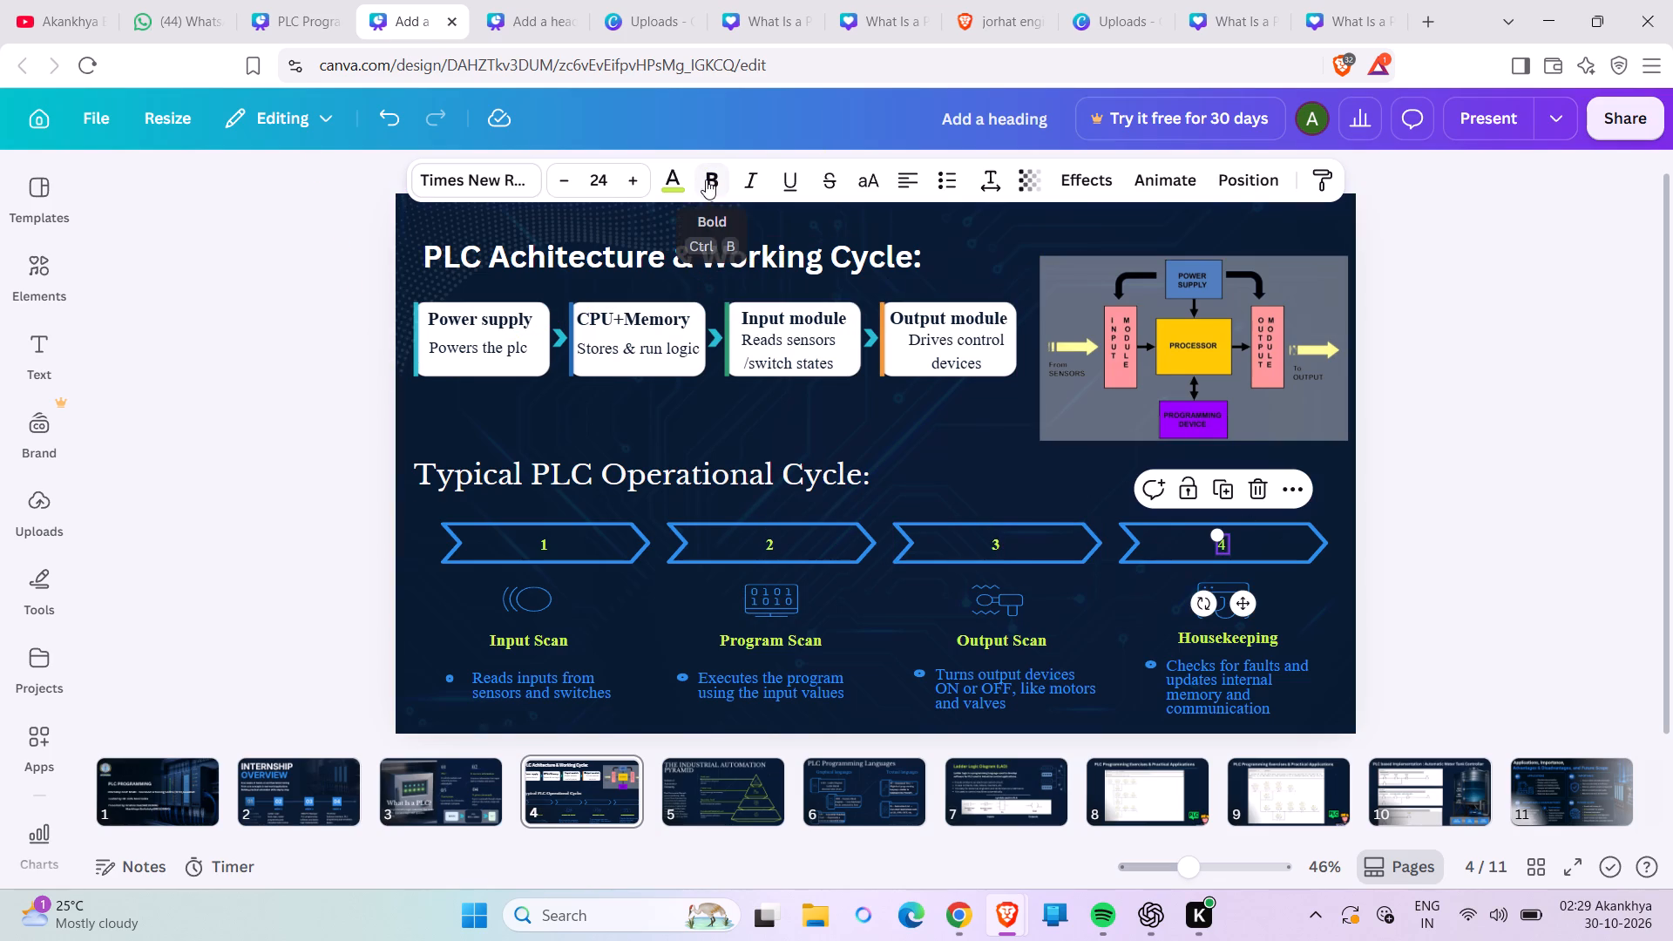
pyautogui.click(711, 180)
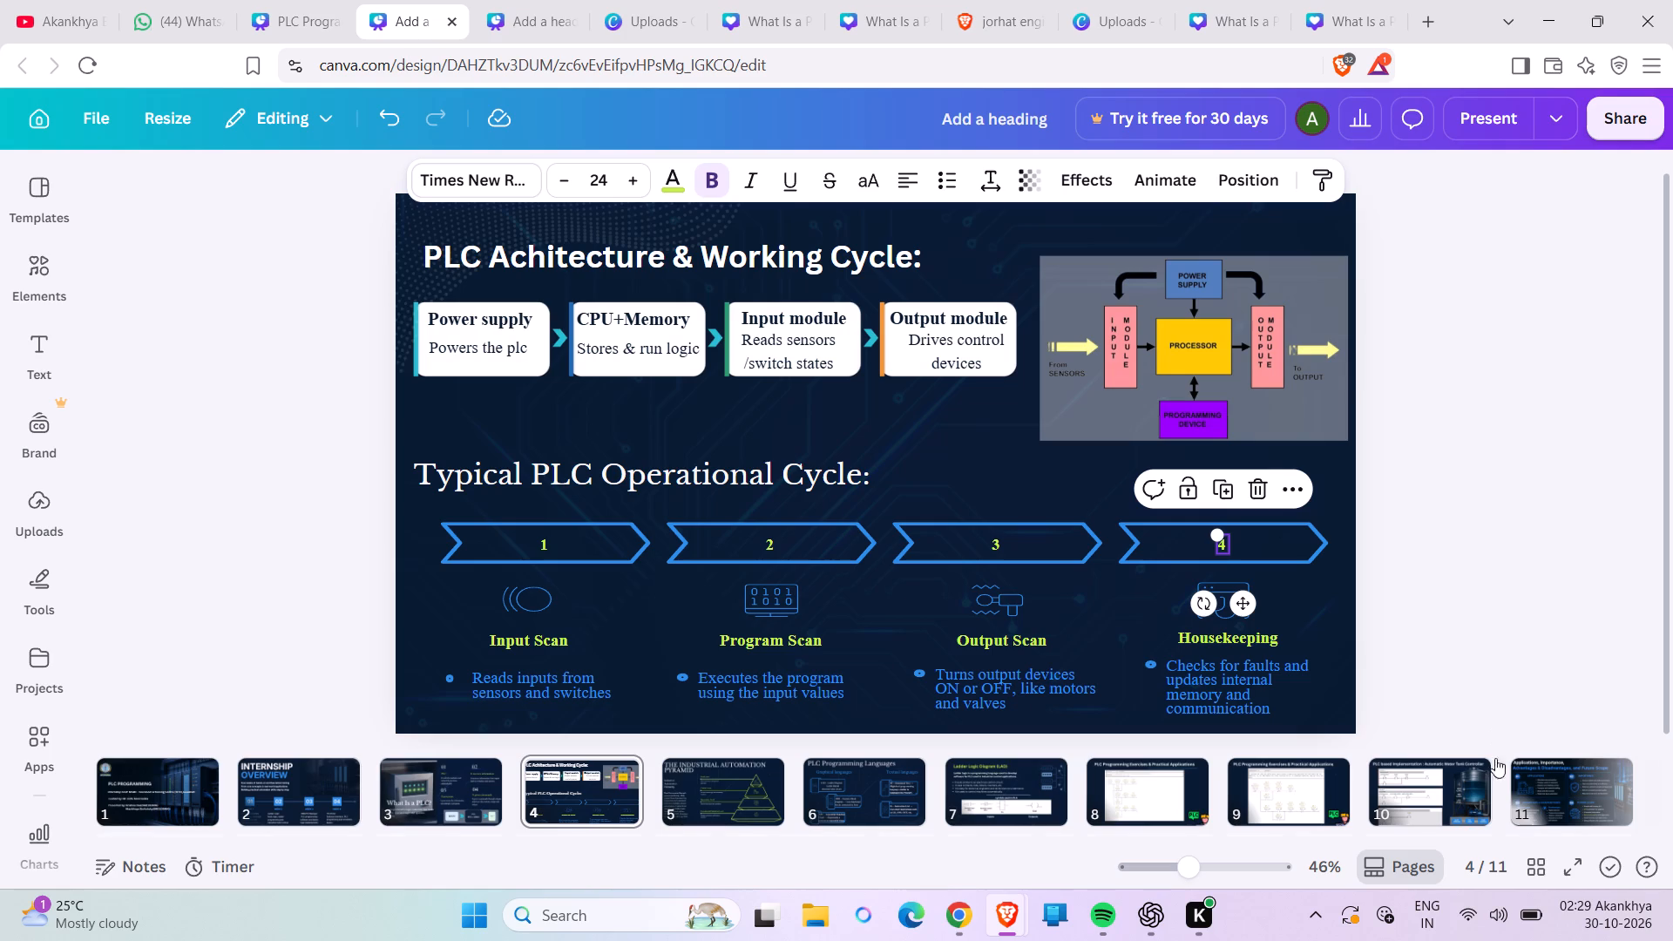
# On slide 7, left-align the introductory ladder logic paragraph and set its font size to 28.
pyautogui.click(1567, 795)
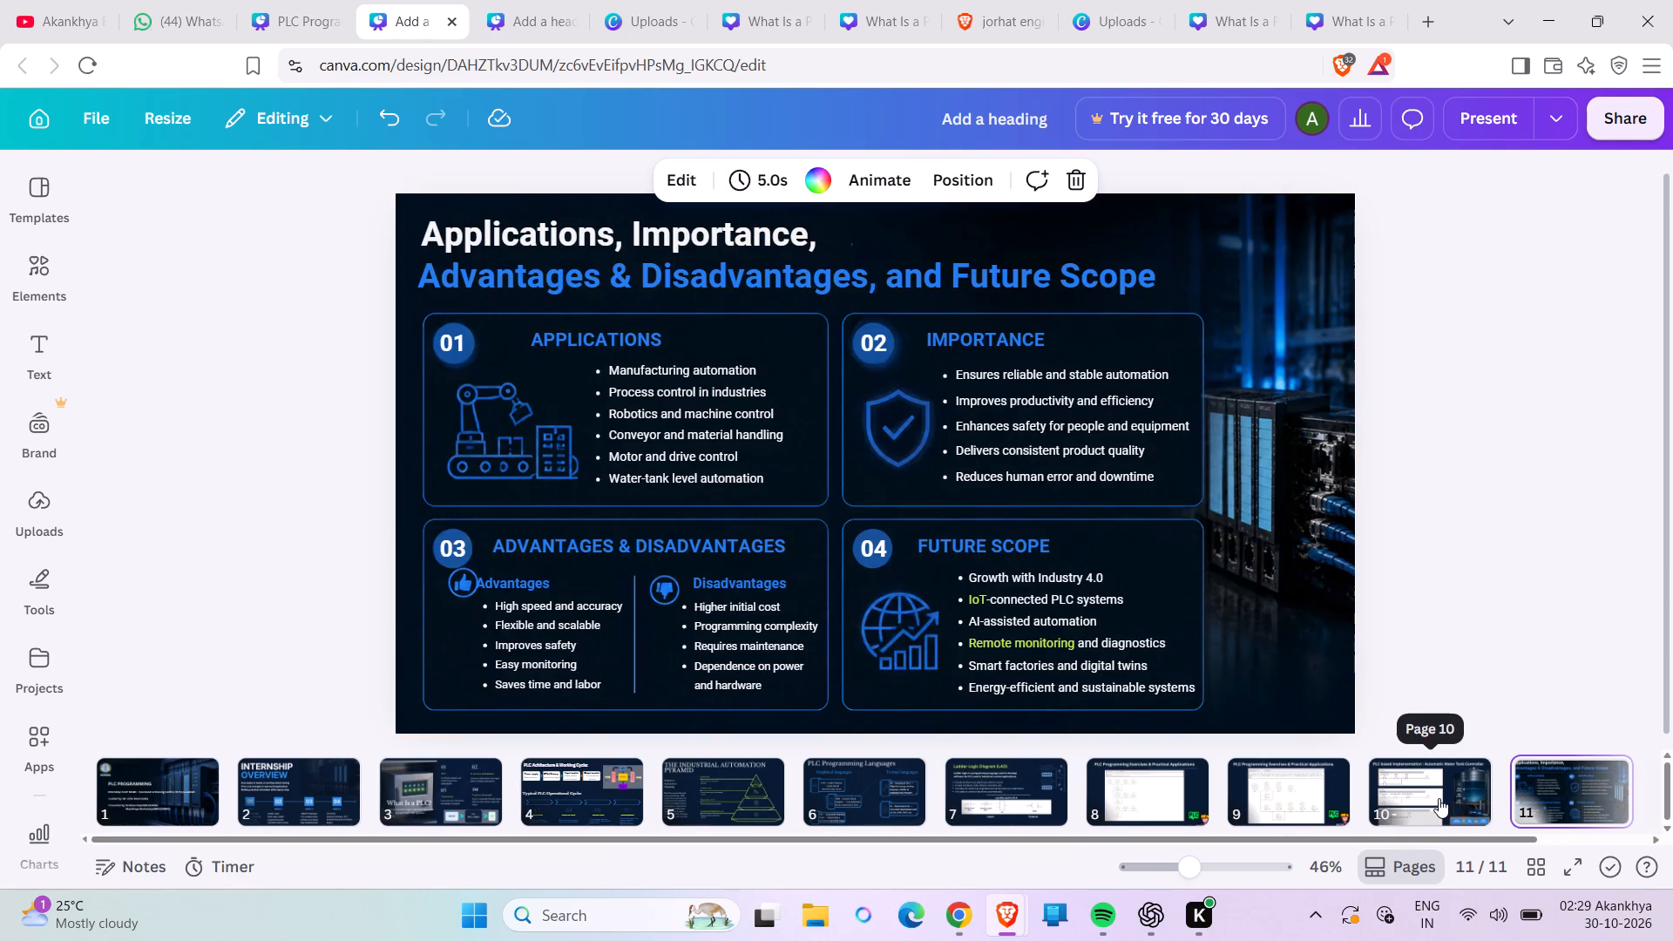
pyautogui.click(1439, 798)
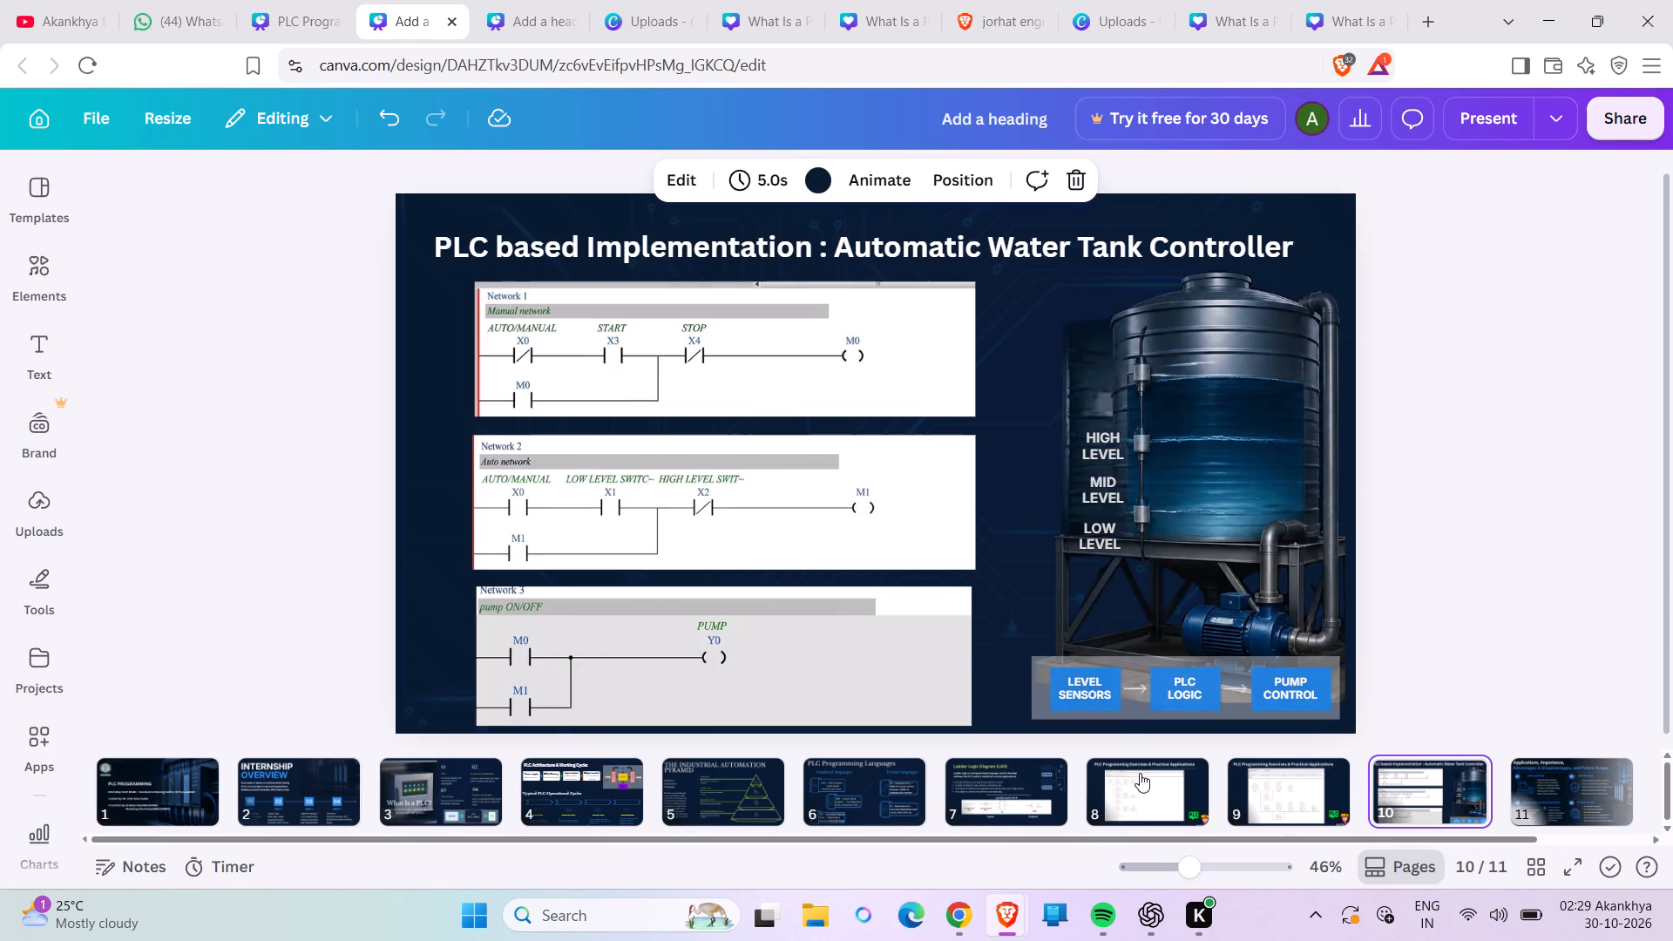
pyautogui.click(1003, 793)
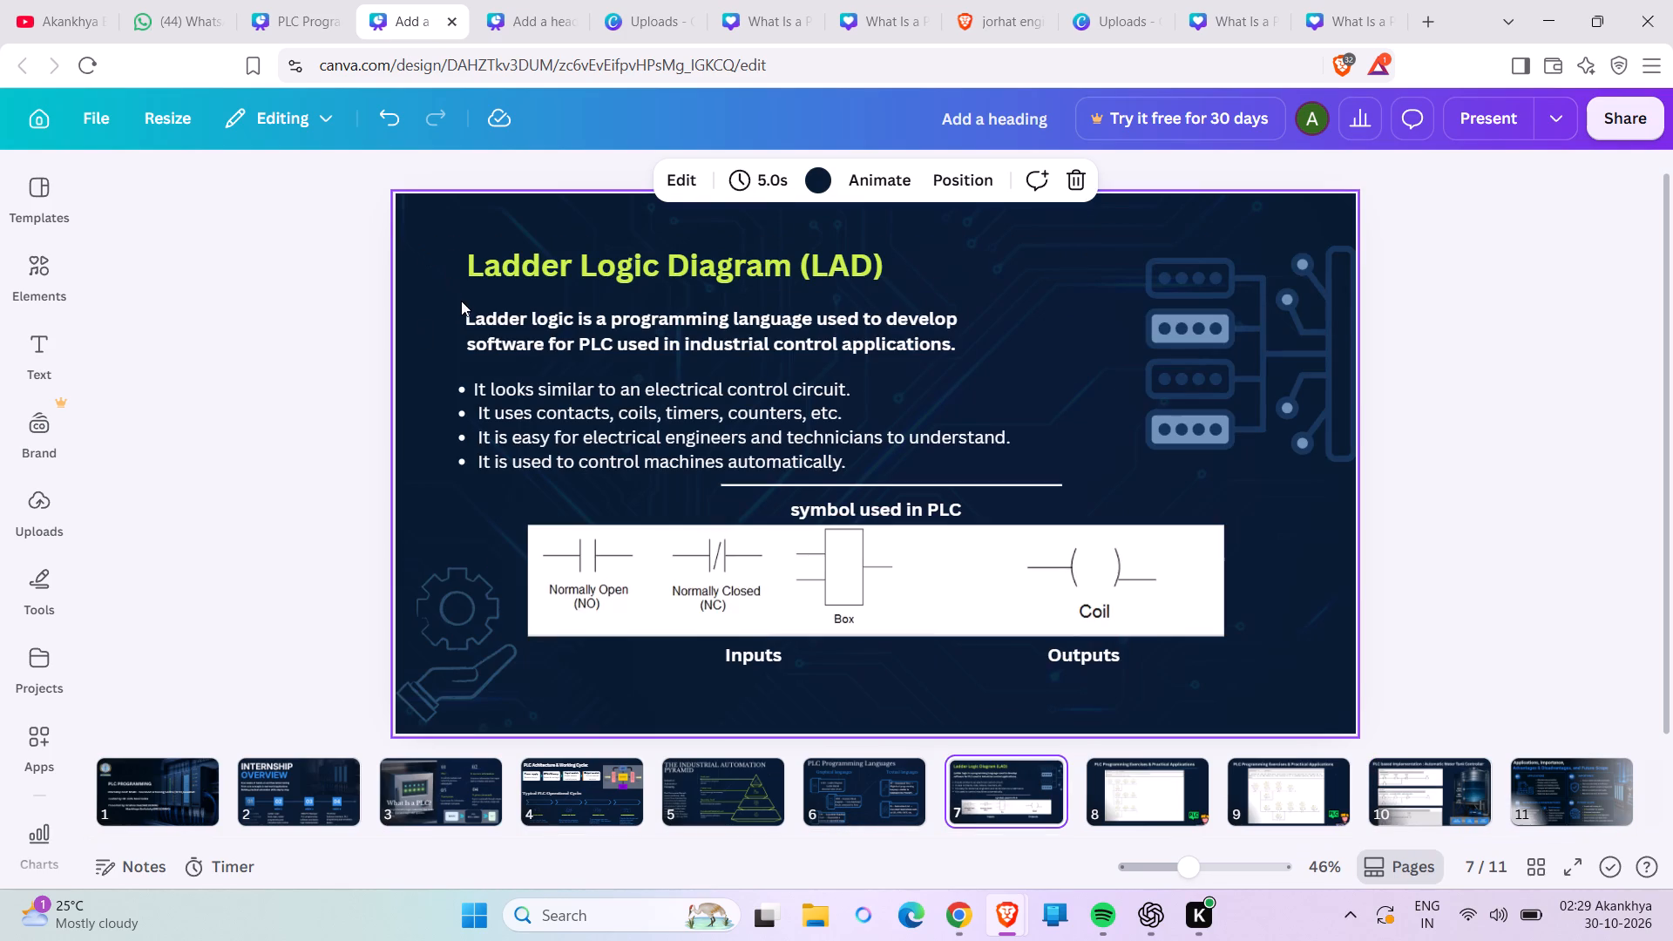
pyautogui.moveTo(439, 304); pyautogui.dragTo(498, 330)
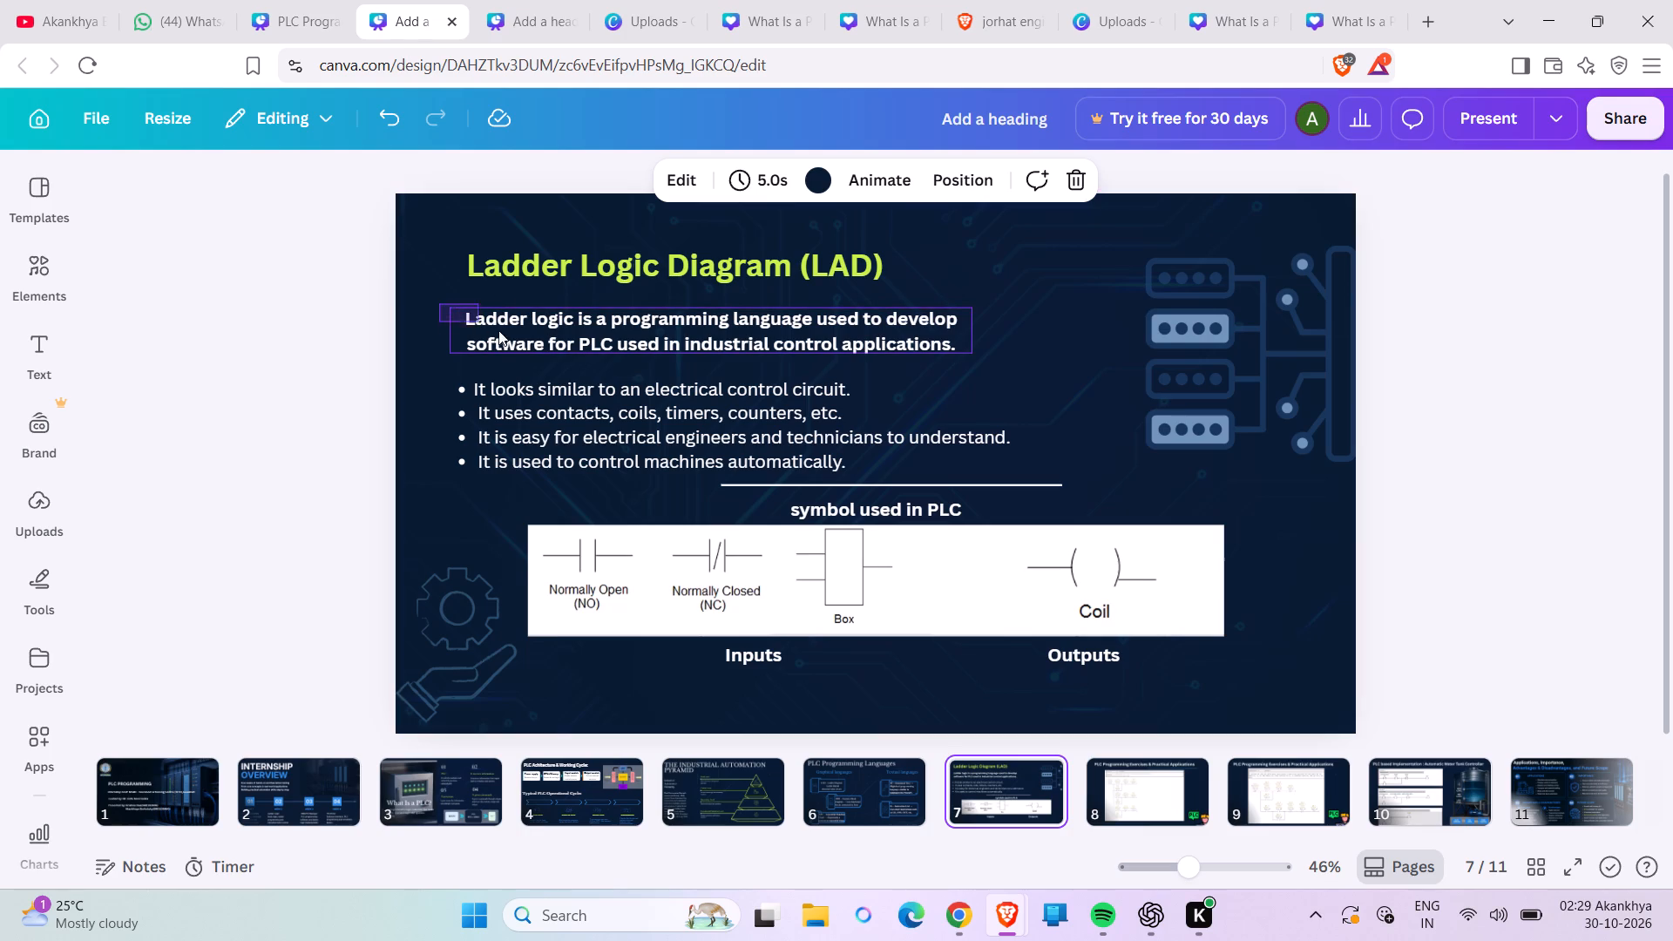
pyautogui.moveTo(498, 330); pyautogui.dragTo(549, 342)
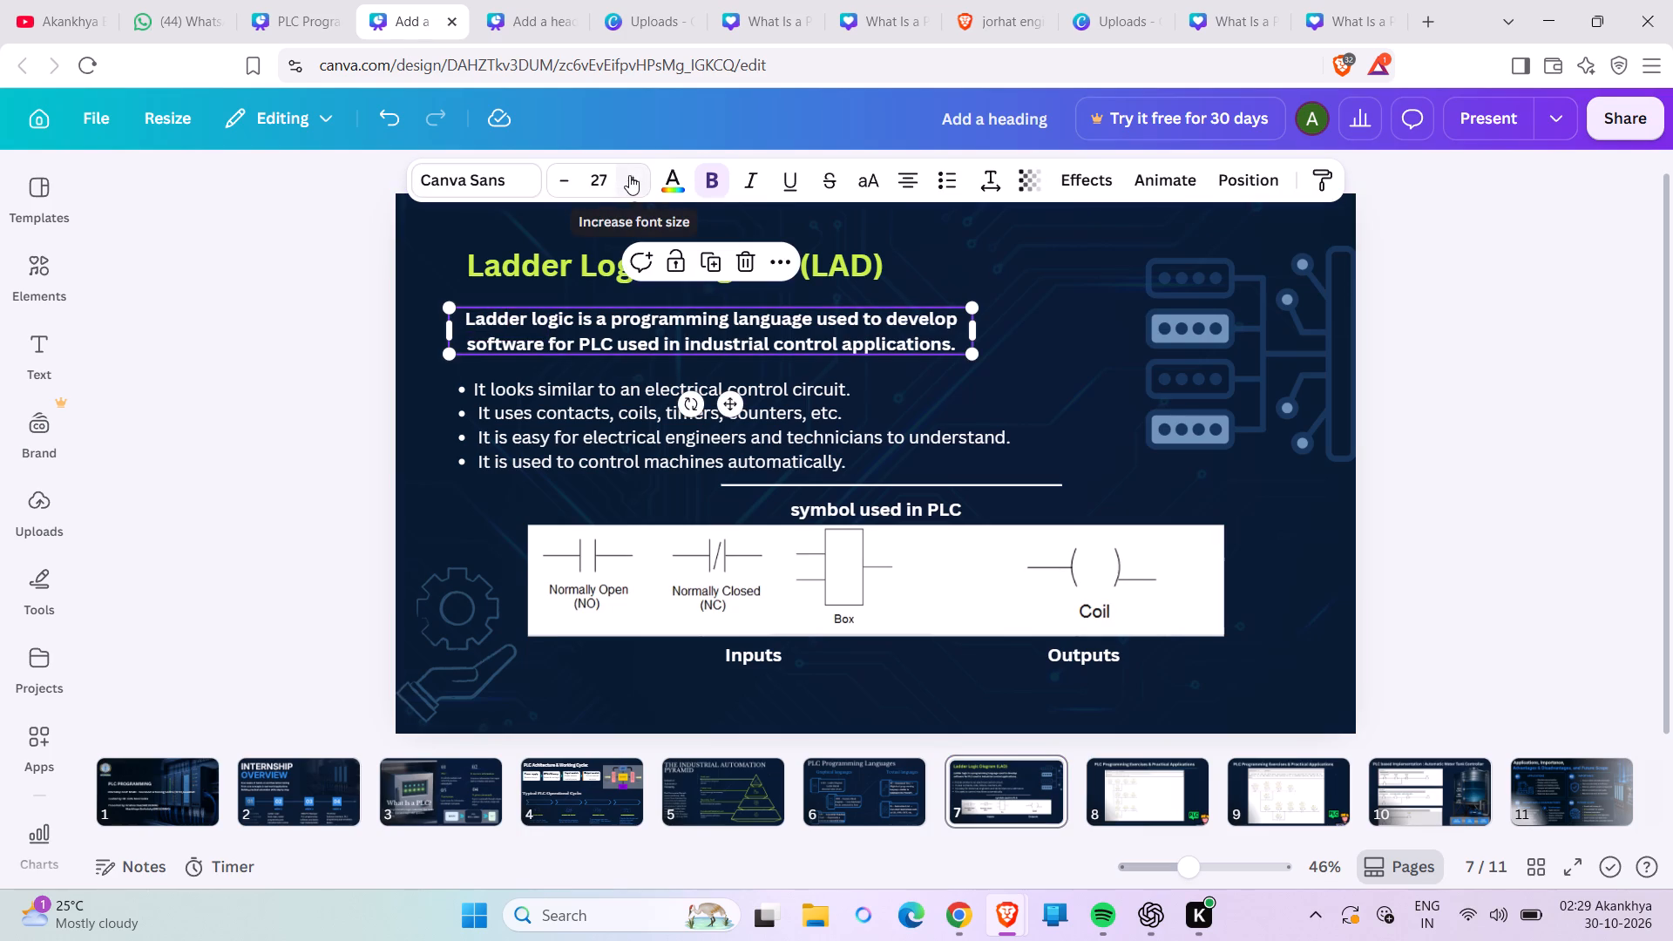
pyautogui.click(633, 175)
pyautogui.click(633, 175)
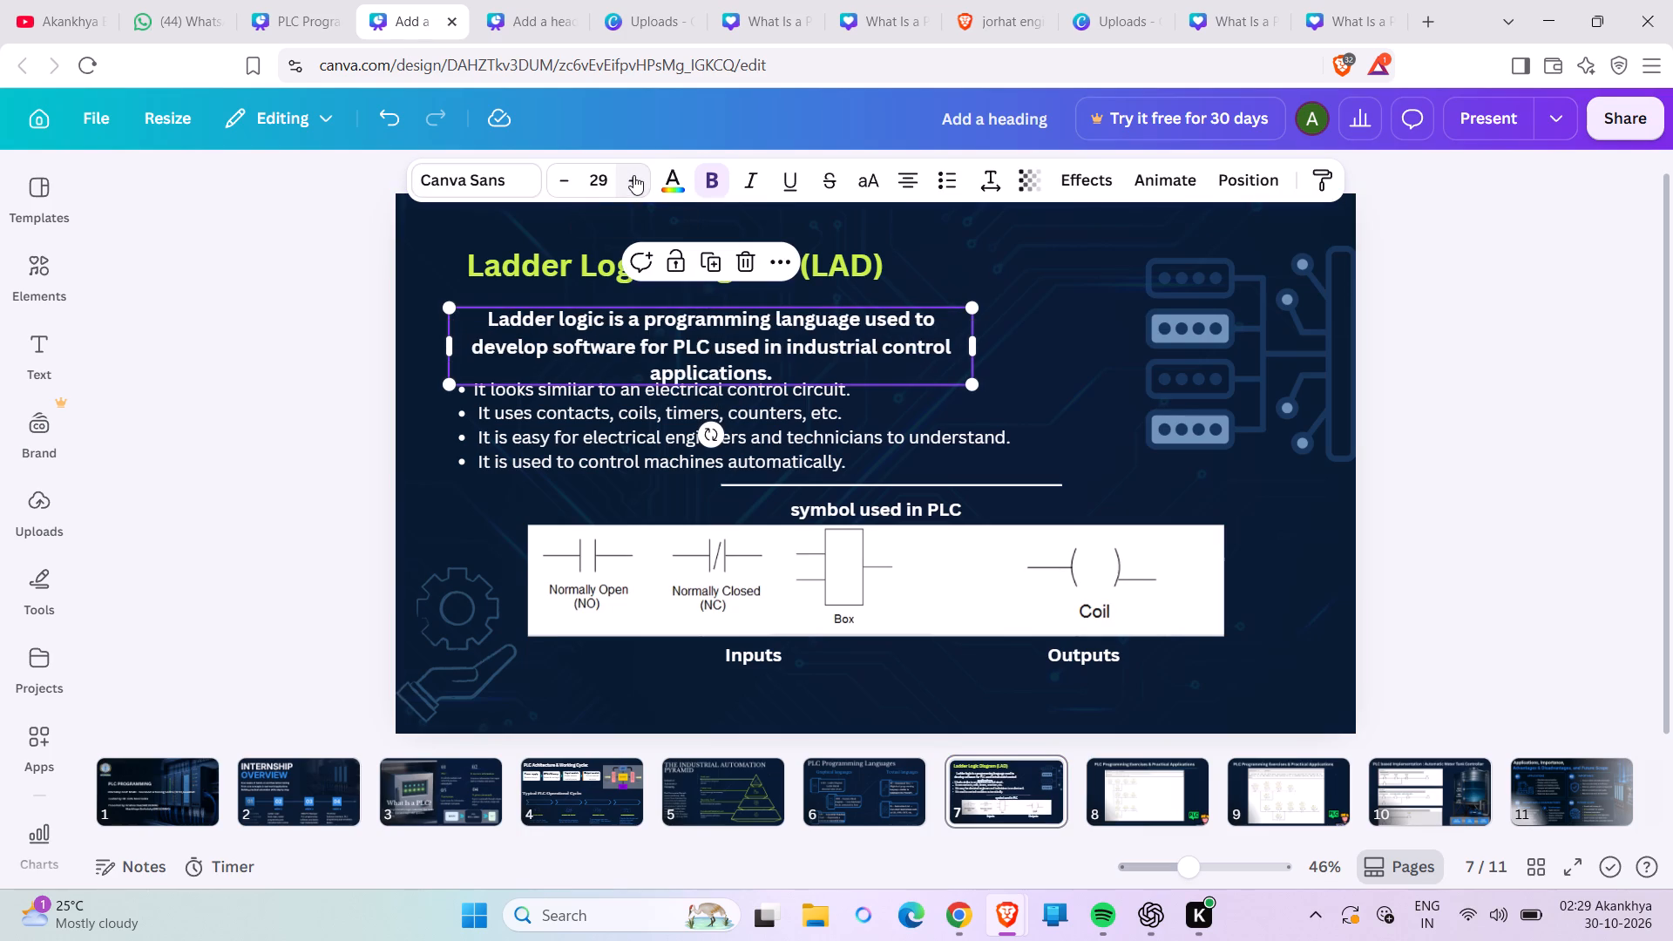
pyautogui.click(899, 186)
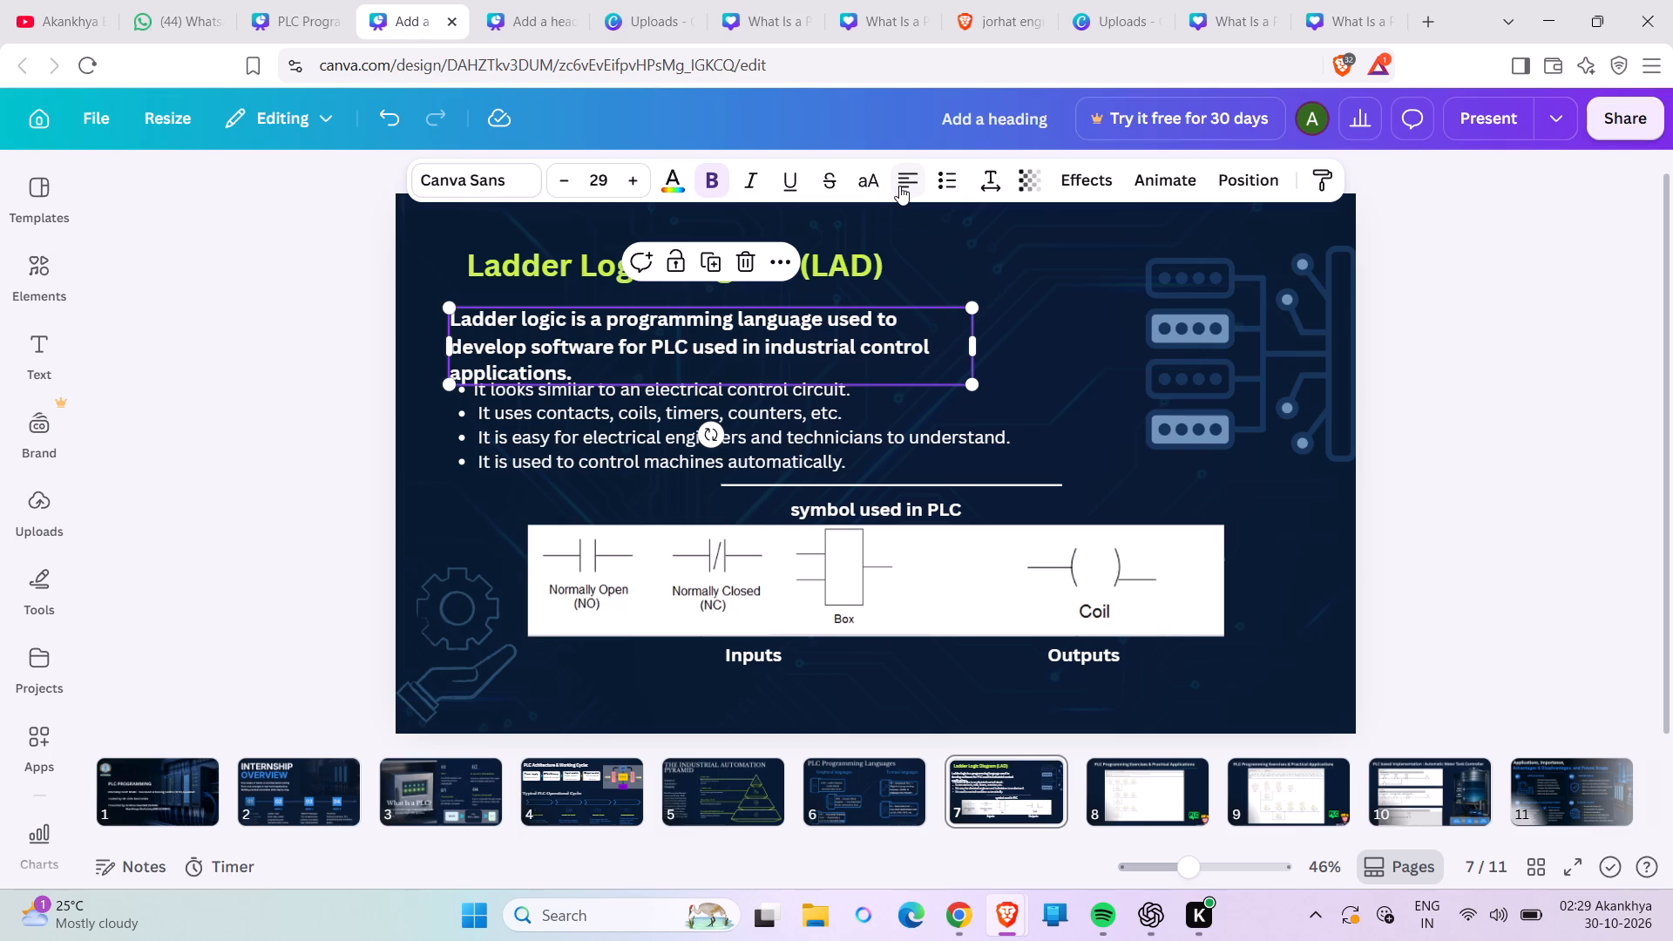
pyautogui.click(561, 175)
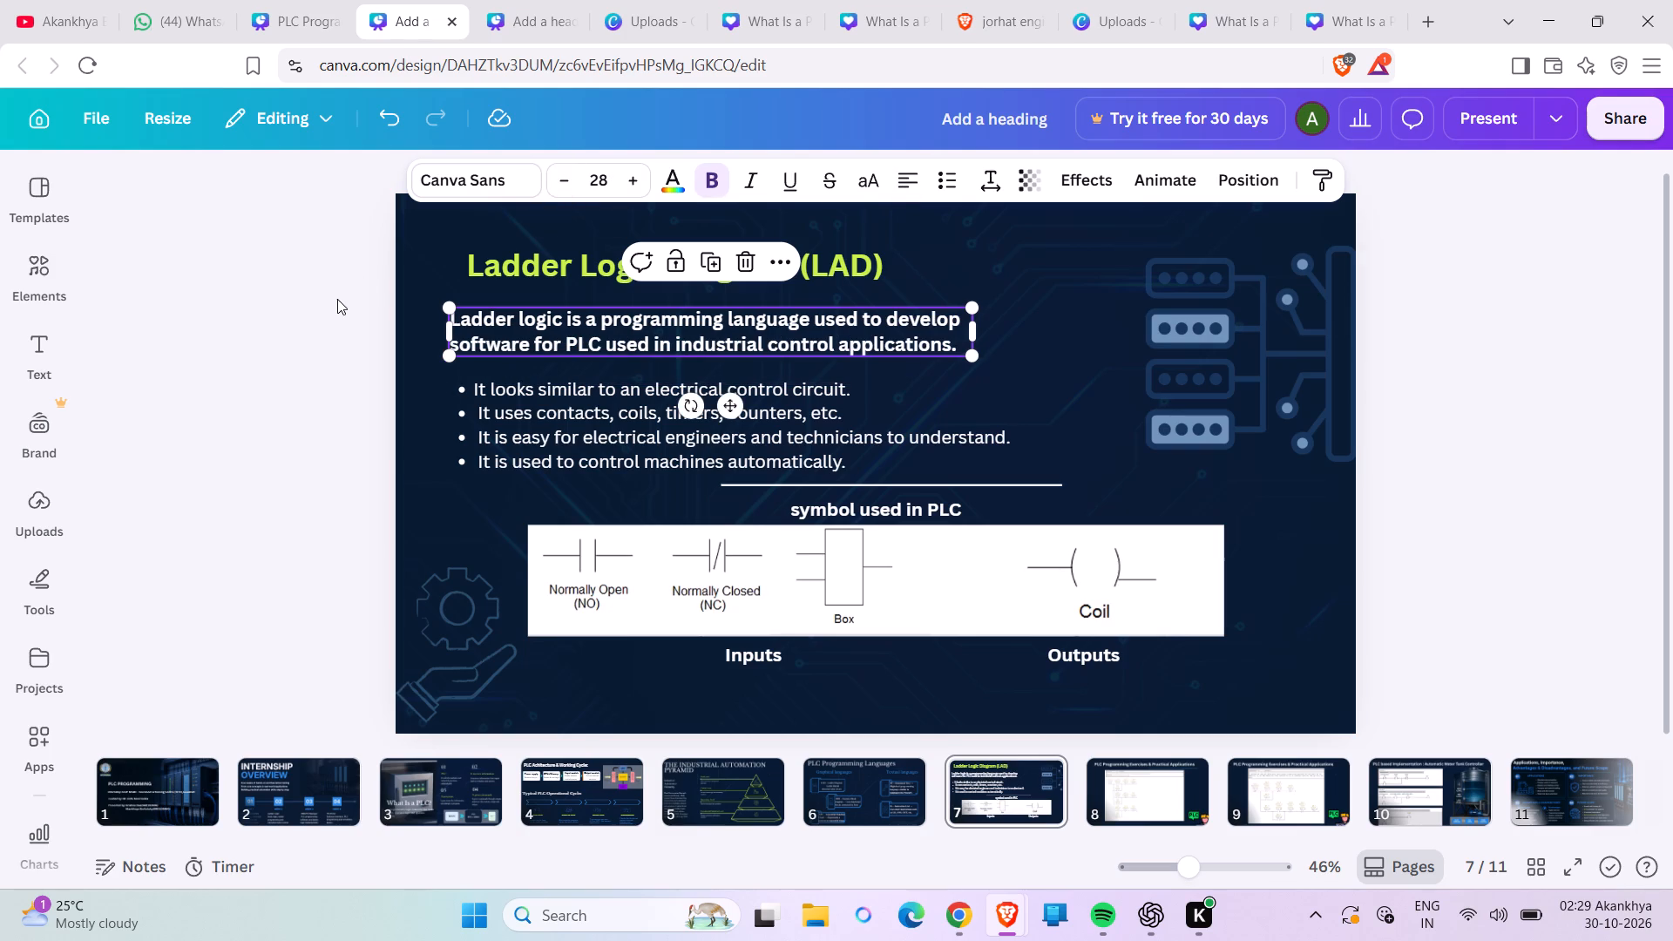
pyautogui.click(337, 299)
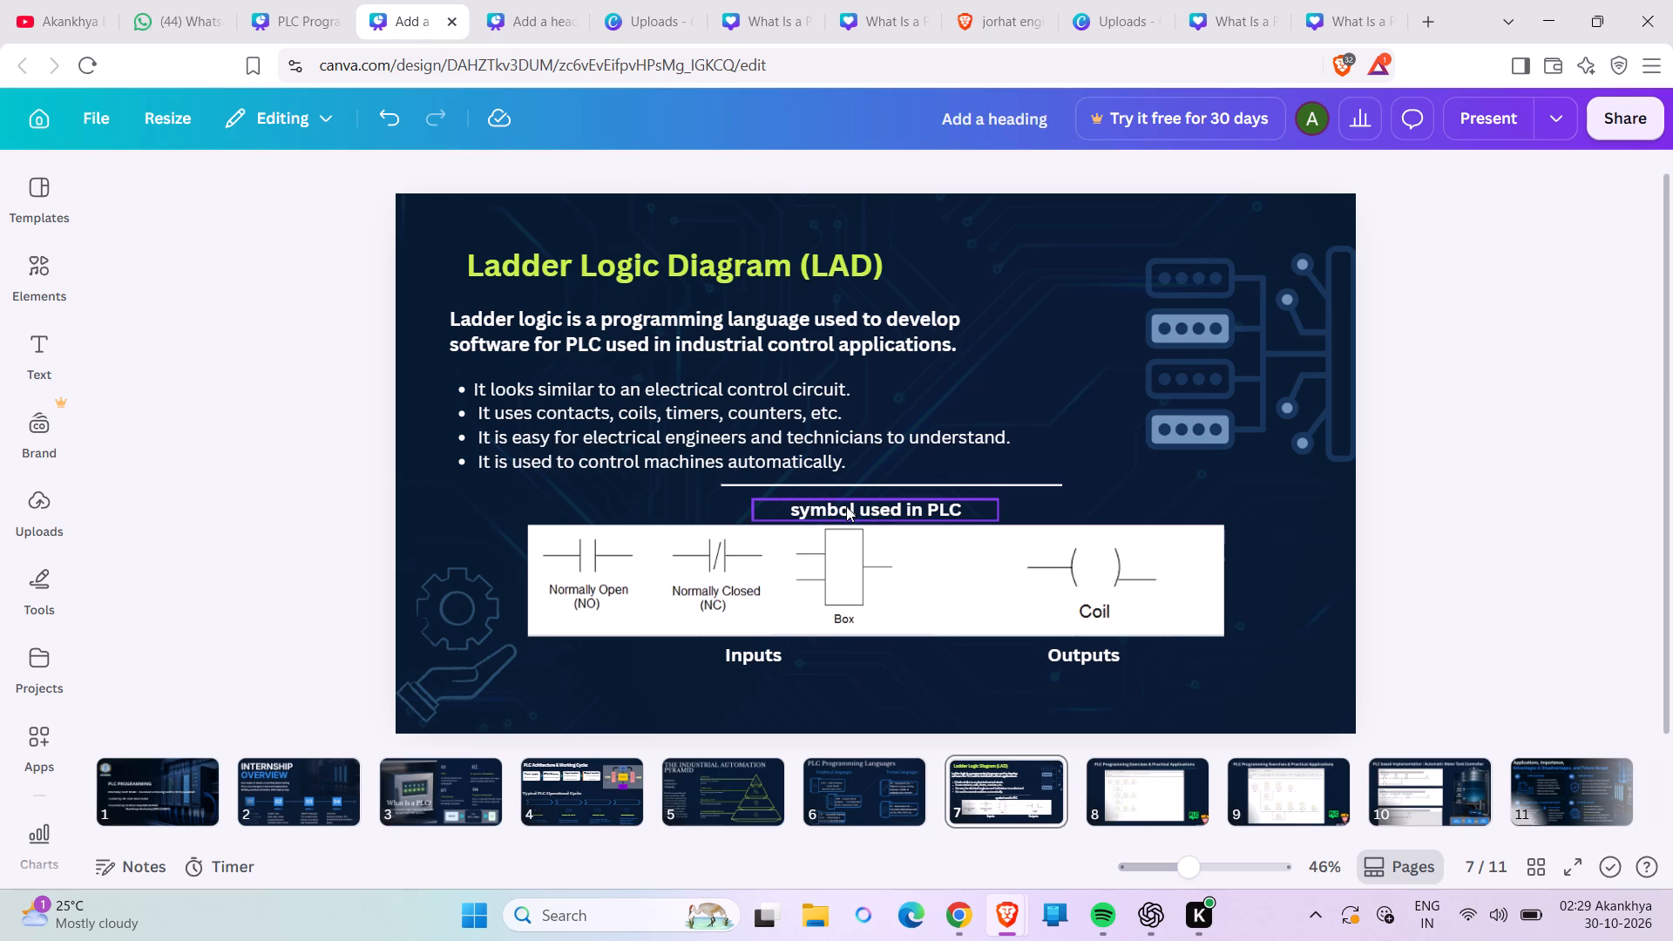
# Move the PLC symbols image together with its heading and the Inputs and Outputs labels slightly down and right.
pyautogui.moveTo(598, 501); pyautogui.dragTo(745, 599)
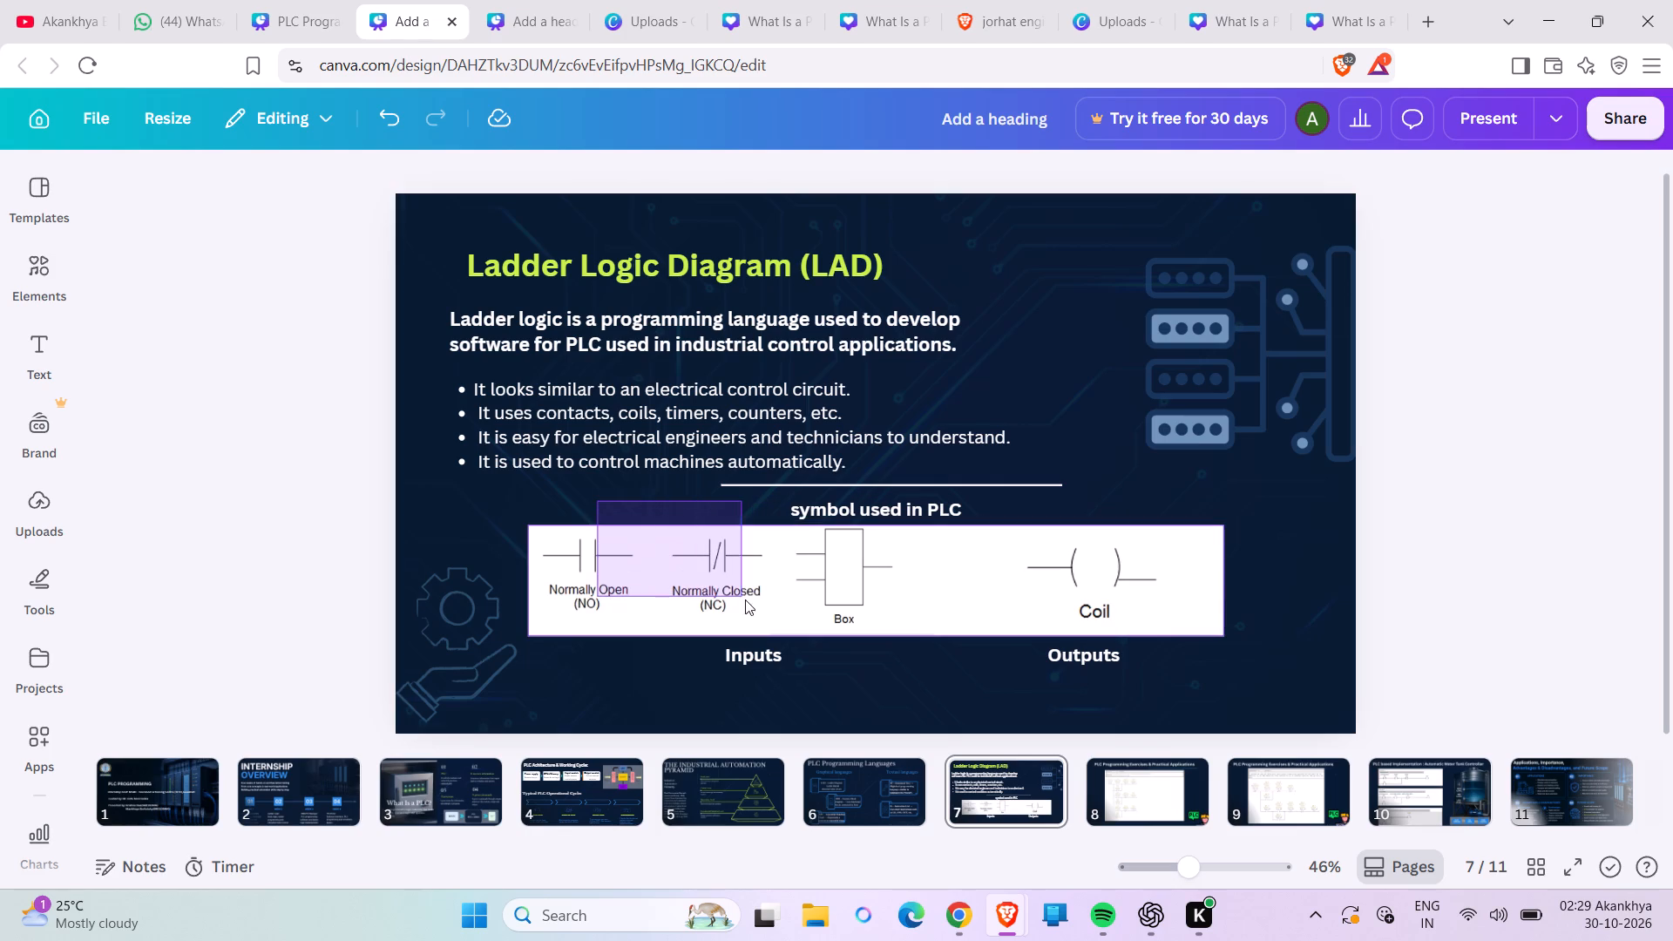
pyautogui.moveTo(745, 599); pyautogui.dragTo(1104, 693)
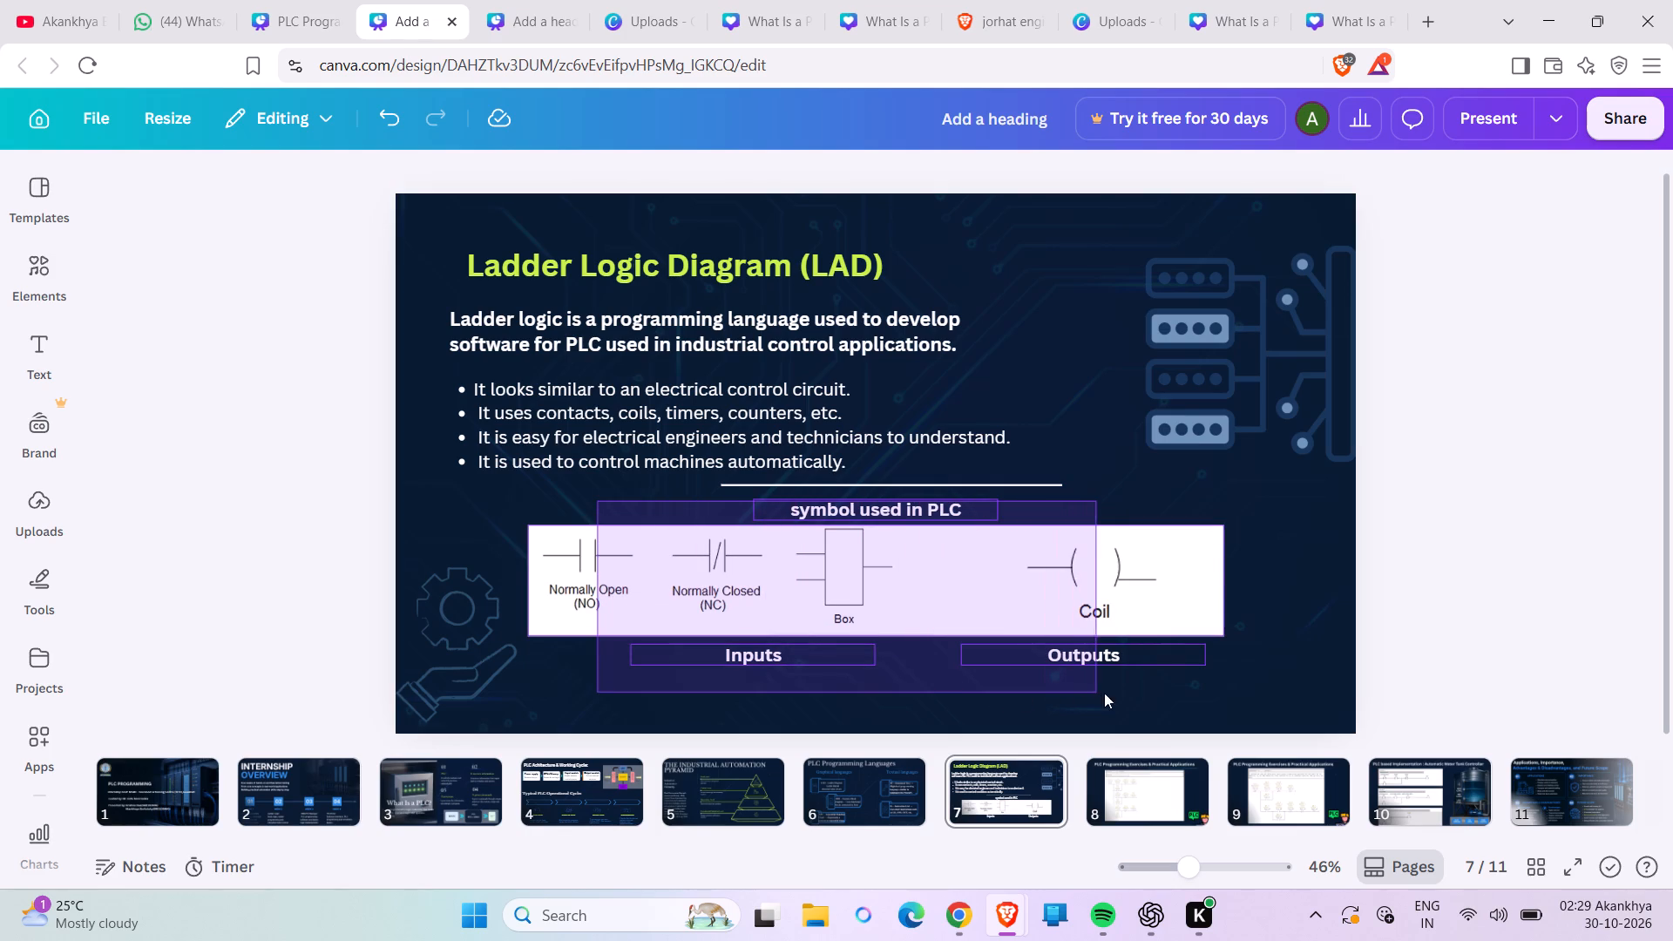
pyautogui.moveTo(1104, 693); pyautogui.dragTo(1126, 694)
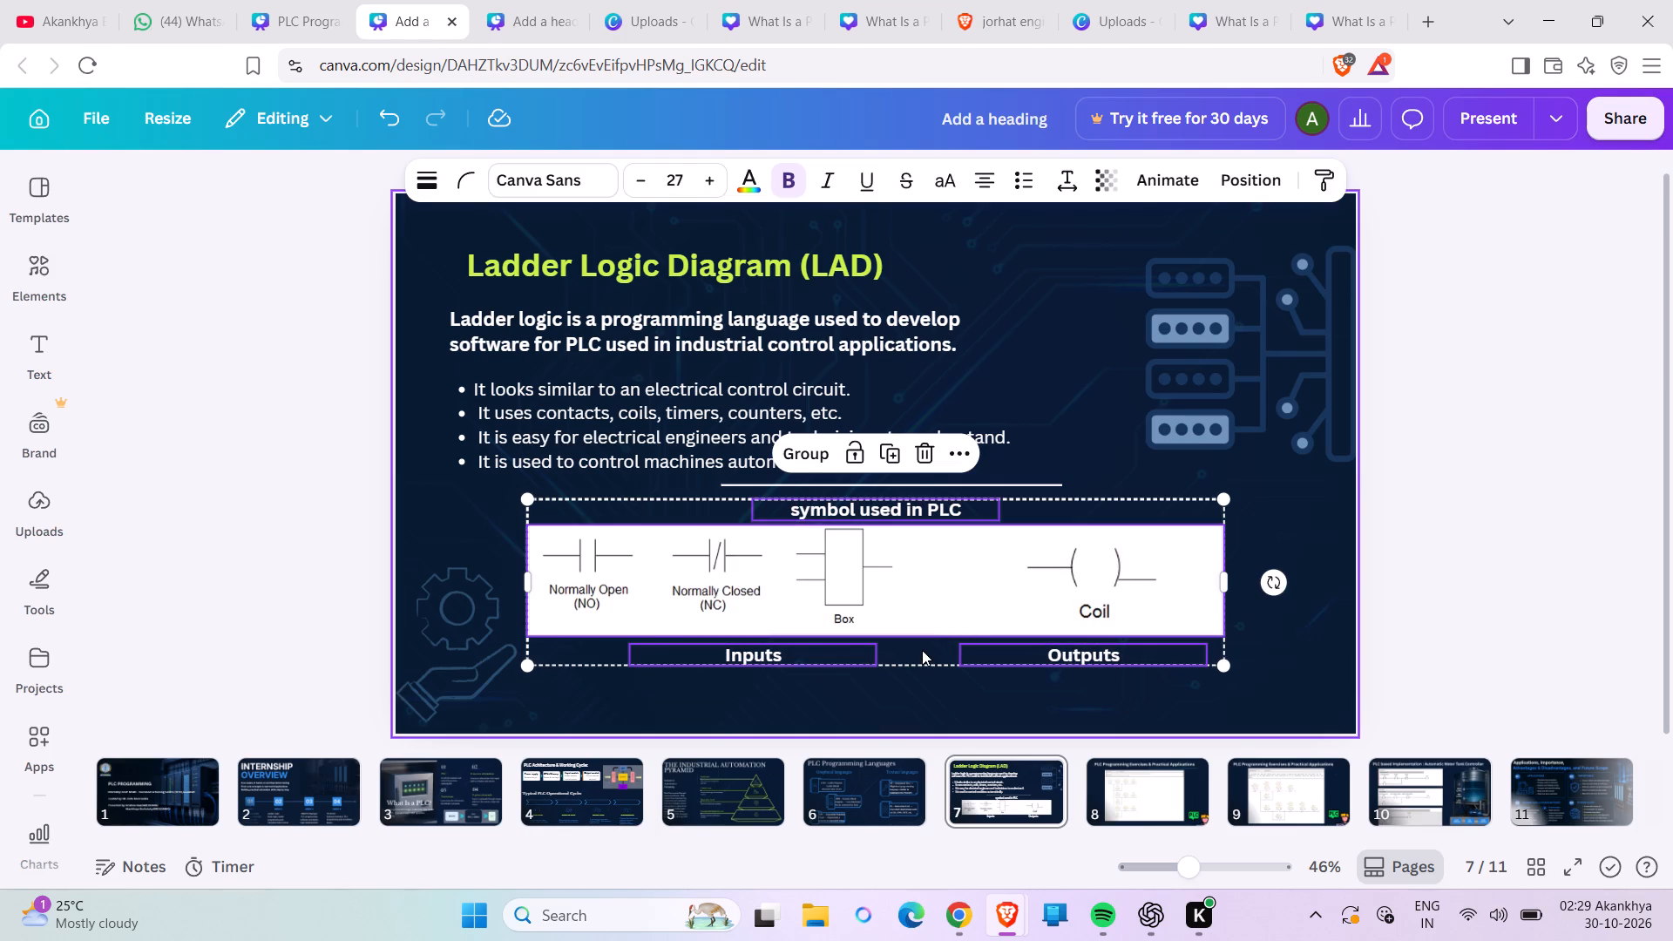
pyautogui.moveTo(922, 650); pyautogui.dragTo(929, 680)
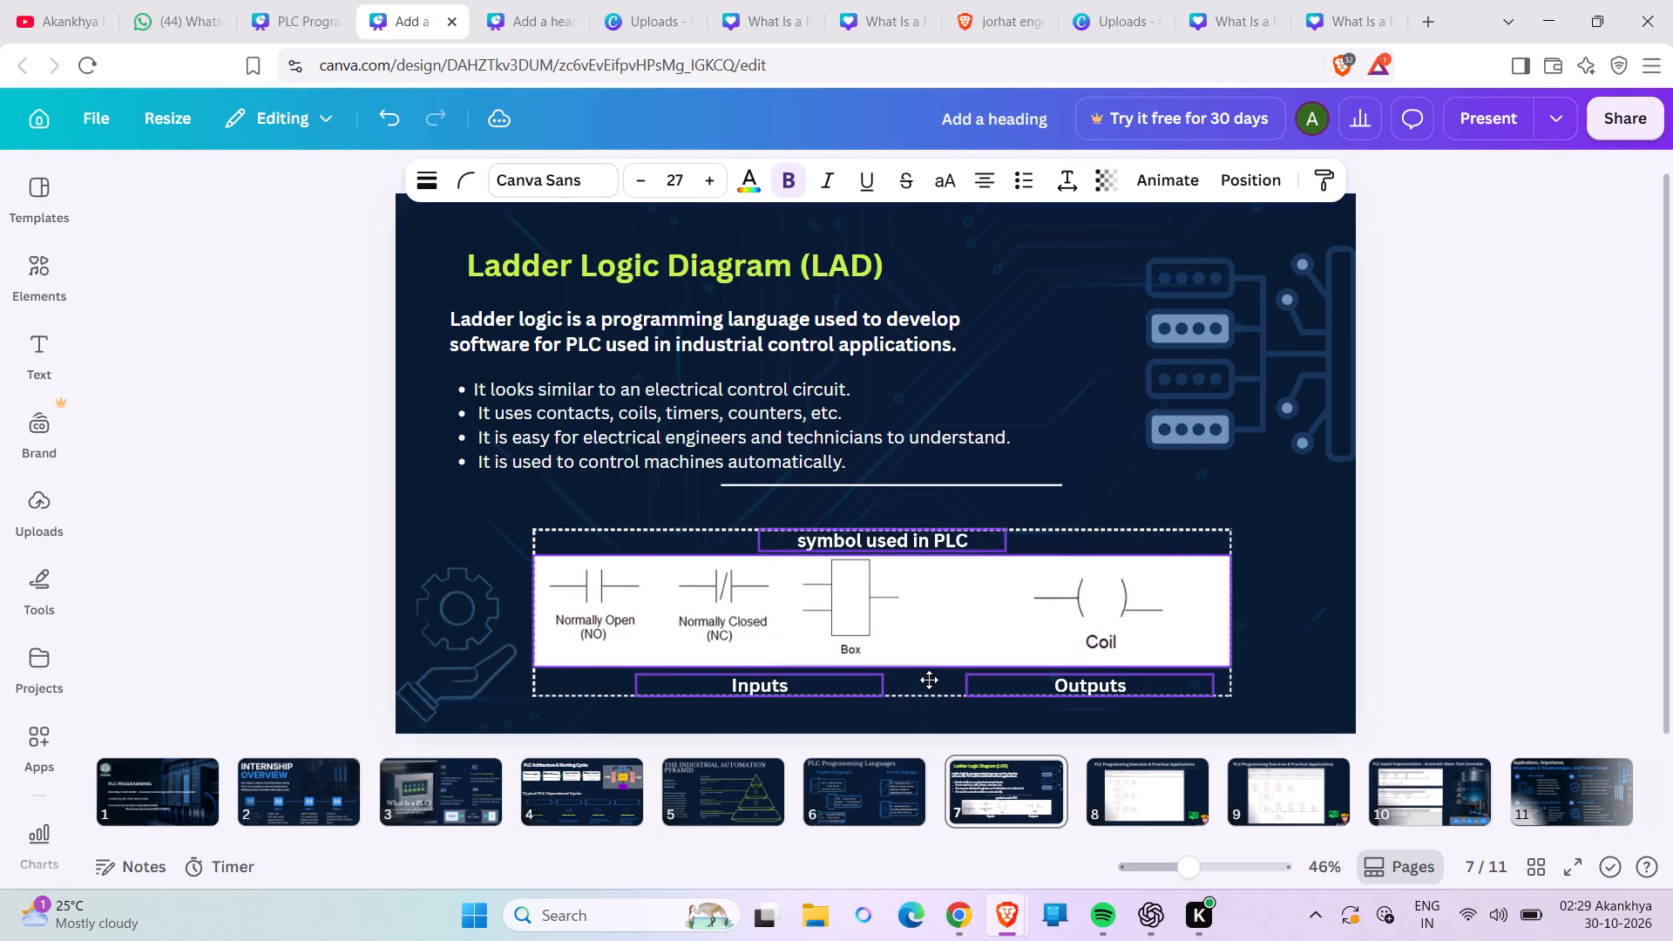
pyautogui.moveTo(929, 680); pyautogui.dragTo(935, 677)
pyautogui.click(1431, 587)
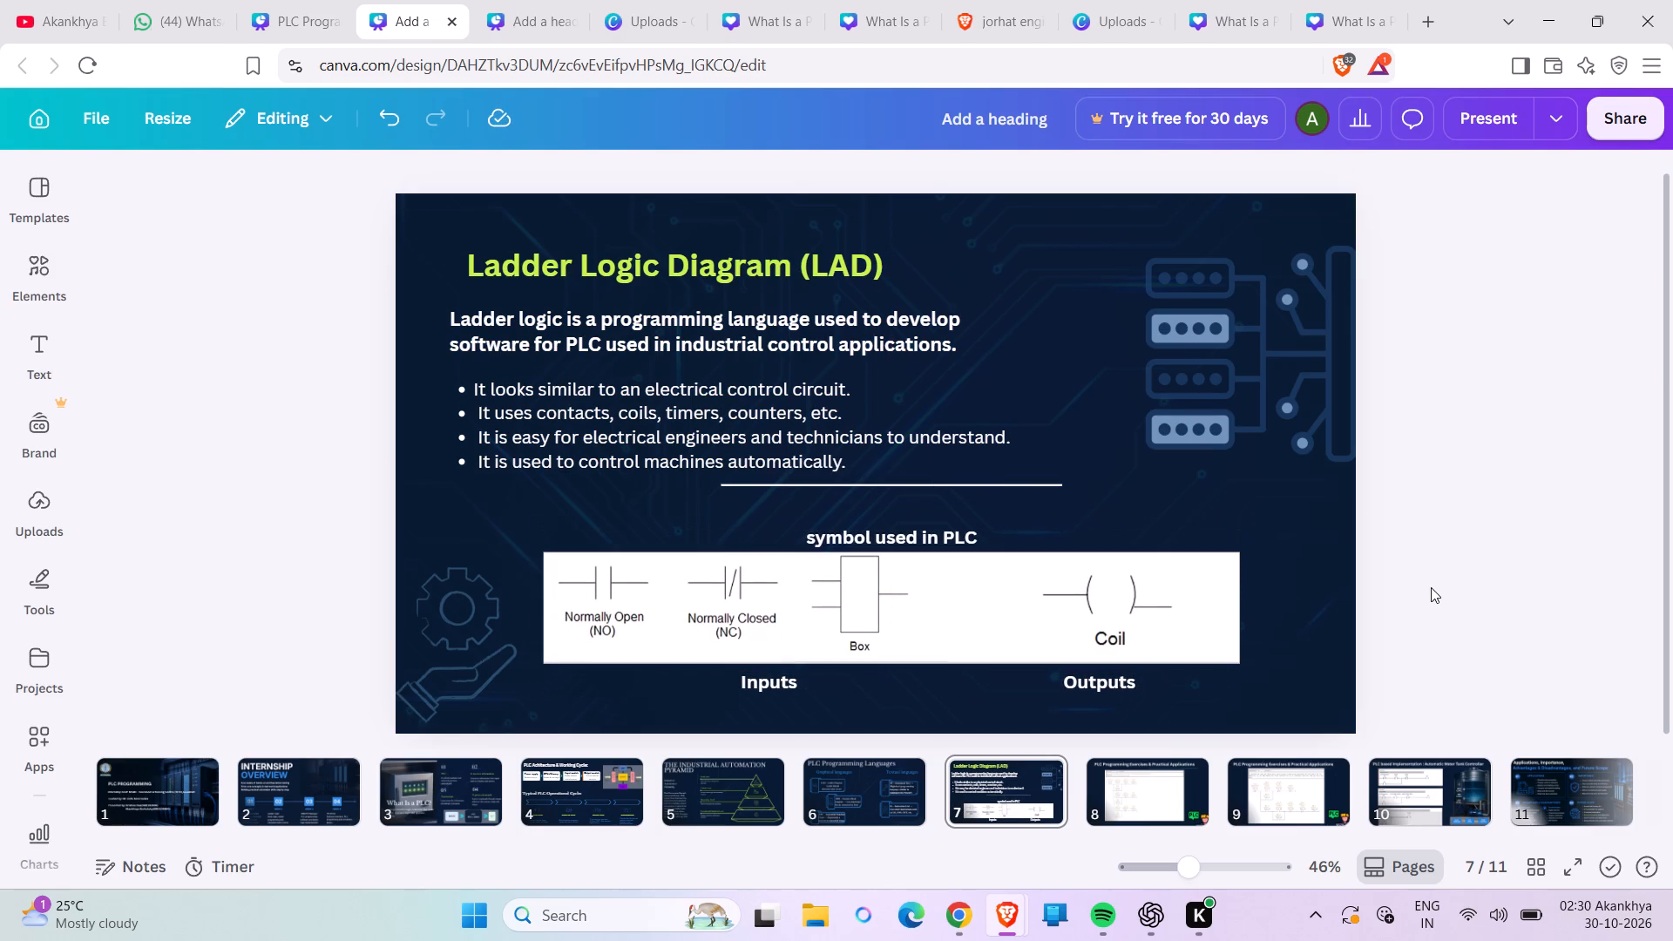
# Move the horizontal divider line down to just above the "symbol used in PLC" heading, centred on the slide.
pyautogui.moveTo(1046, 484); pyautogui.dragTo(1044, 511)
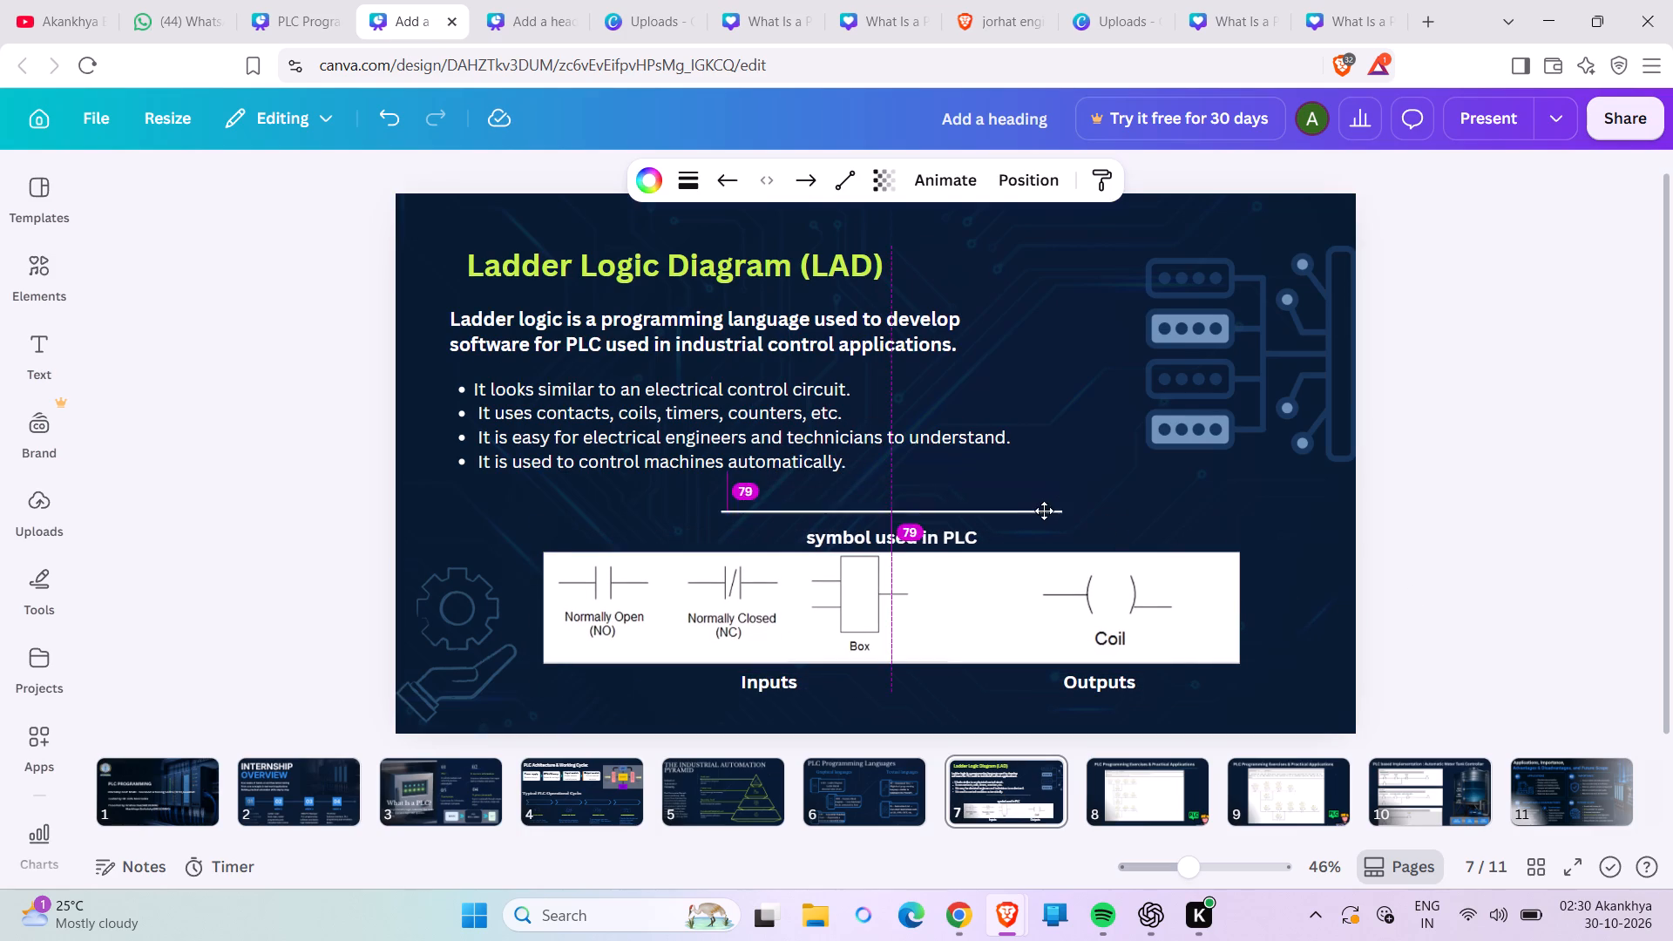
pyautogui.moveTo(1044, 511); pyautogui.dragTo(1033, 520)
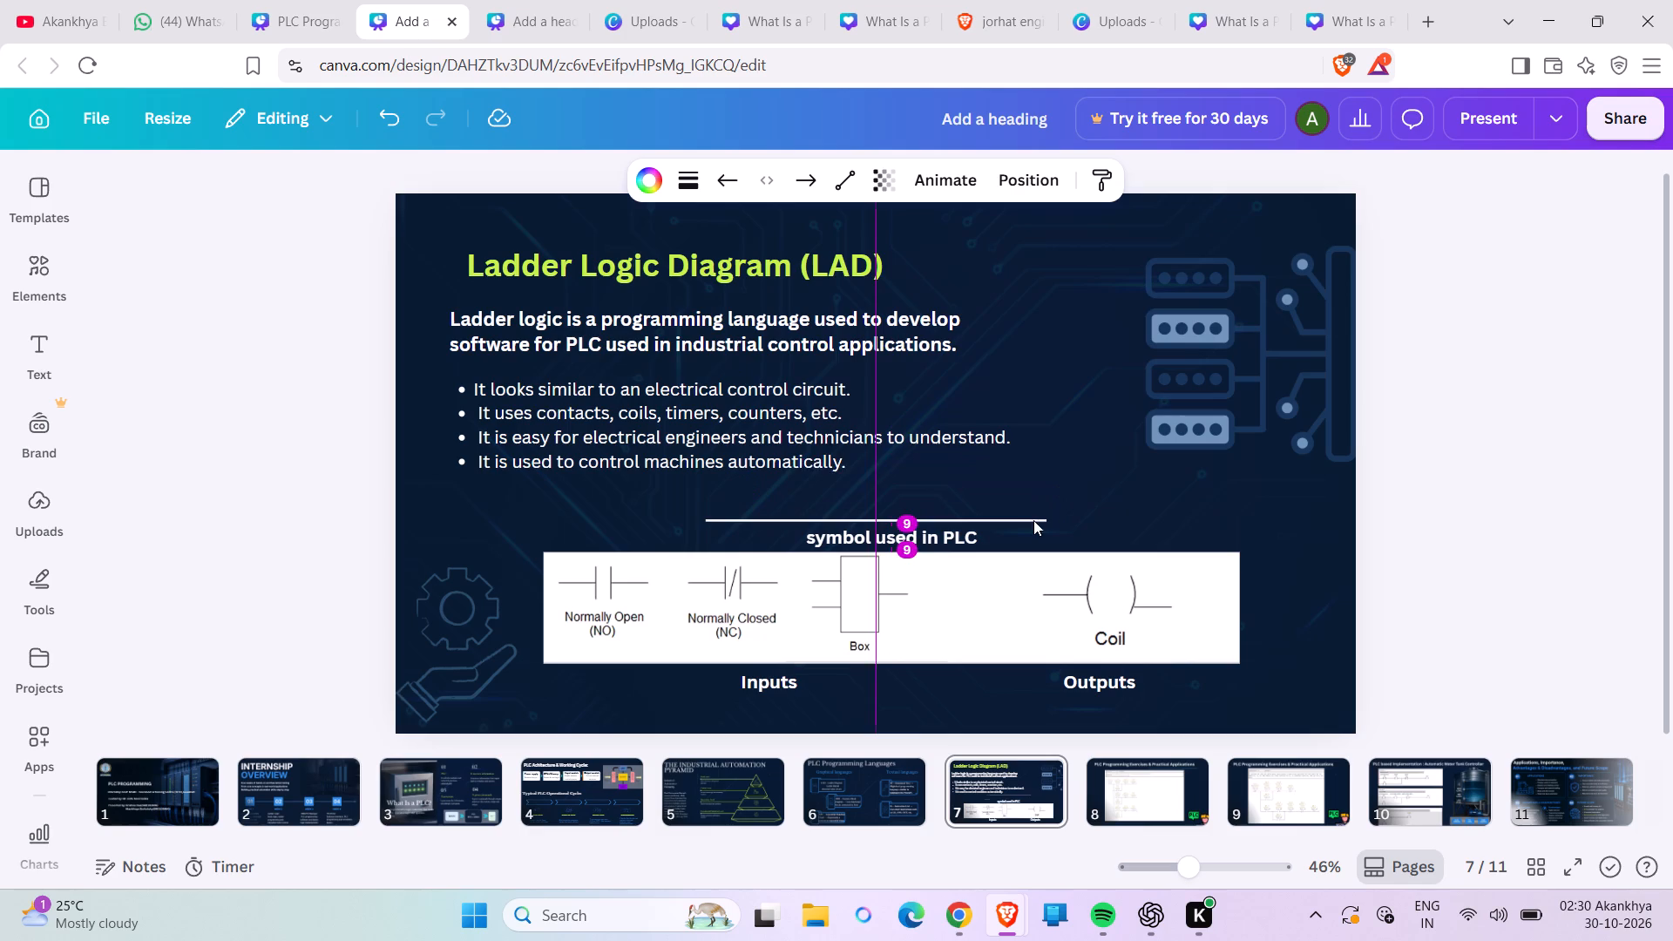
pyautogui.click(1523, 437)
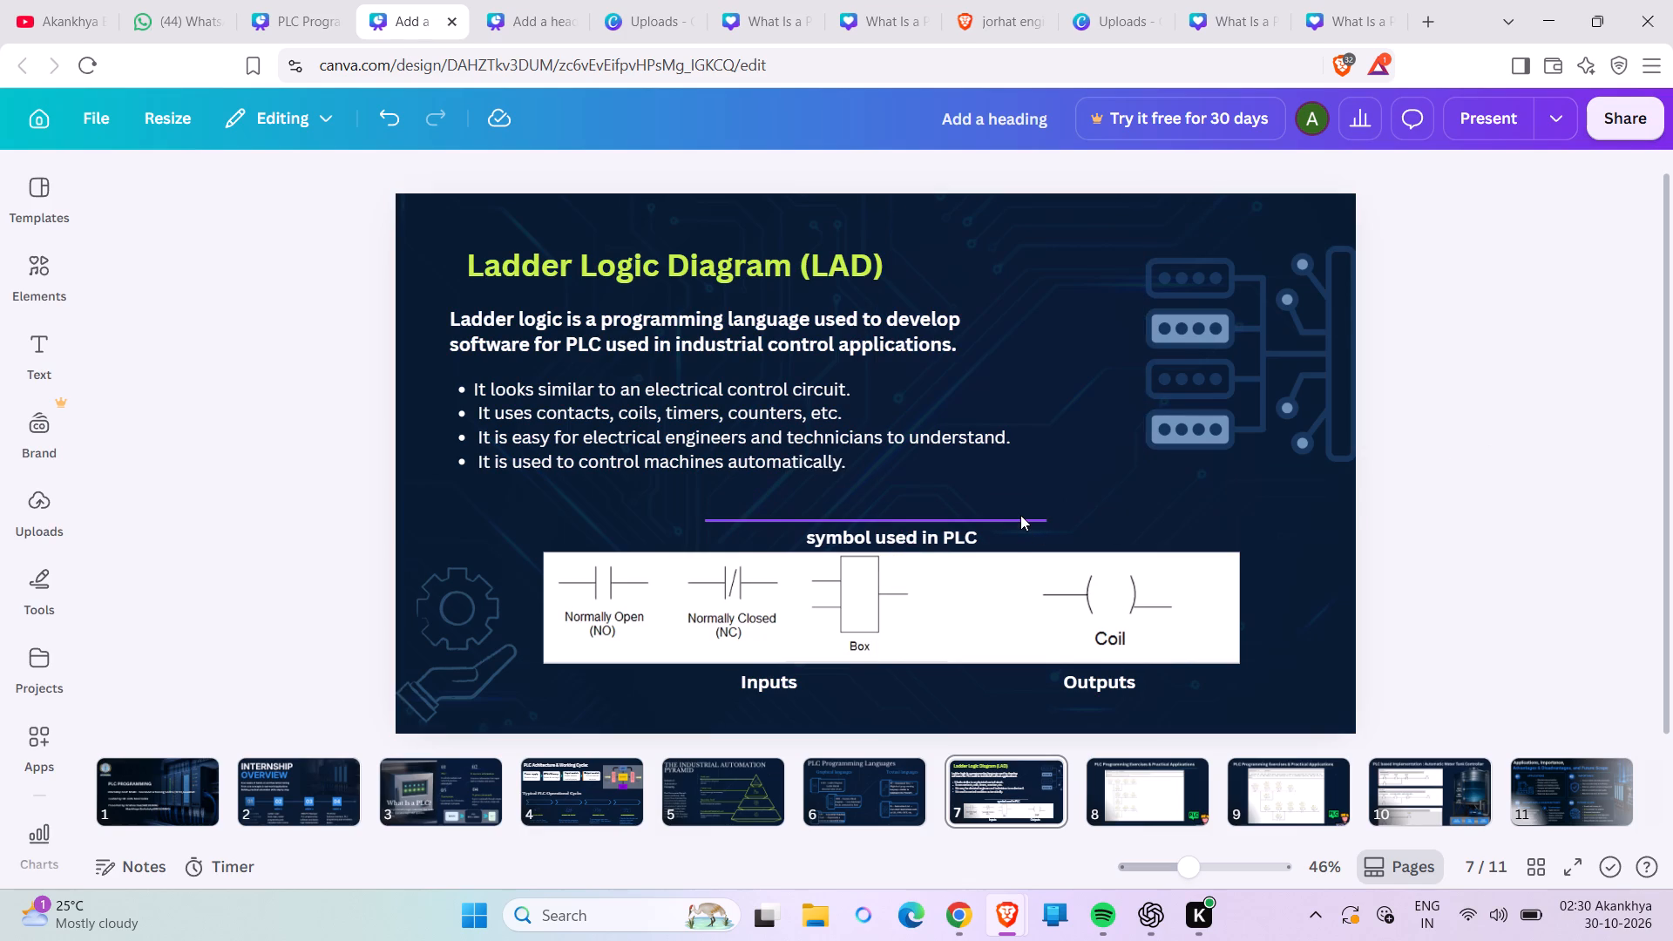
# On slide 7, line up the title, introductory paragraph and bulleted list near a common left edge, evenly spacing the list below the paragraph.
pyautogui.click(890, 396)
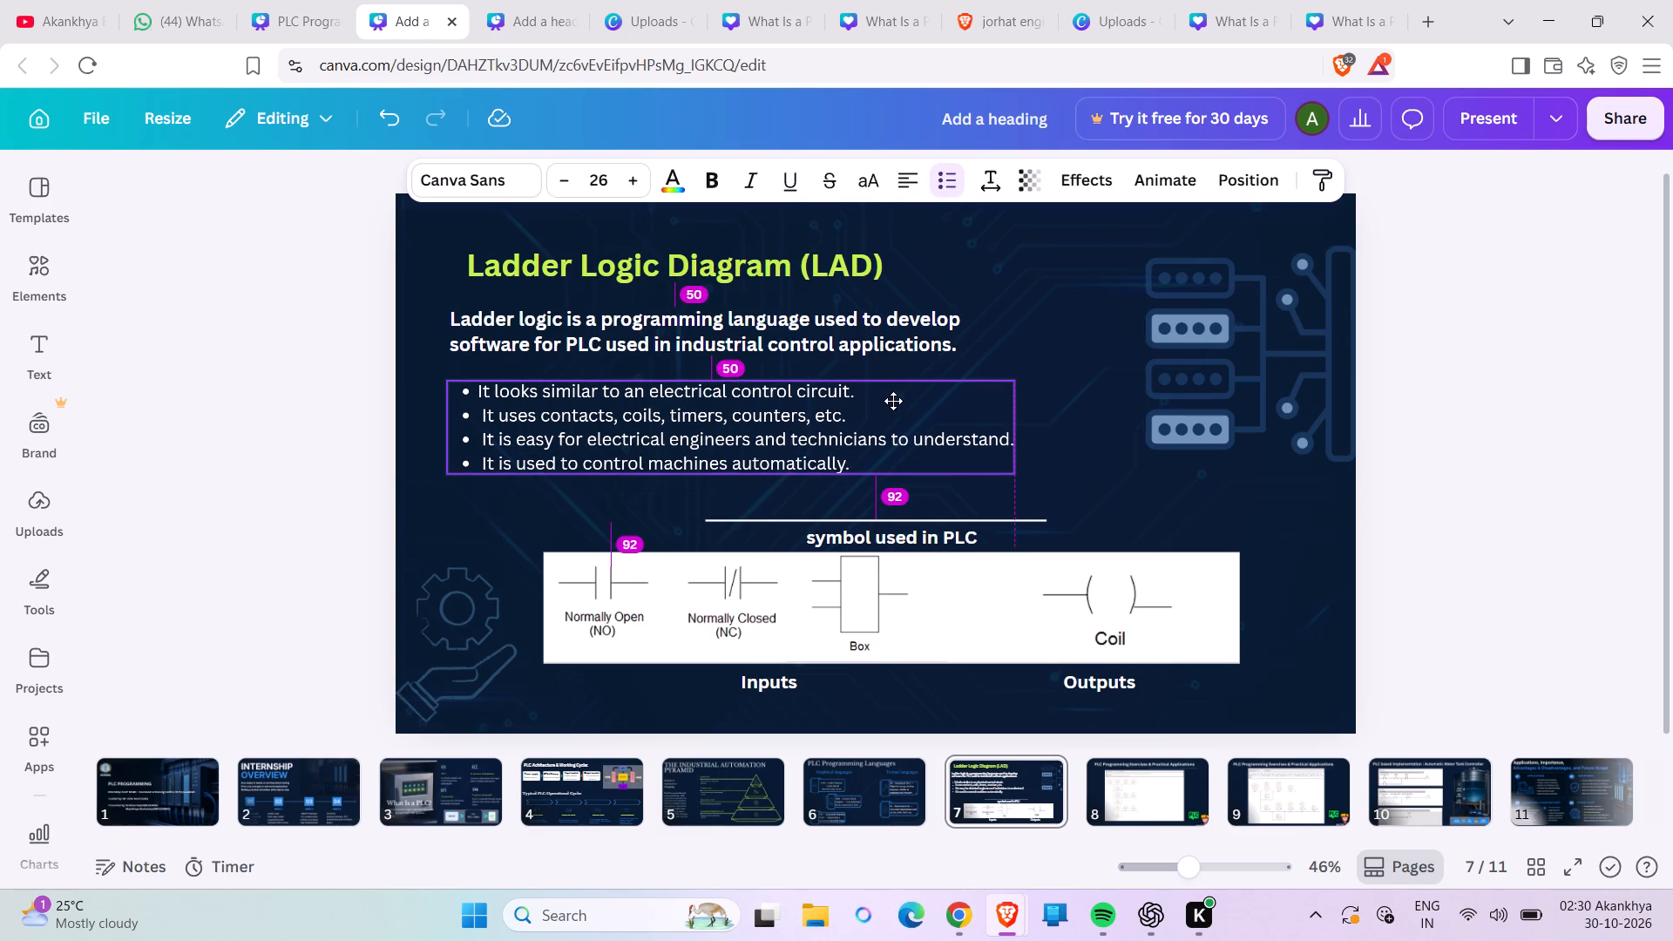
pyautogui.click(1426, 267)
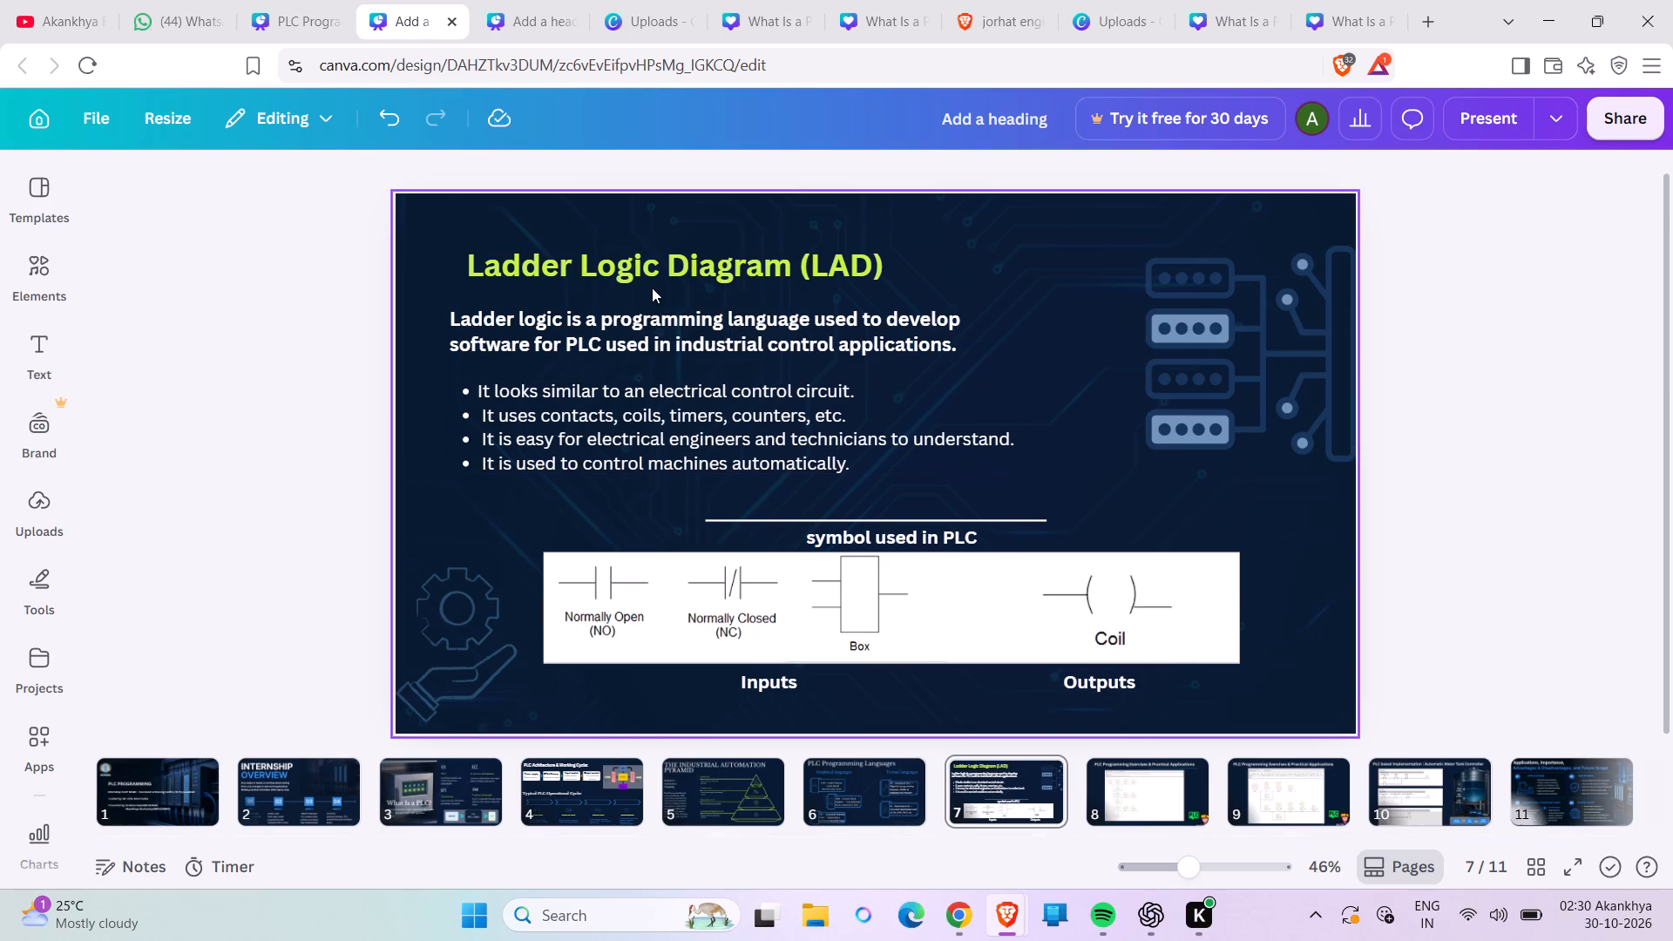
pyautogui.click(623, 316)
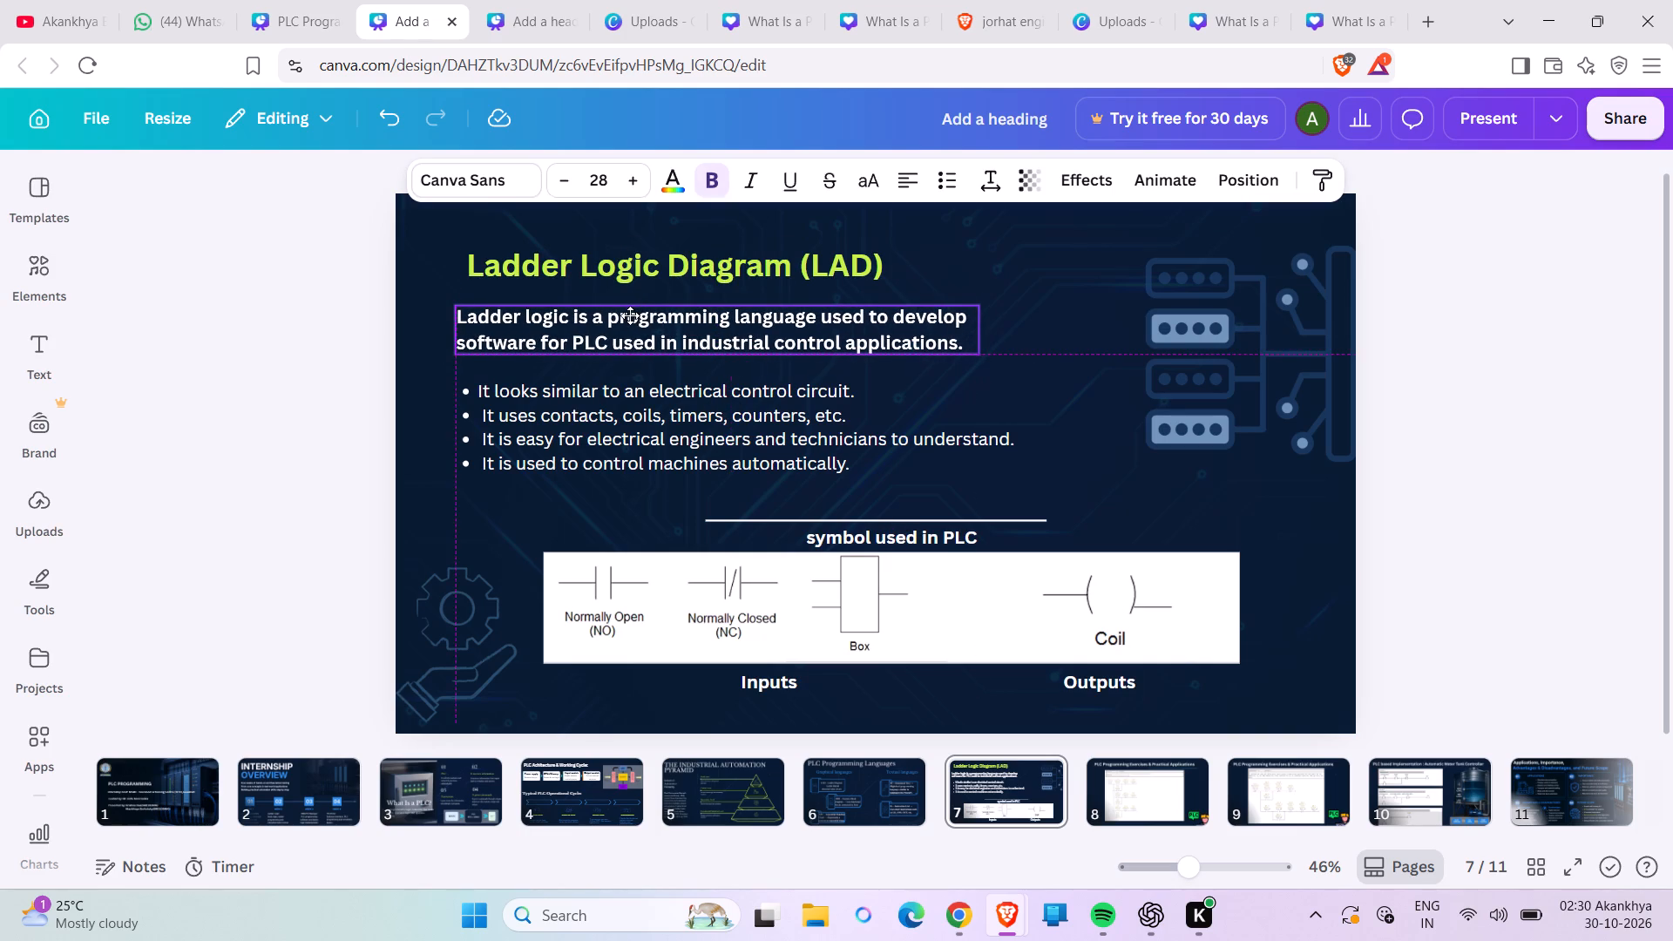
pyautogui.click(571, 408)
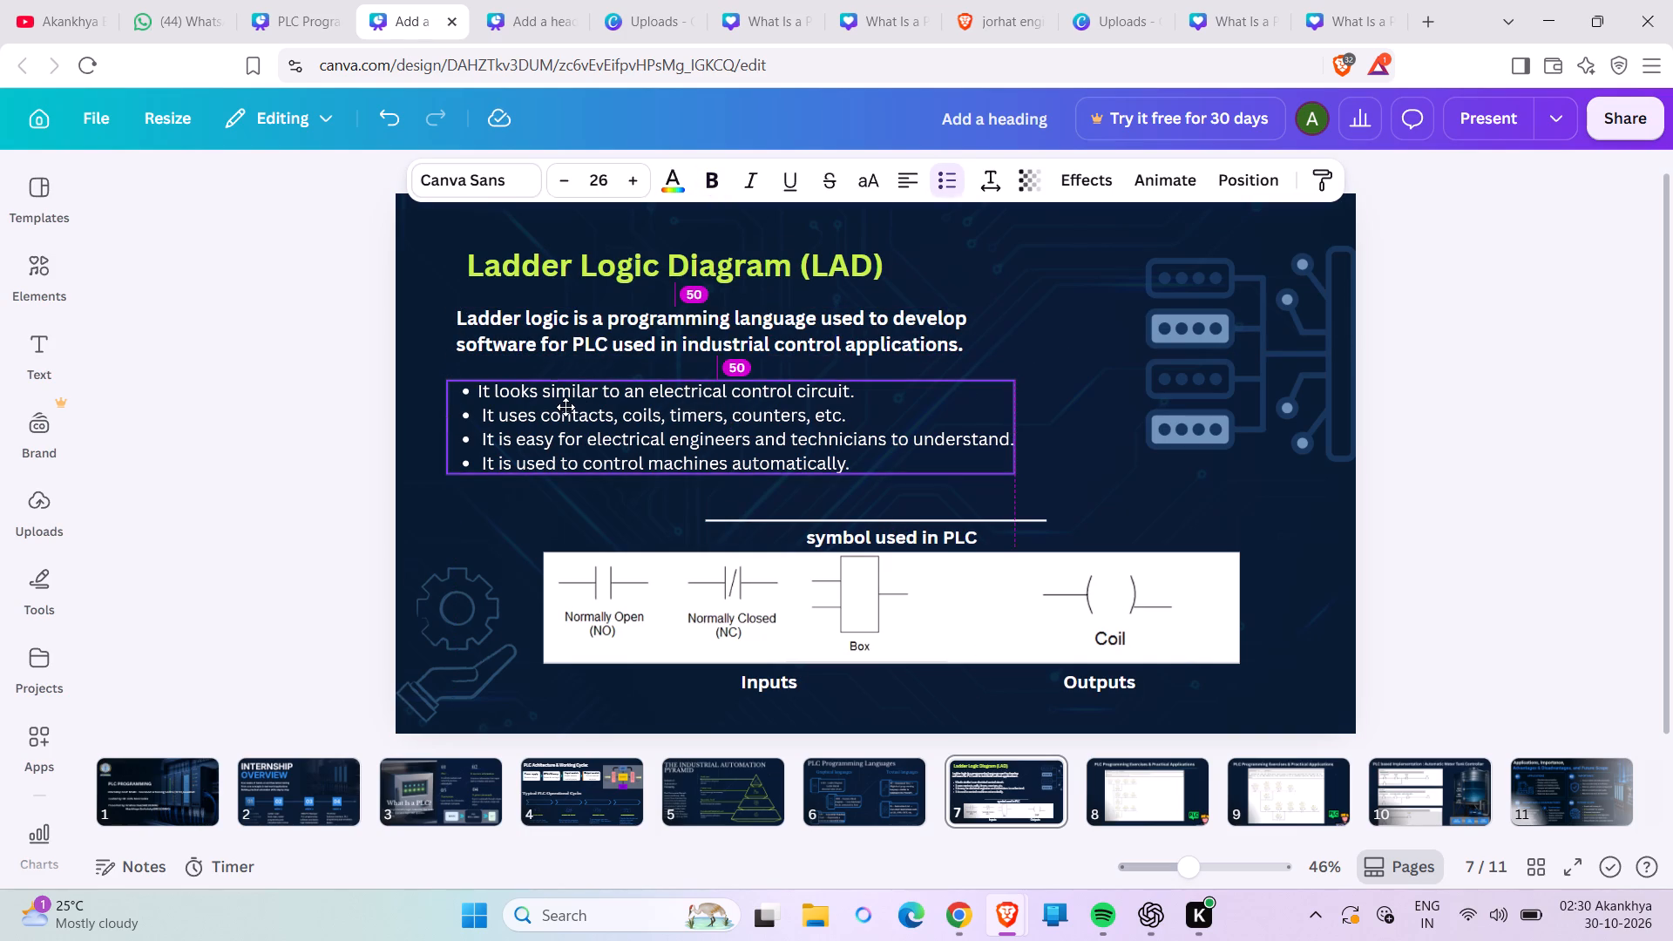
pyautogui.click(559, 268)
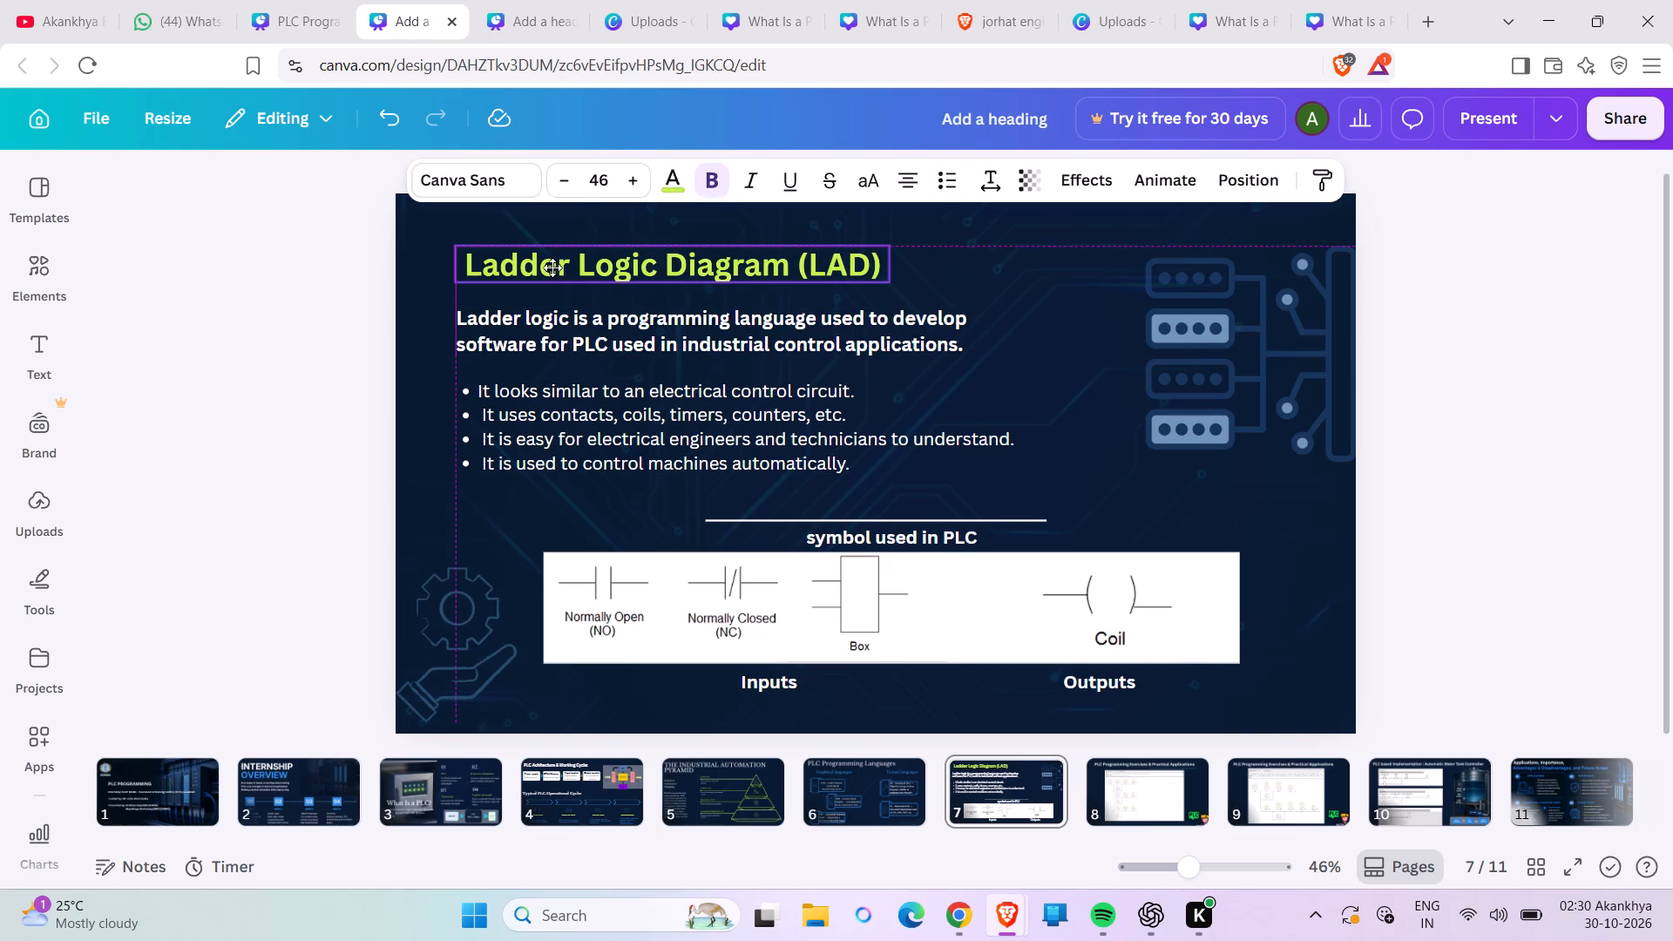
pyautogui.click(1395, 306)
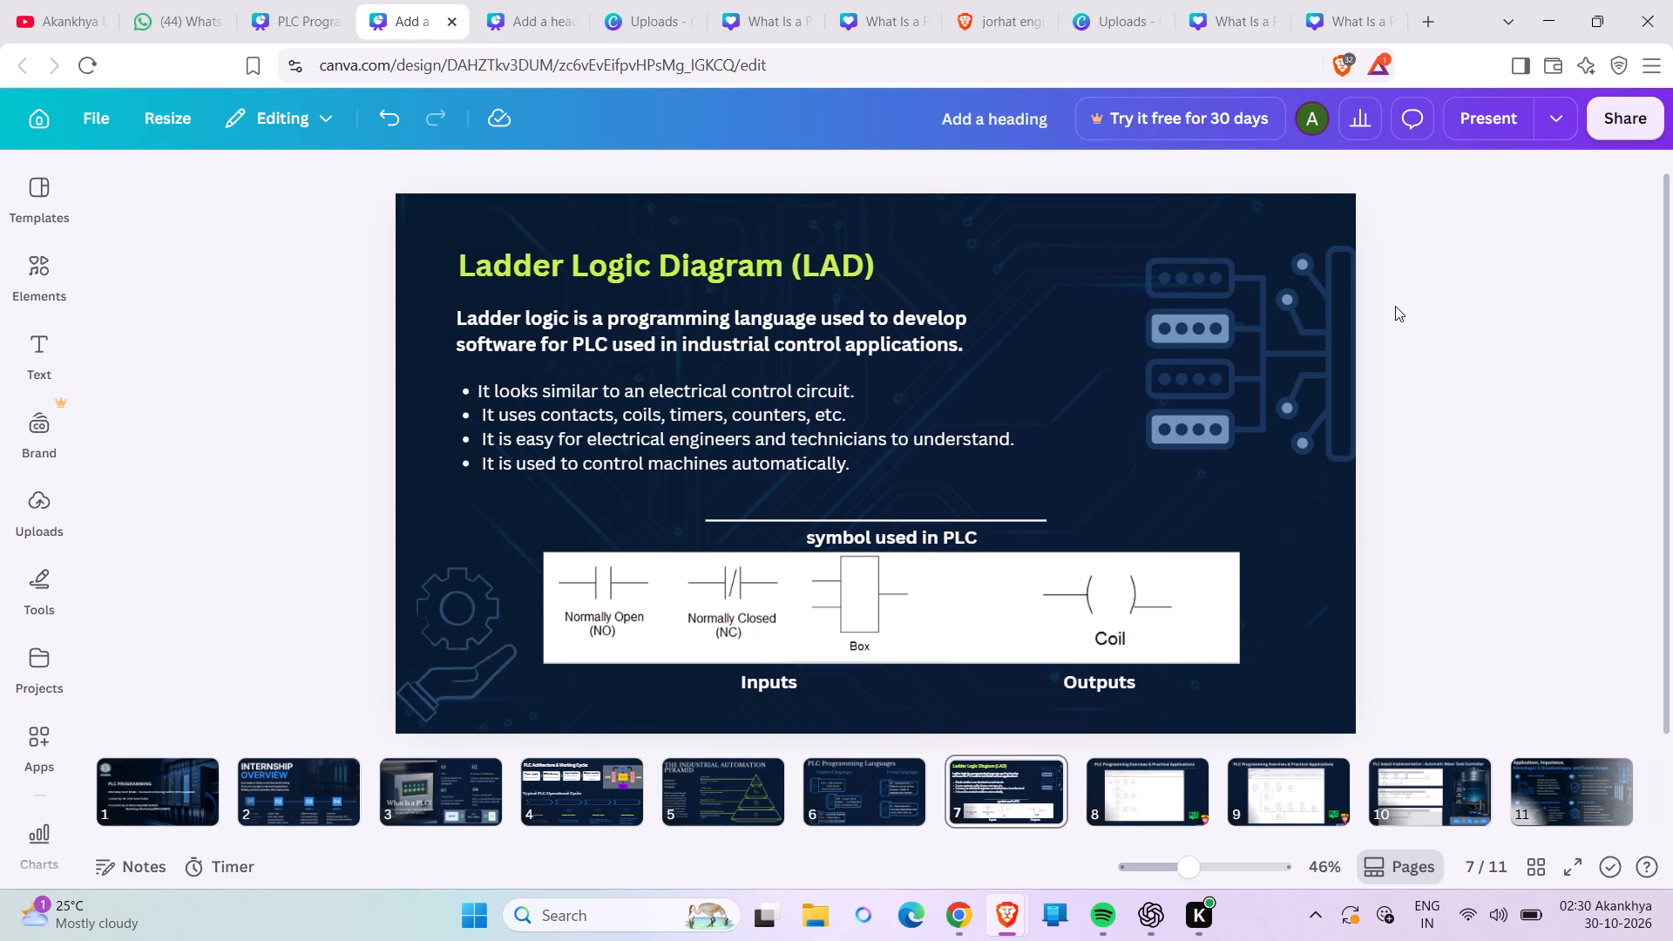
# Enlarge the PLC symbols image proportionally and recentre it on the slide below the "symbol used in PLC" heading.
pyautogui.click(1162, 592)
pyautogui.moveTo(1245, 553); pyautogui.dragTo(1263, 528)
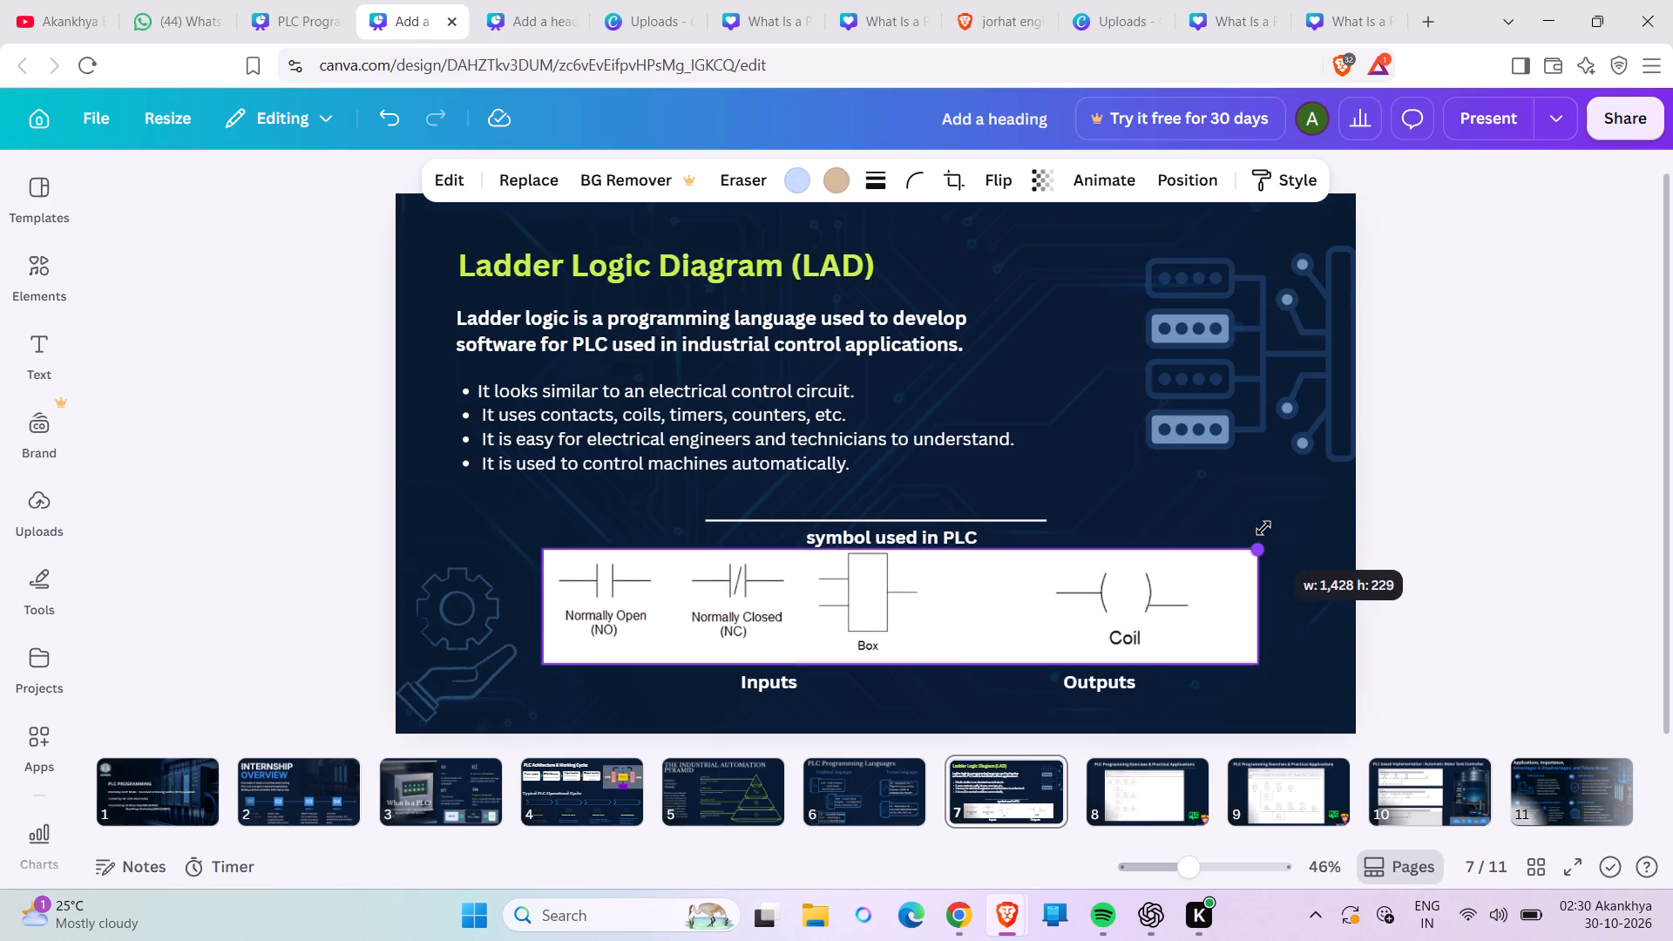
pyautogui.moveTo(1263, 528); pyautogui.dragTo(1284, 504)
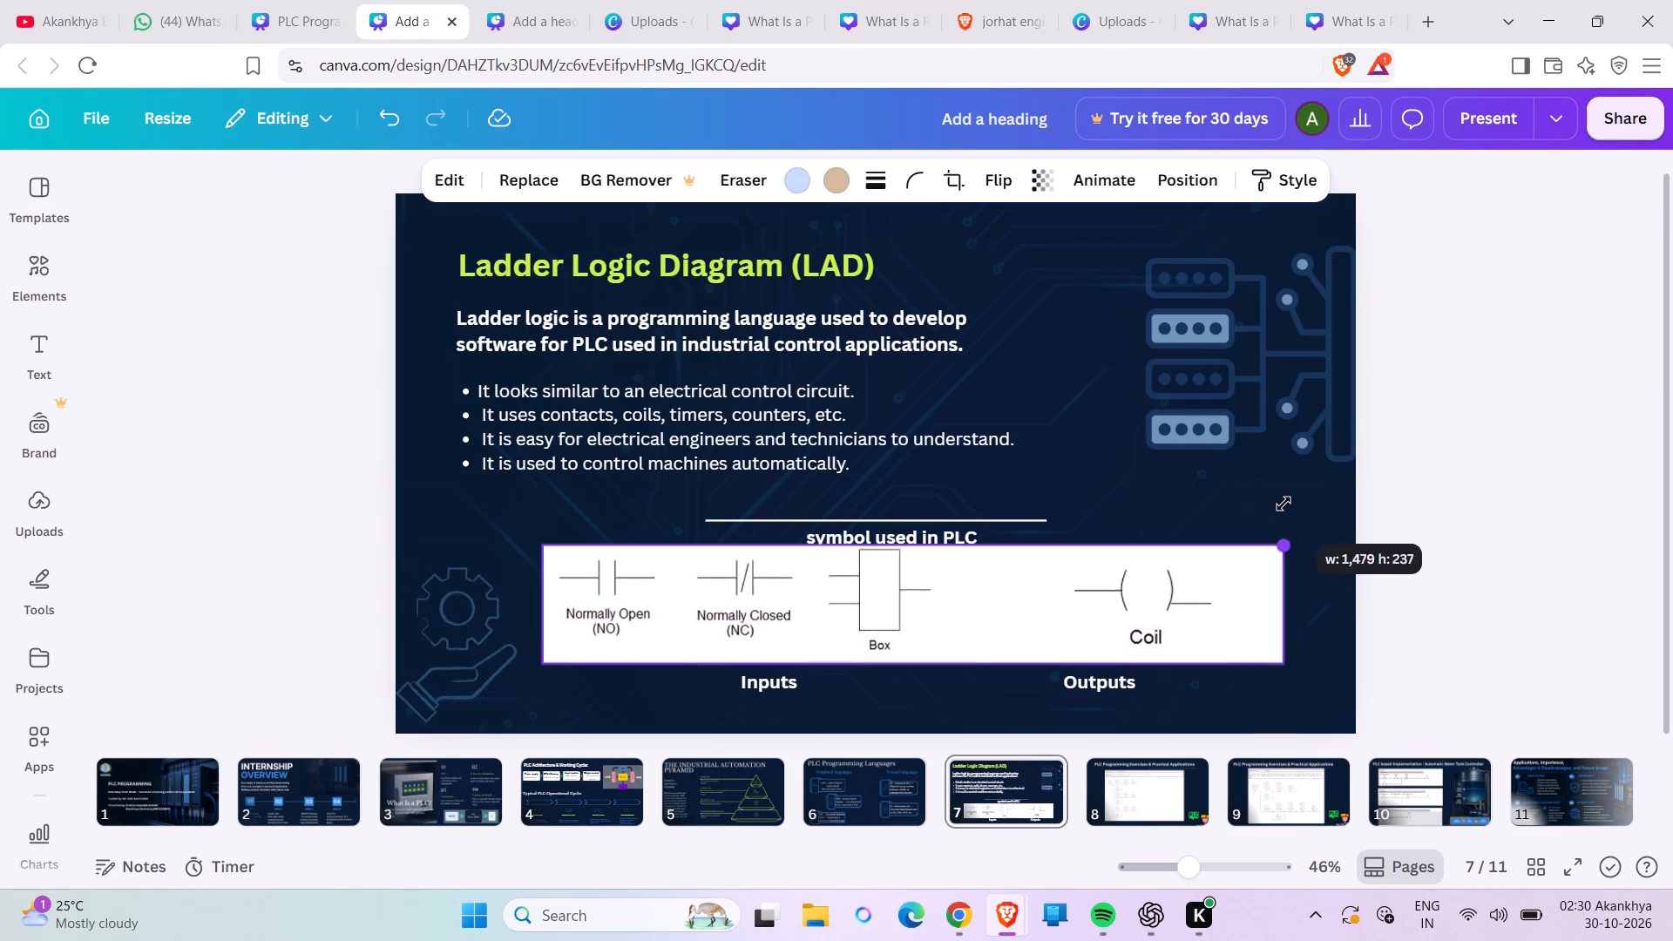
pyautogui.moveTo(1284, 504); pyautogui.dragTo(1308, 487)
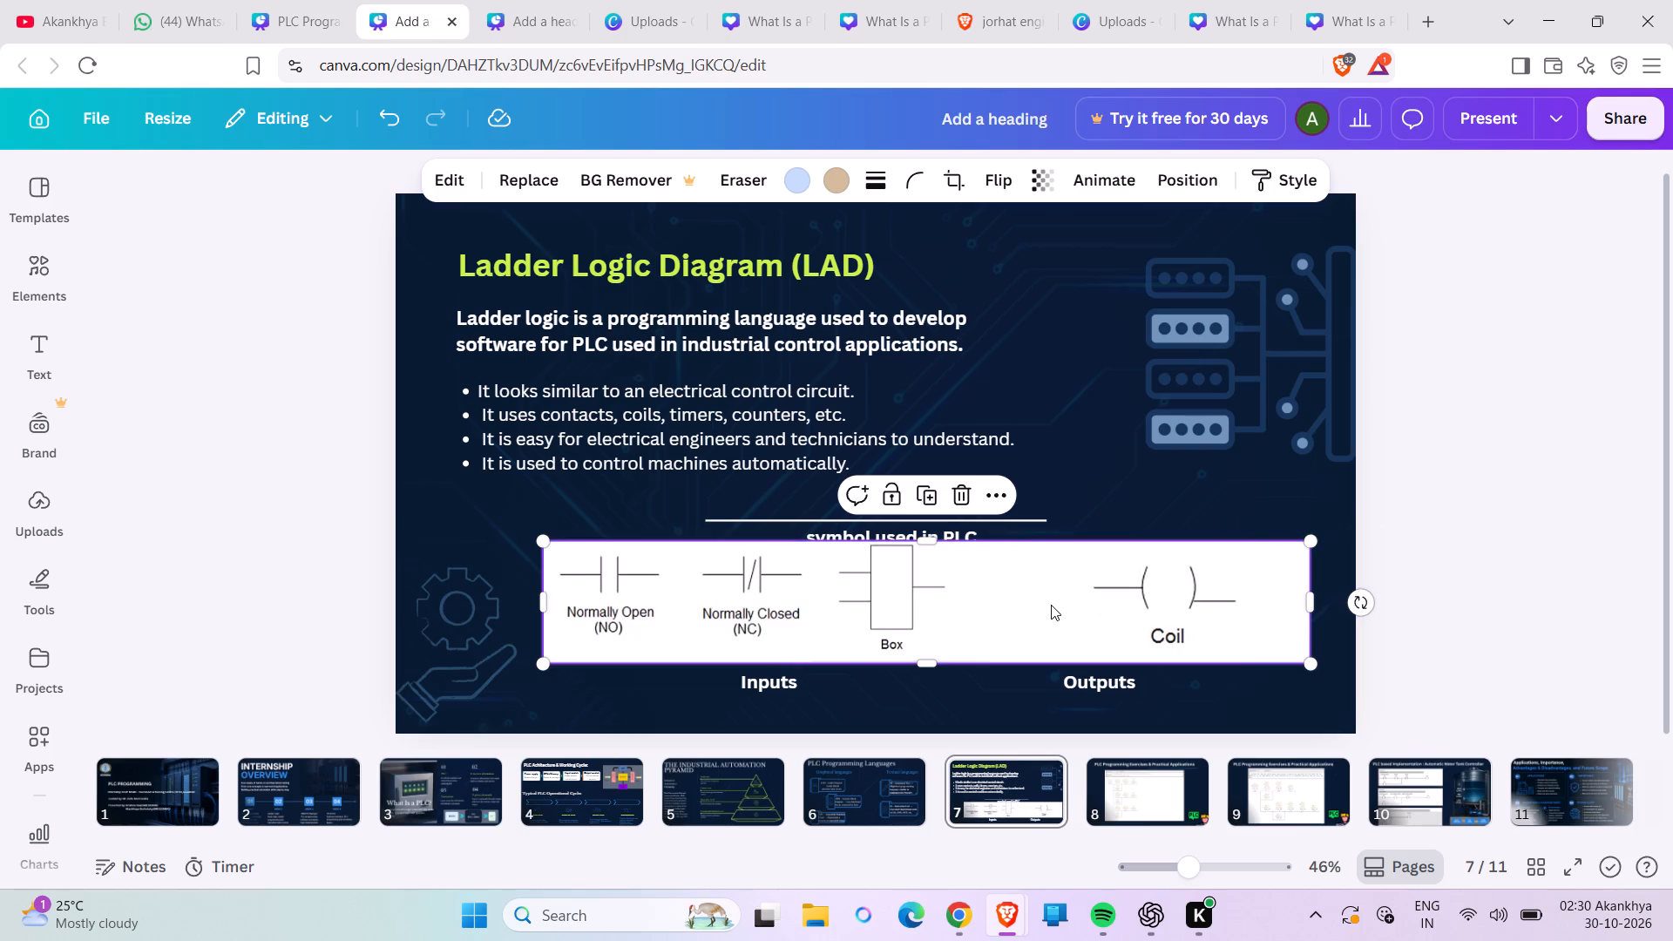
pyautogui.moveTo(1051, 605); pyautogui.dragTo(1016, 622)
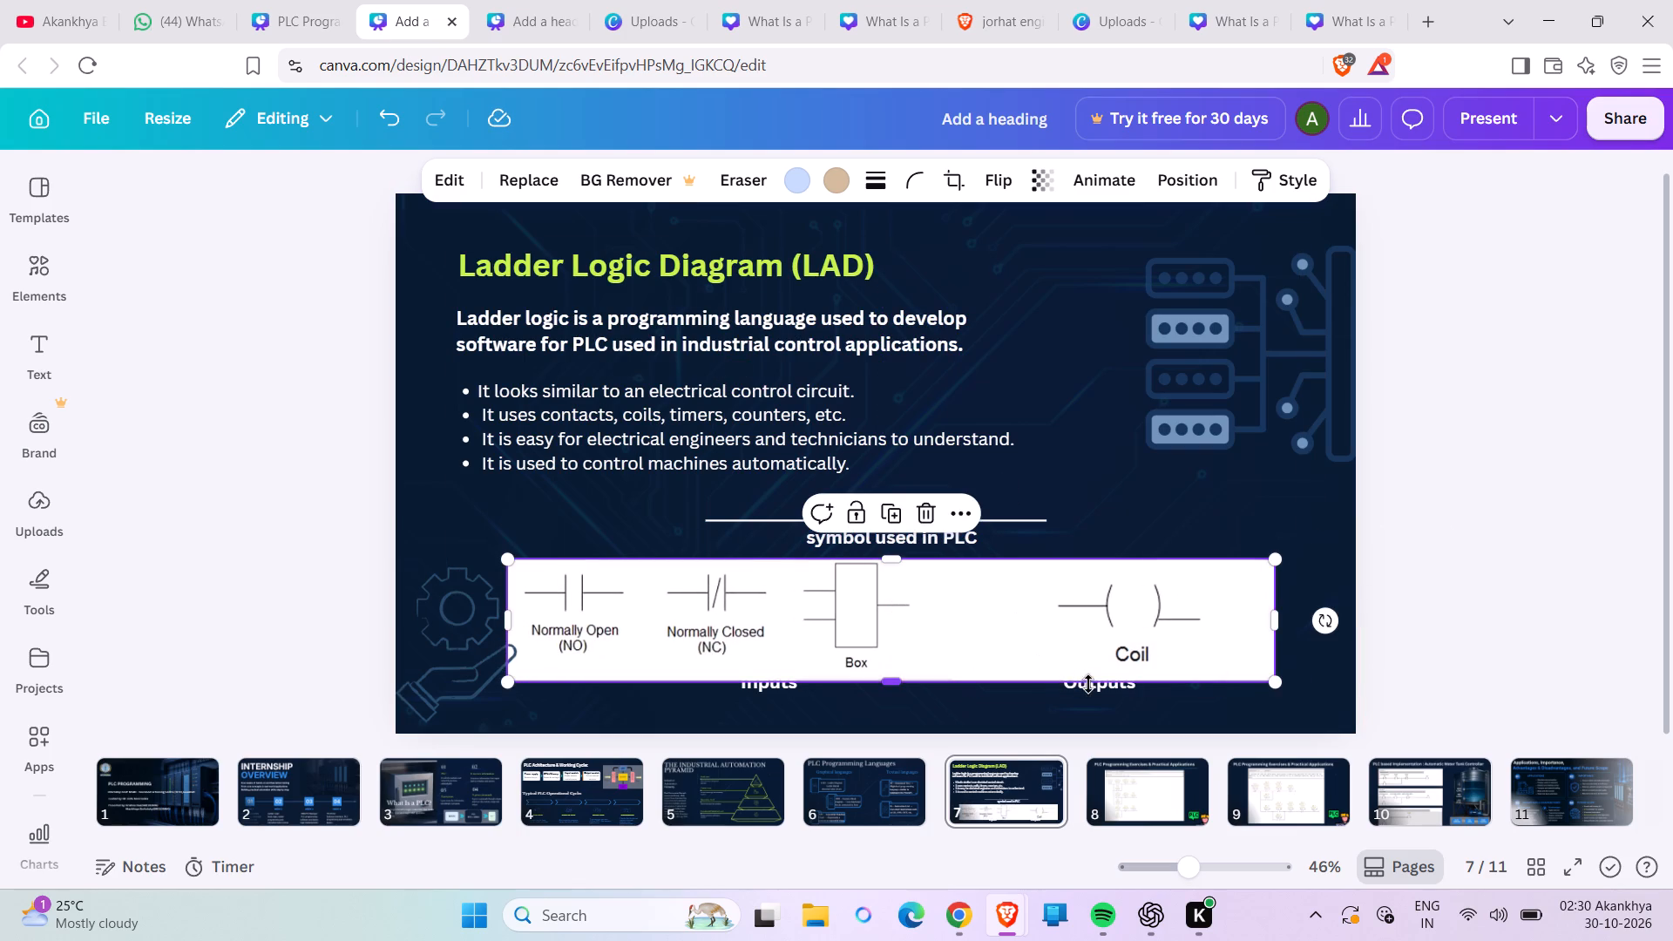
# Move the Outputs and Inputs labels below the enlarged image, with Outputs under the coil and Inputs under the contact symbols.
pyautogui.moveTo(1090, 693); pyautogui.dragTo(1120, 712)
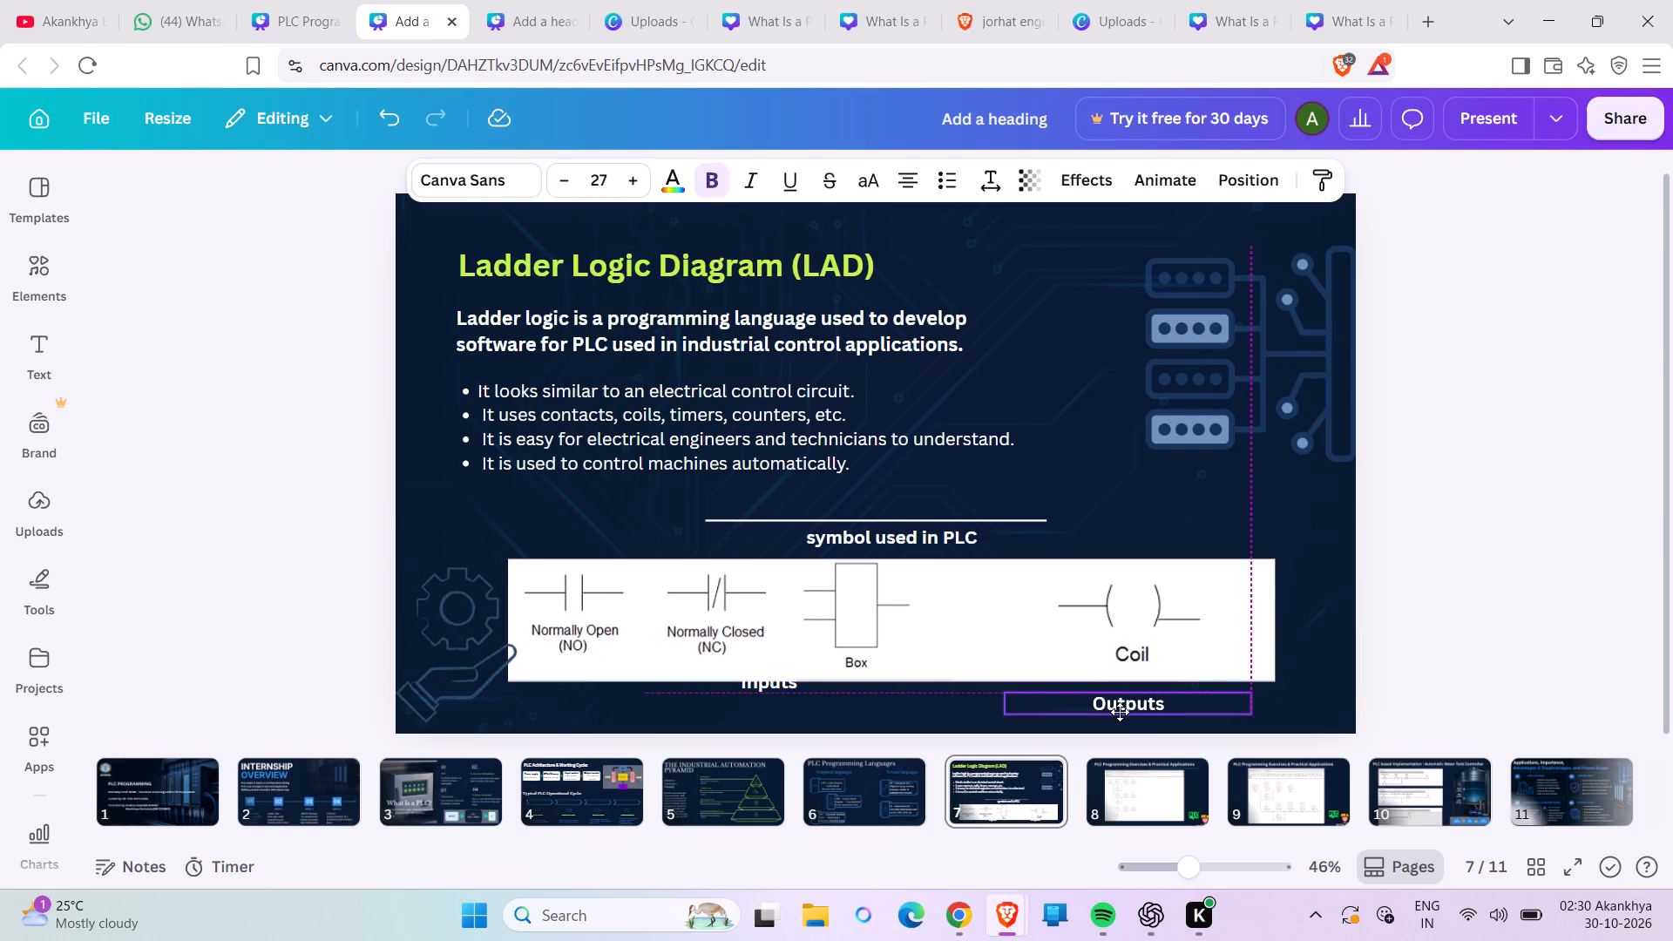
pyautogui.moveTo(1120, 712); pyautogui.dragTo(1131, 704)
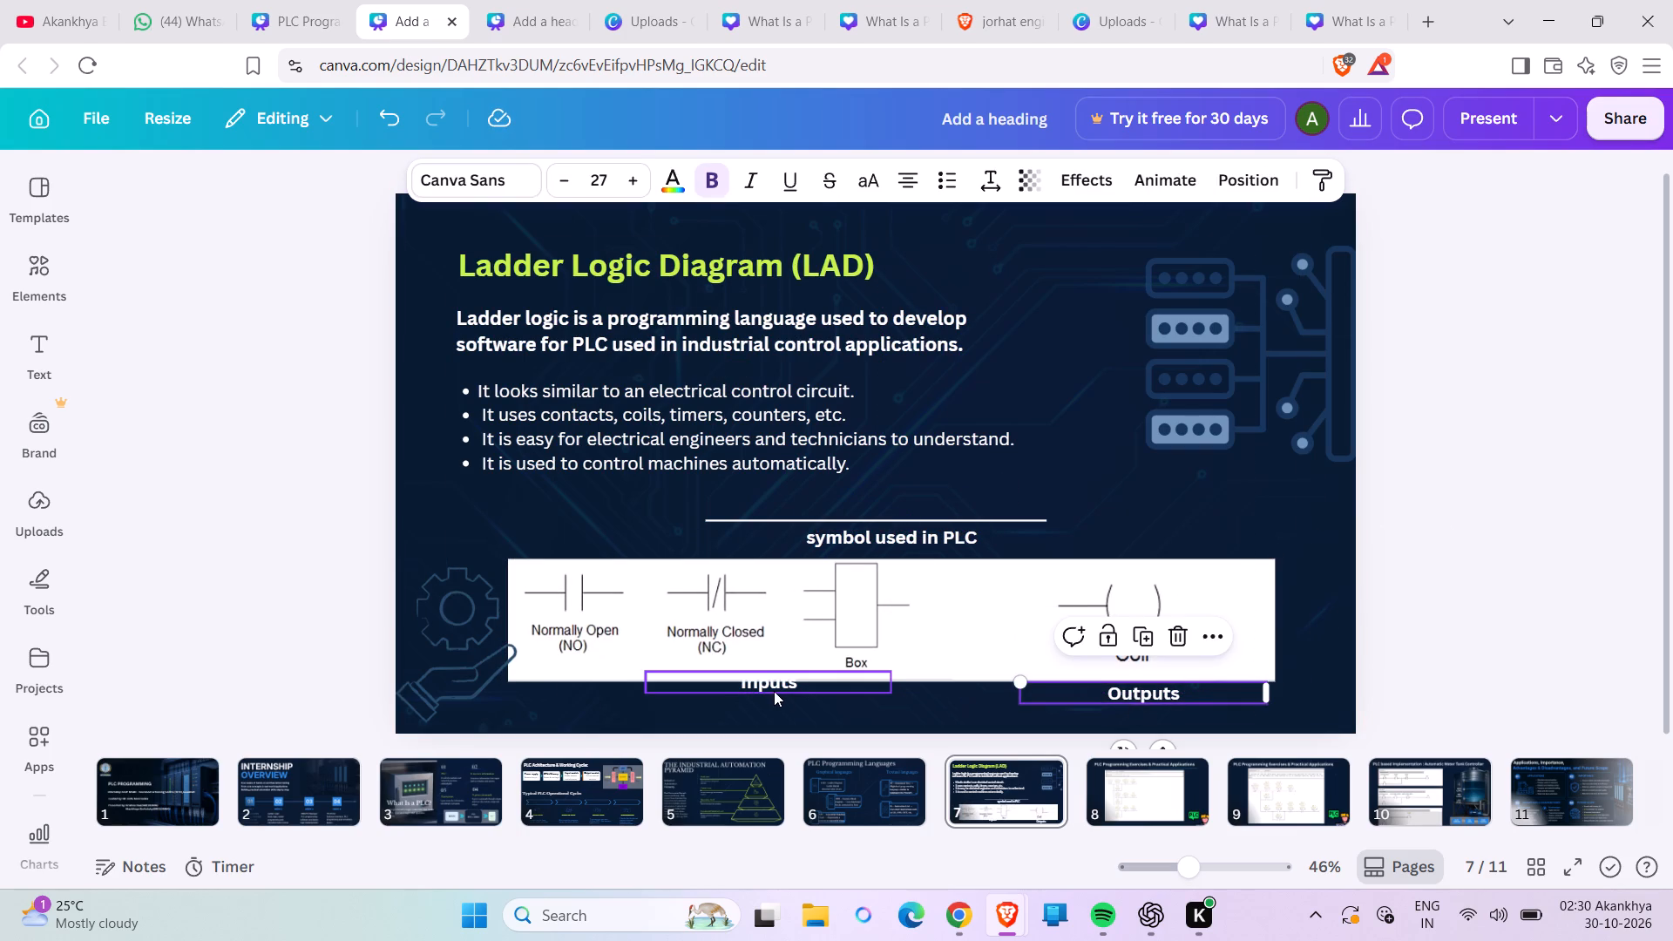
pyautogui.moveTo(776, 691); pyautogui.dragTo(706, 704)
pyautogui.click(1422, 526)
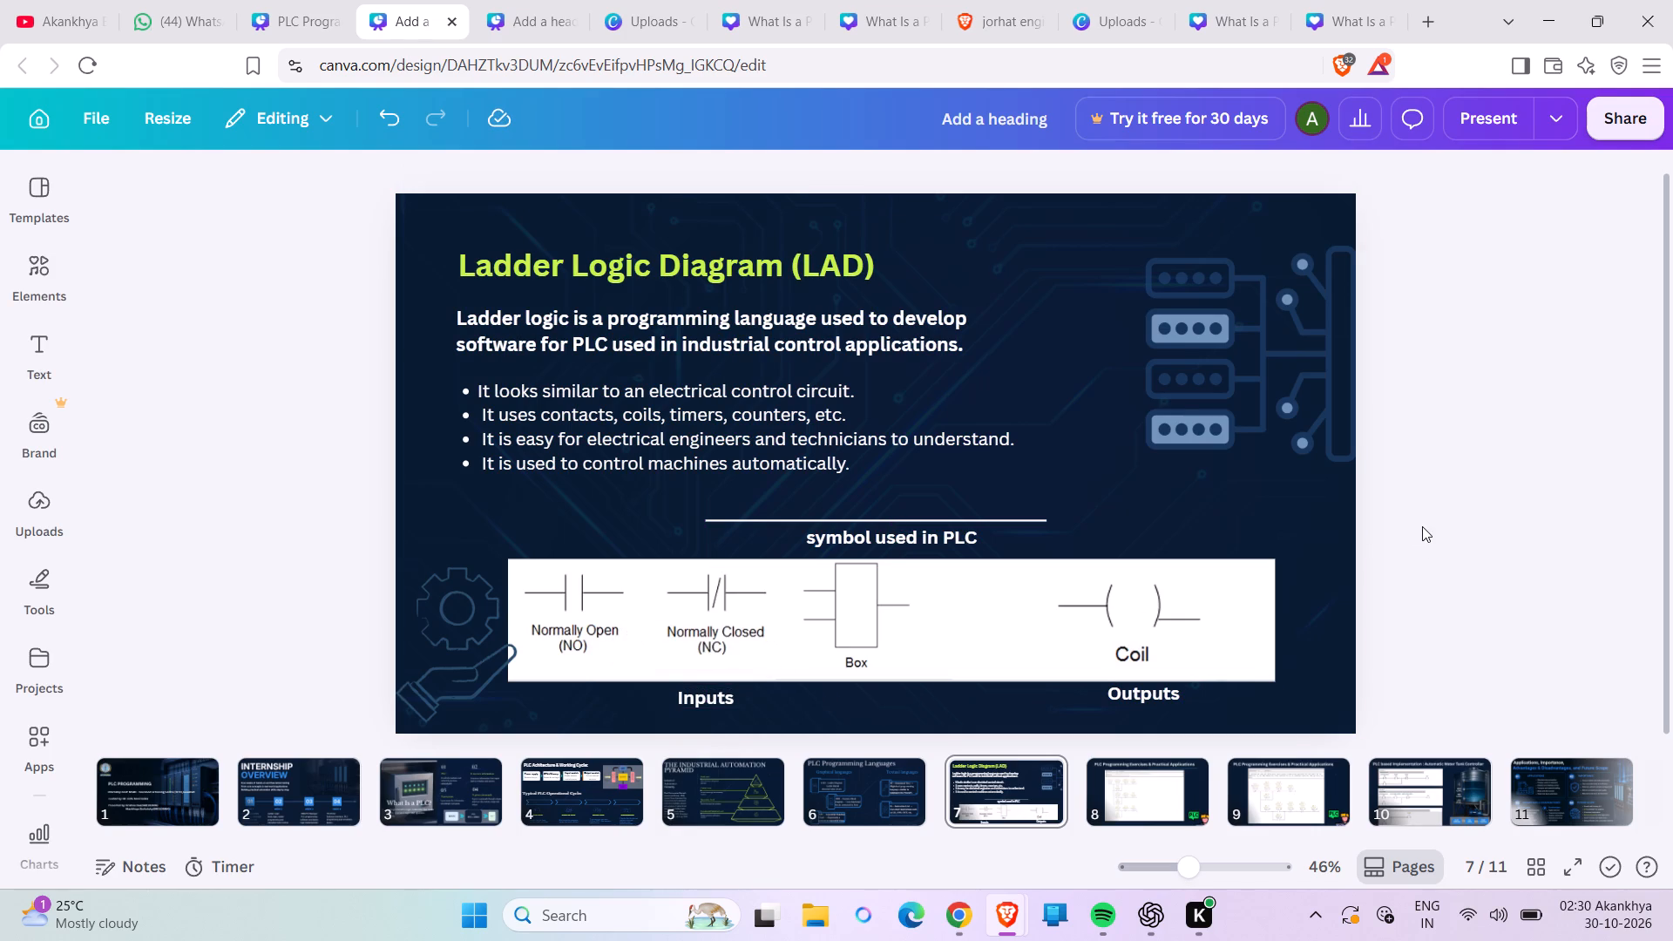
# Nudge the bulleted list slightly left under the introductory paragraph.
pyautogui.click(811, 442)
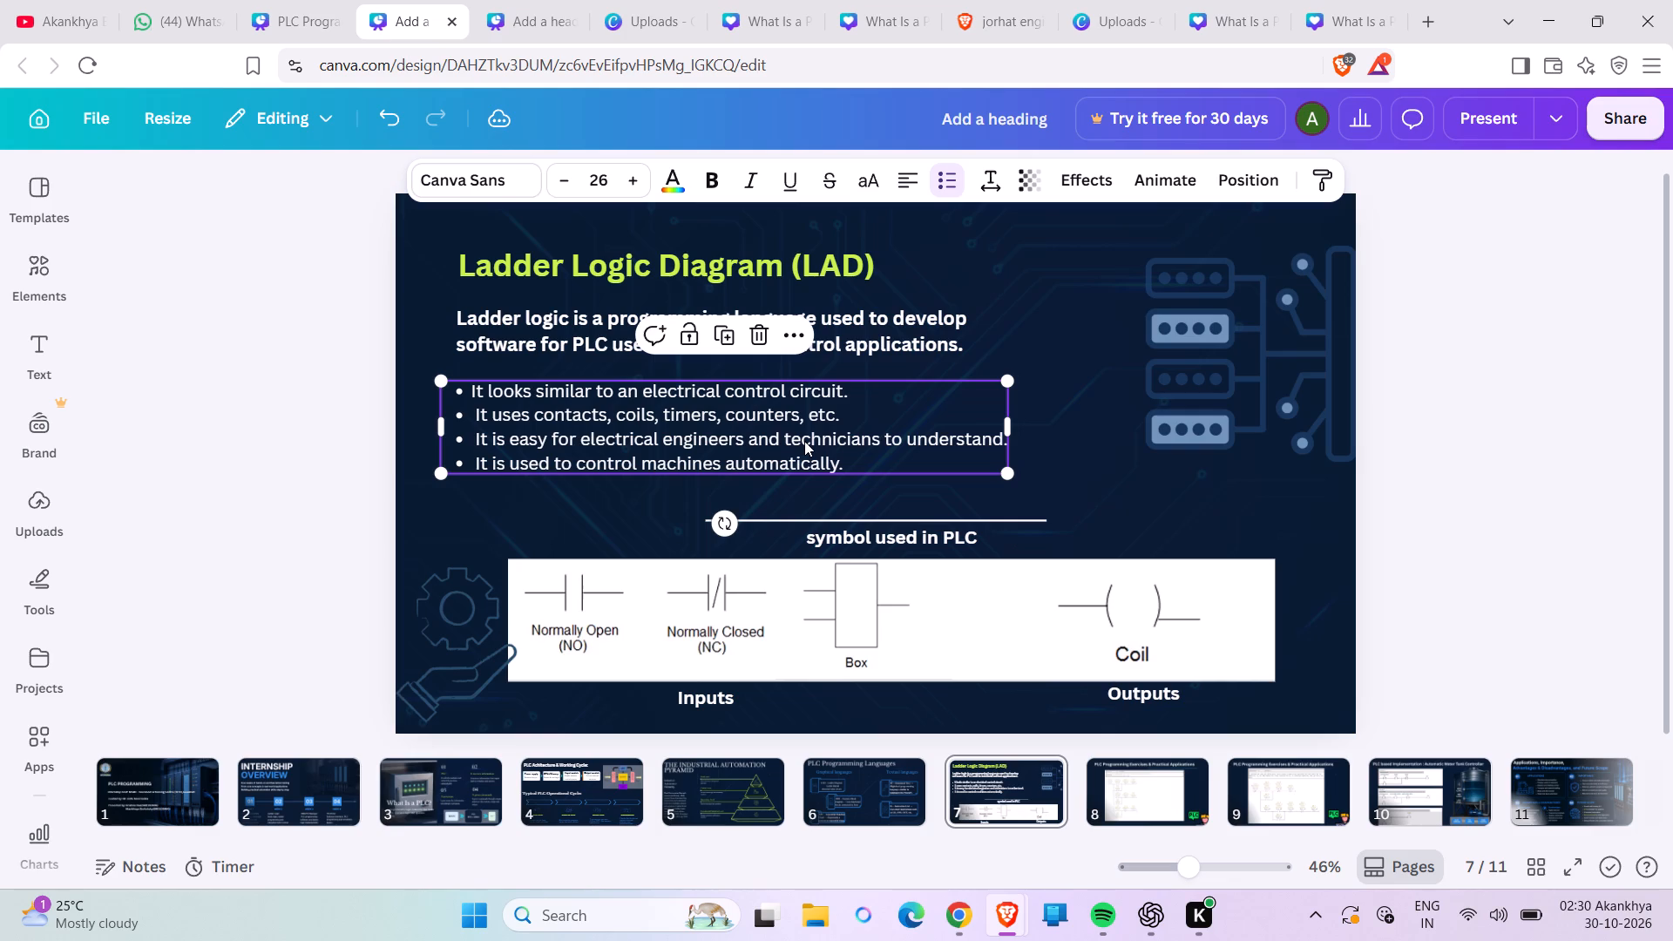
# Go back through the earlier slides to slide 4 and nudge the row of PLC architecture boxes slightly right.
pyautogui.click(287, 805)
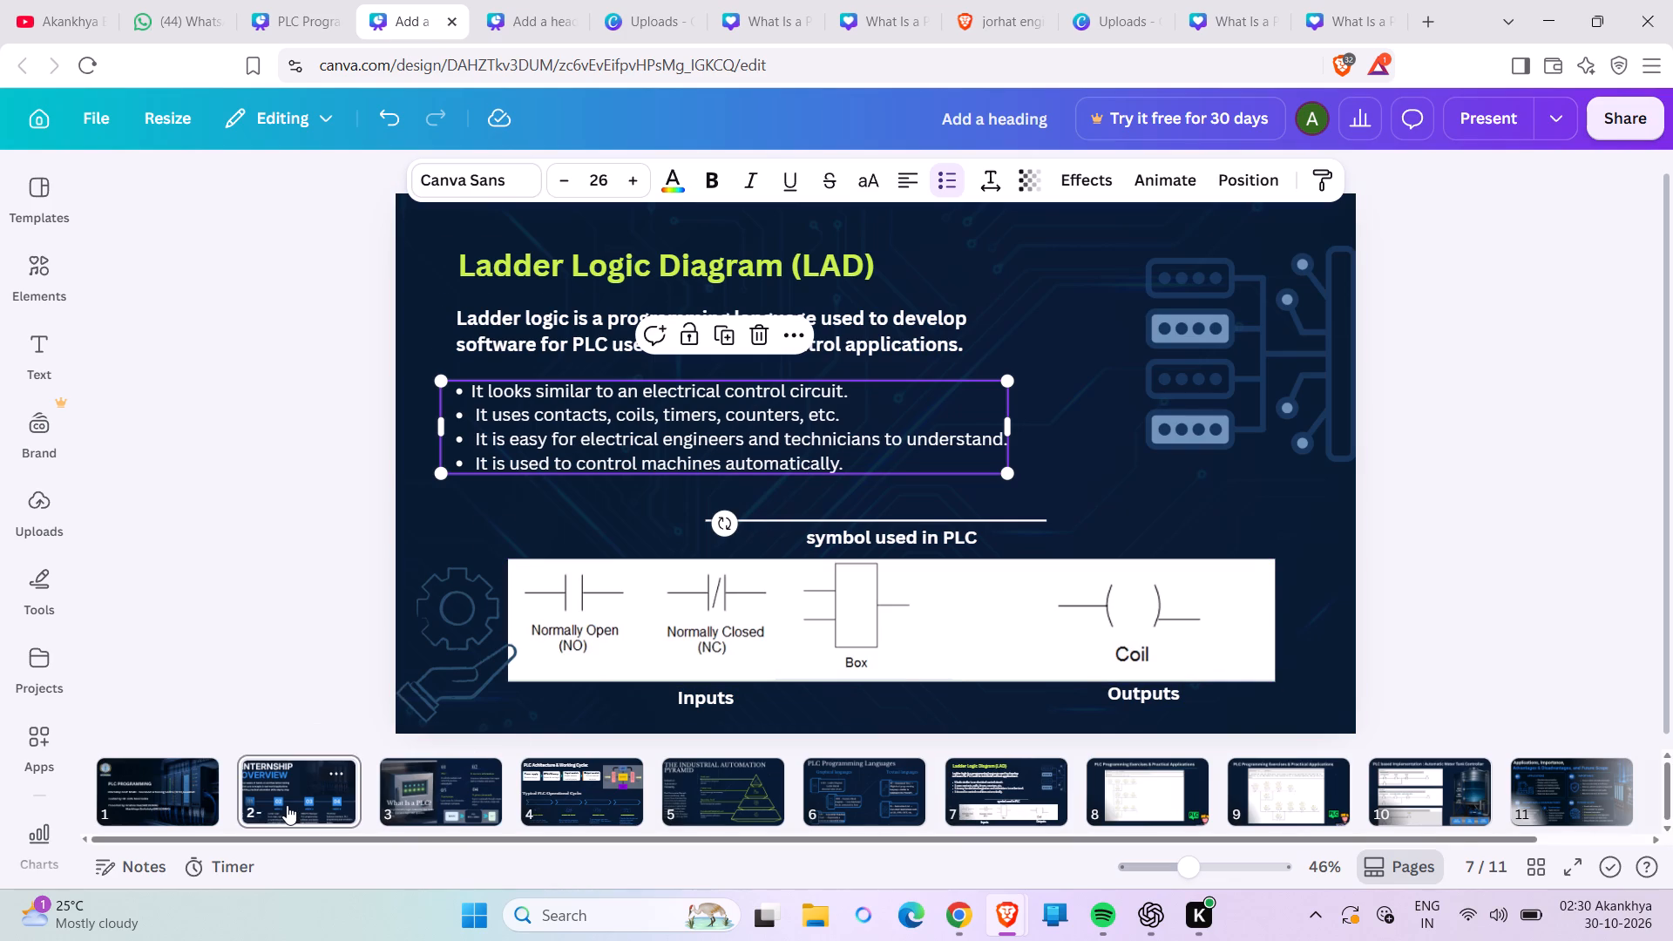
pyautogui.click(477, 791)
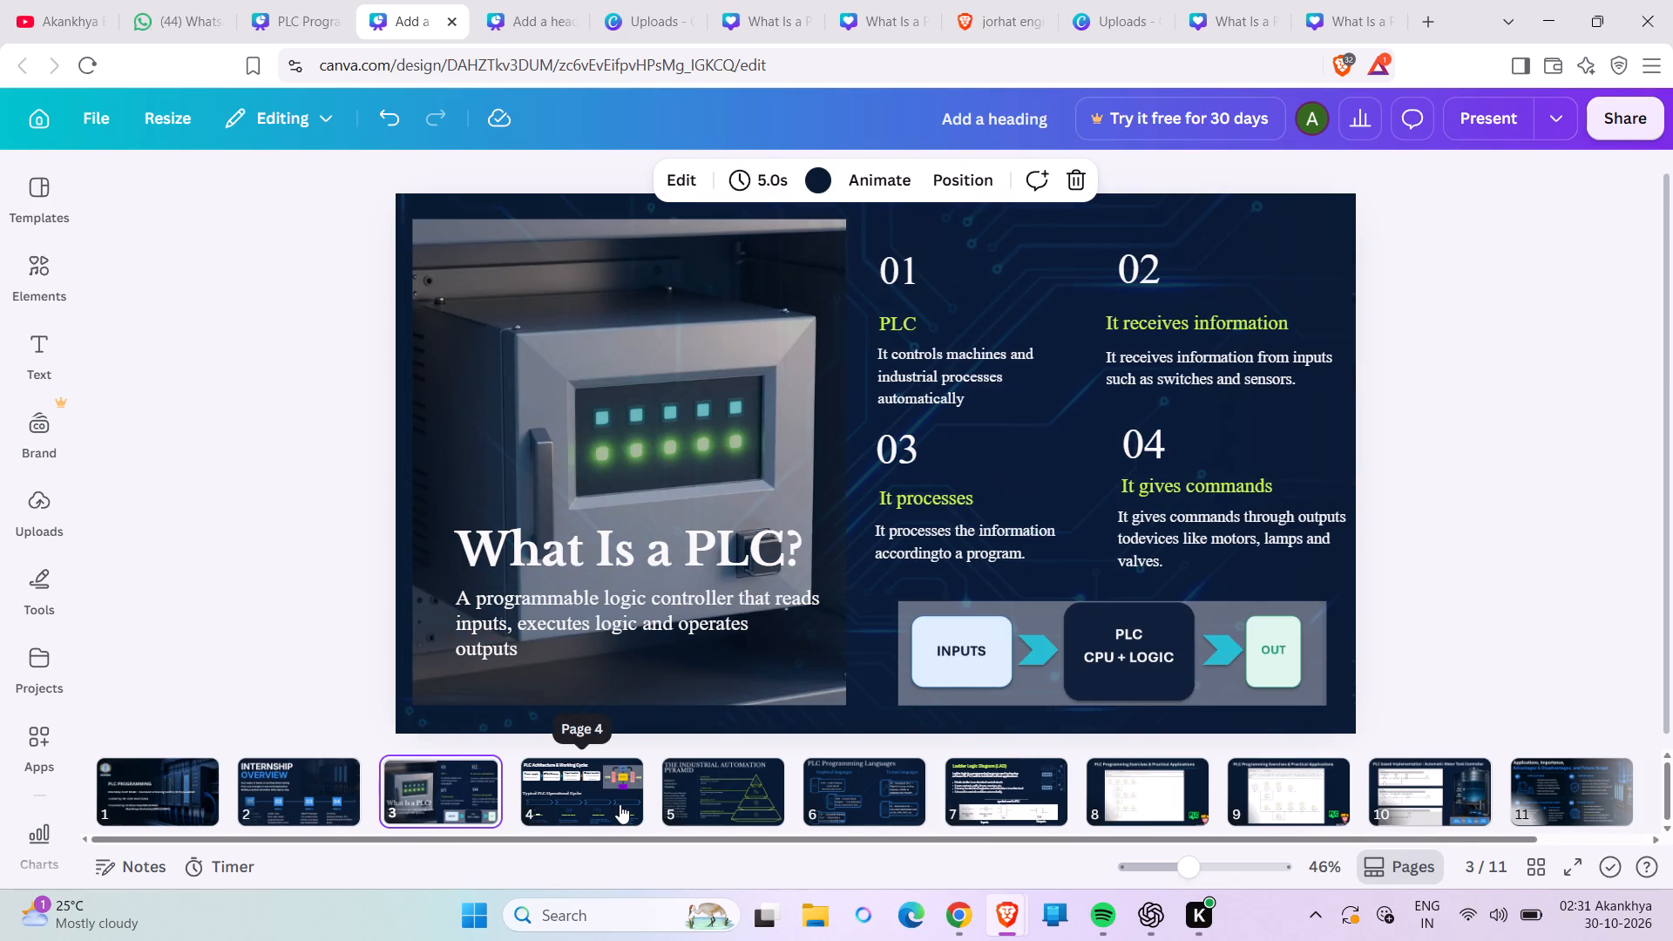
pyautogui.click(620, 804)
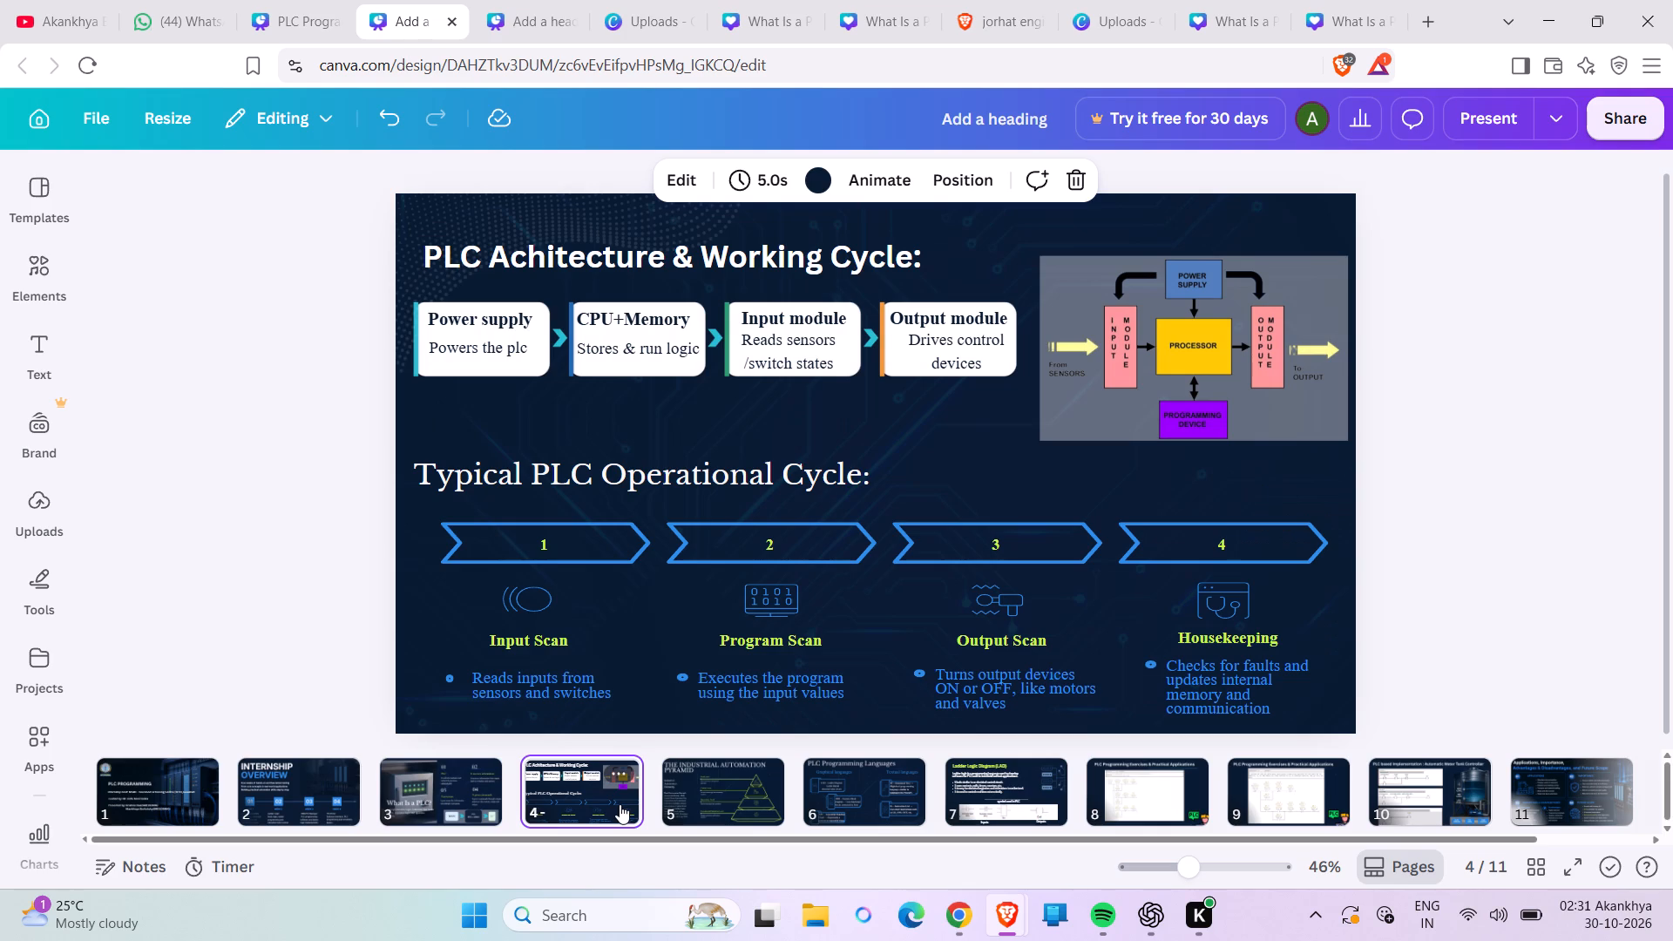
pyautogui.click(861, 362)
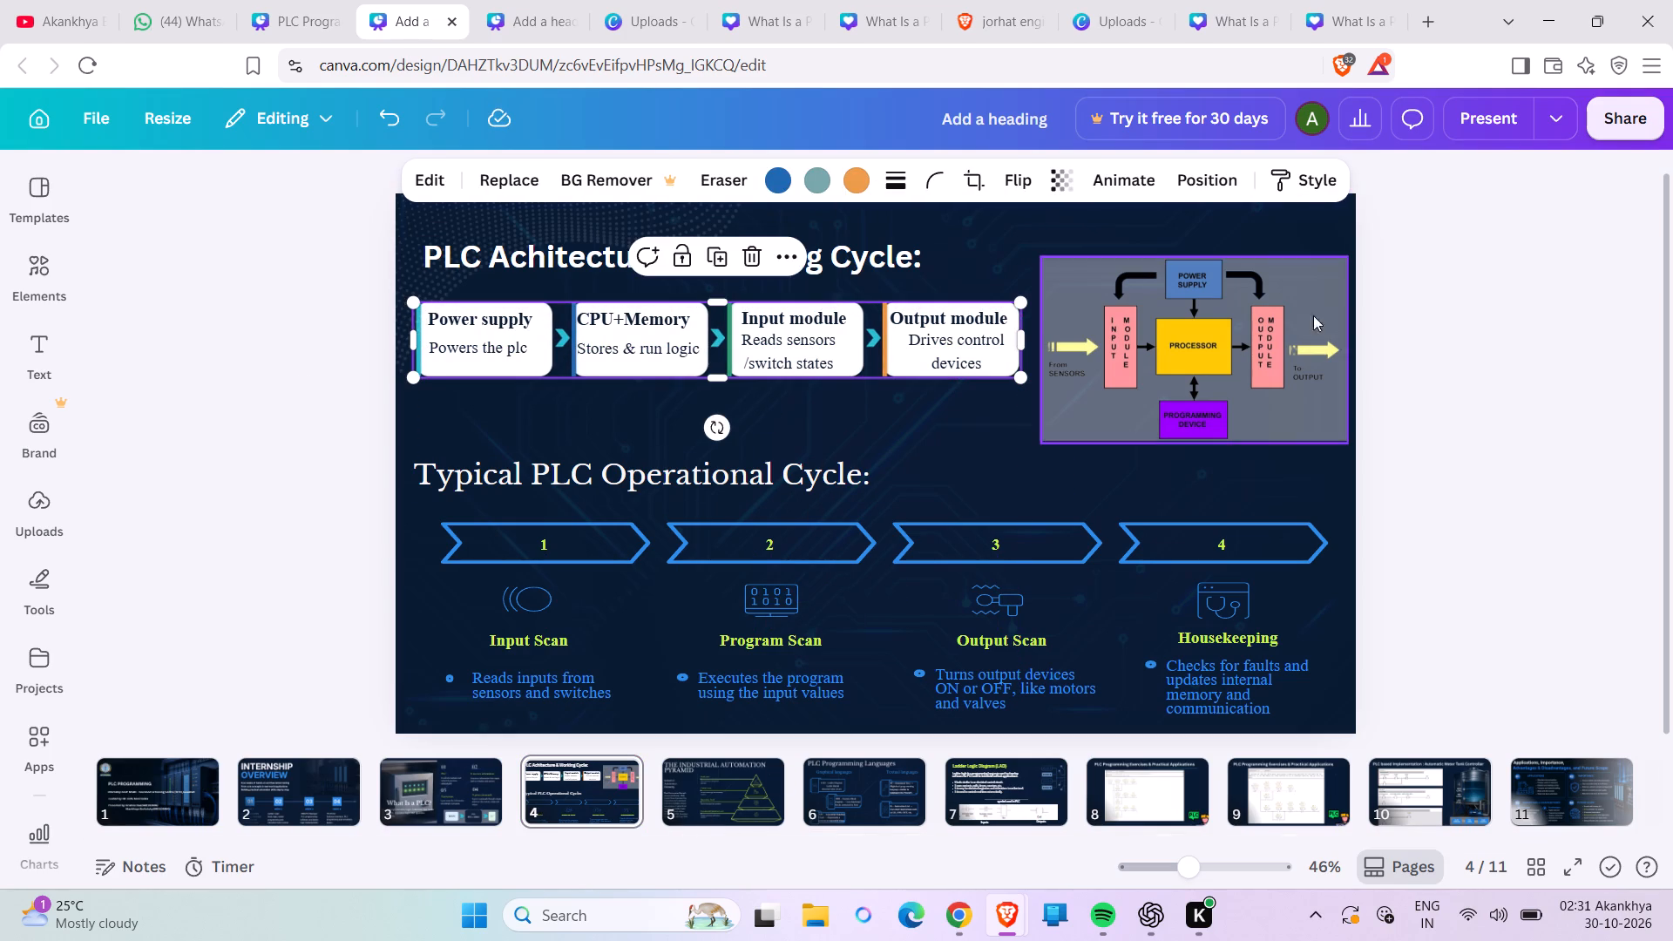
pyautogui.click(1435, 294)
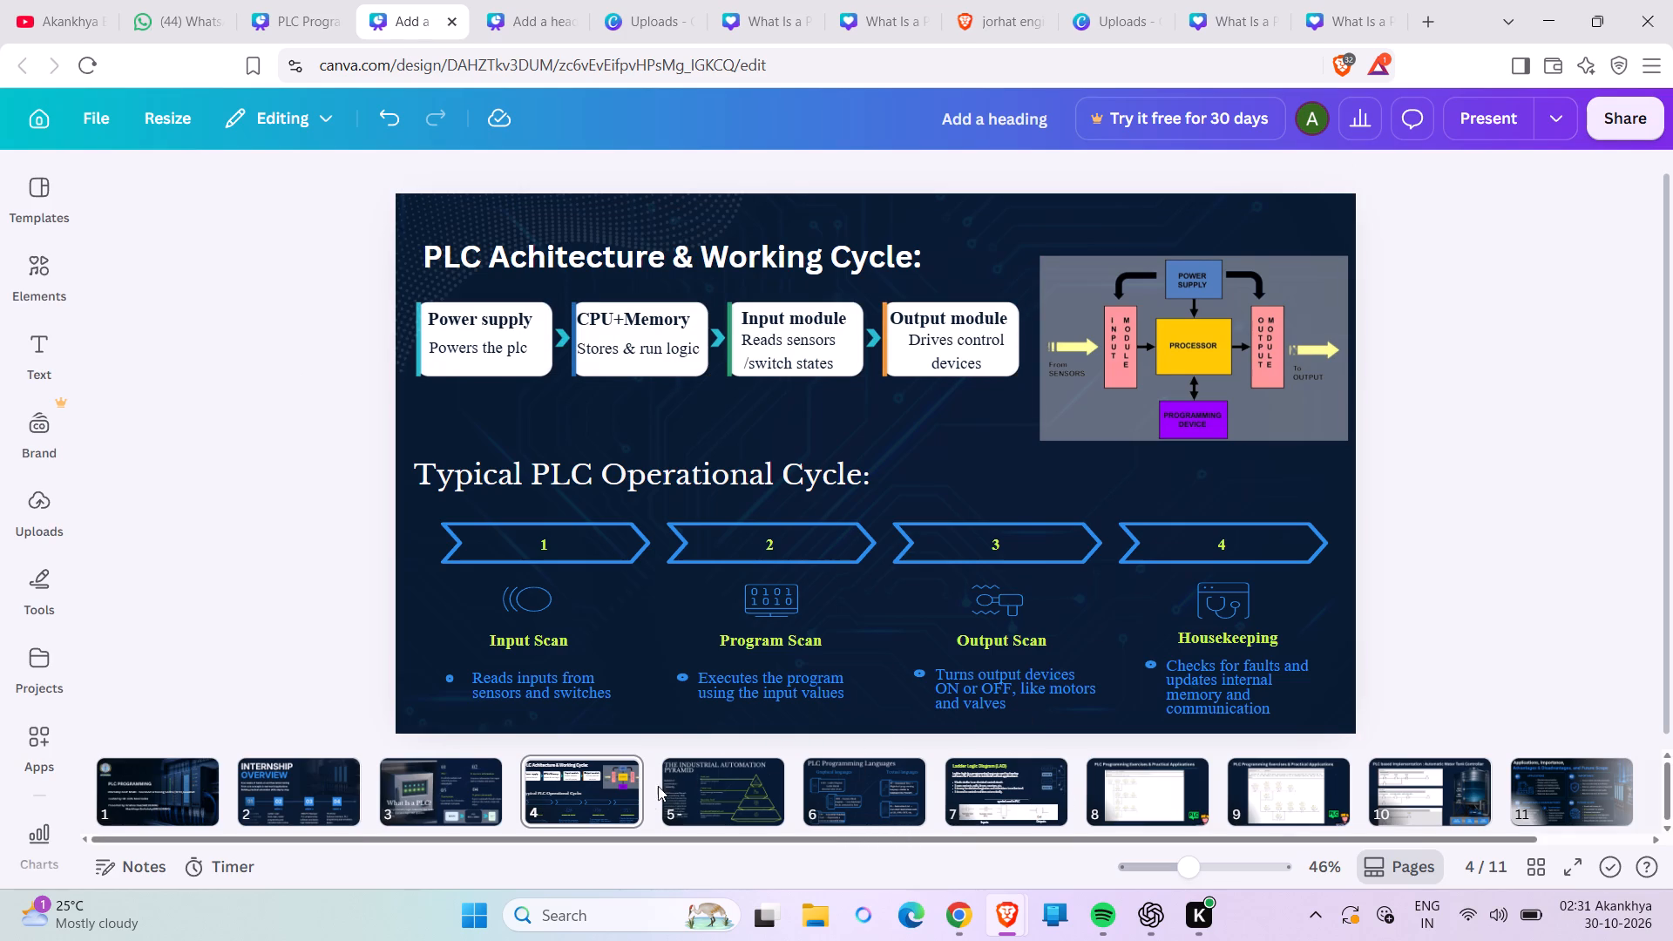
# On slide 5, widen the three "Industrial Automation Hierarchy" text boxes together to about 368, matching the paragraph below.
pyautogui.click(743, 800)
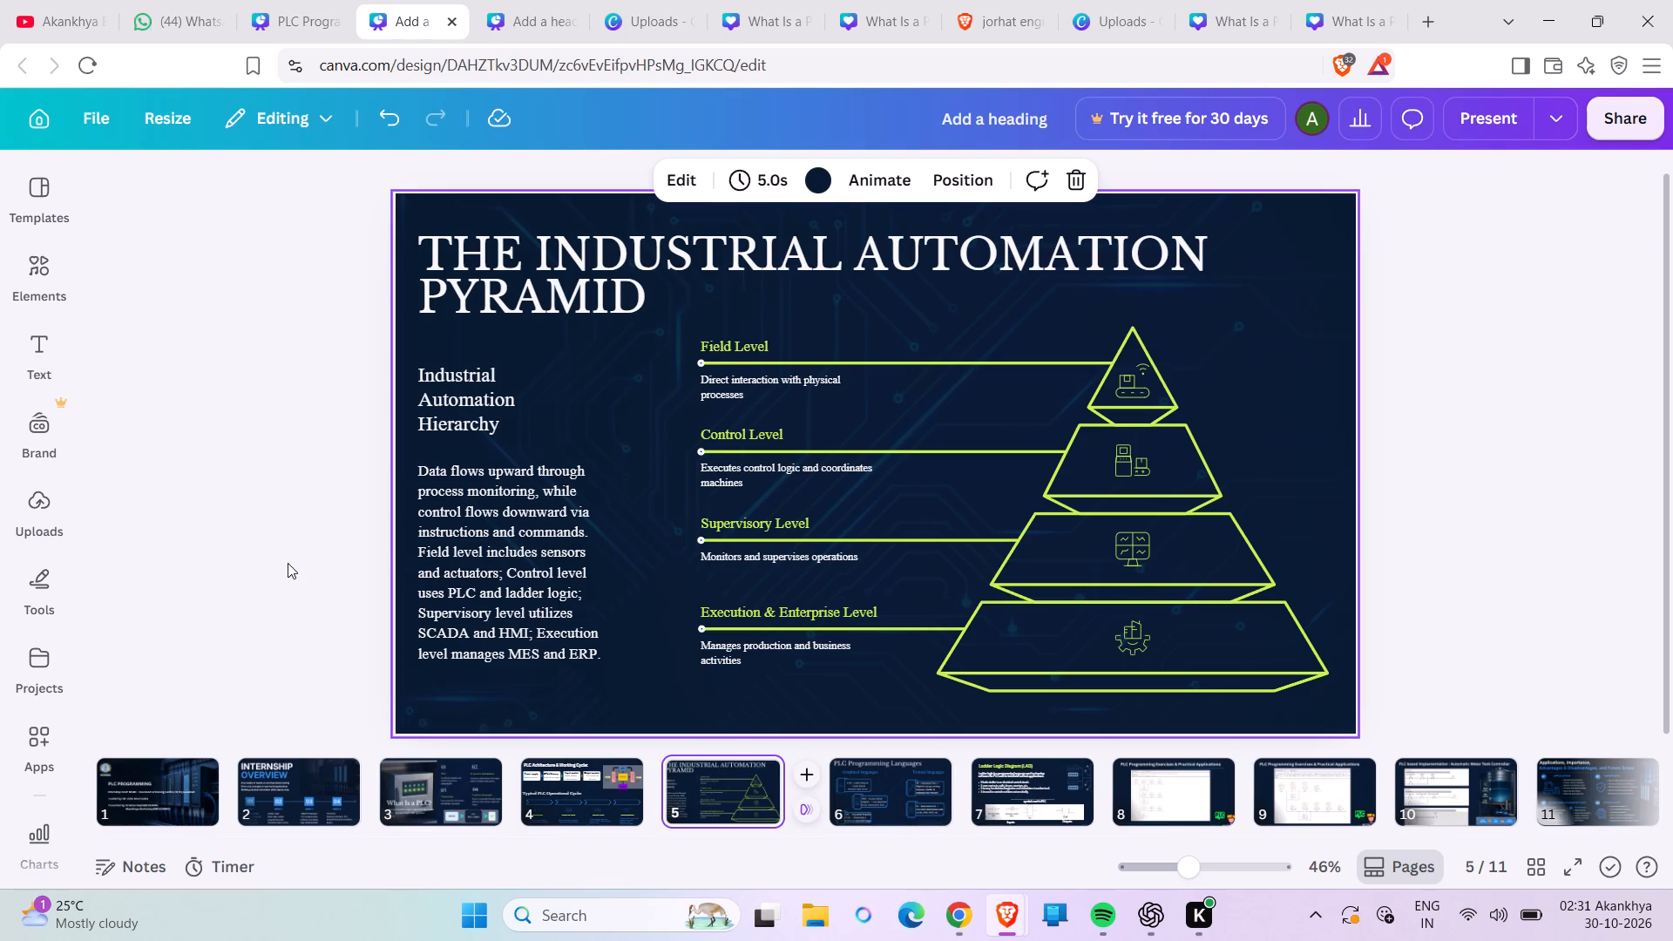
pyautogui.click(241, 474)
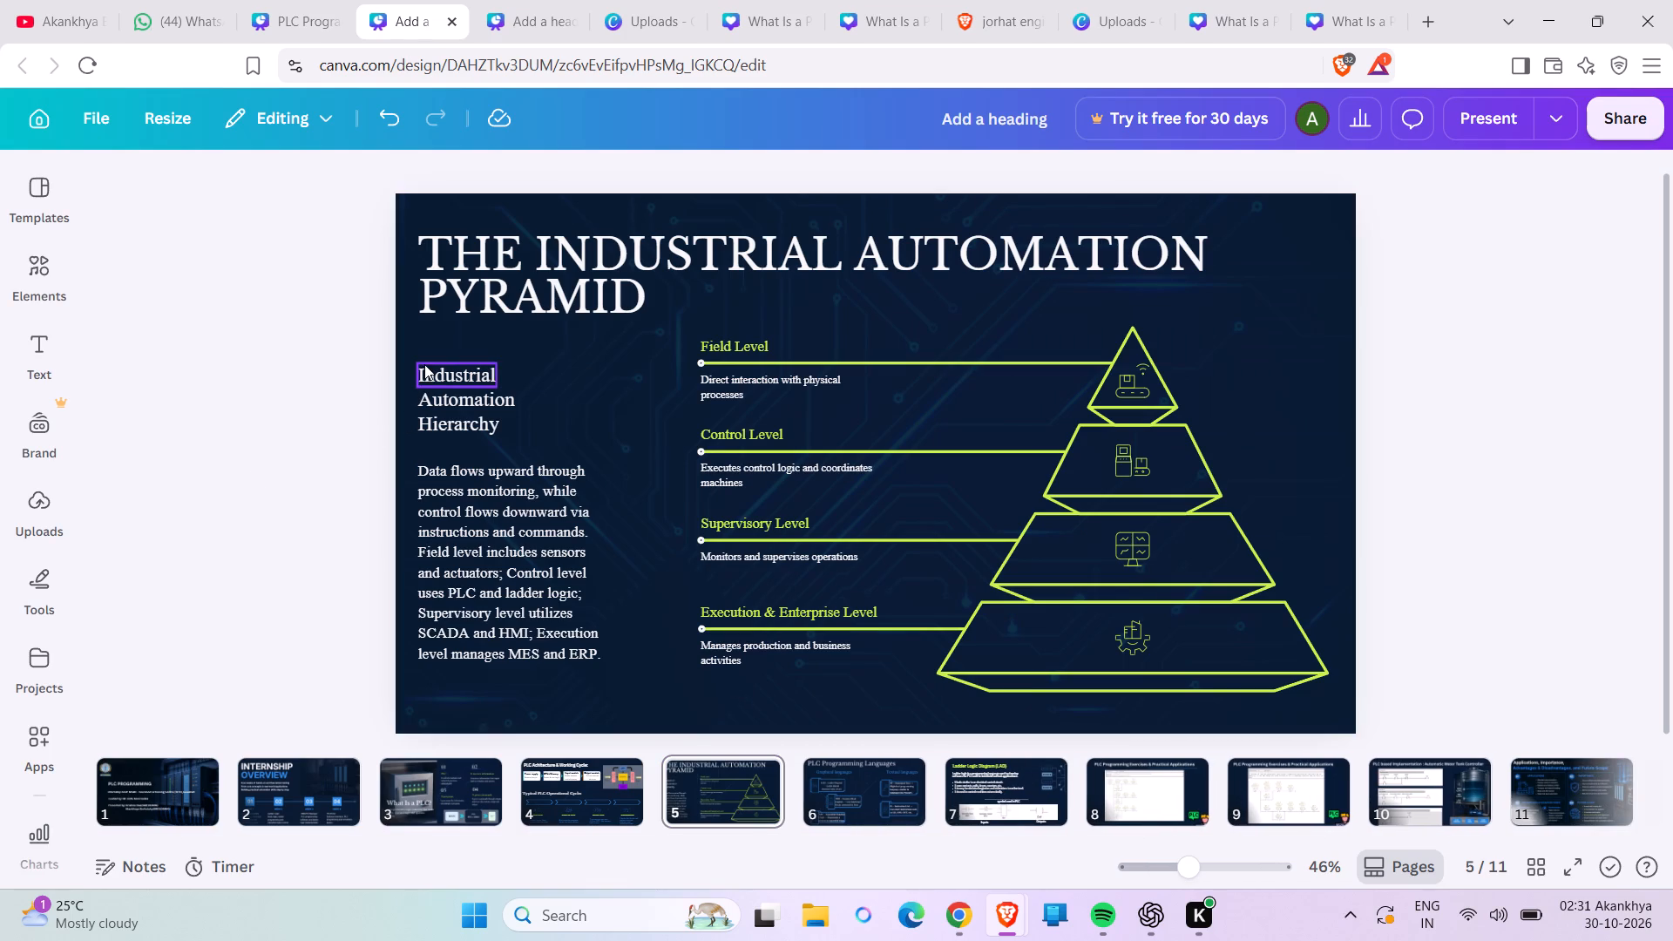
pyautogui.moveTo(412, 362); pyautogui.dragTo(444, 406)
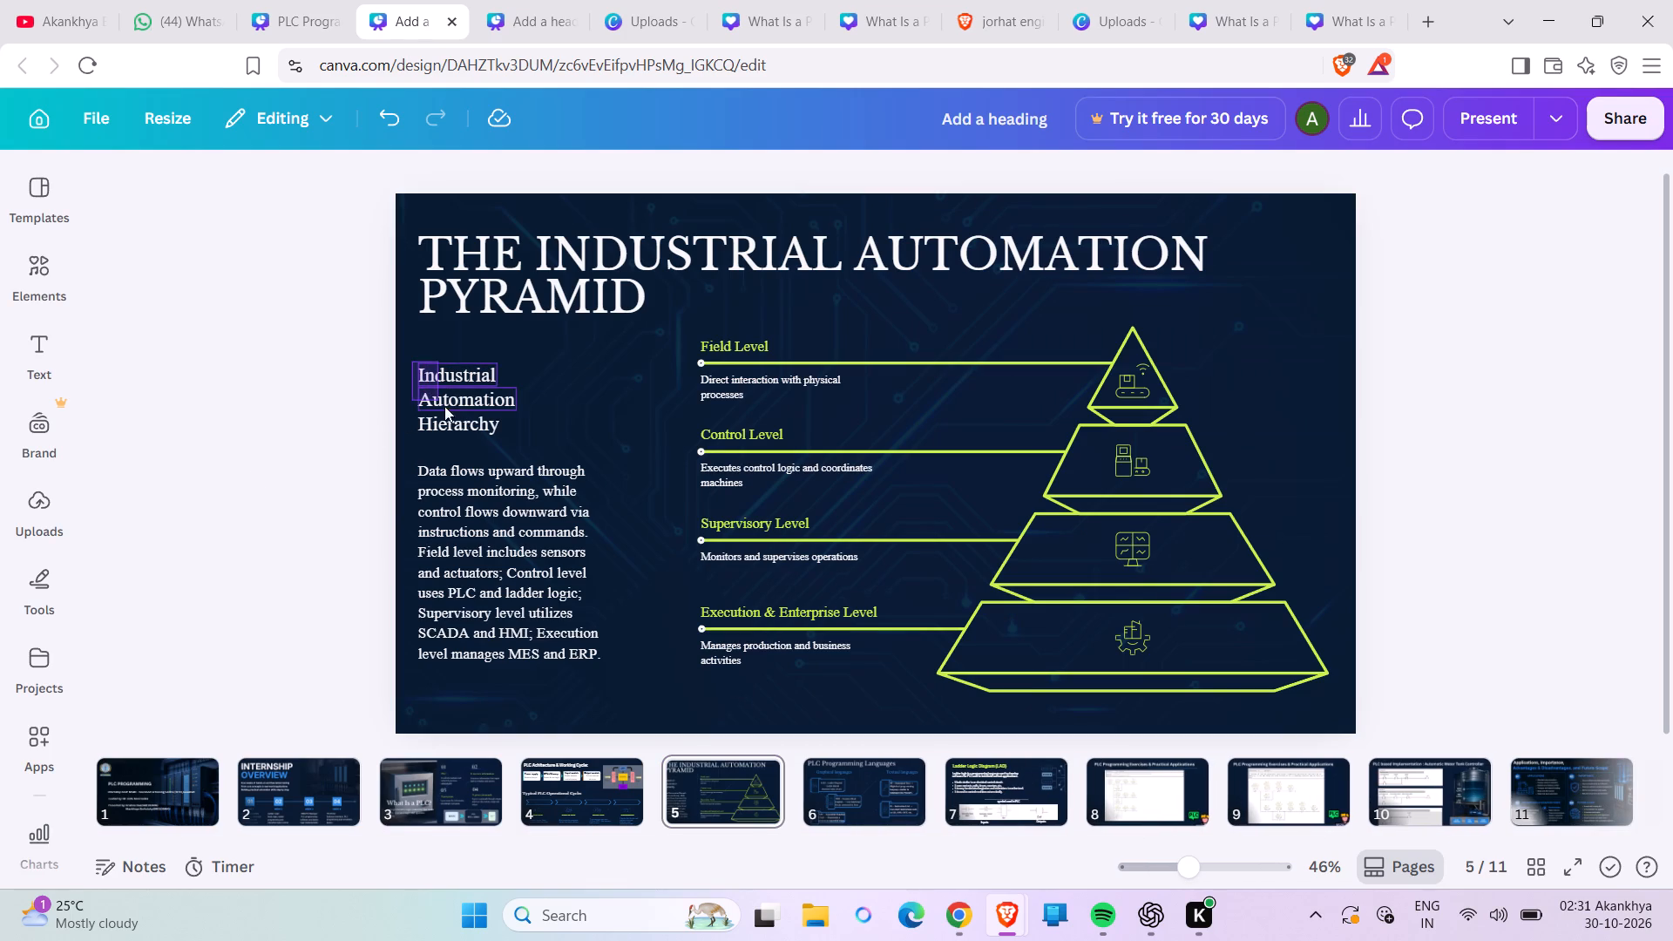
pyautogui.moveTo(444, 406); pyautogui.dragTo(534, 437)
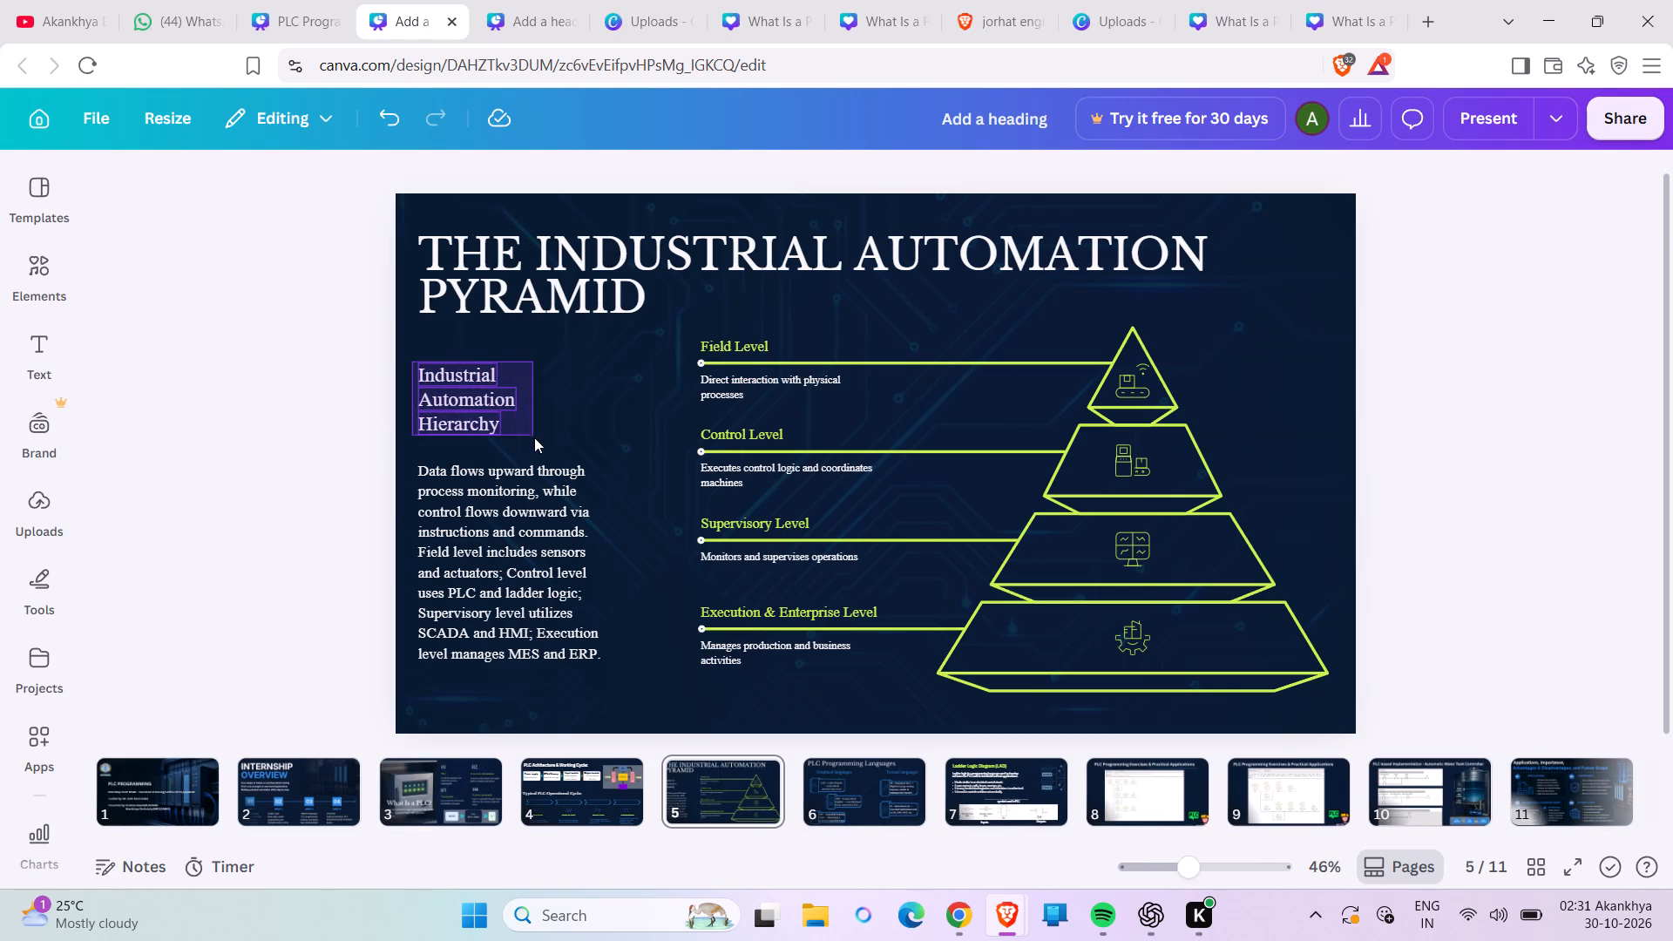
pyautogui.moveTo(534, 437); pyautogui.dragTo(526, 432)
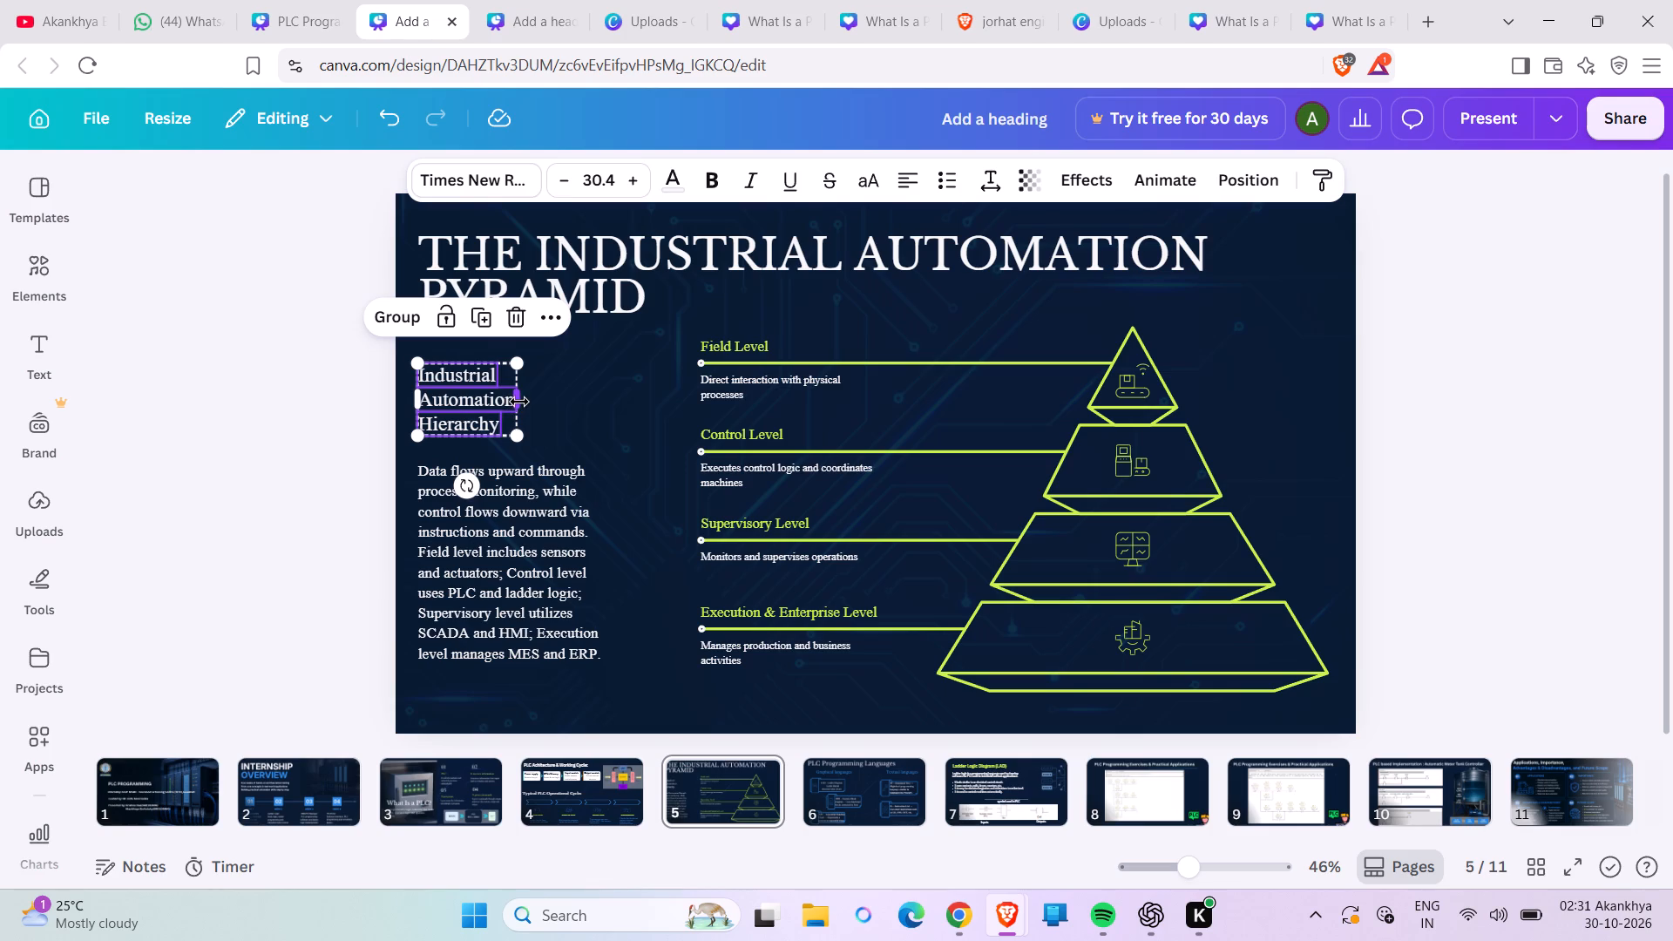
pyautogui.moveTo(519, 402); pyautogui.dragTo(629, 392)
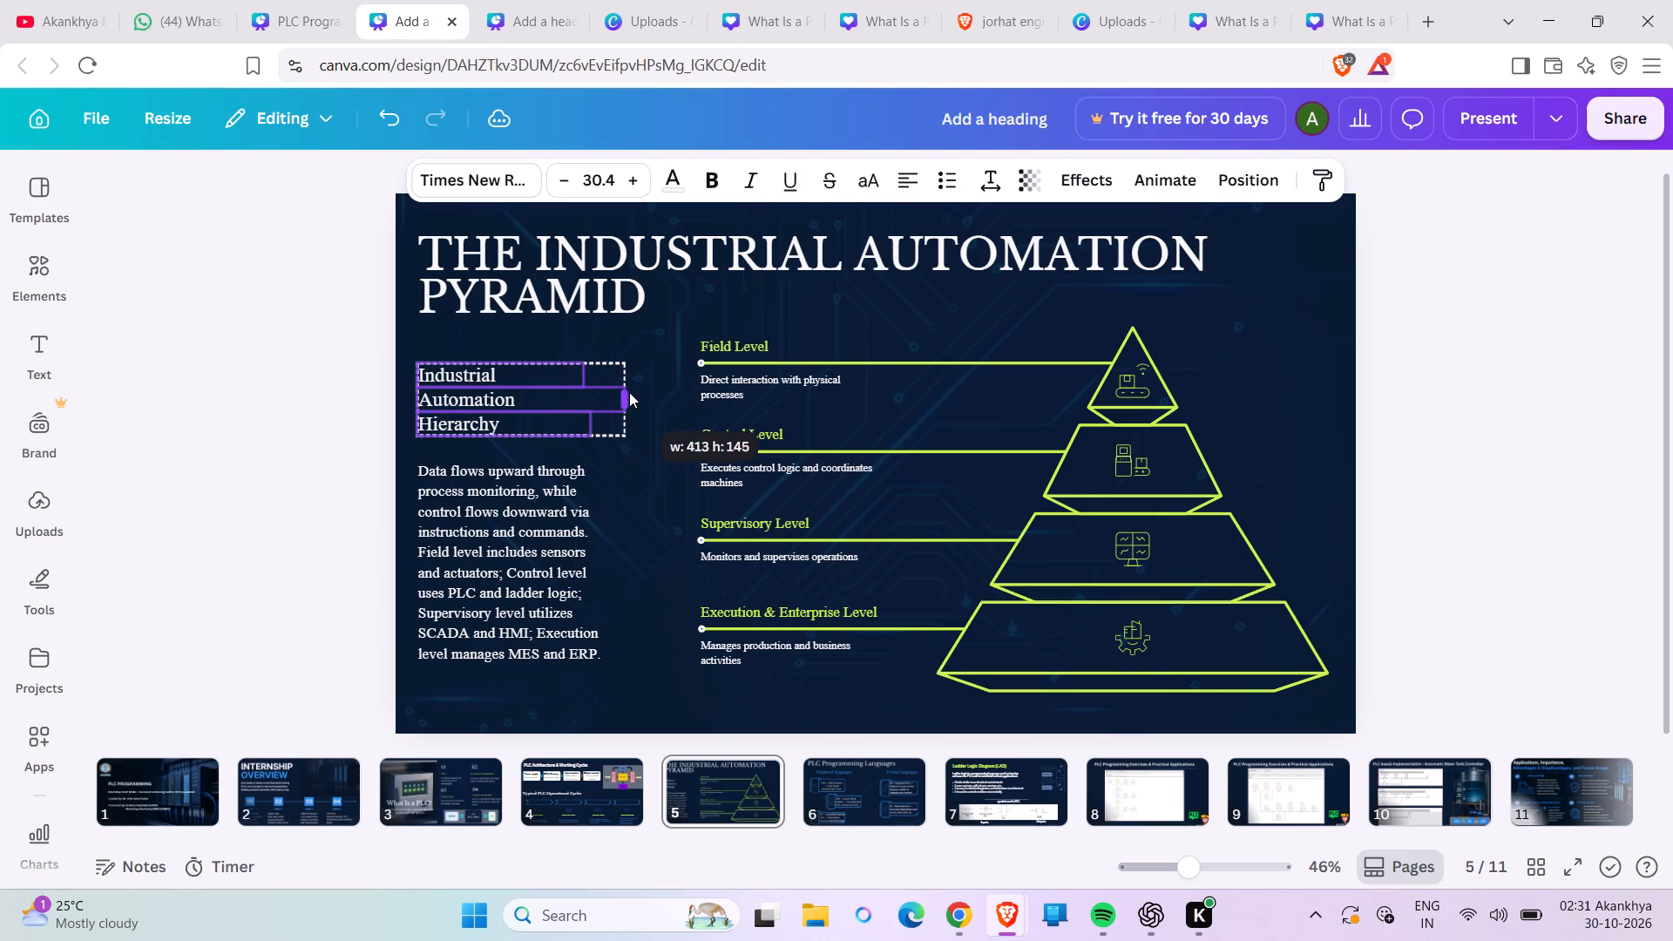
pyautogui.moveTo(629, 392); pyautogui.dragTo(639, 392)
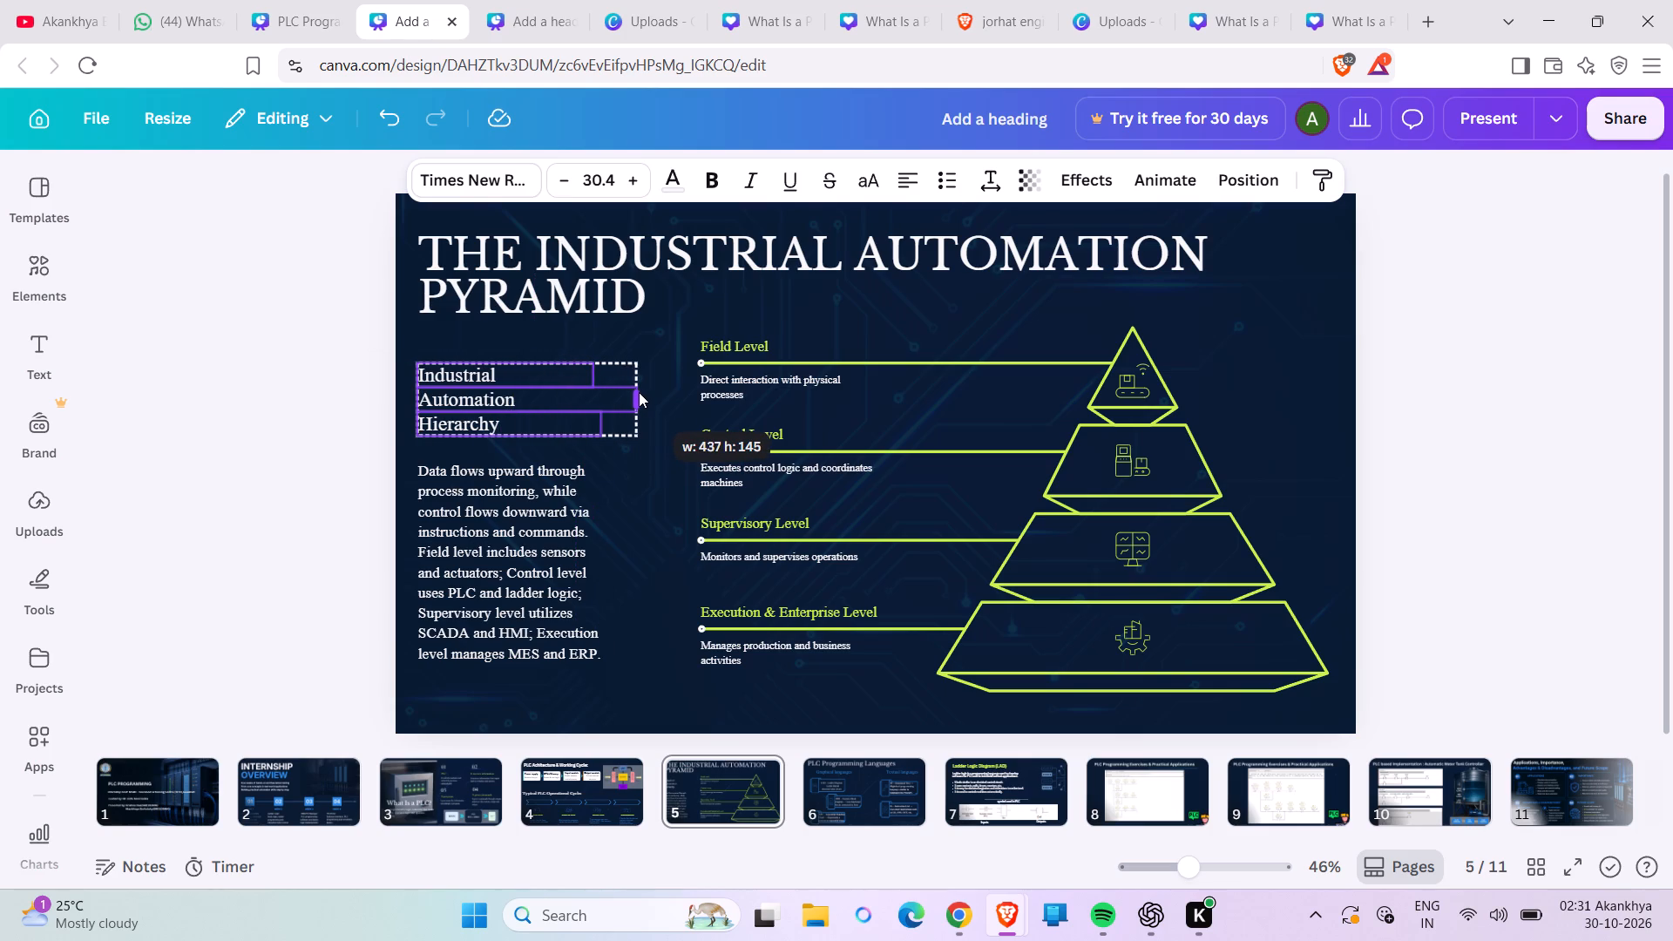
pyautogui.moveTo(639, 392); pyautogui.dragTo(637, 392)
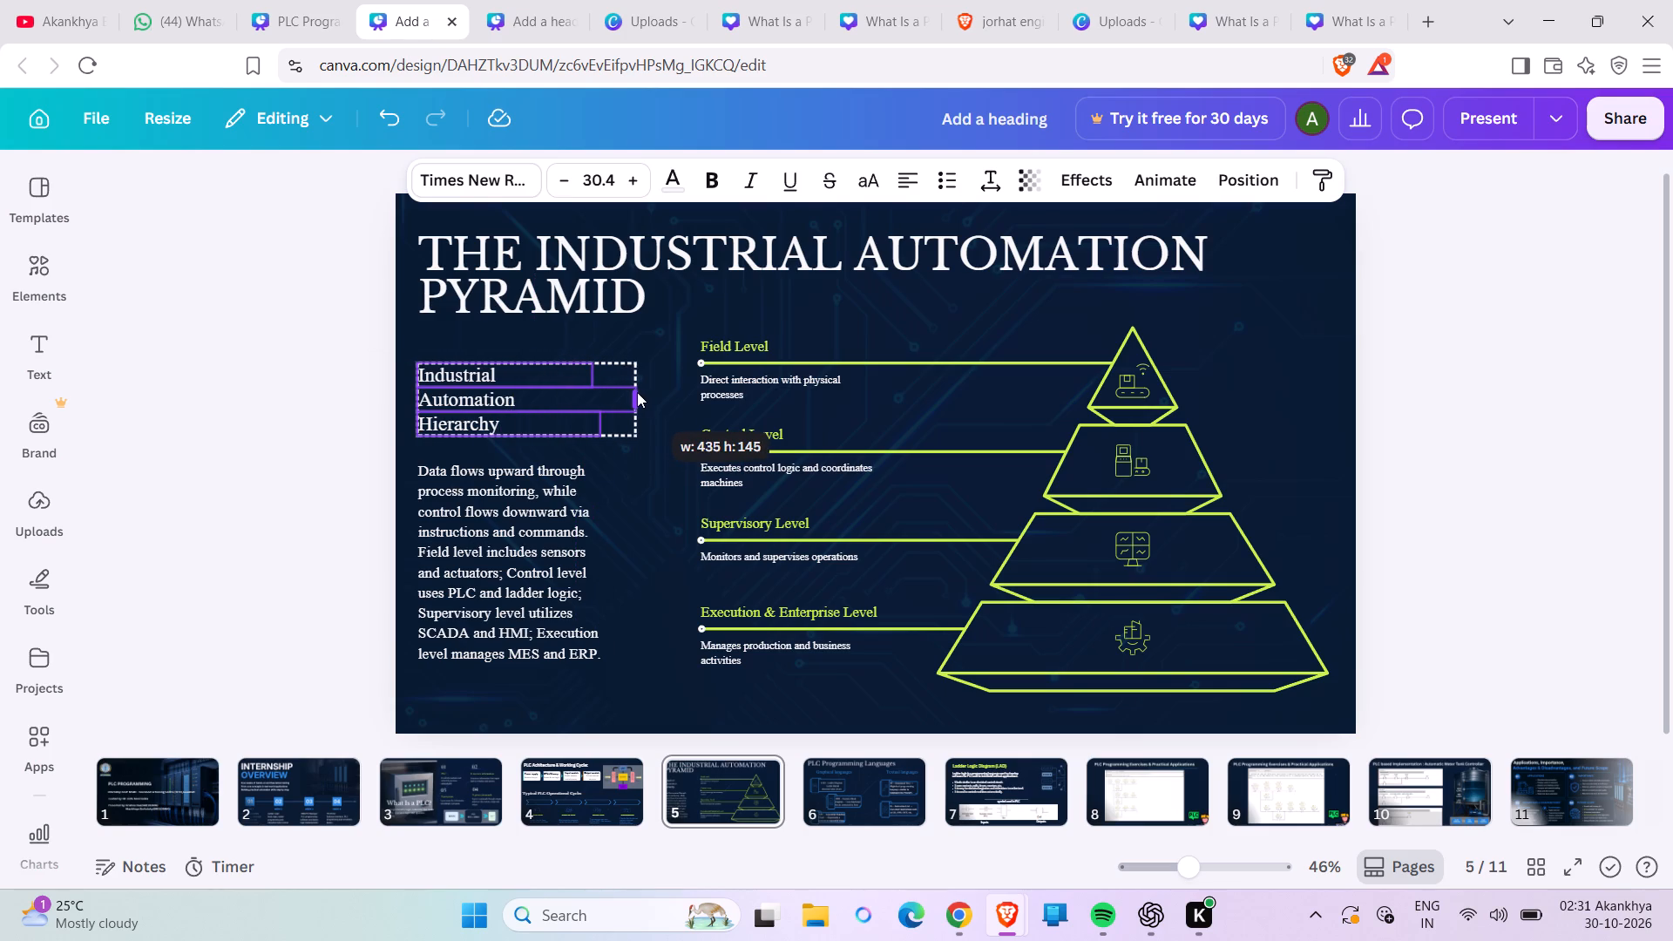
pyautogui.moveTo(637, 392); pyautogui.dragTo(599, 401)
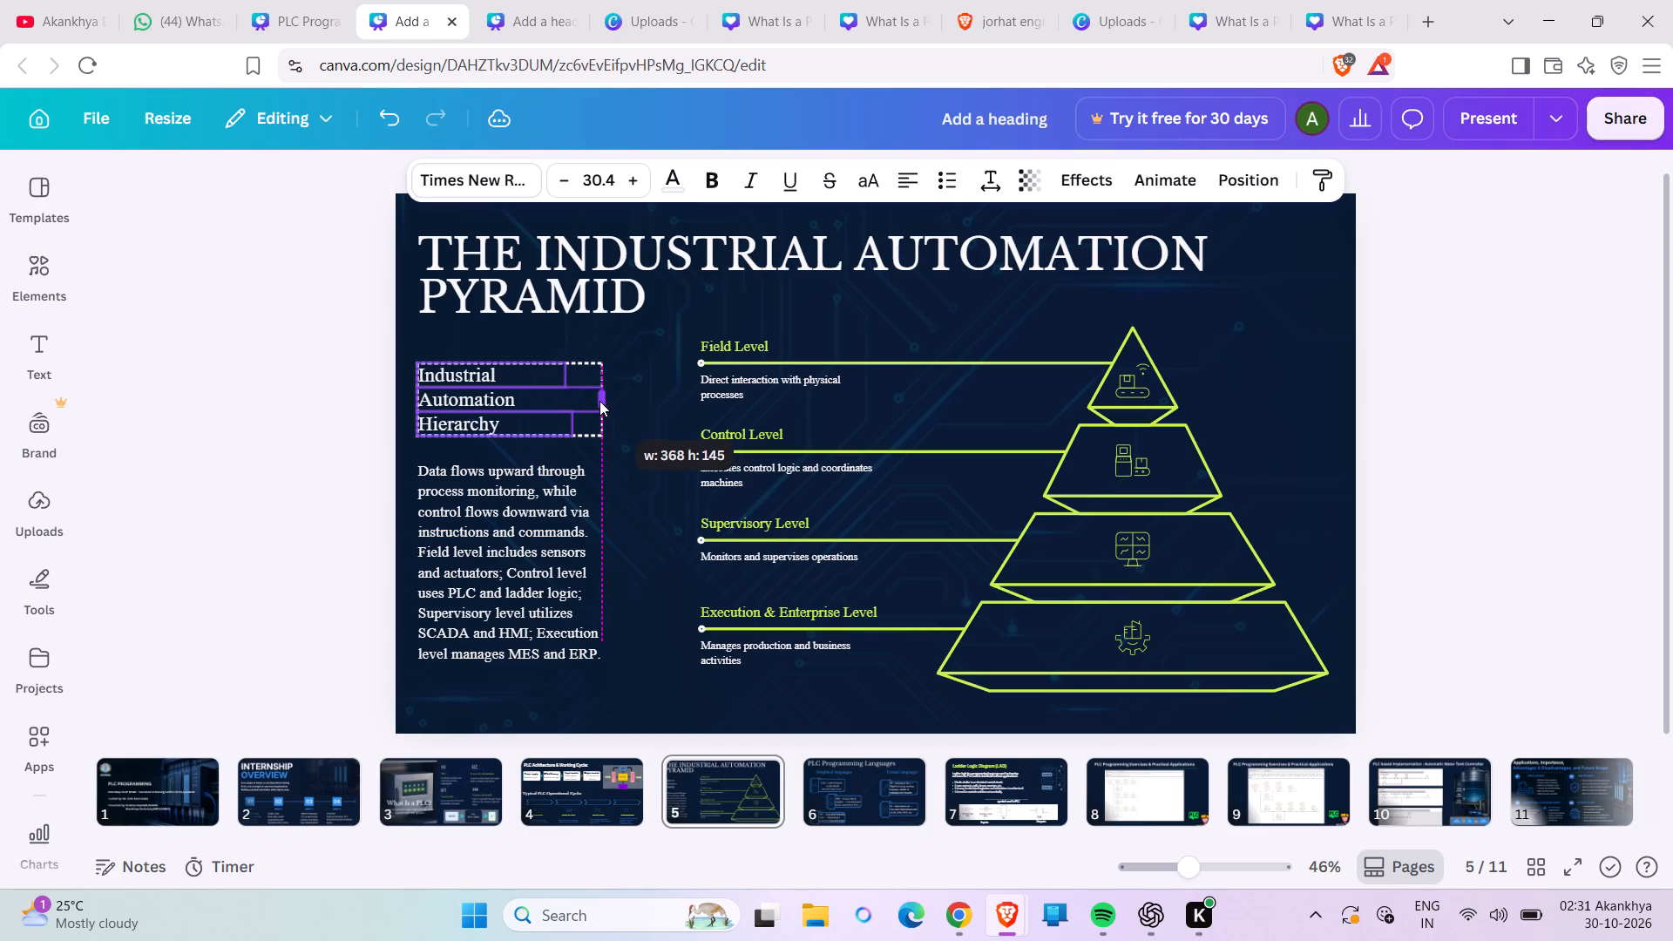
pyautogui.moveTo(599, 401); pyautogui.dragTo(603, 400)
# Format the "Industrial Automation Hierarchy" text at font size 32.4, in vivid blue #227ef0 and bold.
pyautogui.click(633, 183)
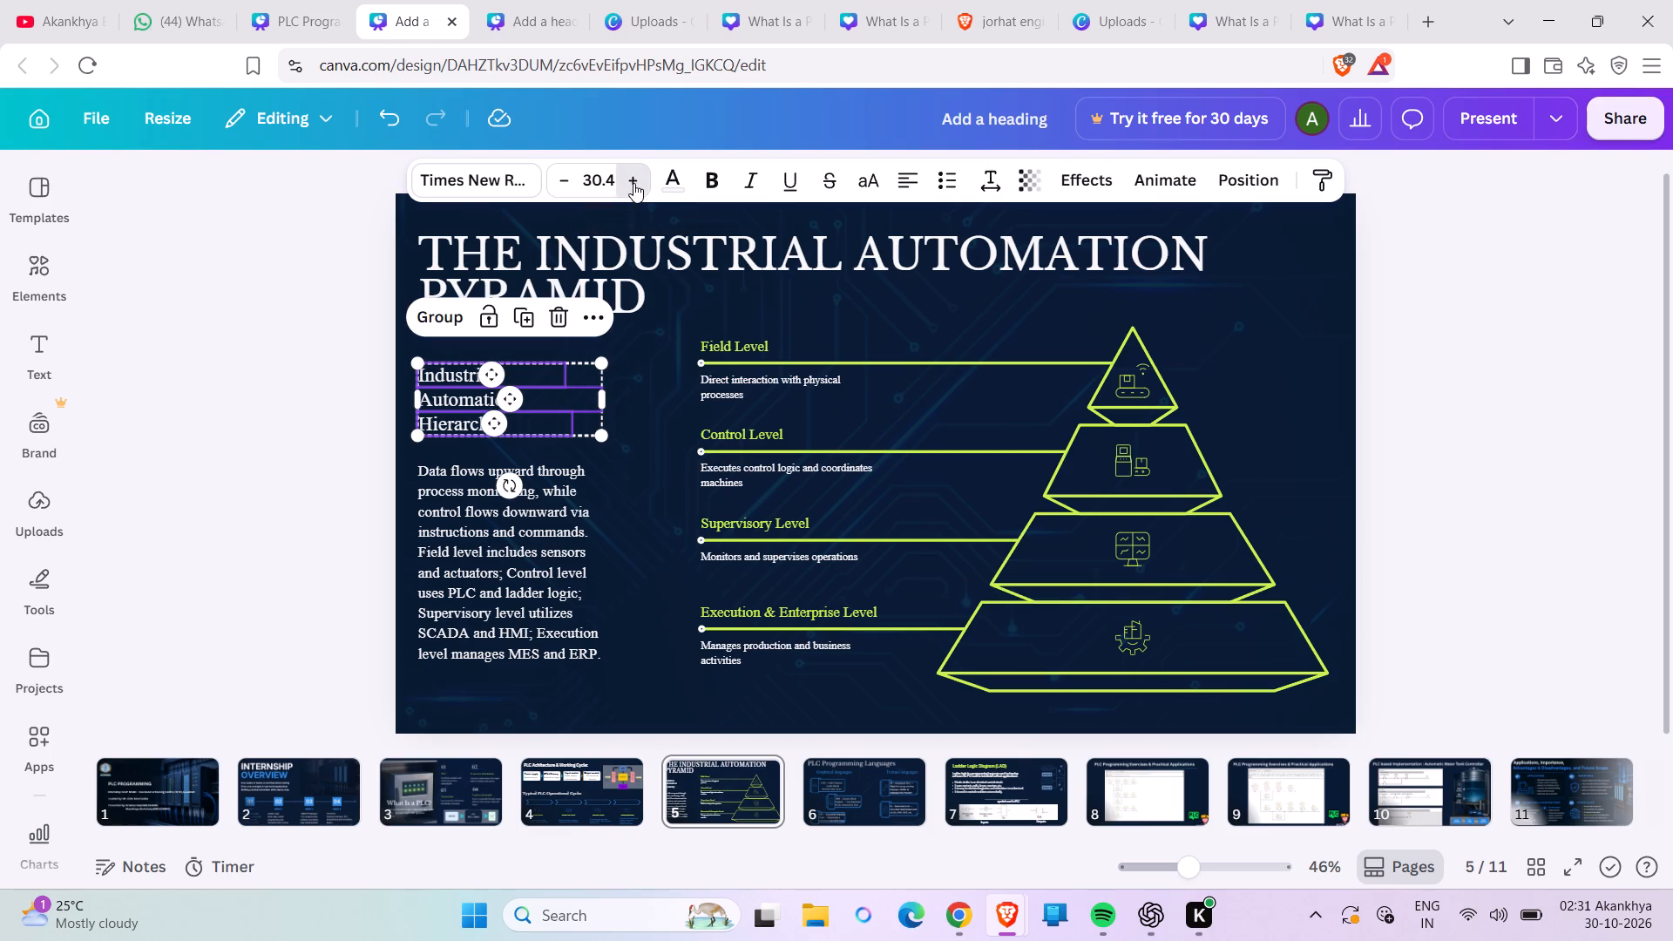
pyautogui.click(633, 183)
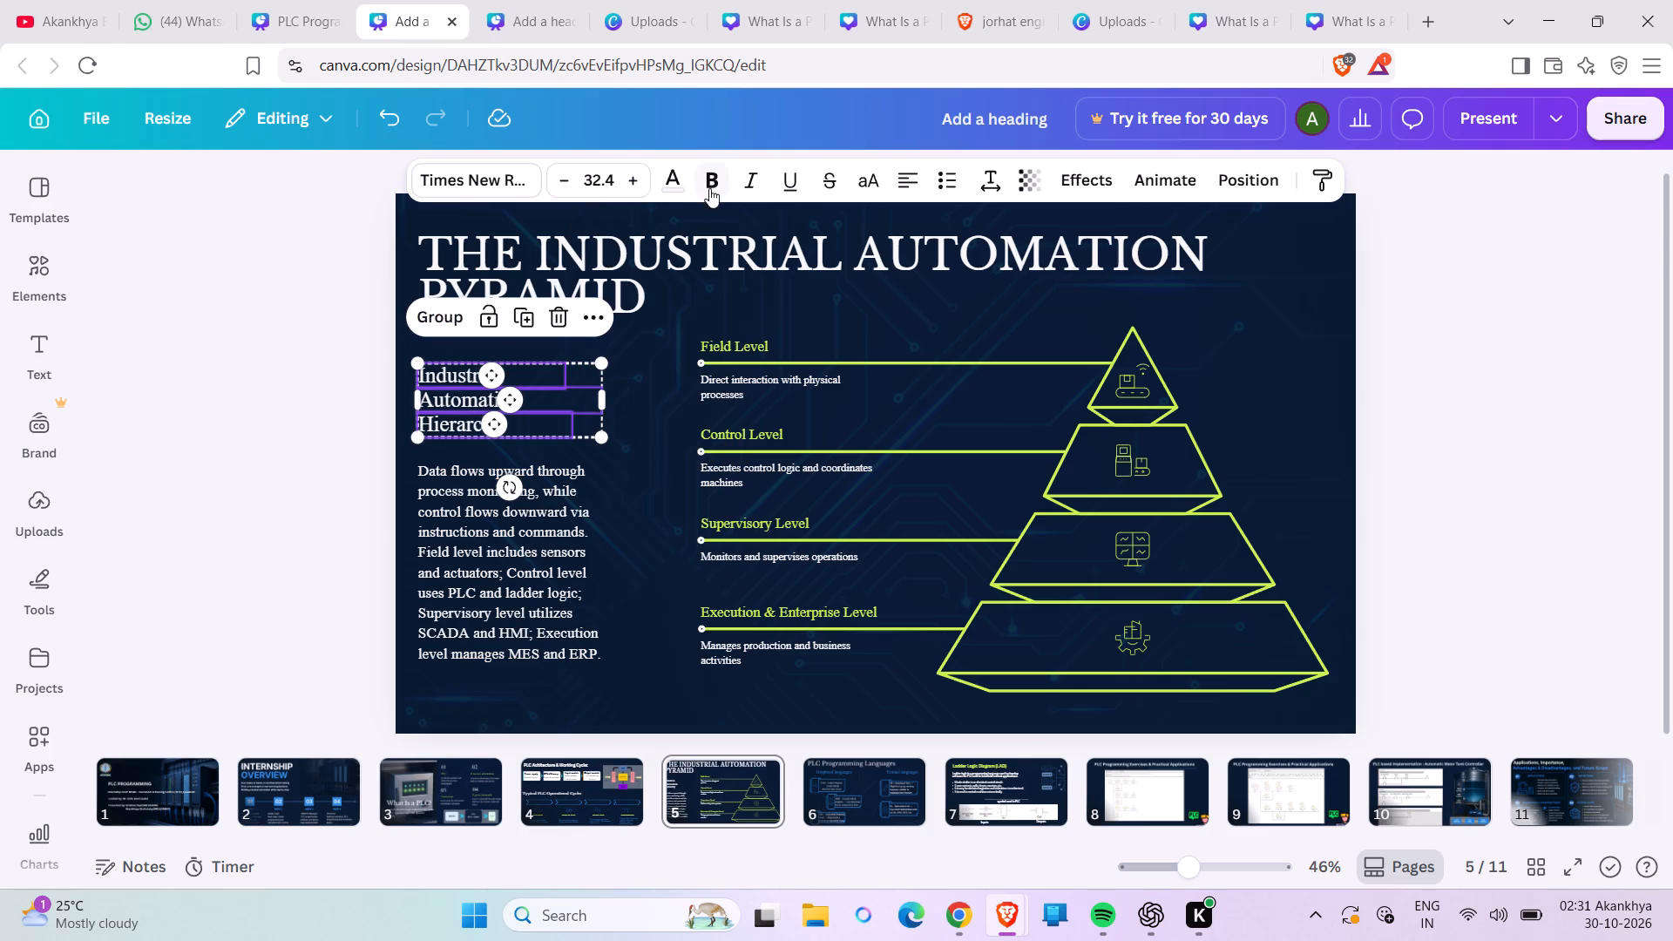
pyautogui.click(668, 177)
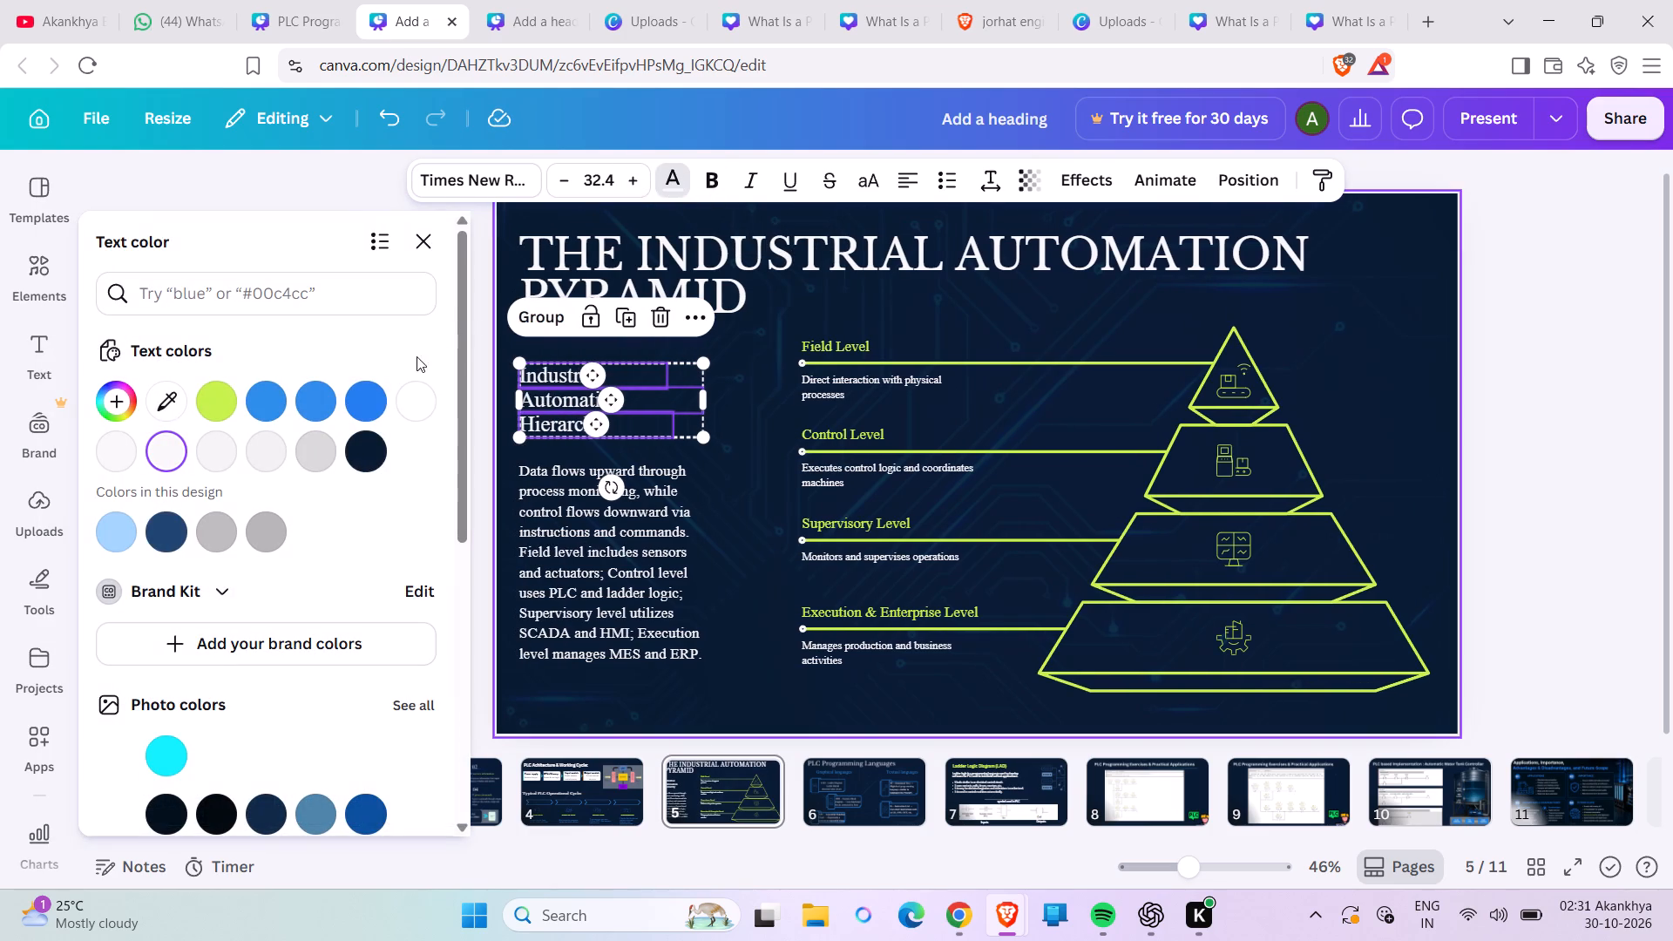
pyautogui.click(372, 403)
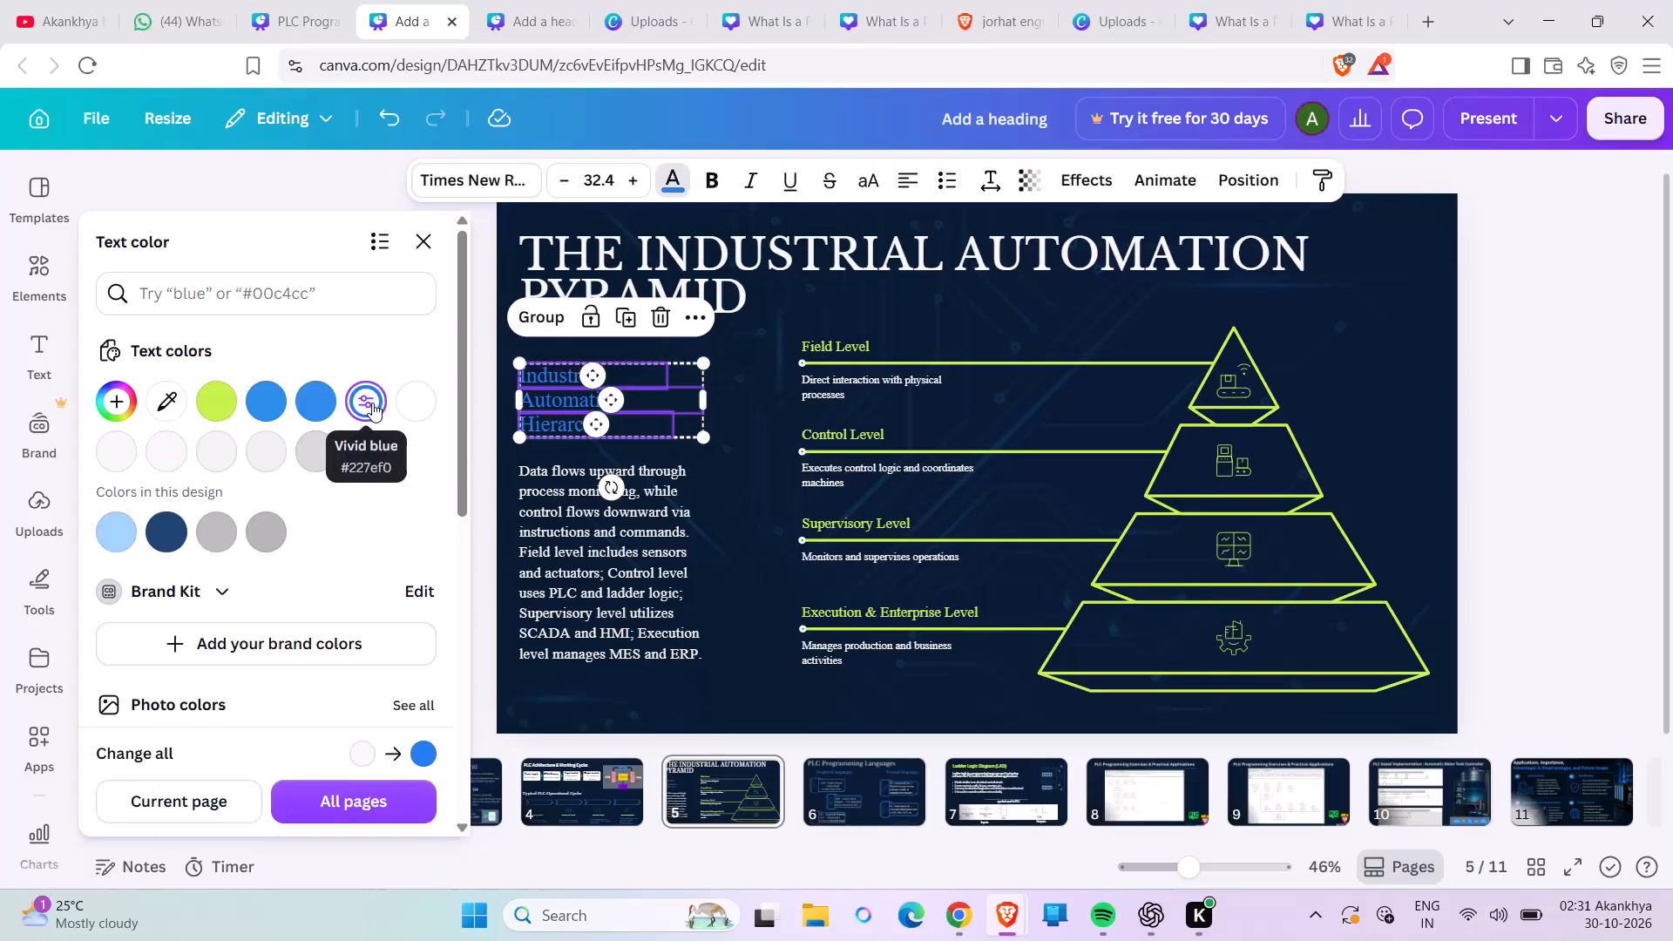
pyautogui.click(709, 184)
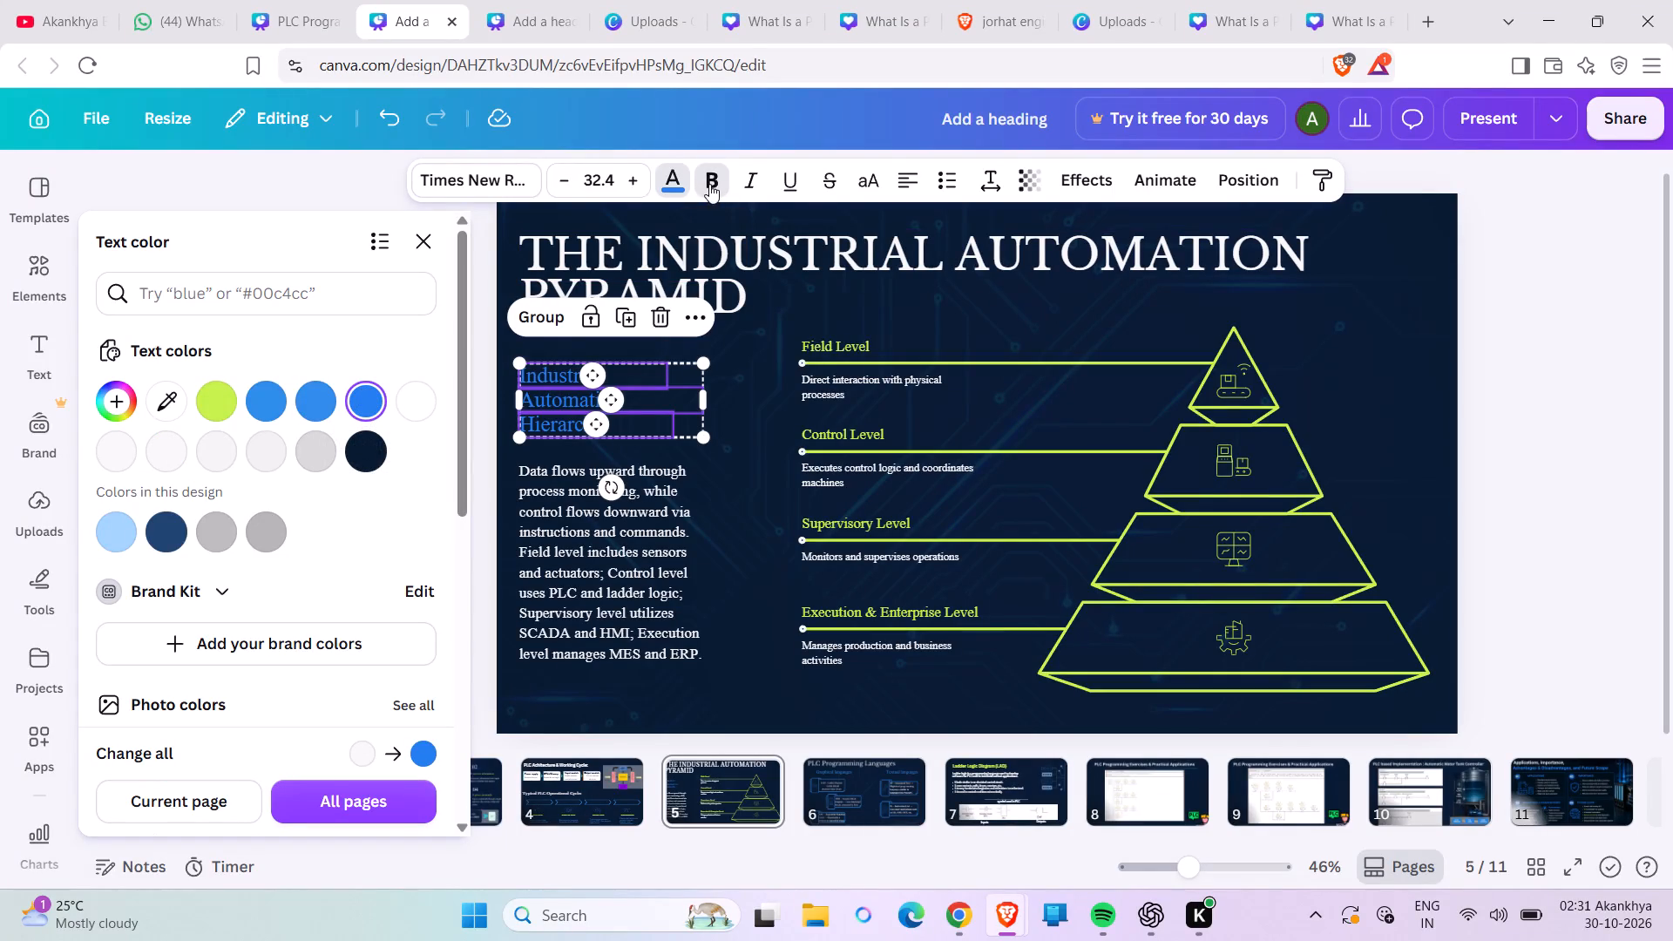
pyautogui.click(1511, 356)
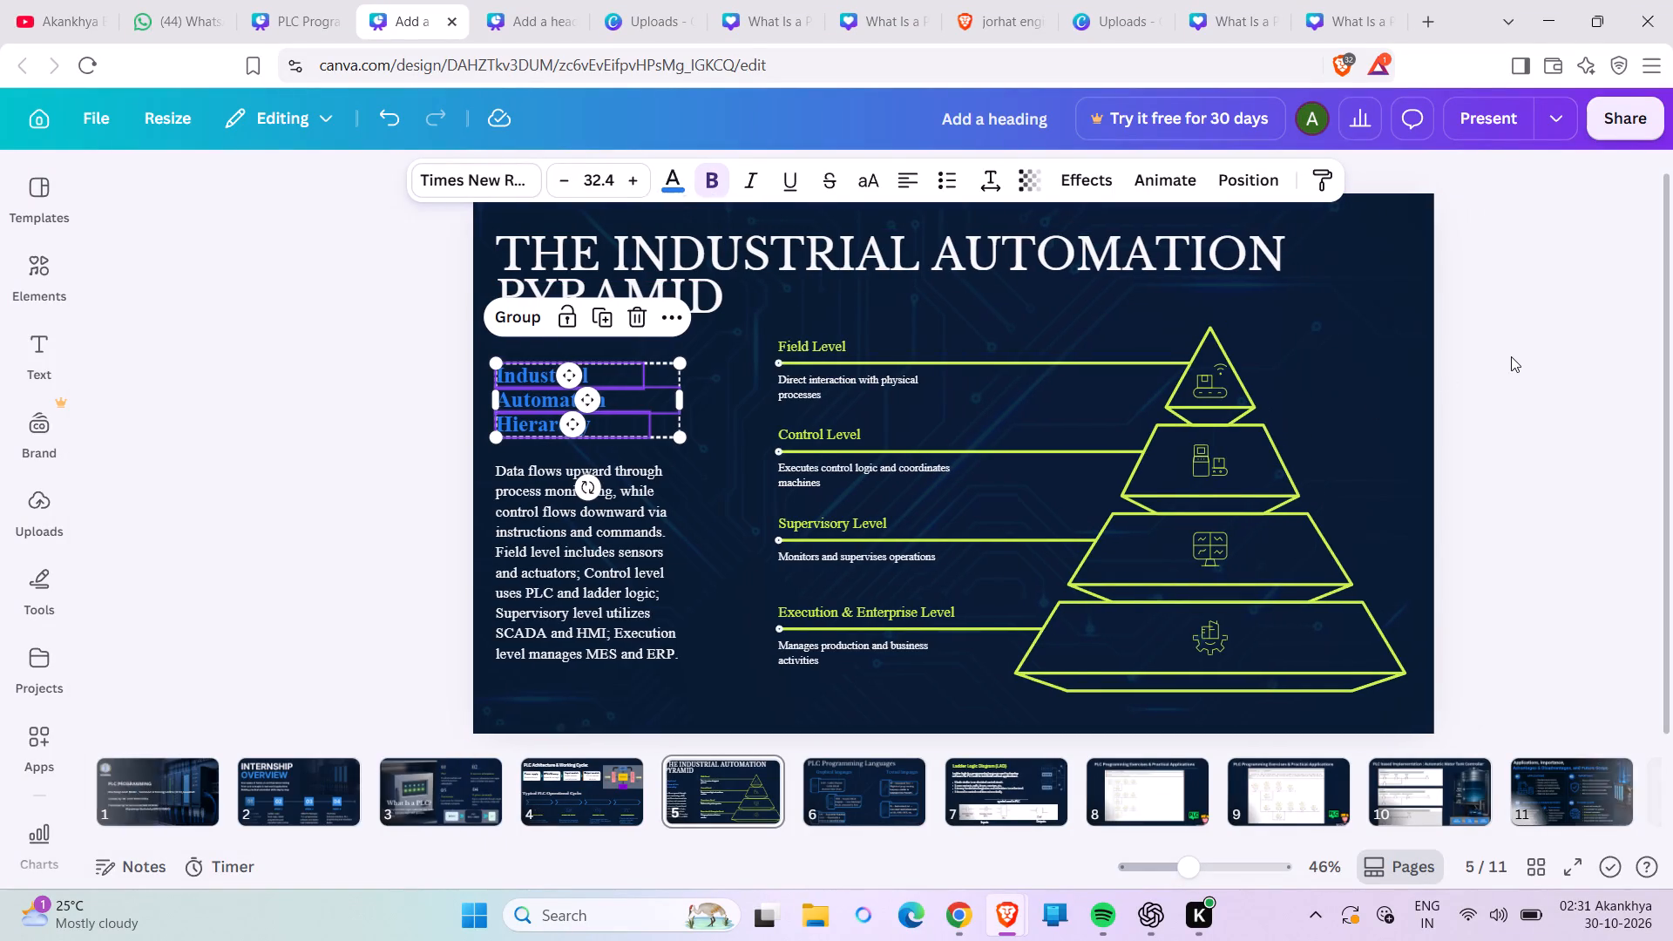
pyautogui.click(1511, 356)
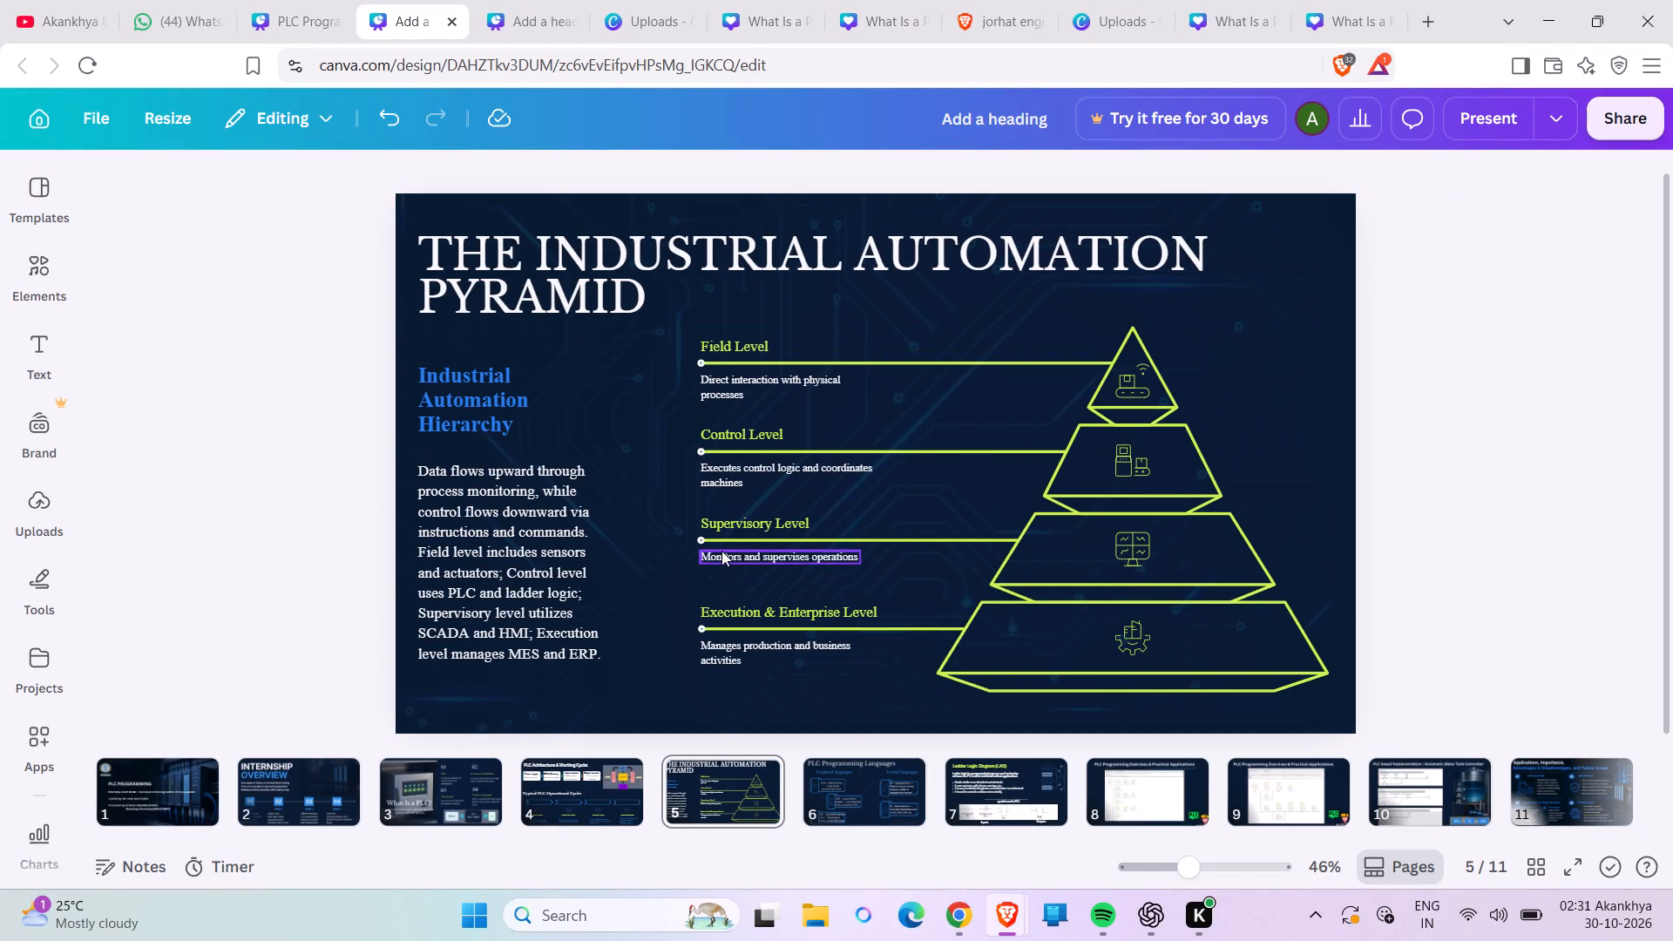
# Rearrange the blue heading on slide 5 into two lines, with "Industrial Automation" side by side and "Hierarchy" centred beneath.
pyautogui.moveTo(514, 405); pyautogui.dragTo(591, 393)
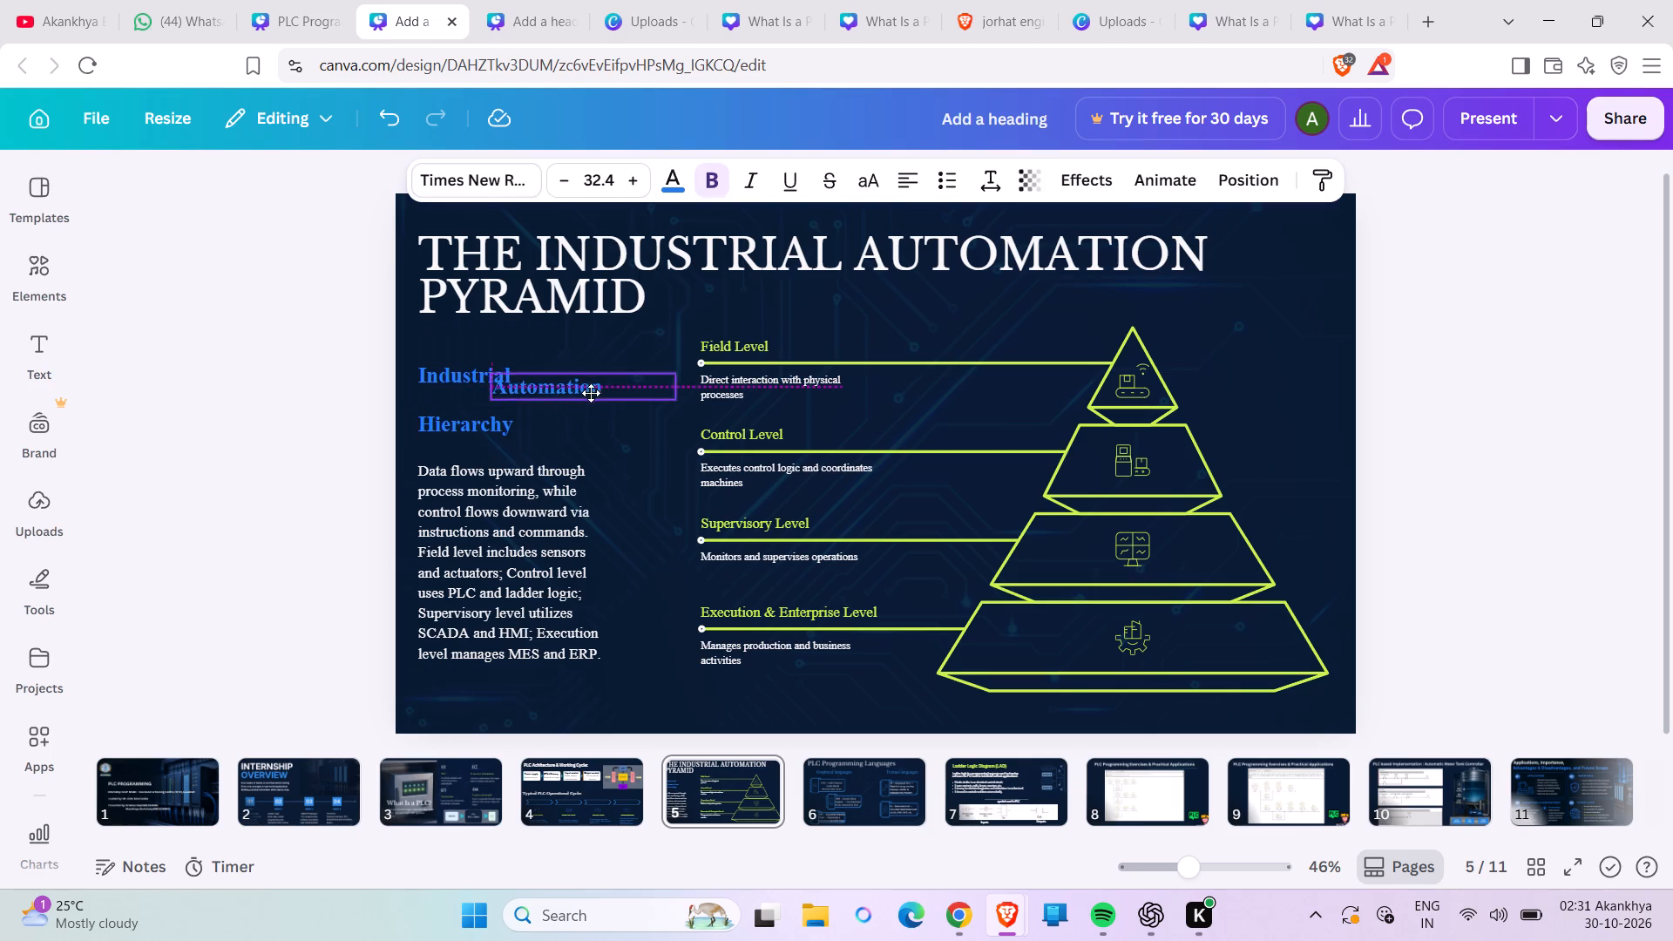
pyautogui.moveTo(591, 393); pyautogui.dragTo(609, 381)
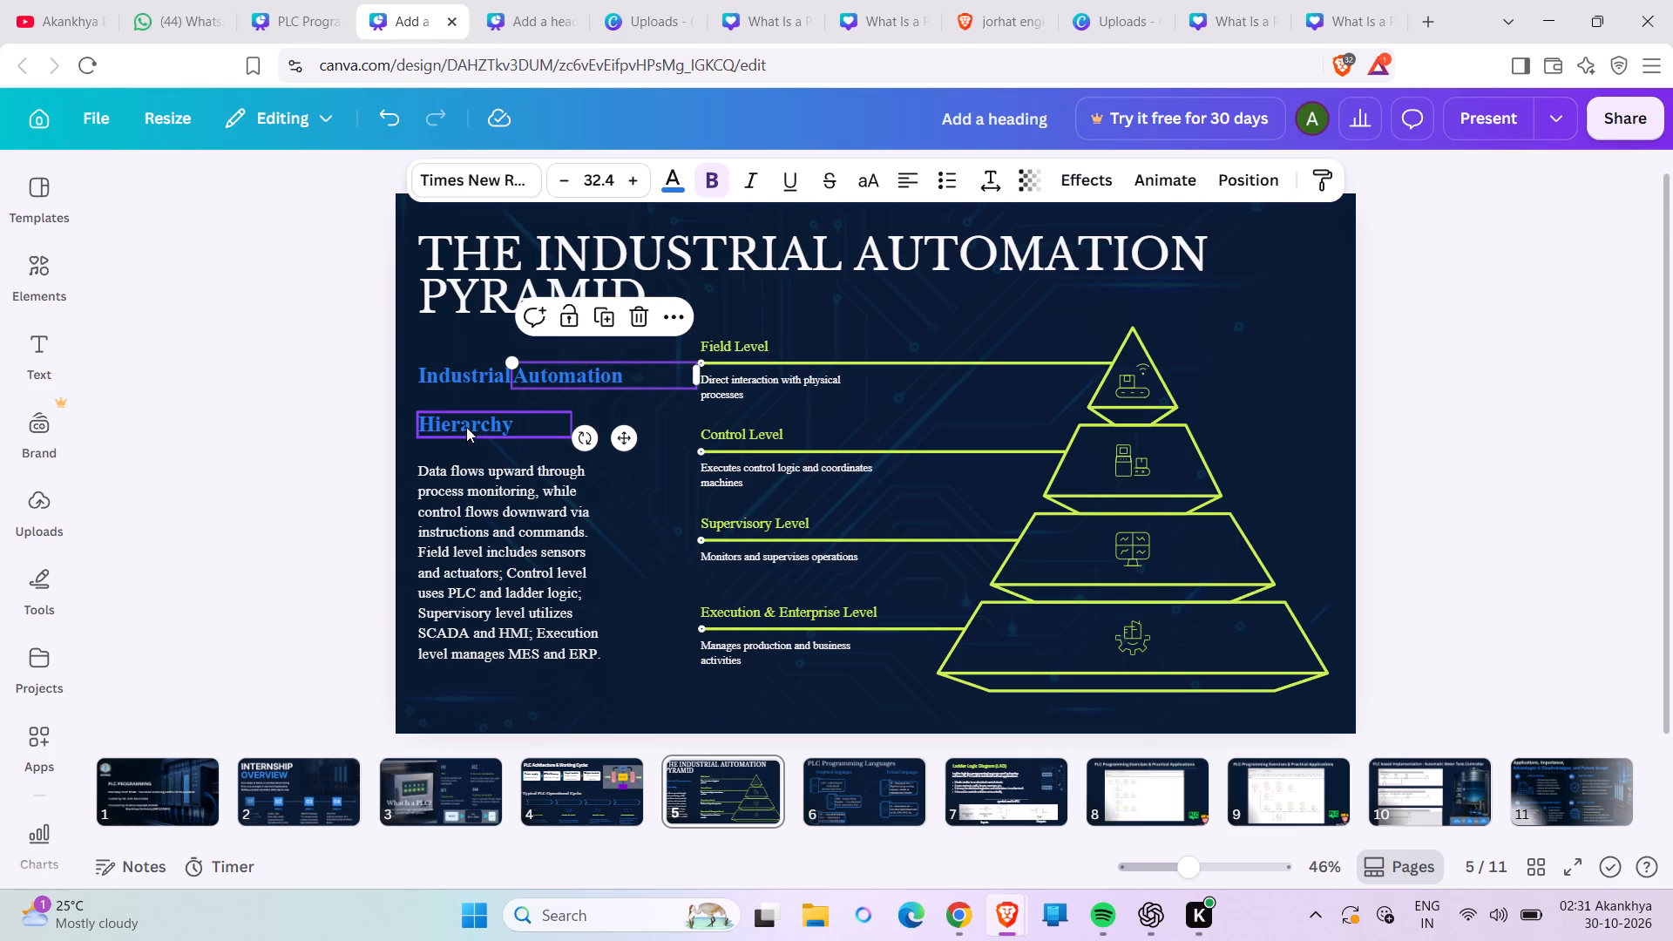
pyautogui.moveTo(468, 385); pyautogui.dragTo(463, 386)
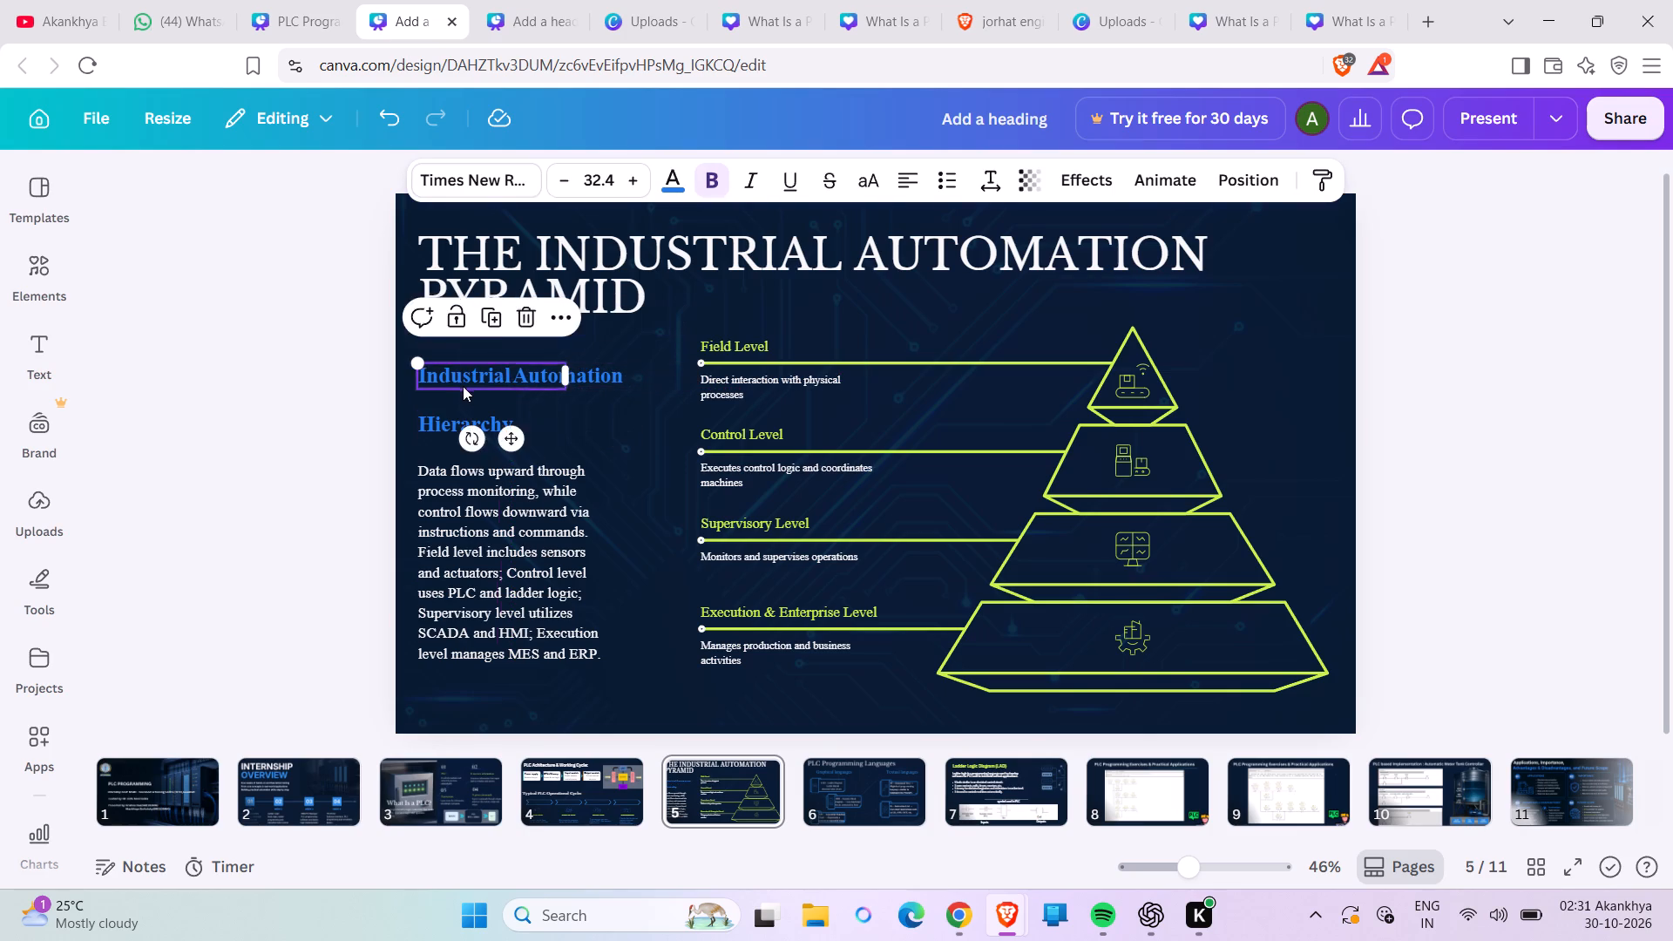
pyautogui.moveTo(463, 386); pyautogui.dragTo(457, 386)
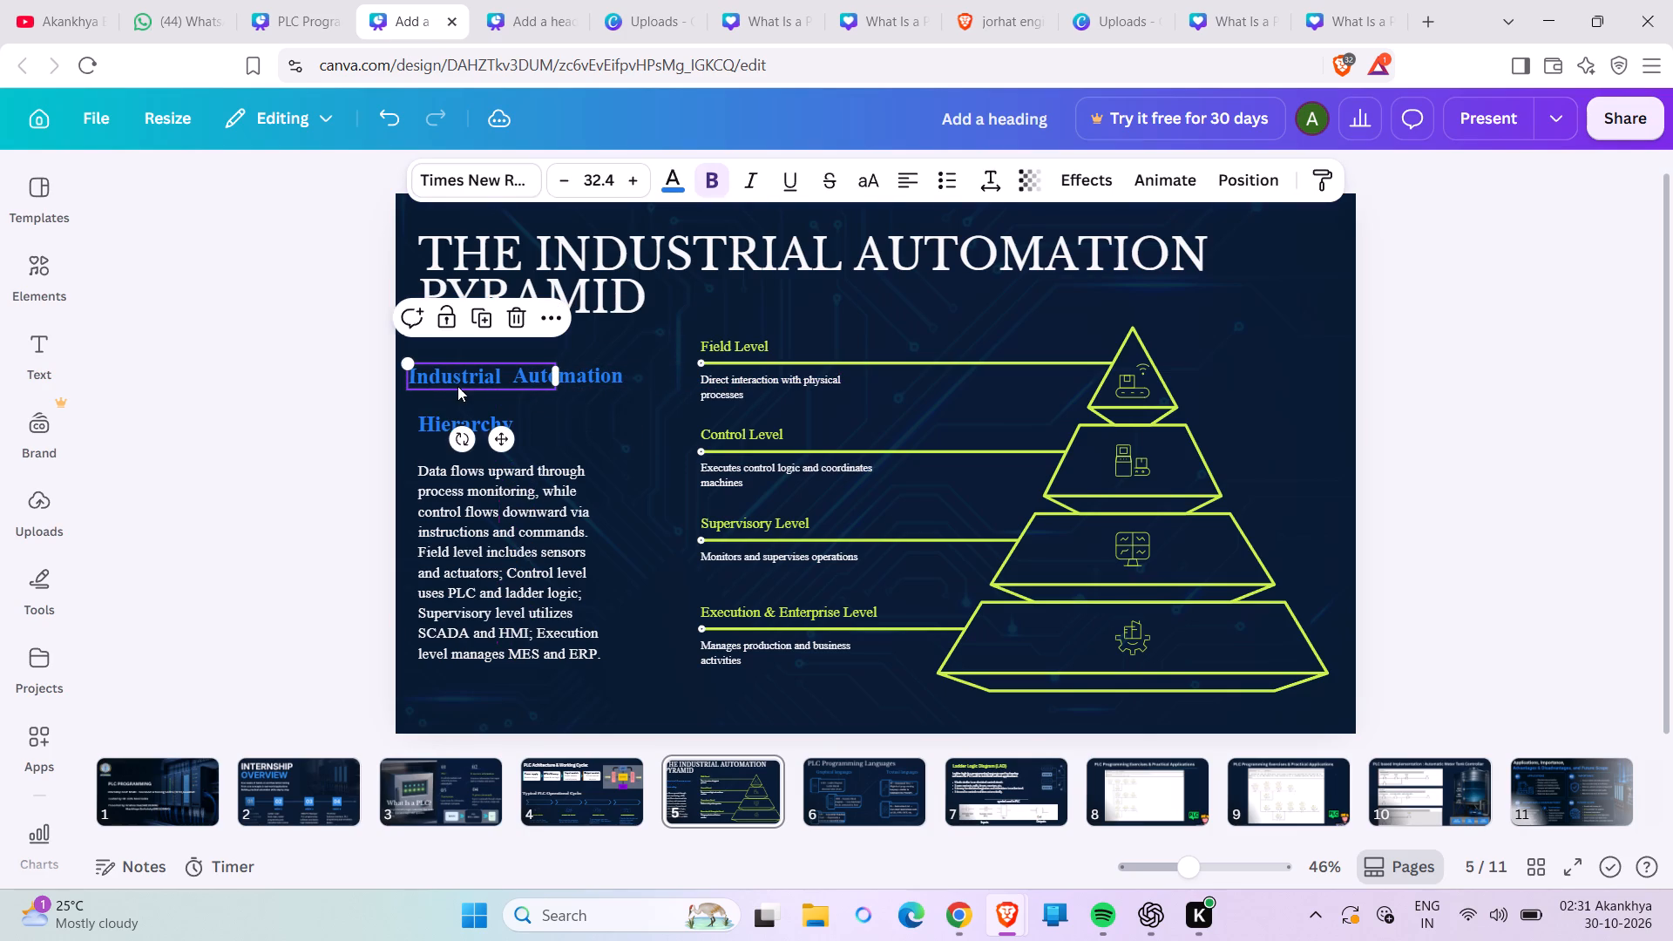
pyautogui.moveTo(440, 423); pyautogui.dragTo(471, 409)
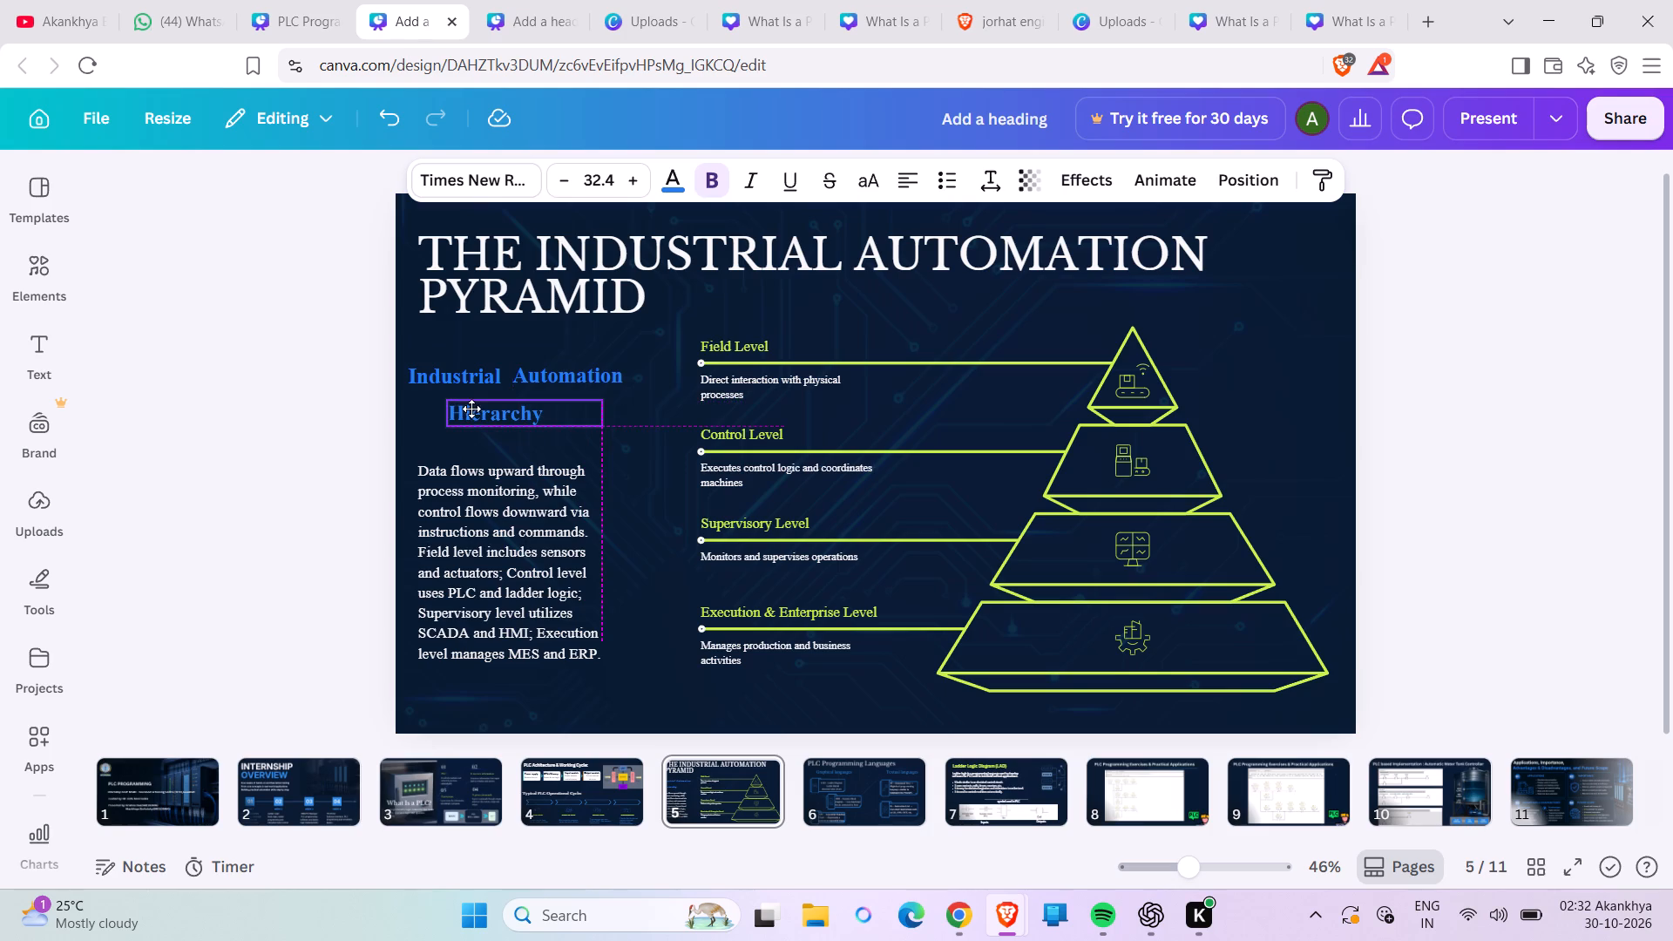
pyautogui.moveTo(471, 409); pyautogui.dragTo(473, 404)
pyautogui.click(278, 475)
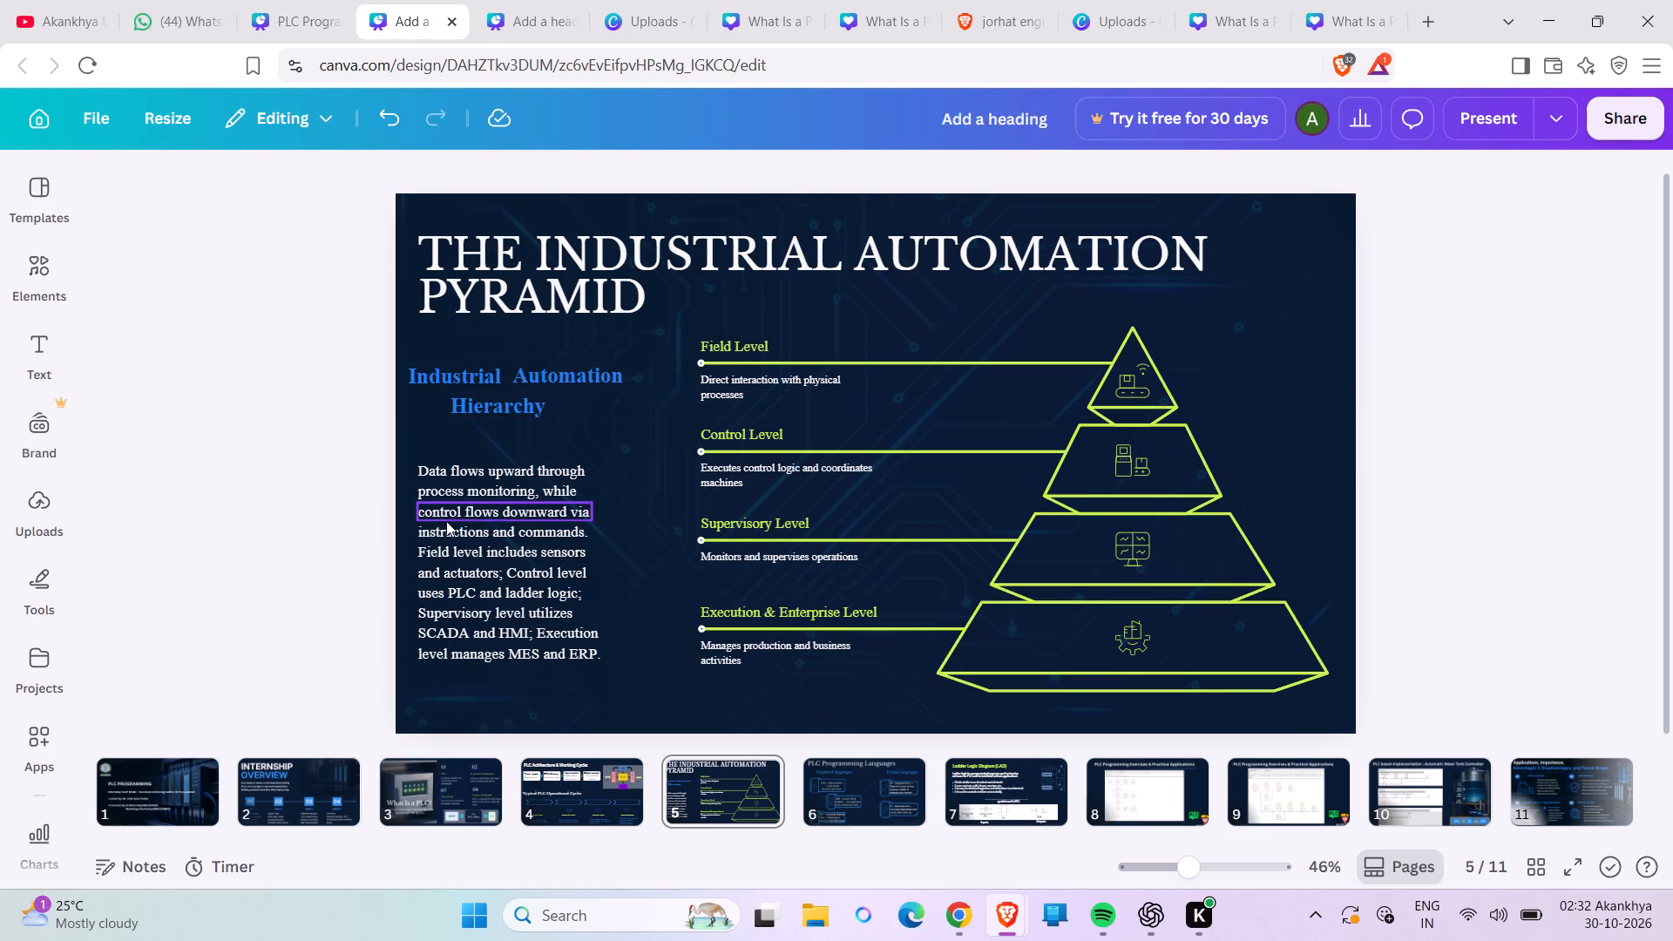
# Enlarge the whole "Data flows upward" paragraph to font size 24.6 and move it up close beneath the blue heading.
pyautogui.moveTo(415, 454); pyautogui.dragTo(454, 496)
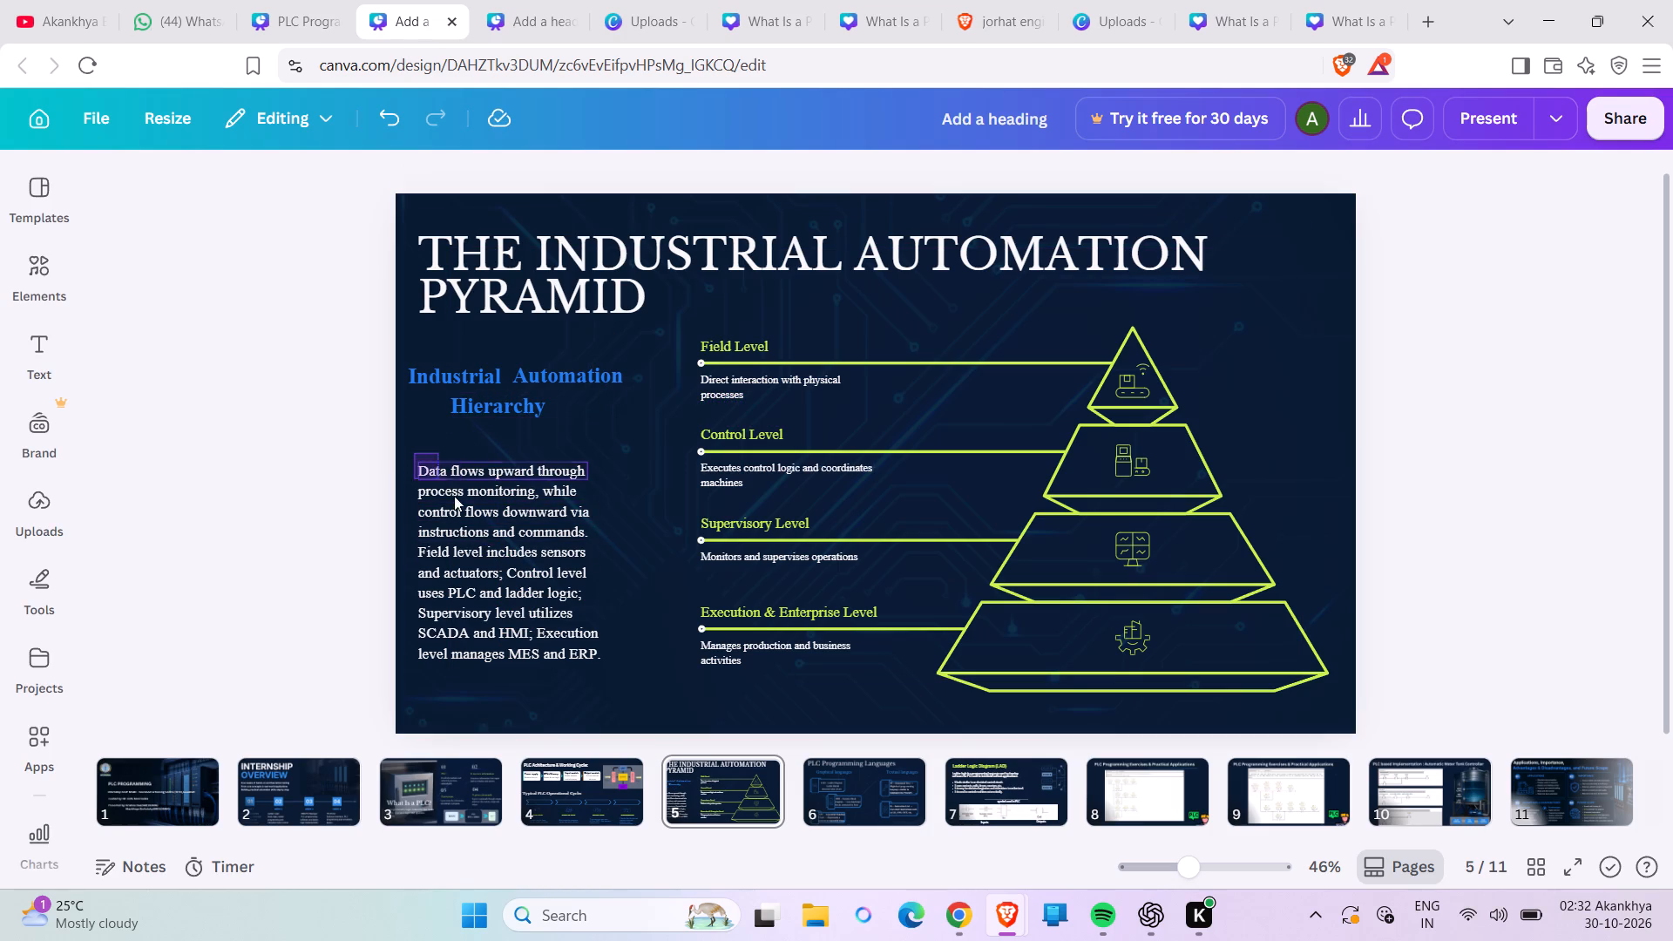
pyautogui.moveTo(454, 496); pyautogui.dragTo(610, 669)
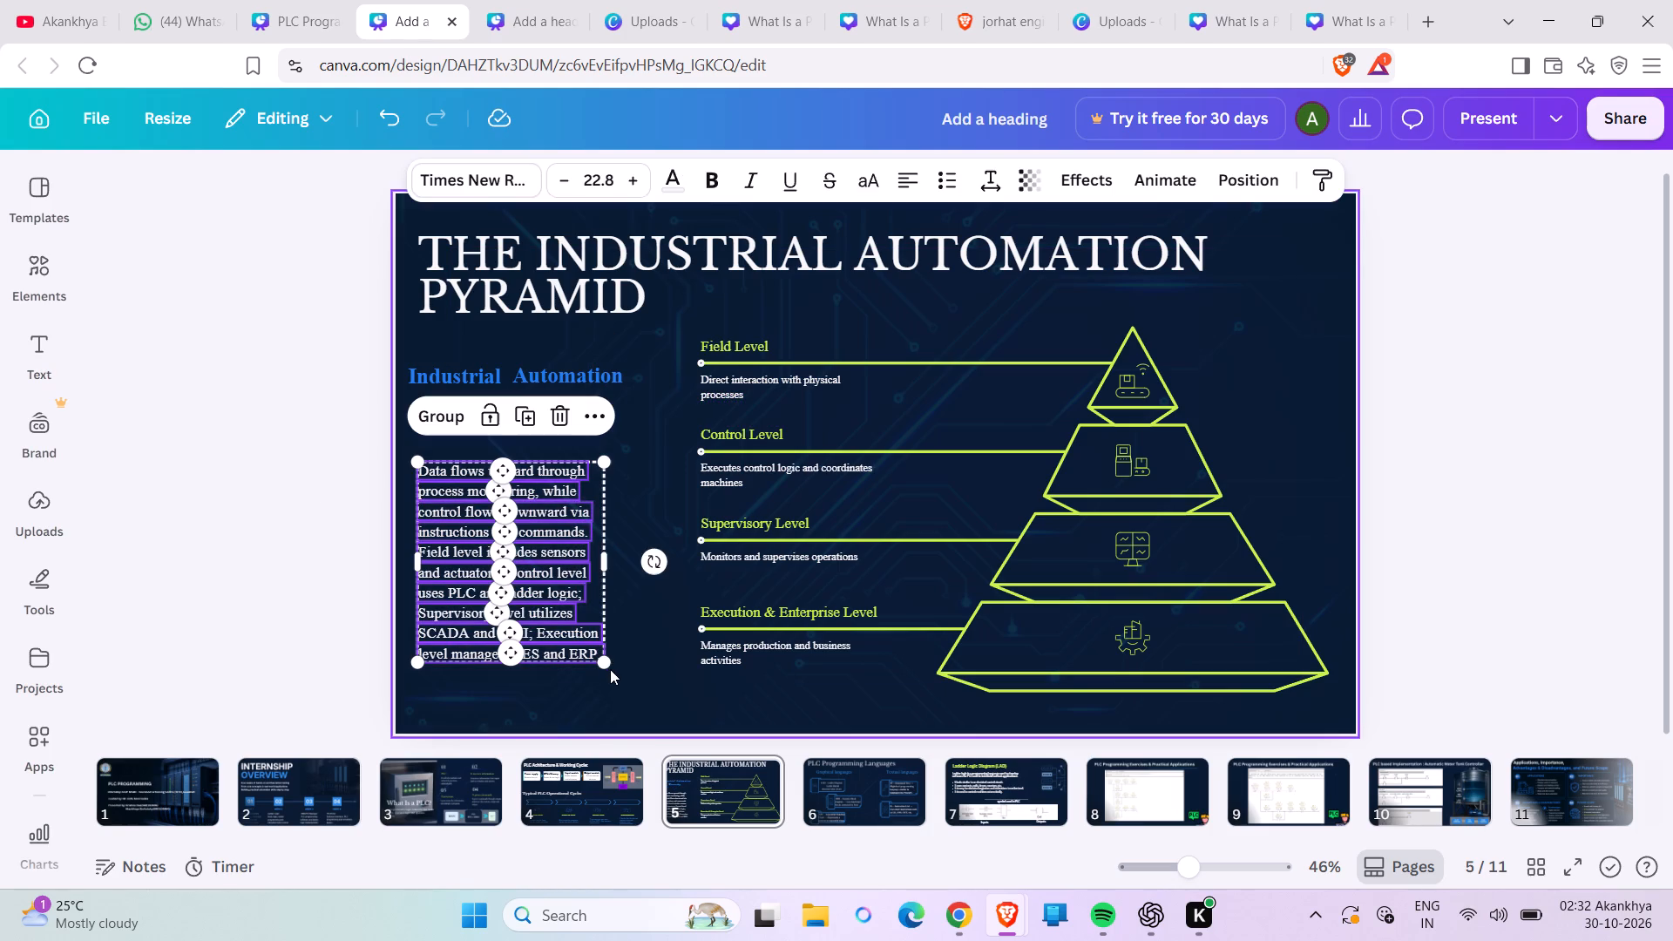
pyautogui.moveTo(592, 605); pyautogui.dragTo(597, 578)
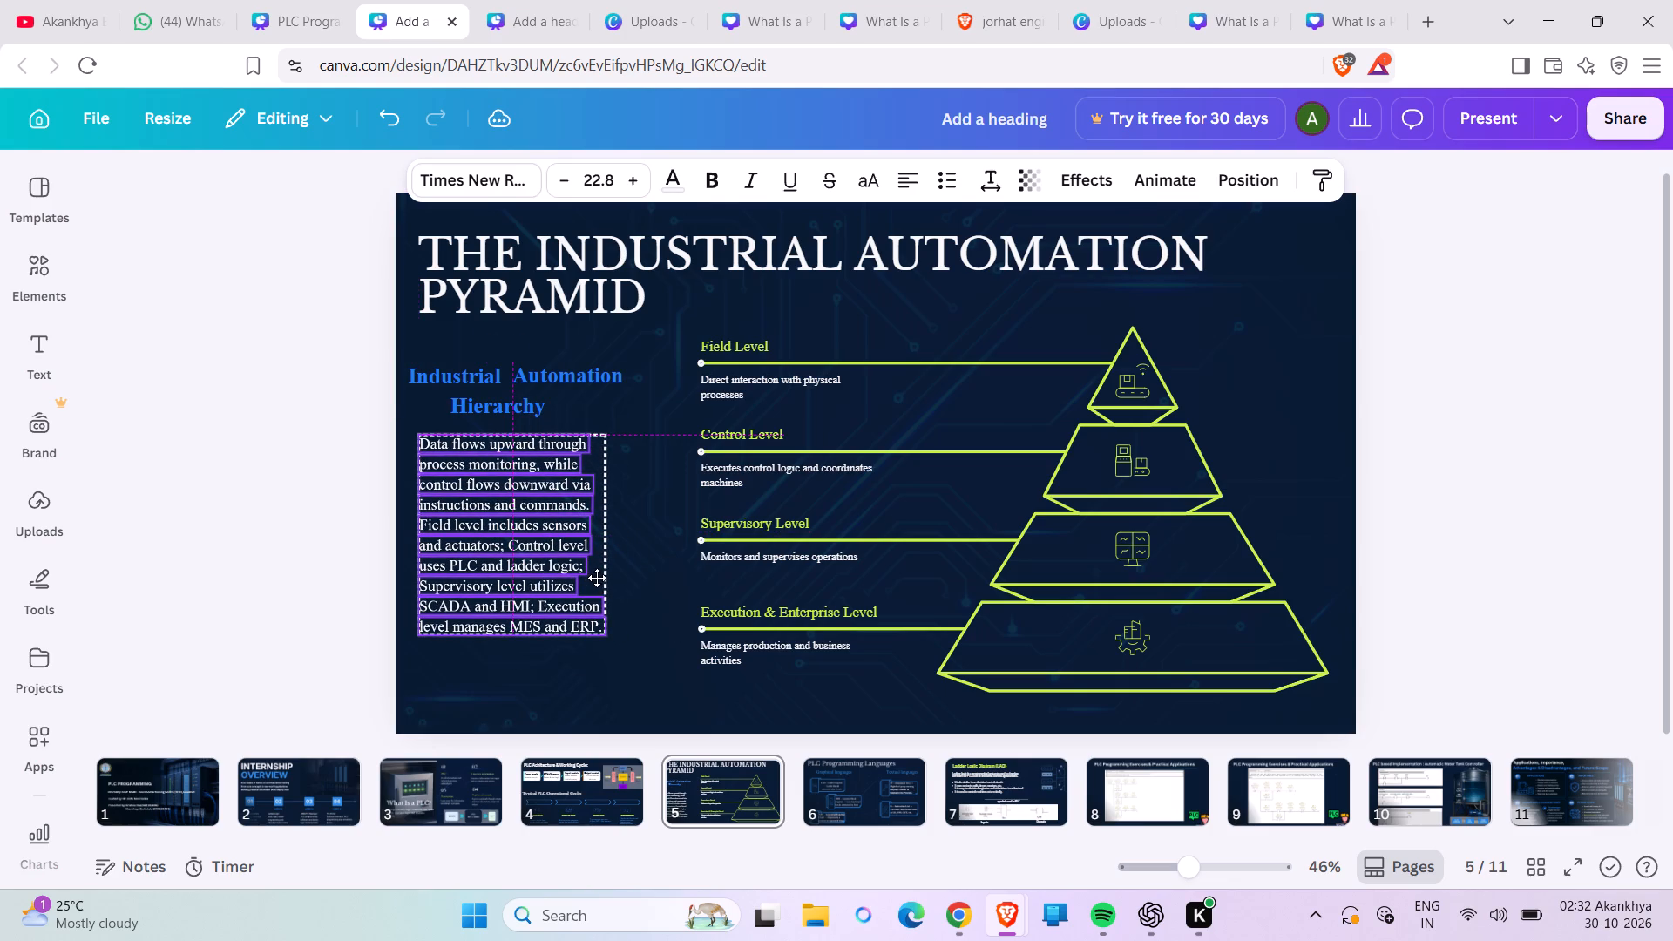
pyautogui.moveTo(597, 578); pyautogui.dragTo(597, 579)
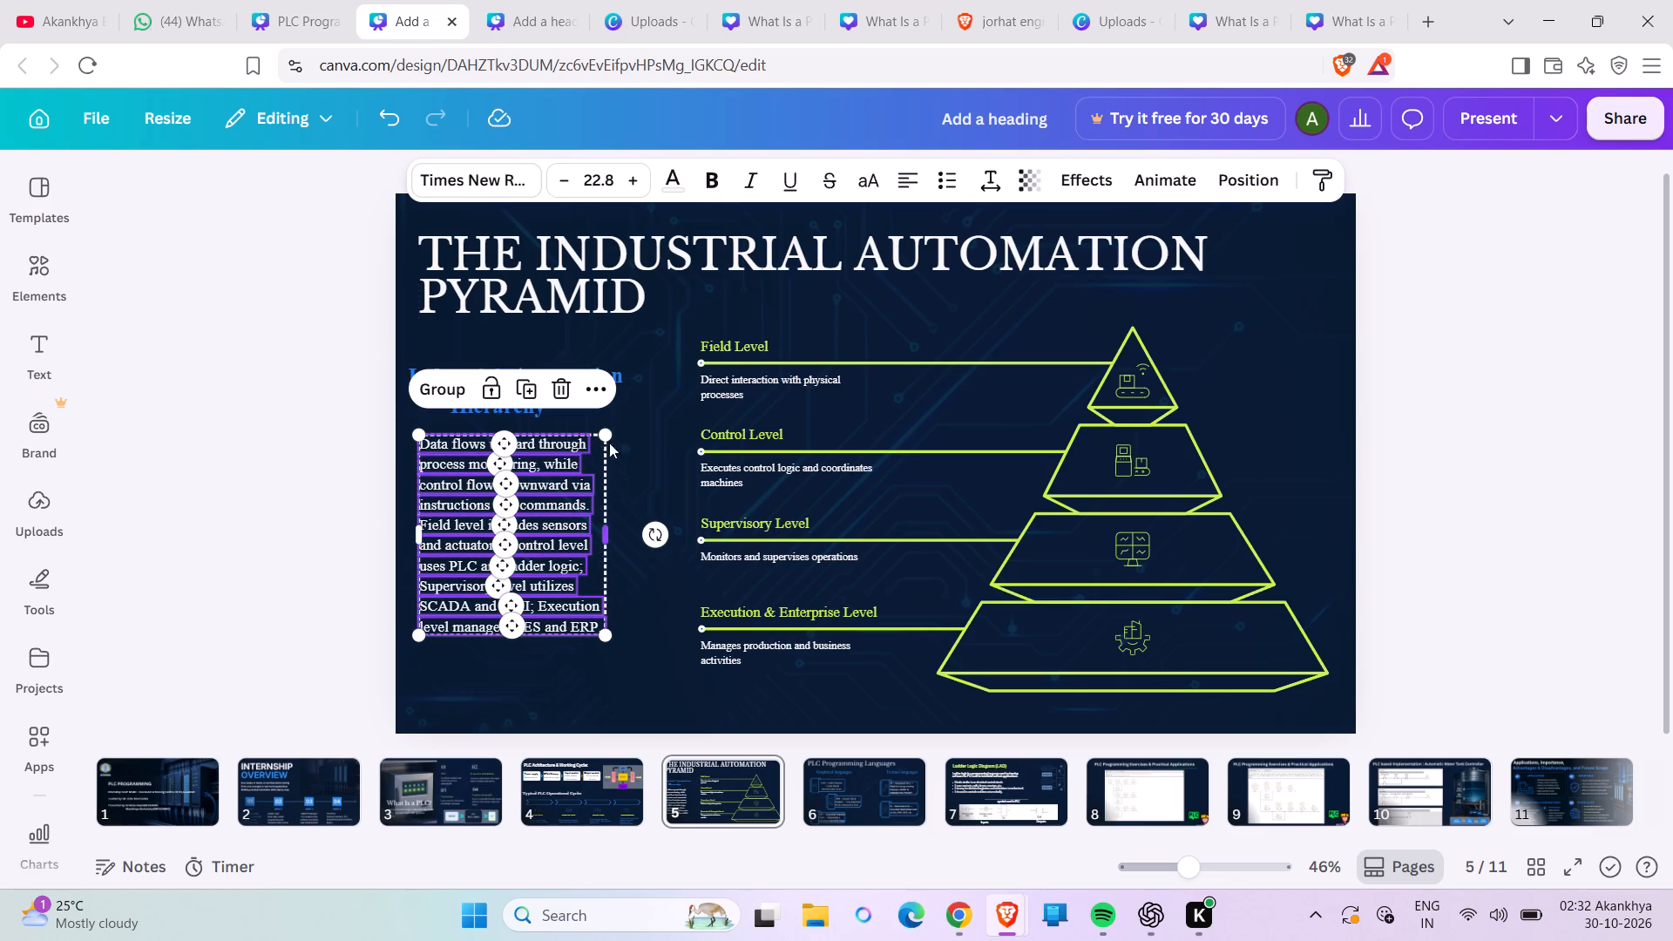
pyautogui.moveTo(608, 442); pyautogui.dragTo(625, 416)
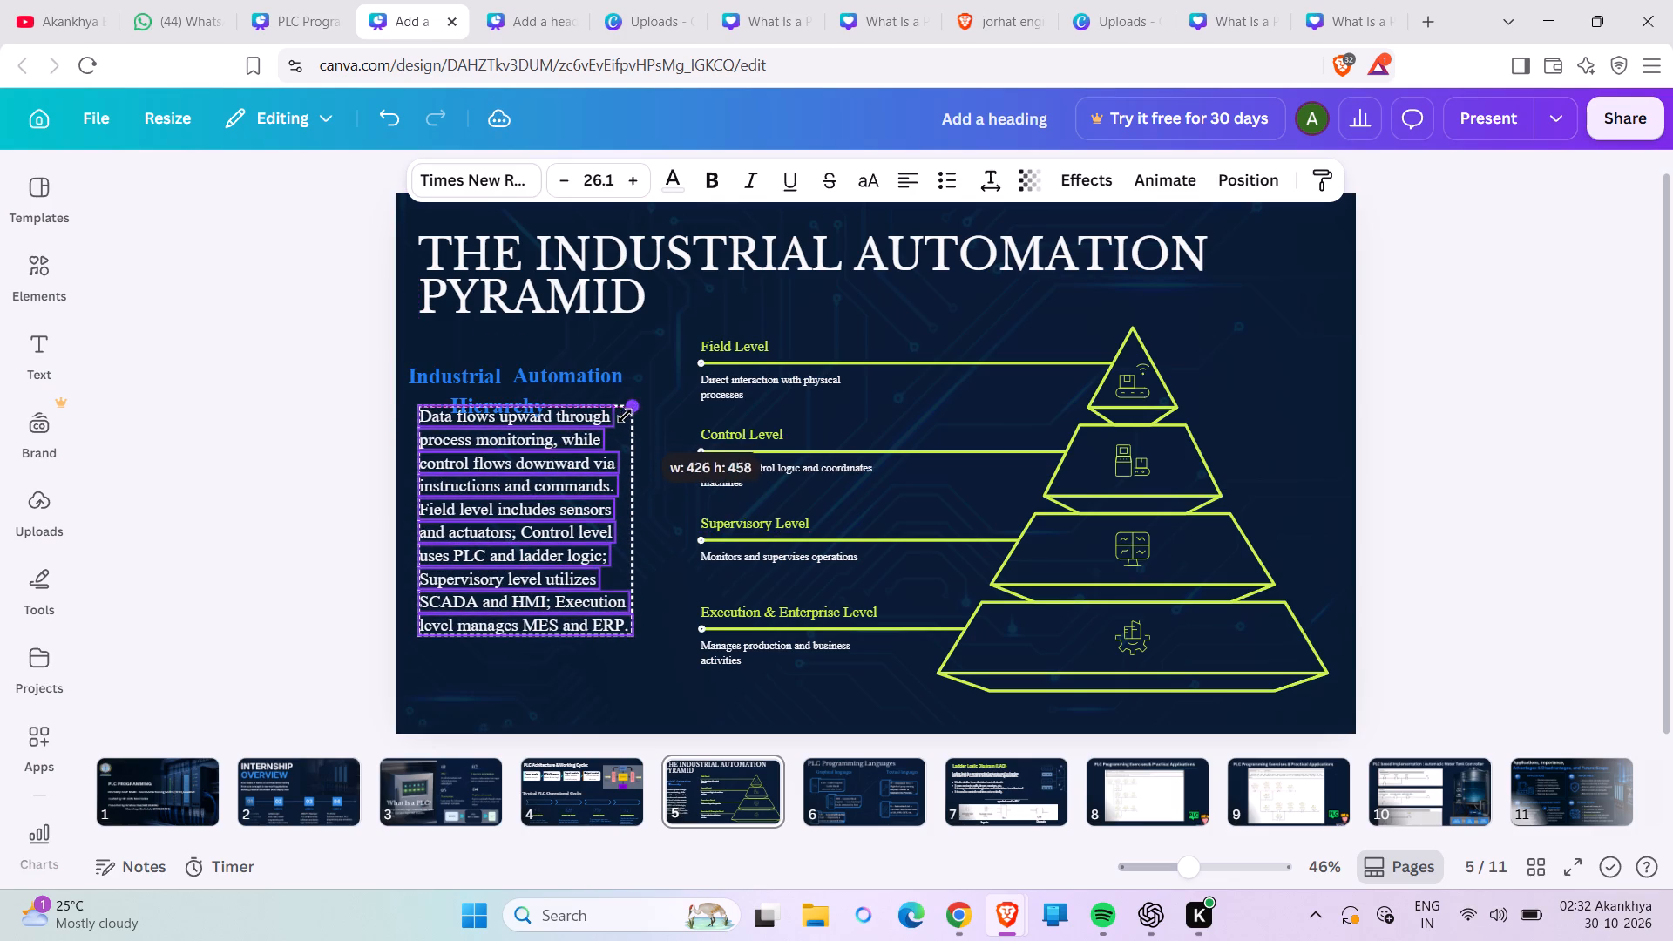
pyautogui.moveTo(625, 416); pyautogui.dragTo(621, 423)
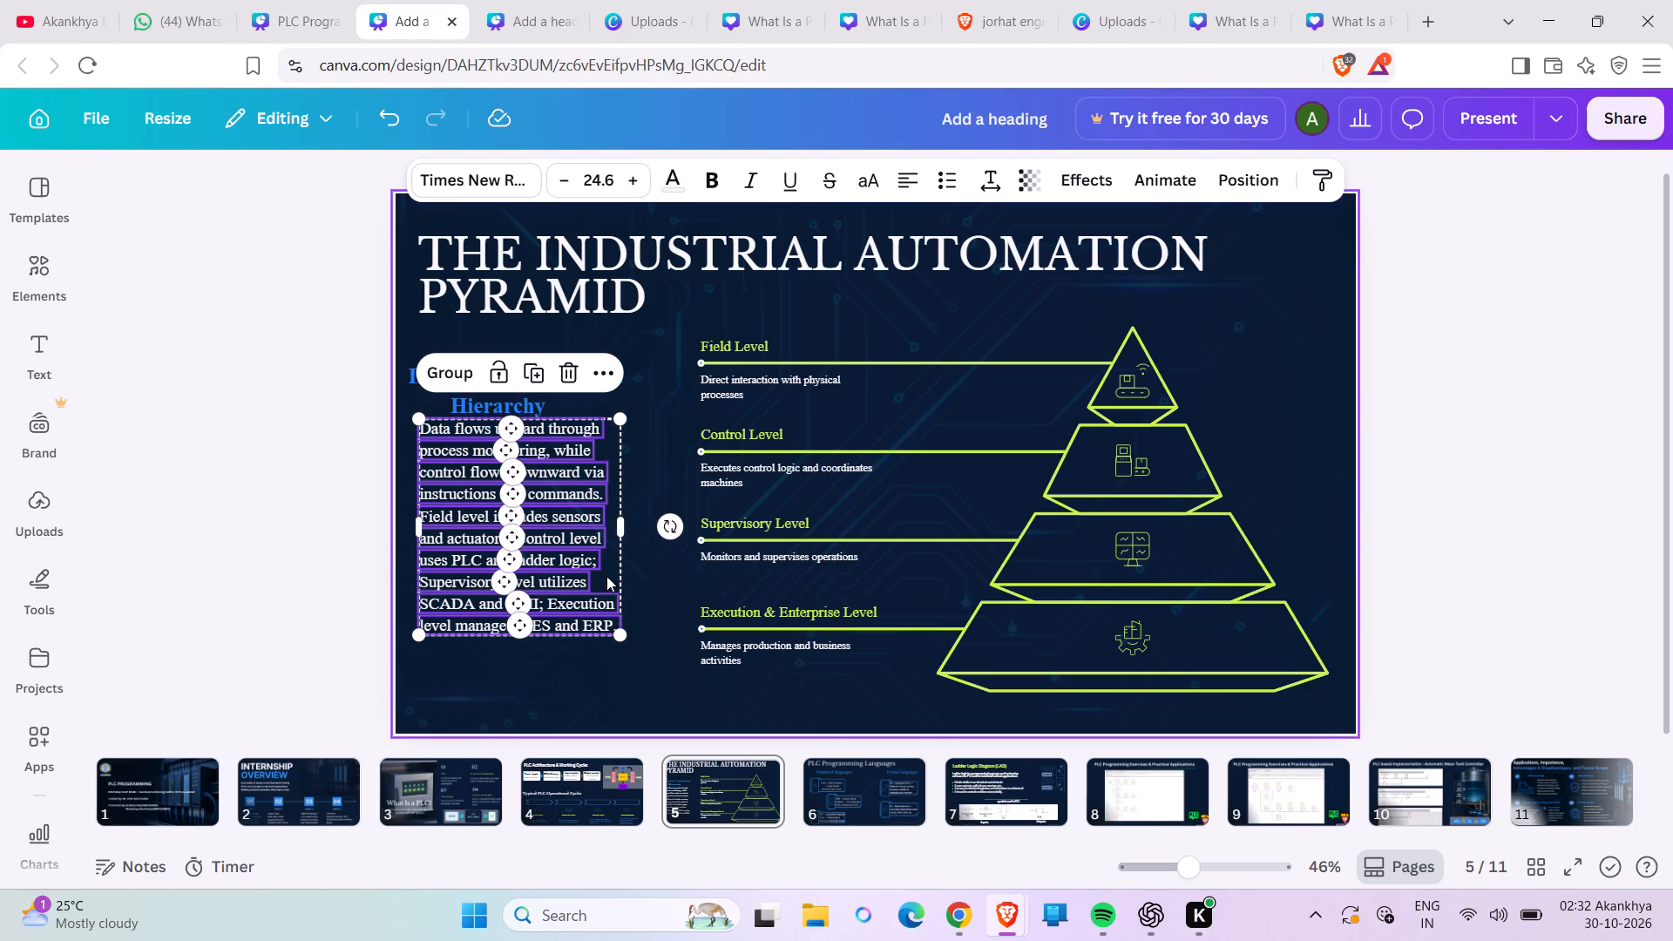
pyautogui.moveTo(606, 576); pyautogui.dragTo(614, 596)
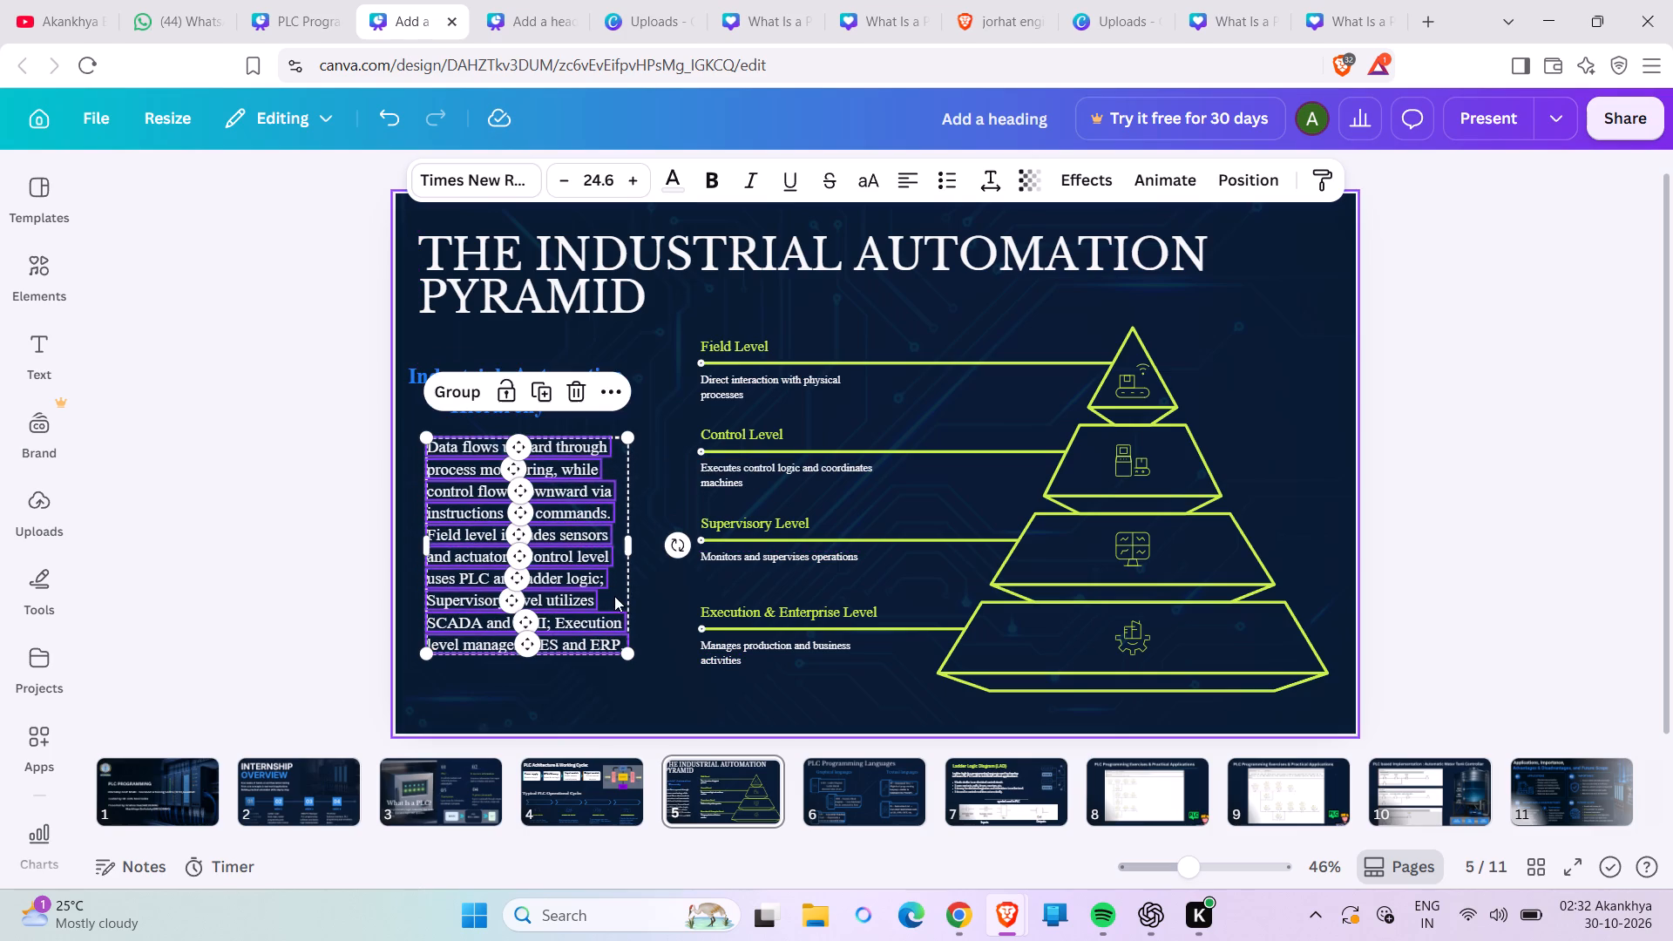
pyautogui.click(1416, 431)
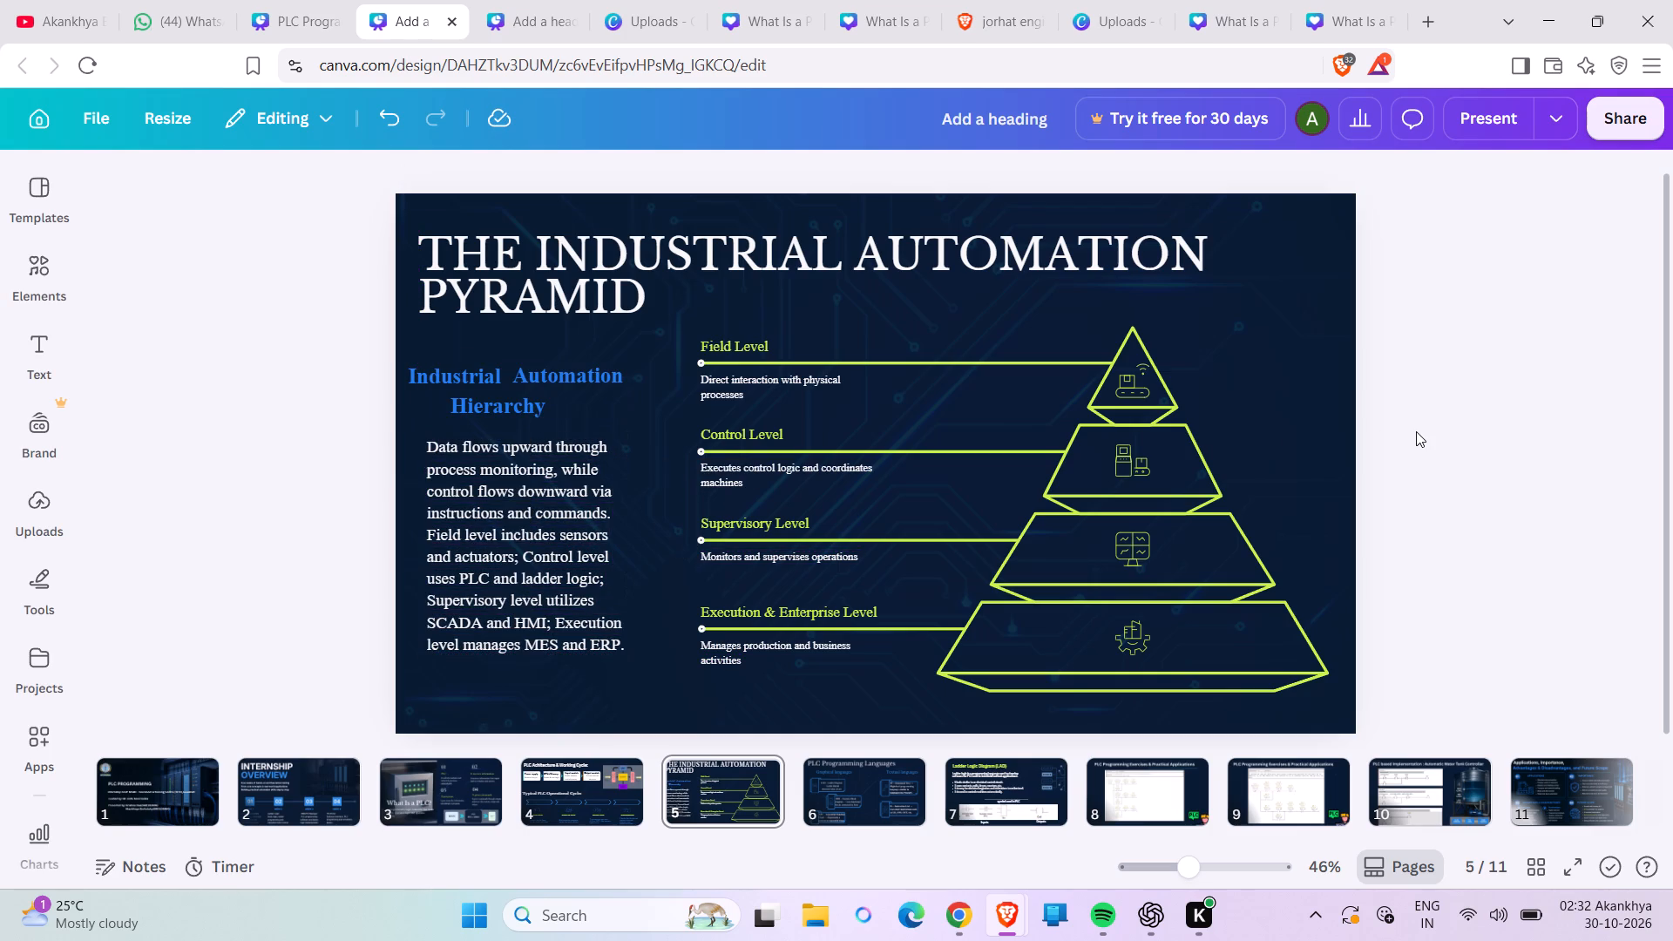
# Duplicate the white line above "symbol used in PLC" on slide 7 and move the copy onto slide 6.
pyautogui.click(862, 784)
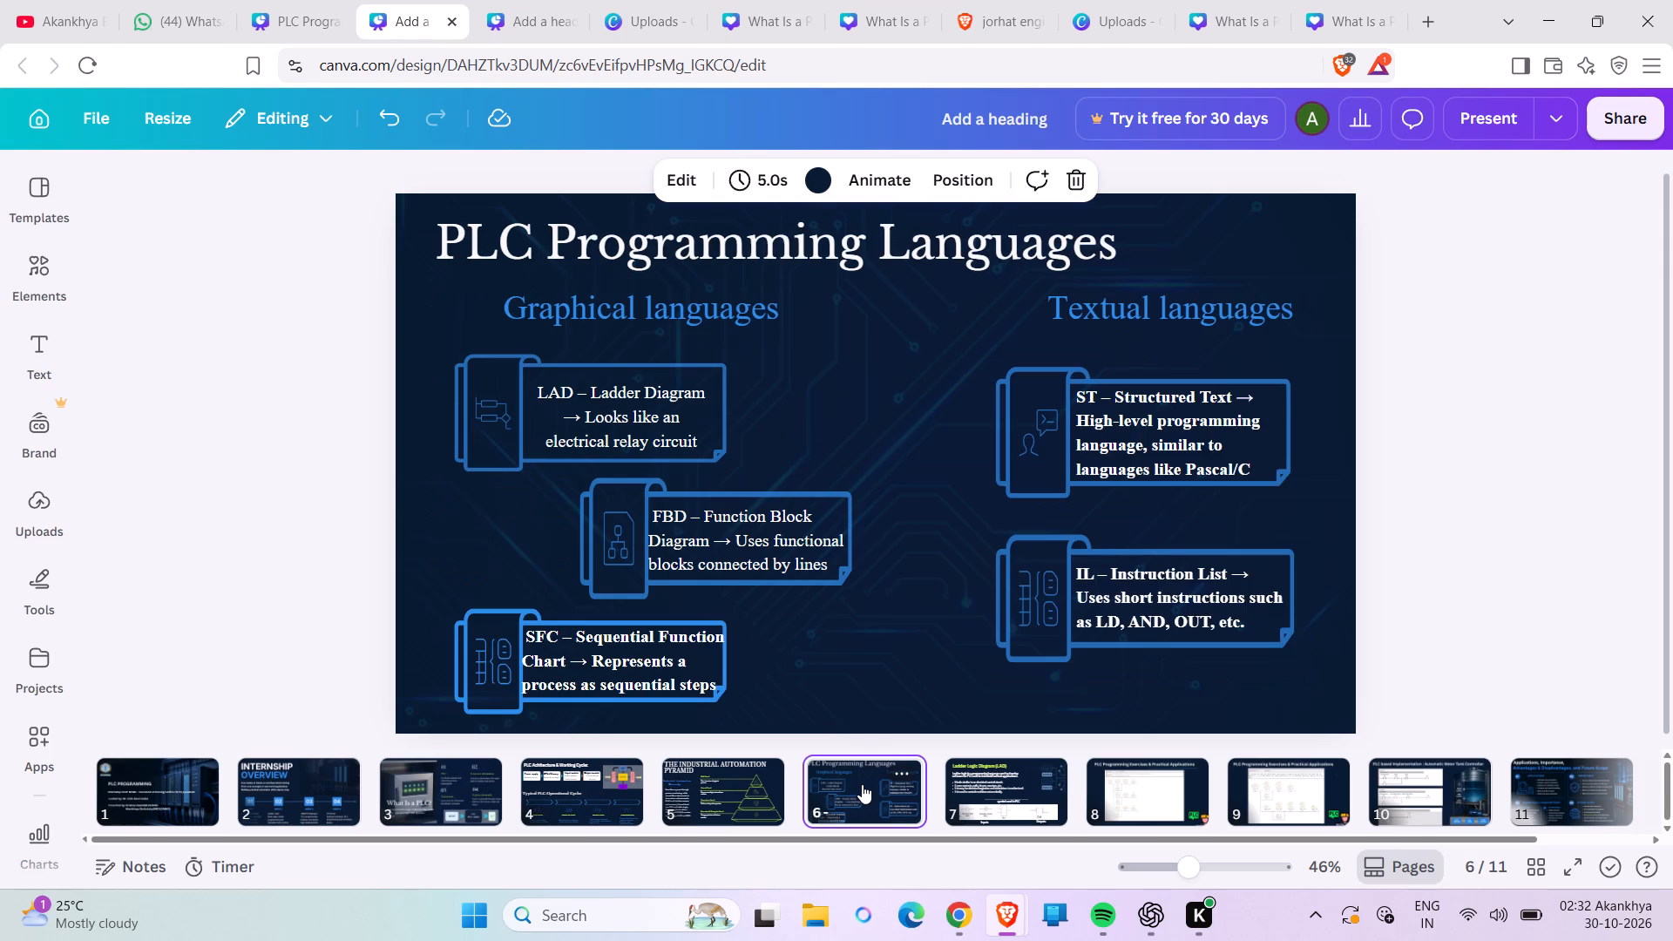
pyautogui.click(1007, 788)
pyautogui.click(1031, 527)
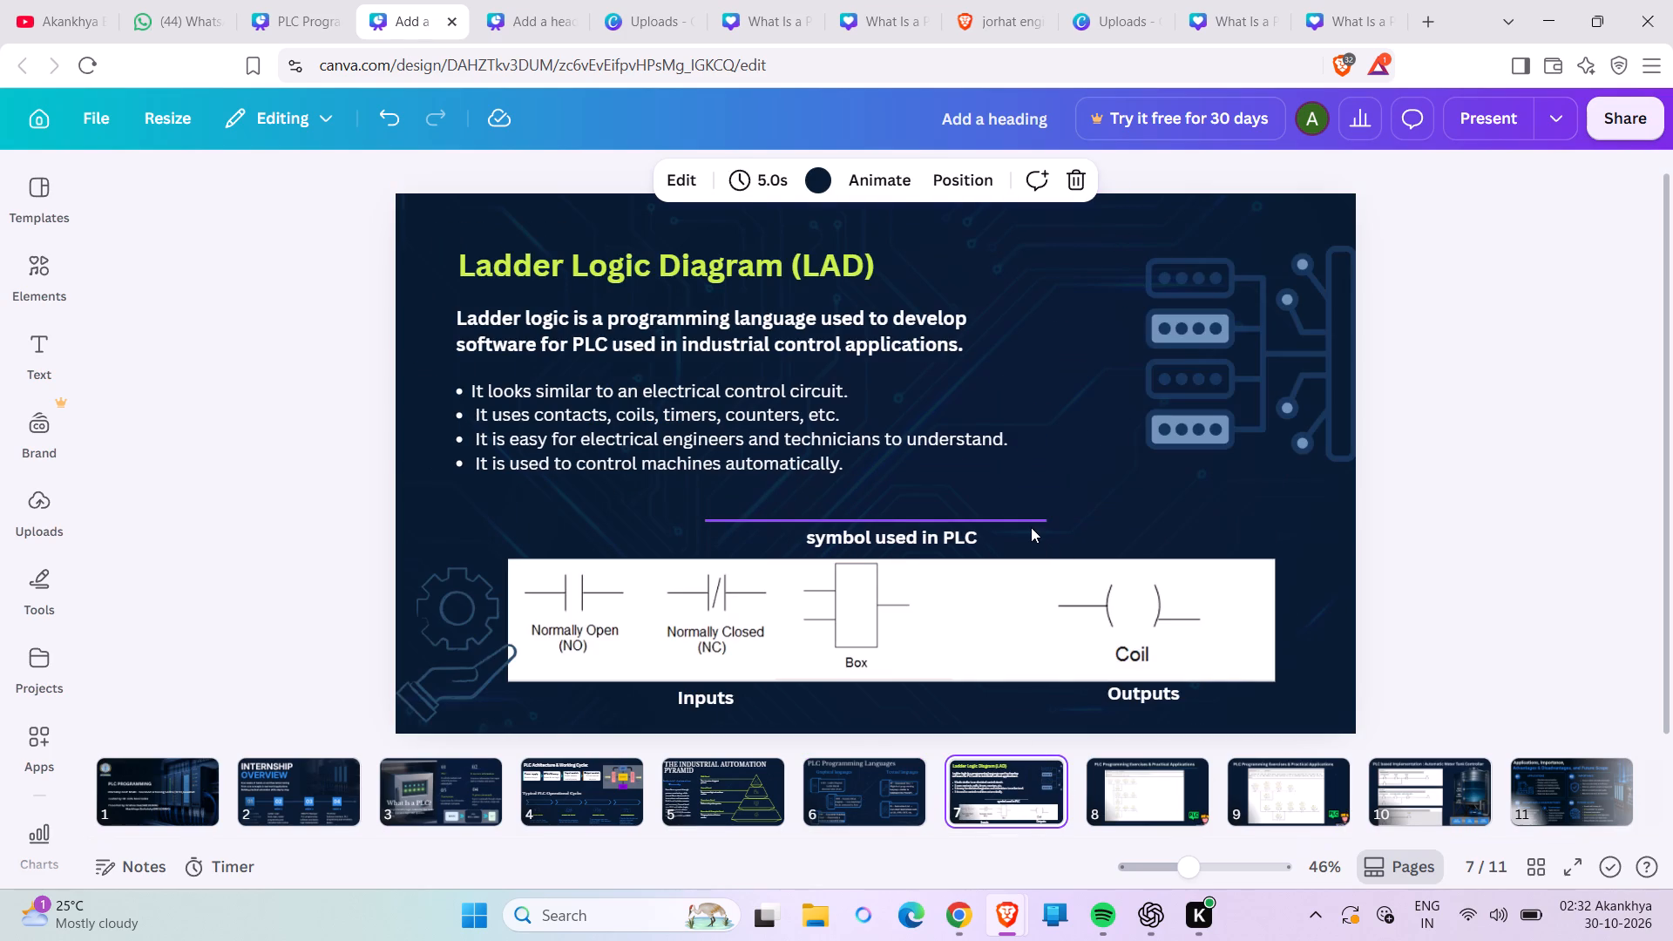
pyautogui.click(867, 467)
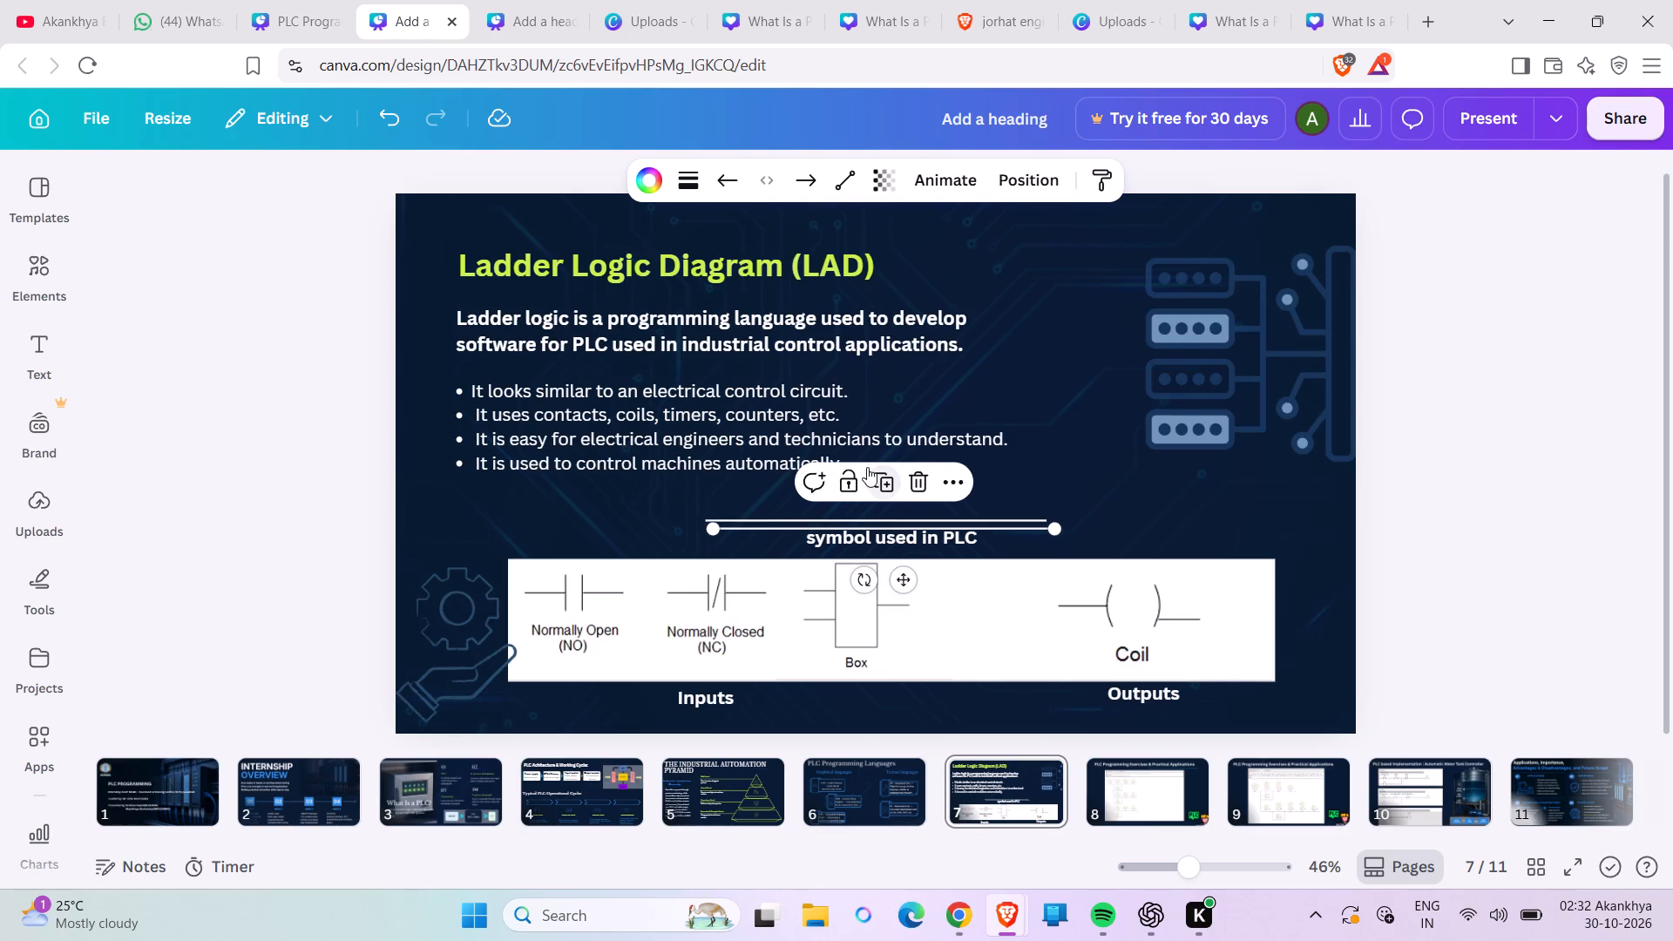
pyautogui.moveTo(906, 577); pyautogui.dragTo(911, 773)
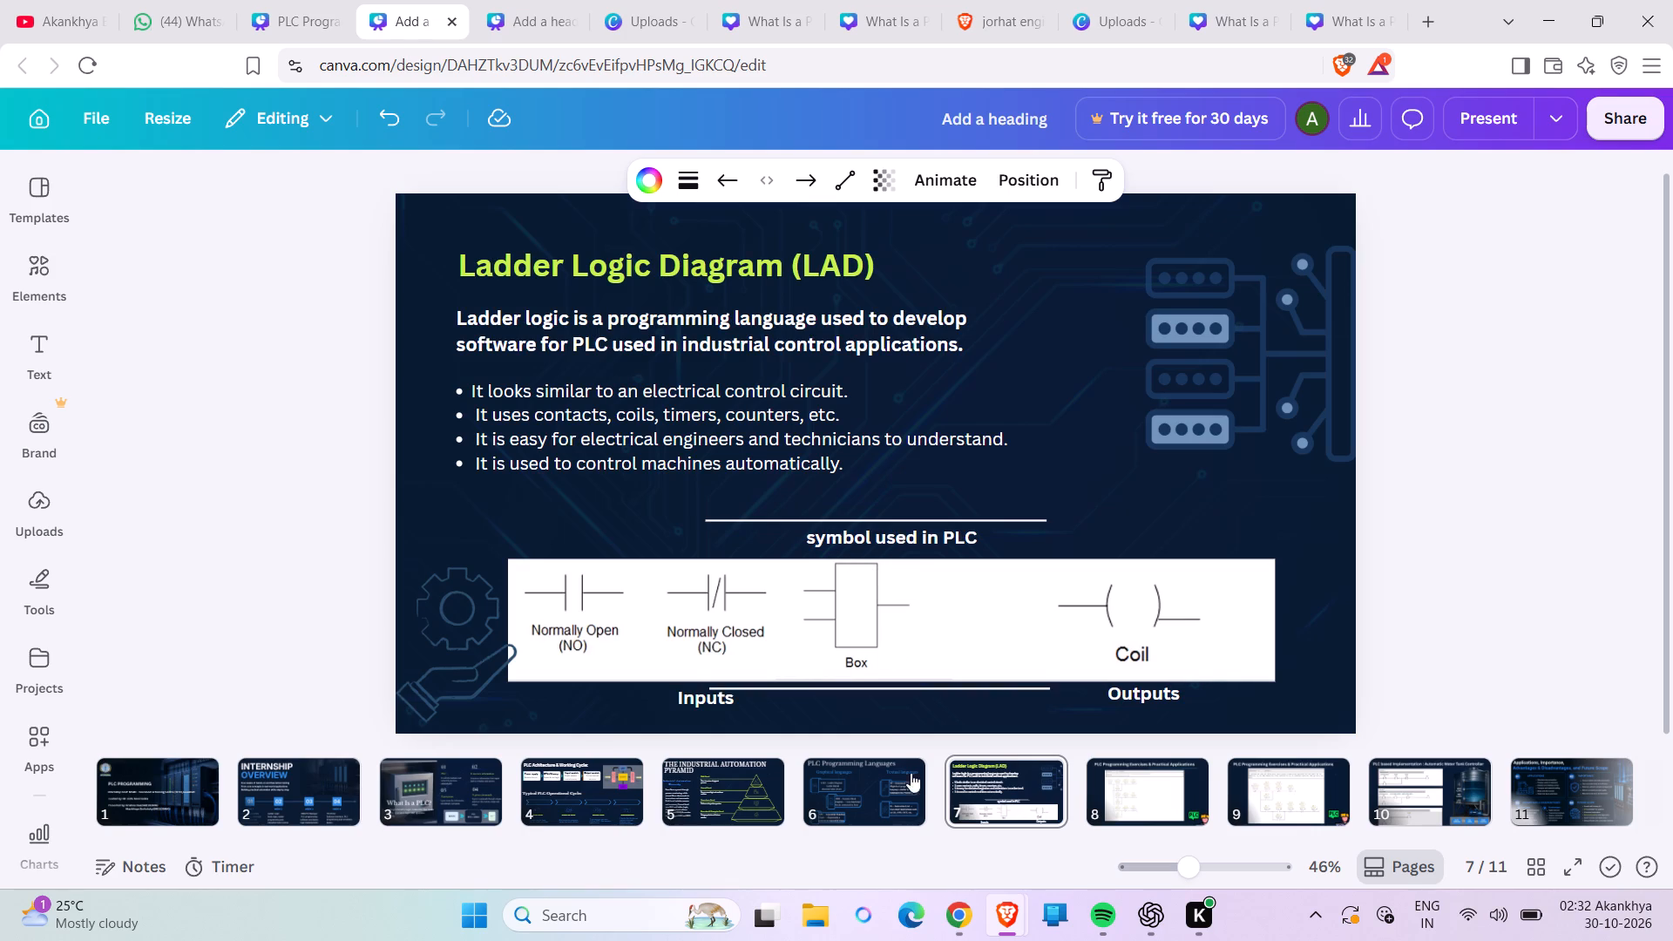
pyautogui.moveTo(911, 773); pyautogui.dragTo(873, 806)
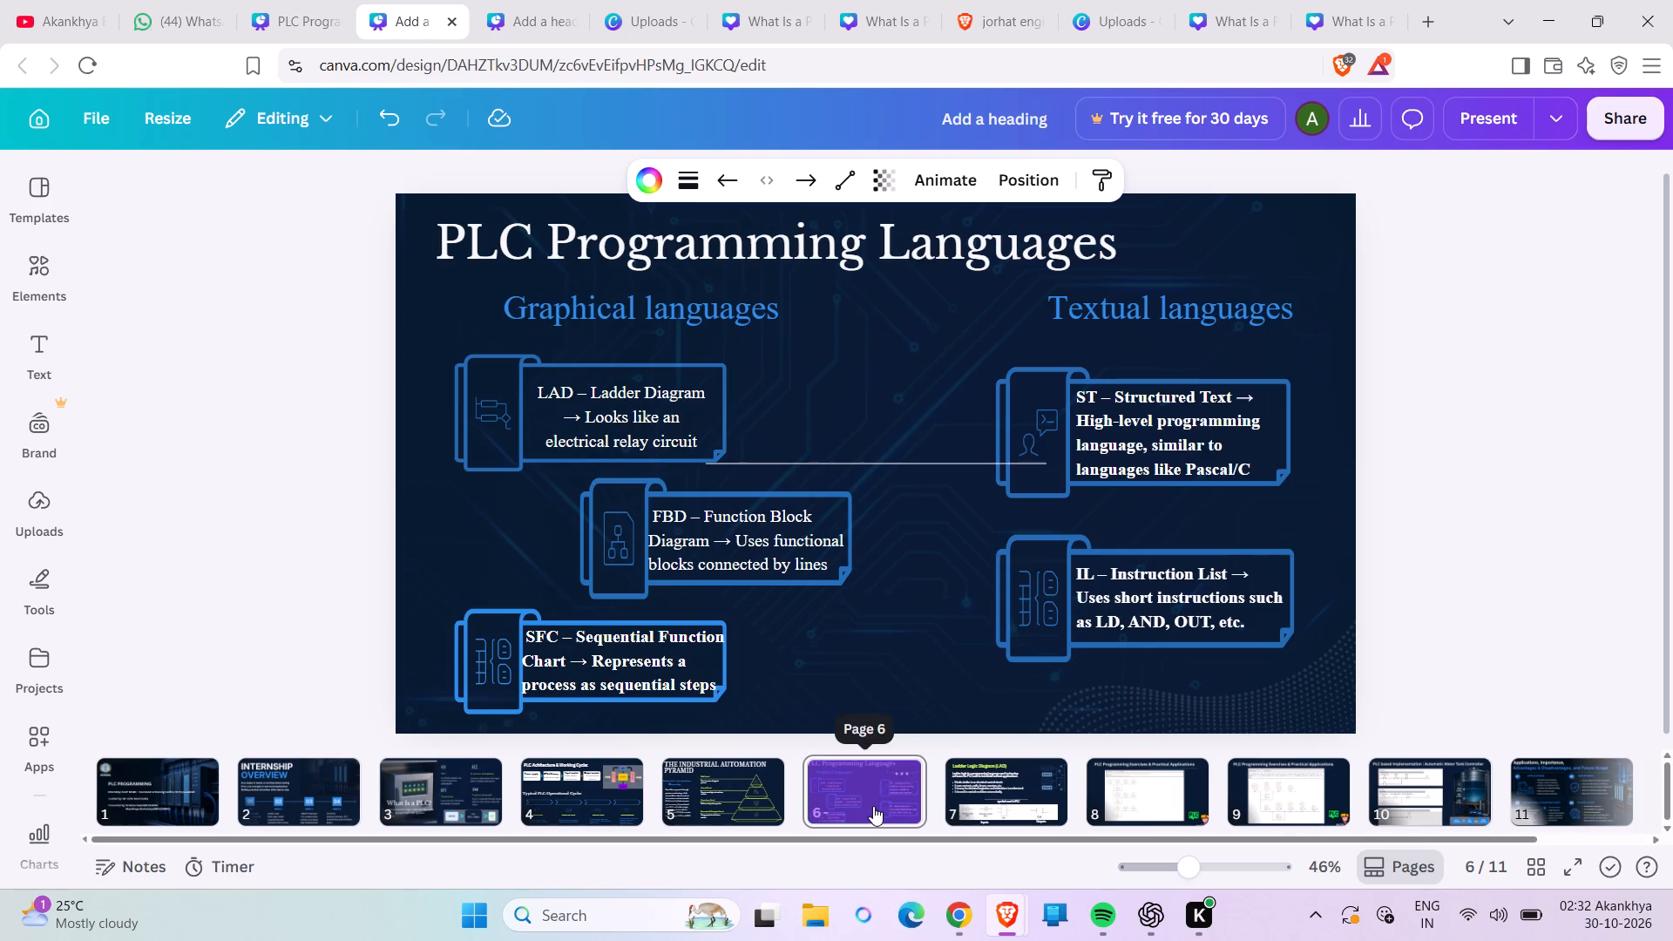
pyautogui.moveTo(873, 806); pyautogui.dragTo(901, 737)
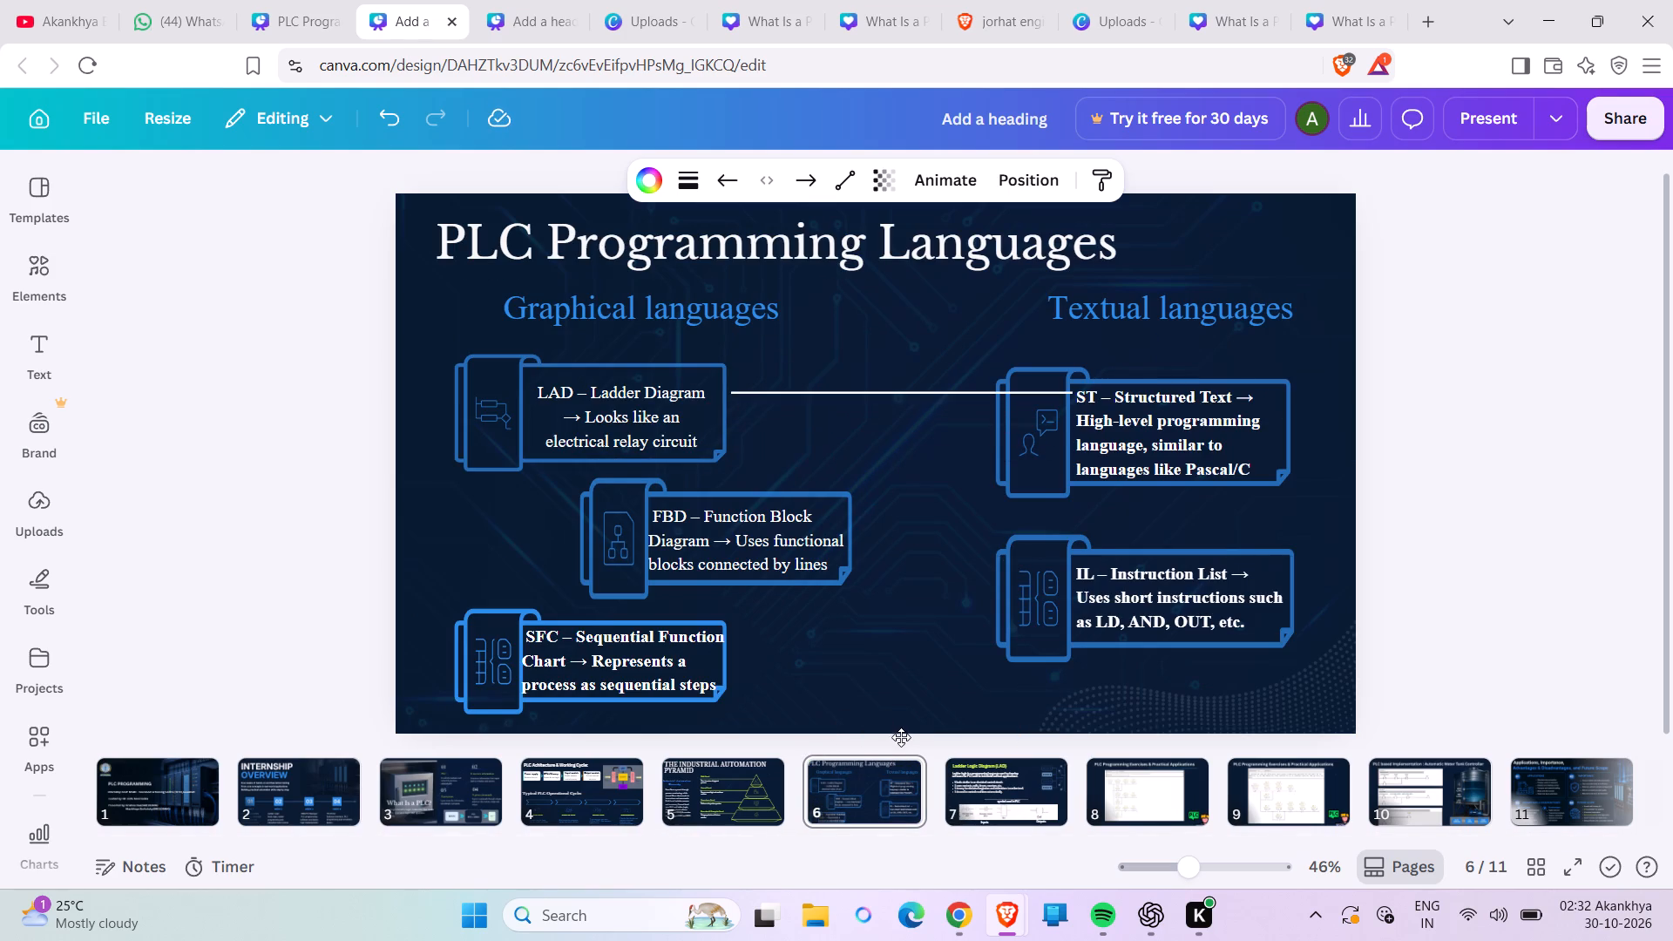
pyautogui.moveTo(901, 737); pyautogui.dragTo(901, 742)
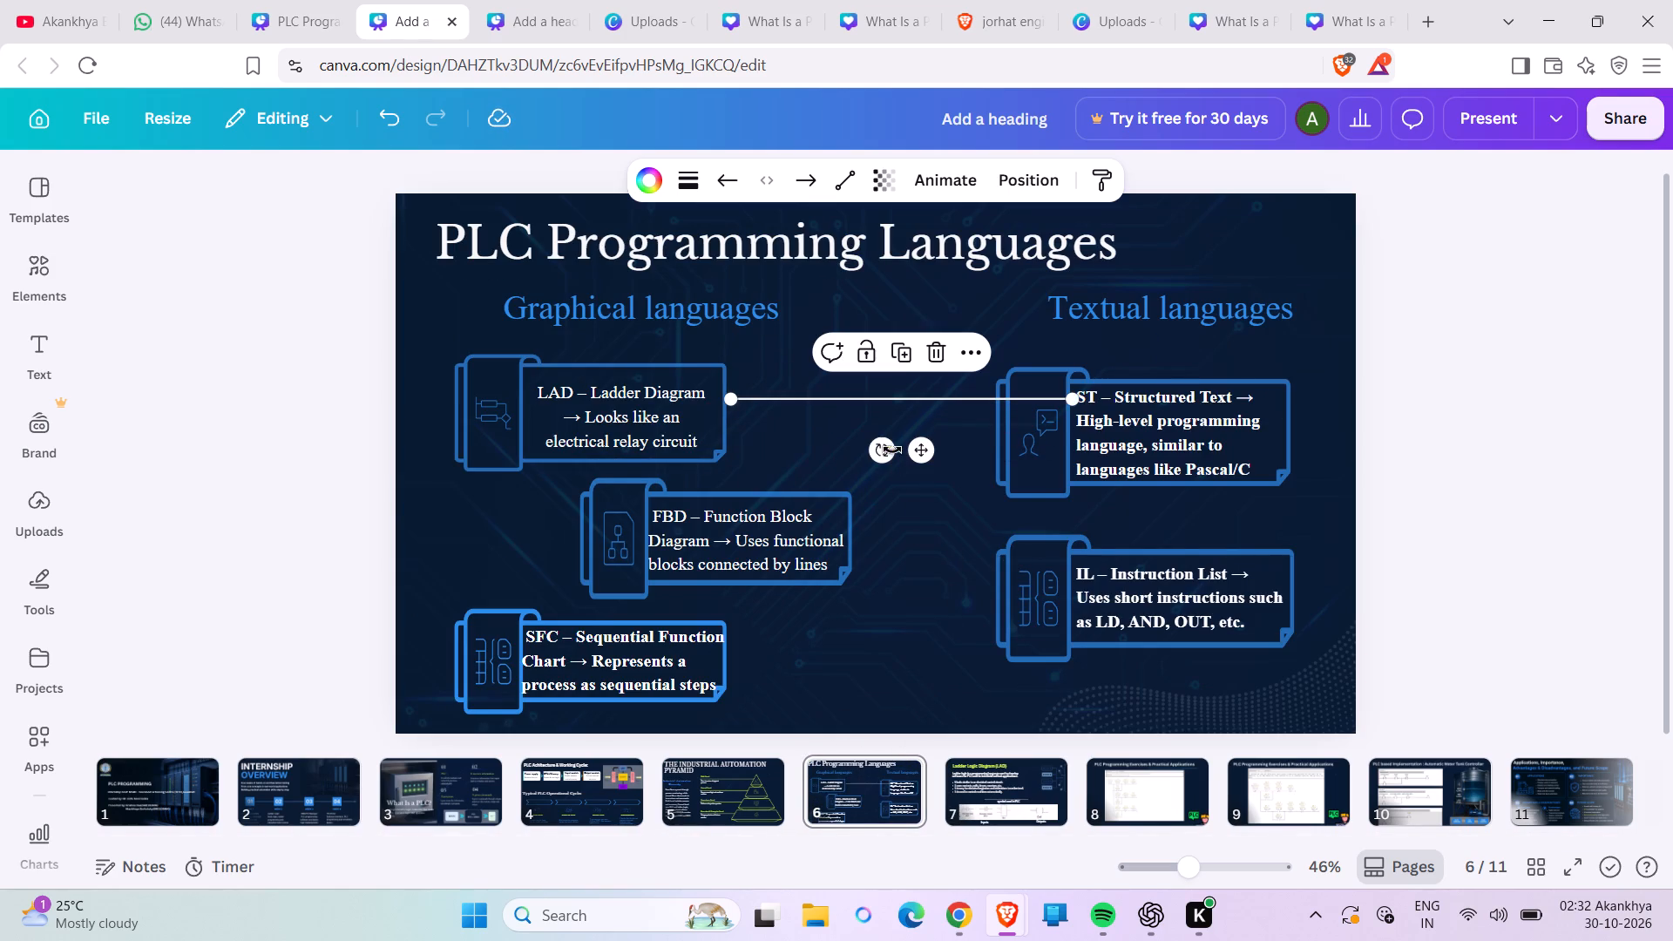
# Turn the line into a vertical divider between the Graphical and Textual languages columns, running from just below heading level to near the slide's bottom.
pyautogui.moveTo(882, 450); pyautogui.dragTo(1020, 440)
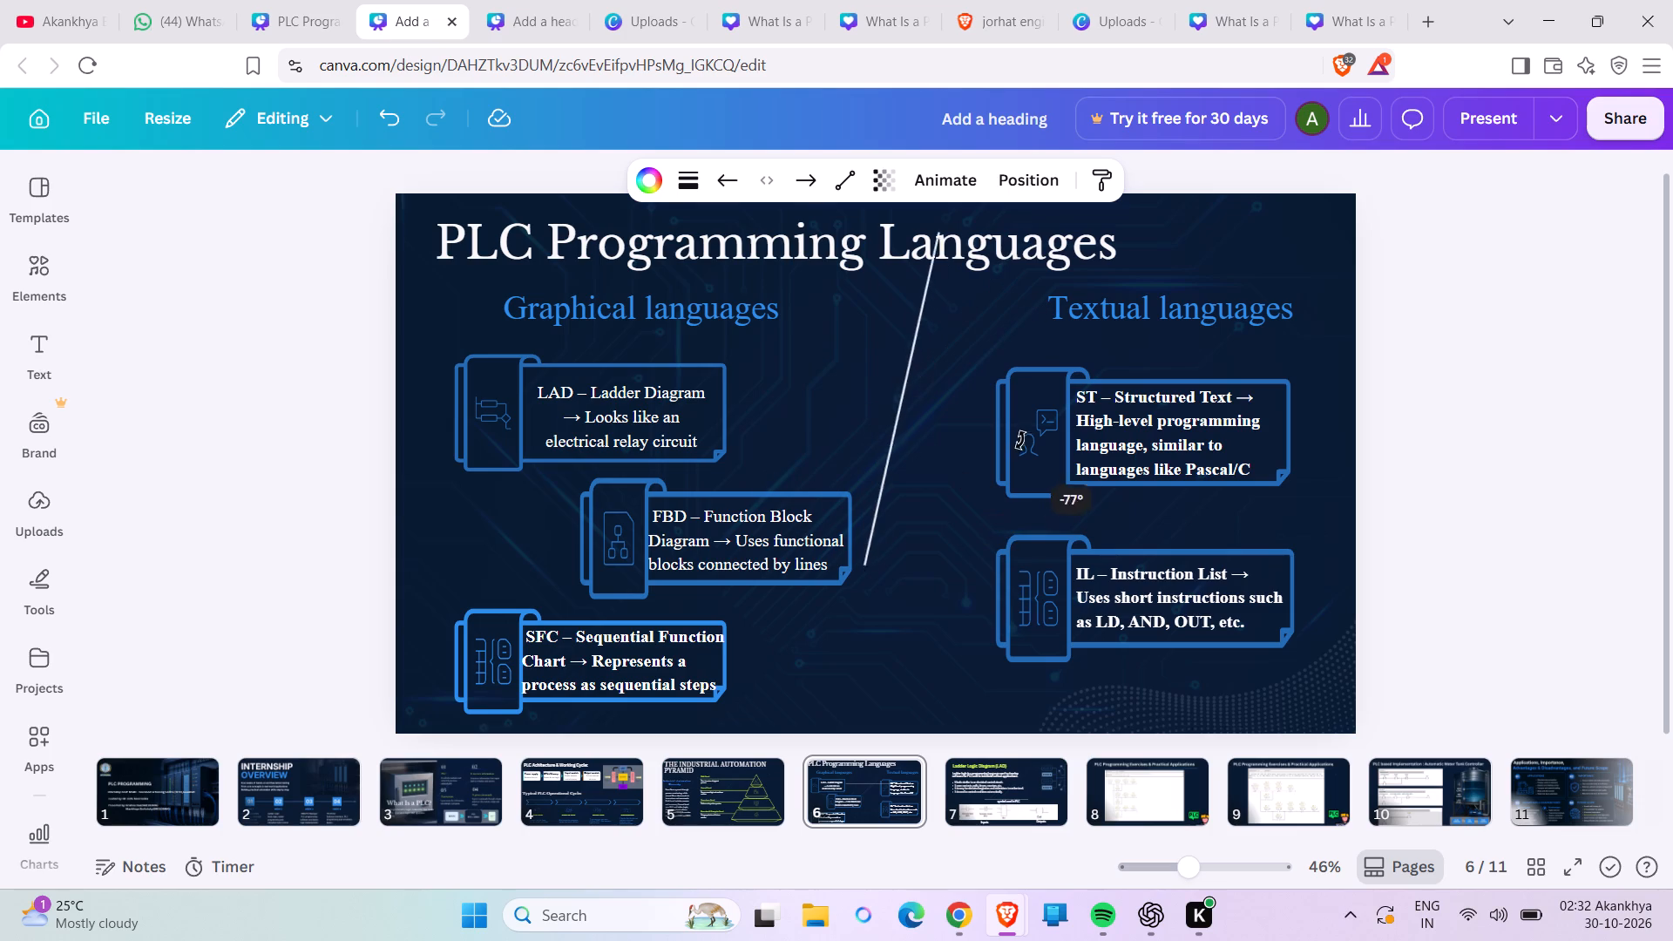
pyautogui.moveTo(1020, 440); pyautogui.dragTo(1006, 419)
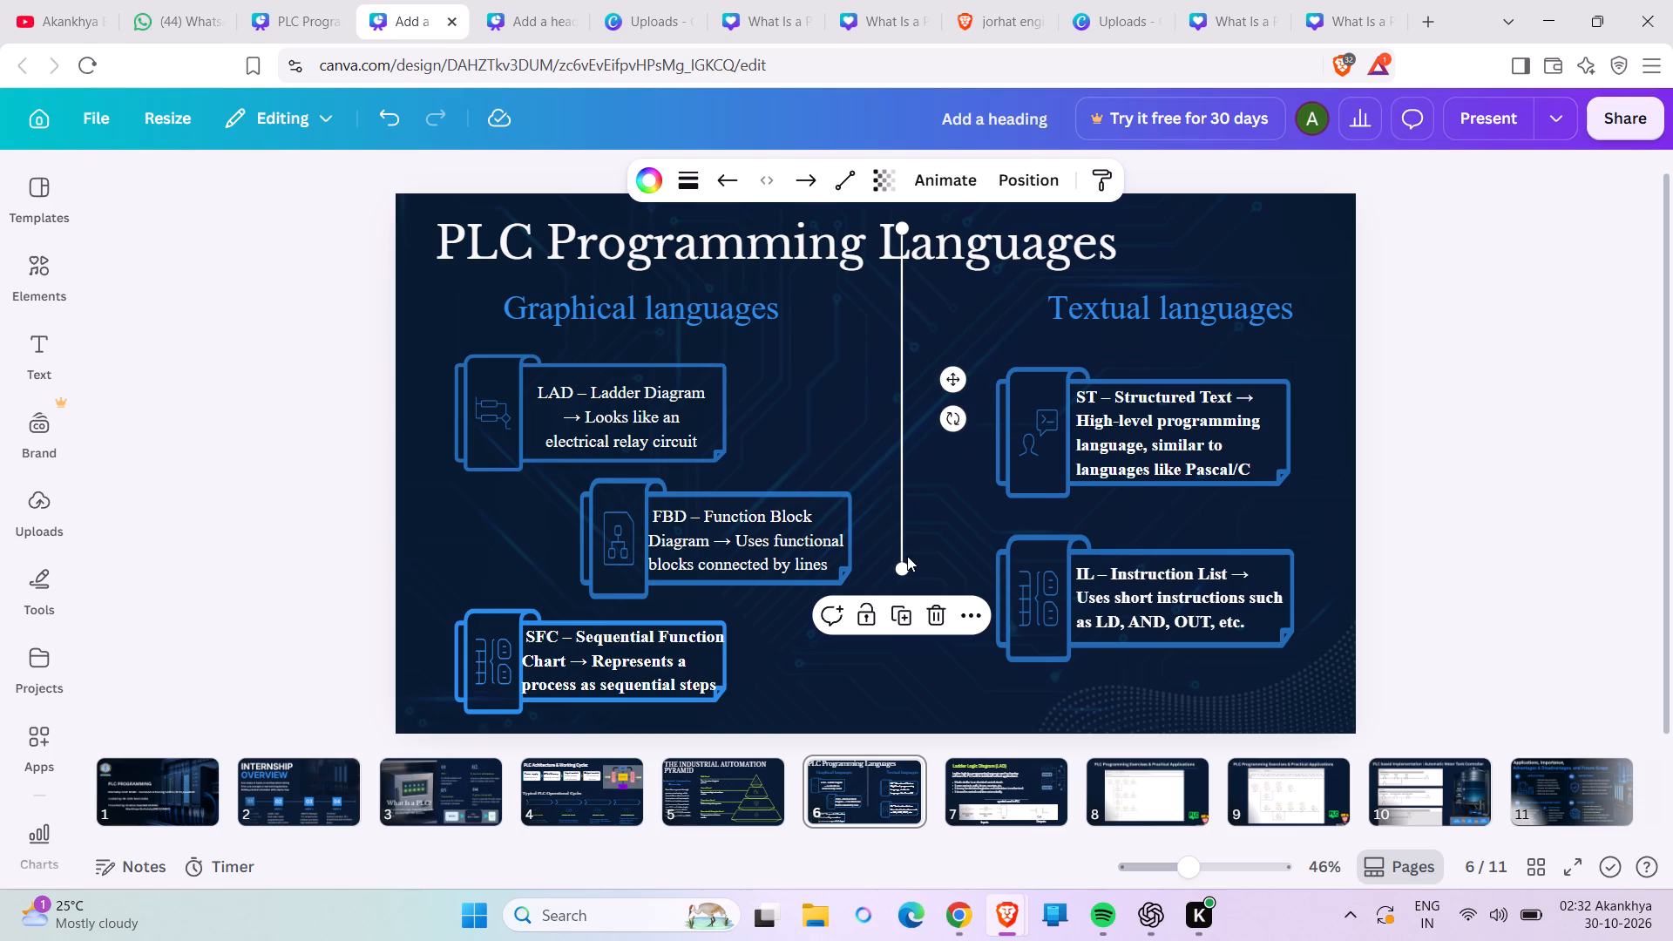
pyautogui.moveTo(902, 569); pyautogui.dragTo(896, 603)
pyautogui.moveTo(896, 603); pyautogui.dragTo(898, 640)
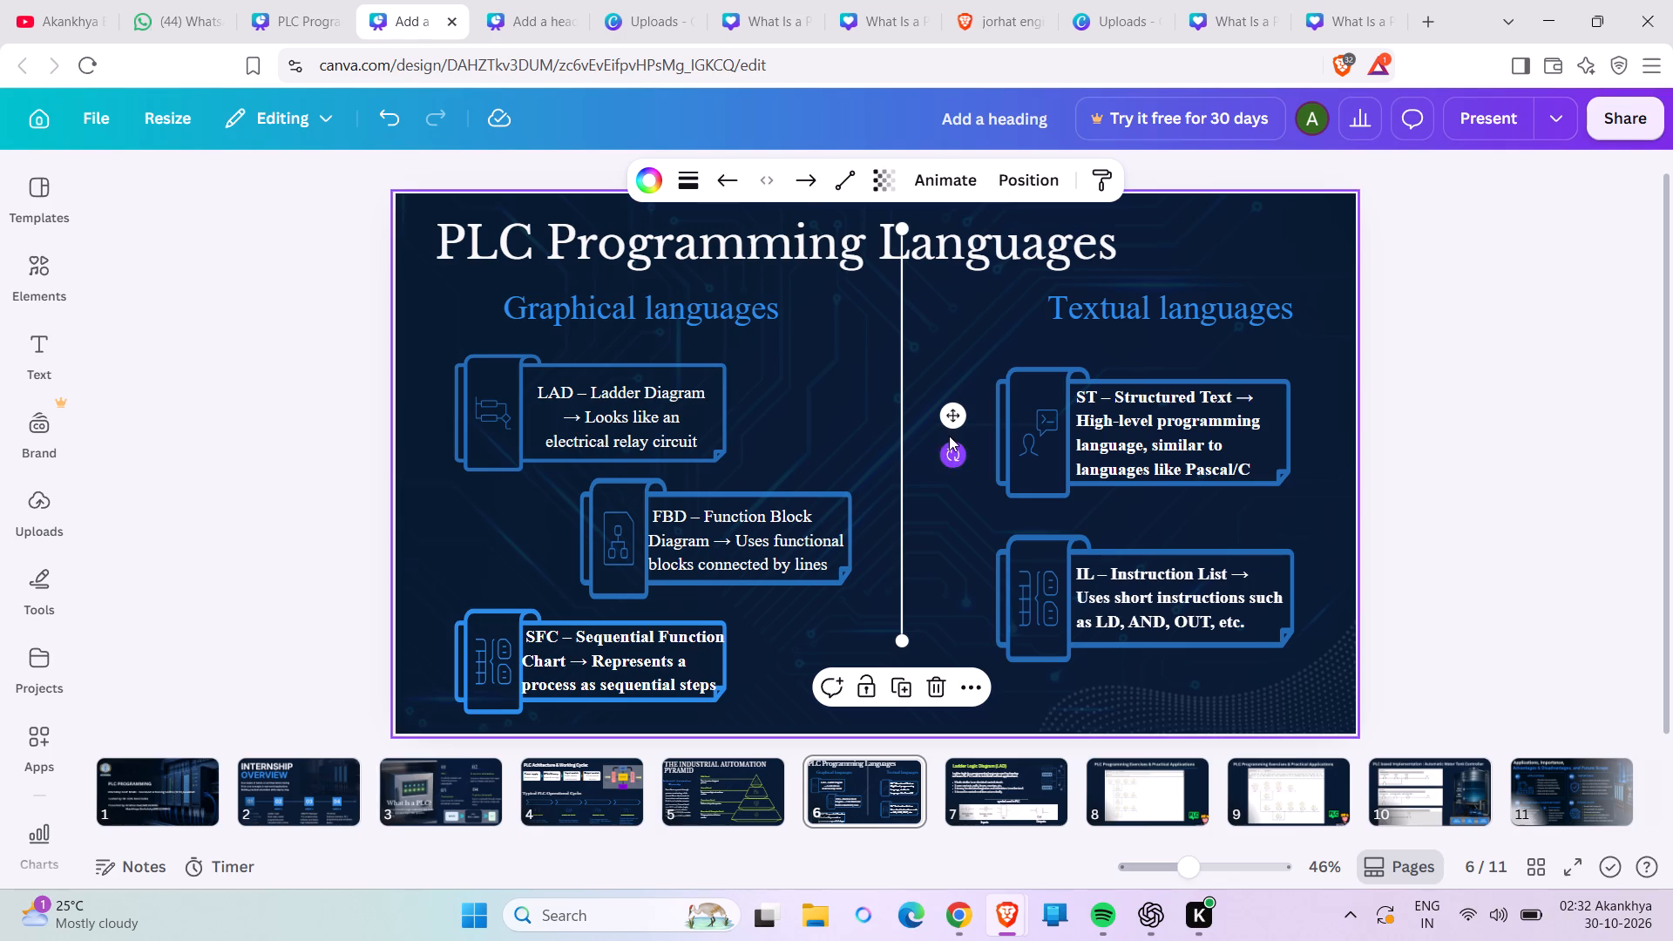
pyautogui.moveTo(952, 421); pyautogui.dragTo(949, 492)
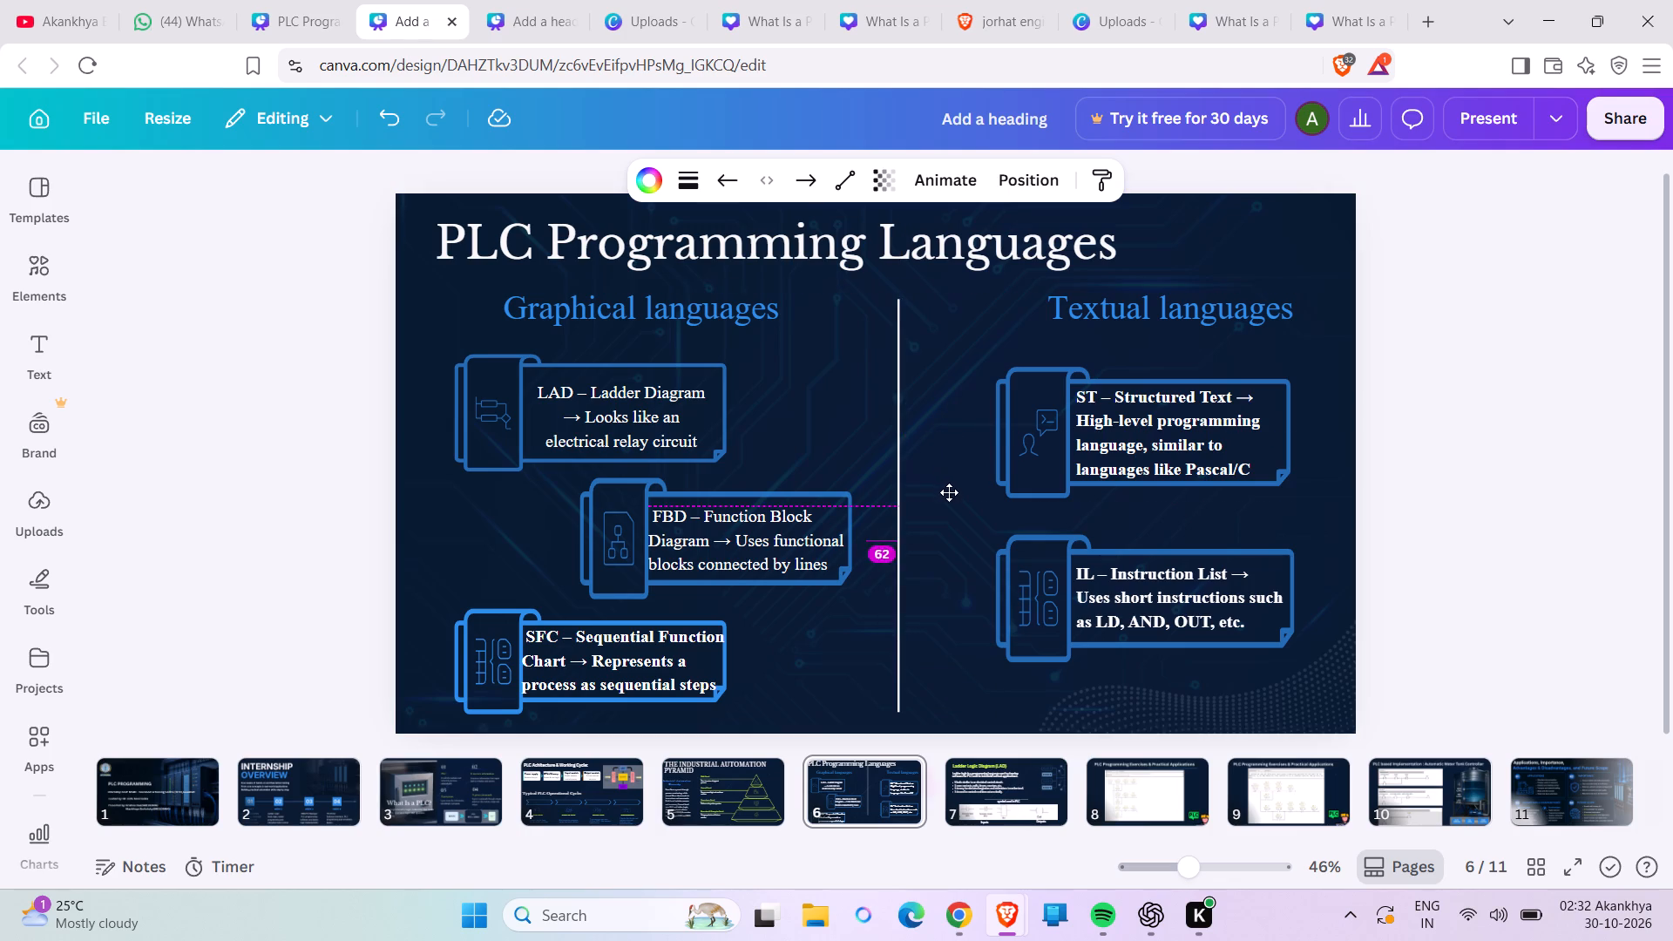
pyautogui.moveTo(949, 492); pyautogui.dragTo(960, 479)
pyautogui.click(1424, 421)
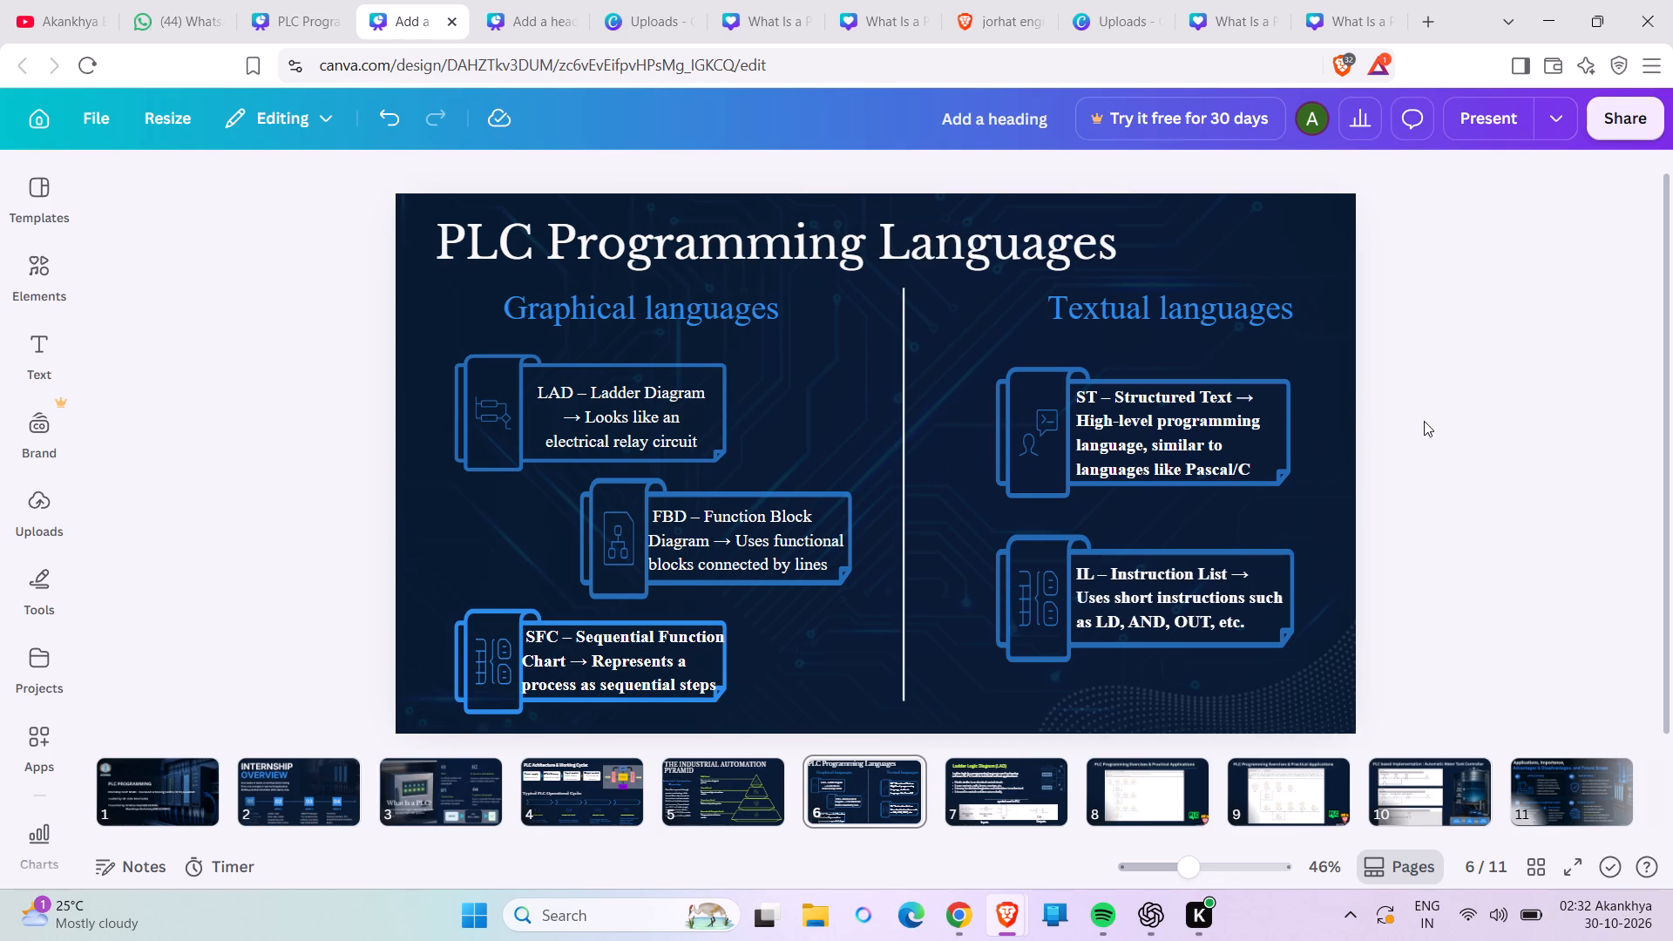
pyautogui.click(918, 371)
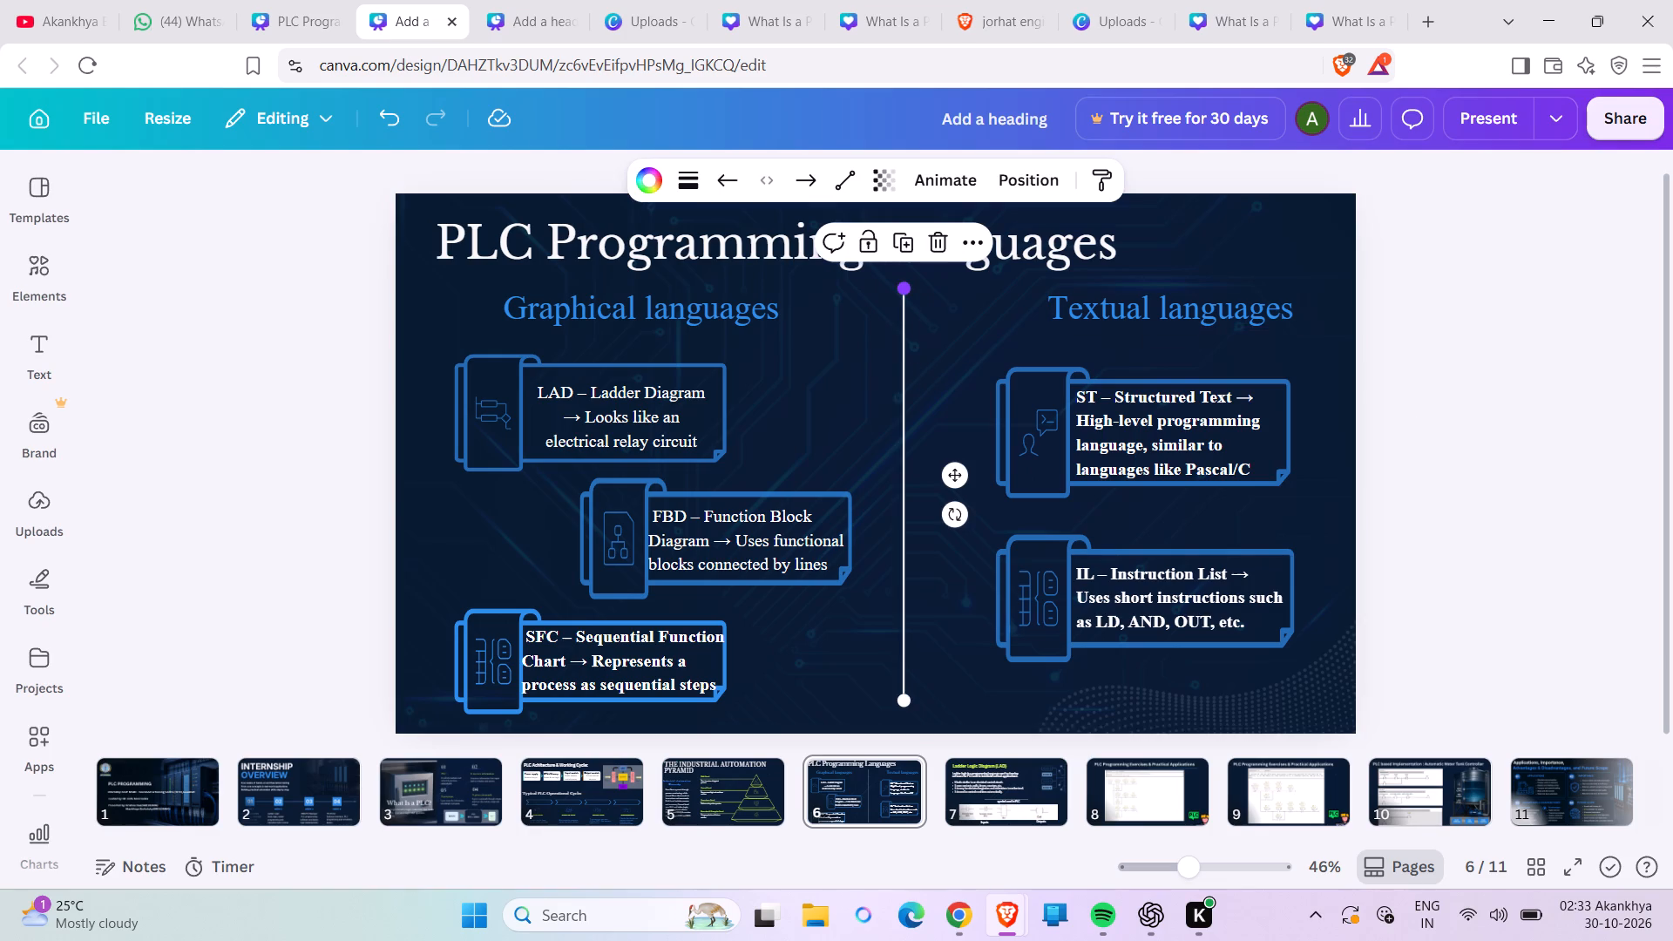
pyautogui.moveTo(904, 288); pyautogui.dragTo(908, 327)
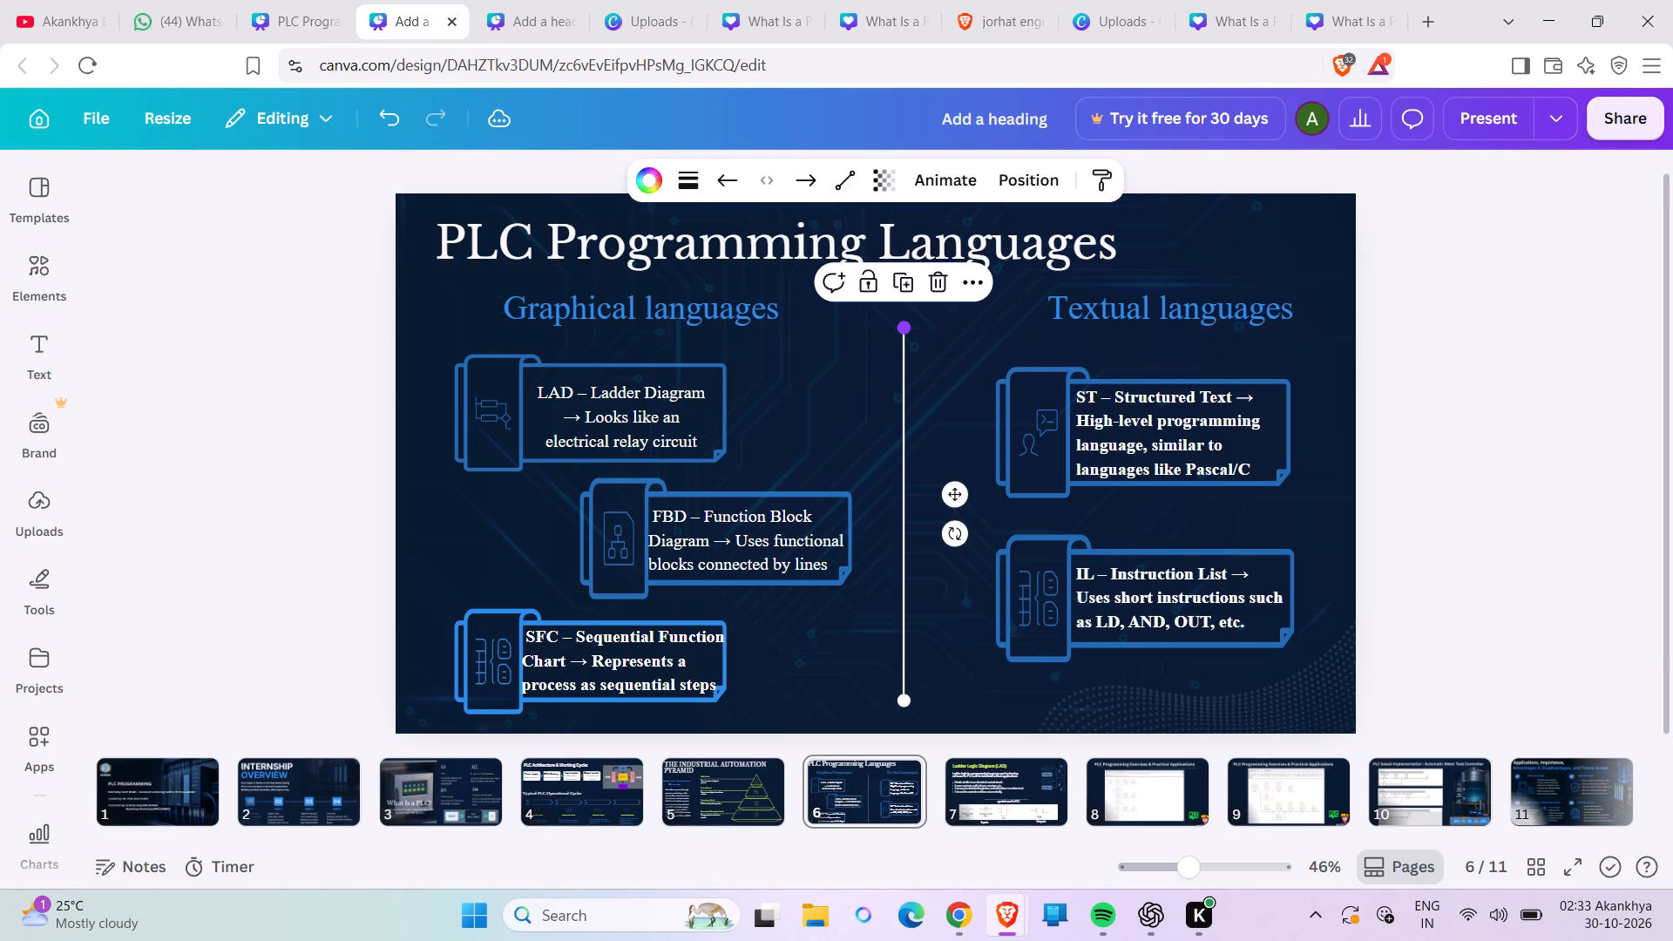
pyautogui.click(1453, 403)
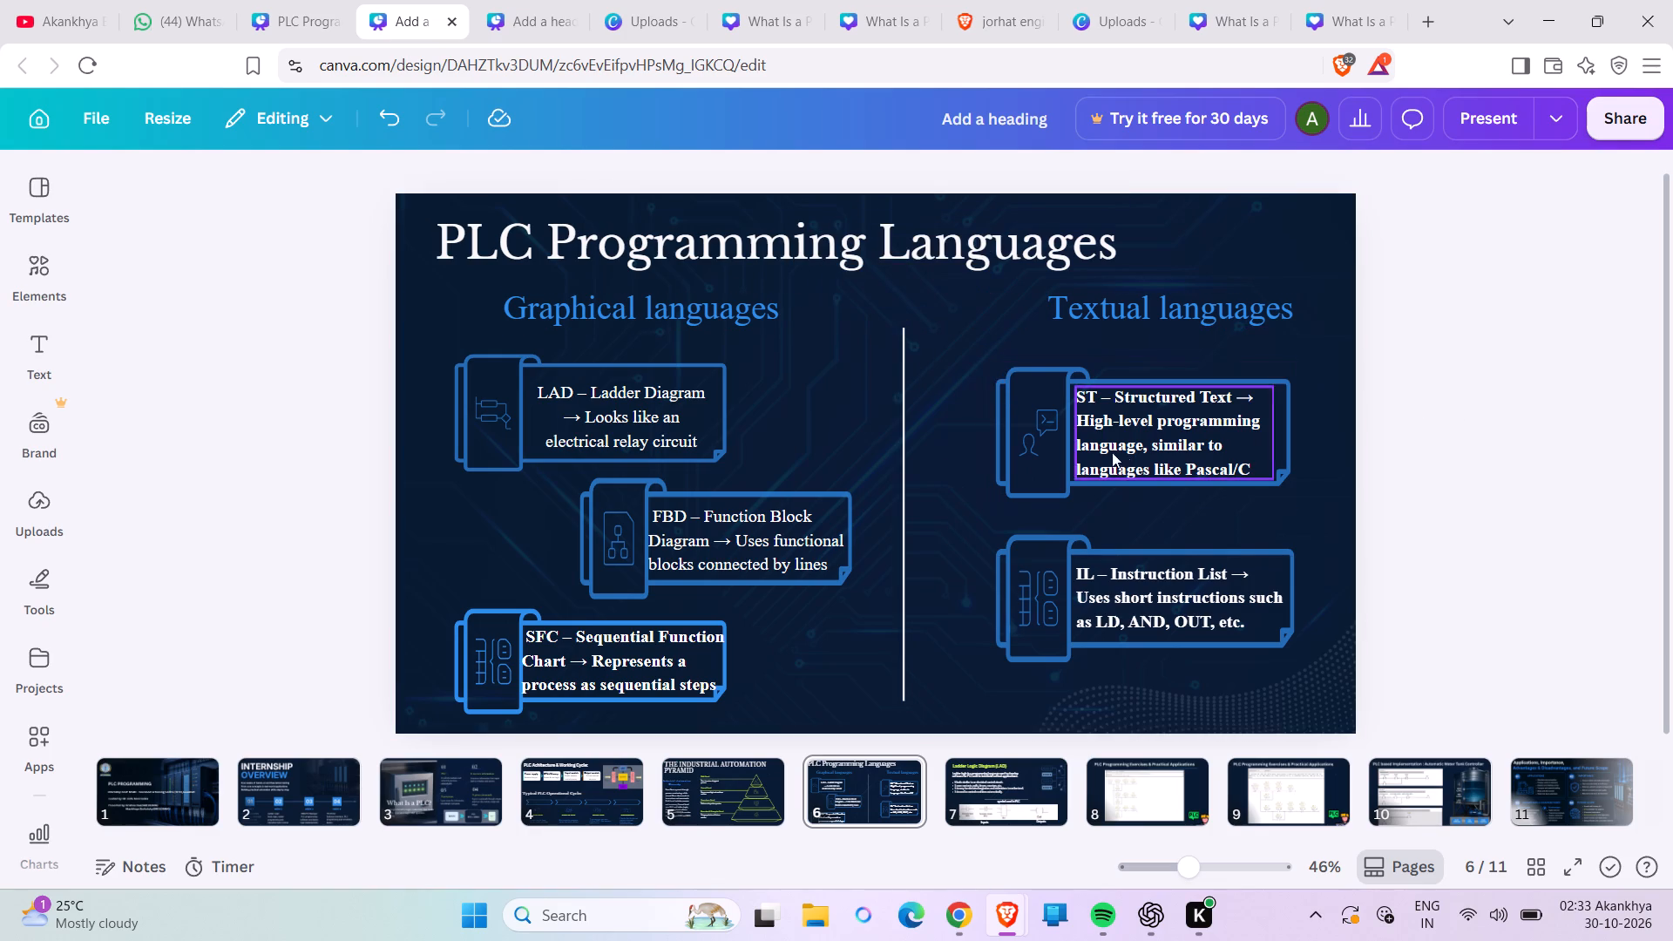
# Duplicate the vertical divider on slide 6, rotate the copy to horizontal and move it up beneath the column headings.
pyautogui.click(904, 470)
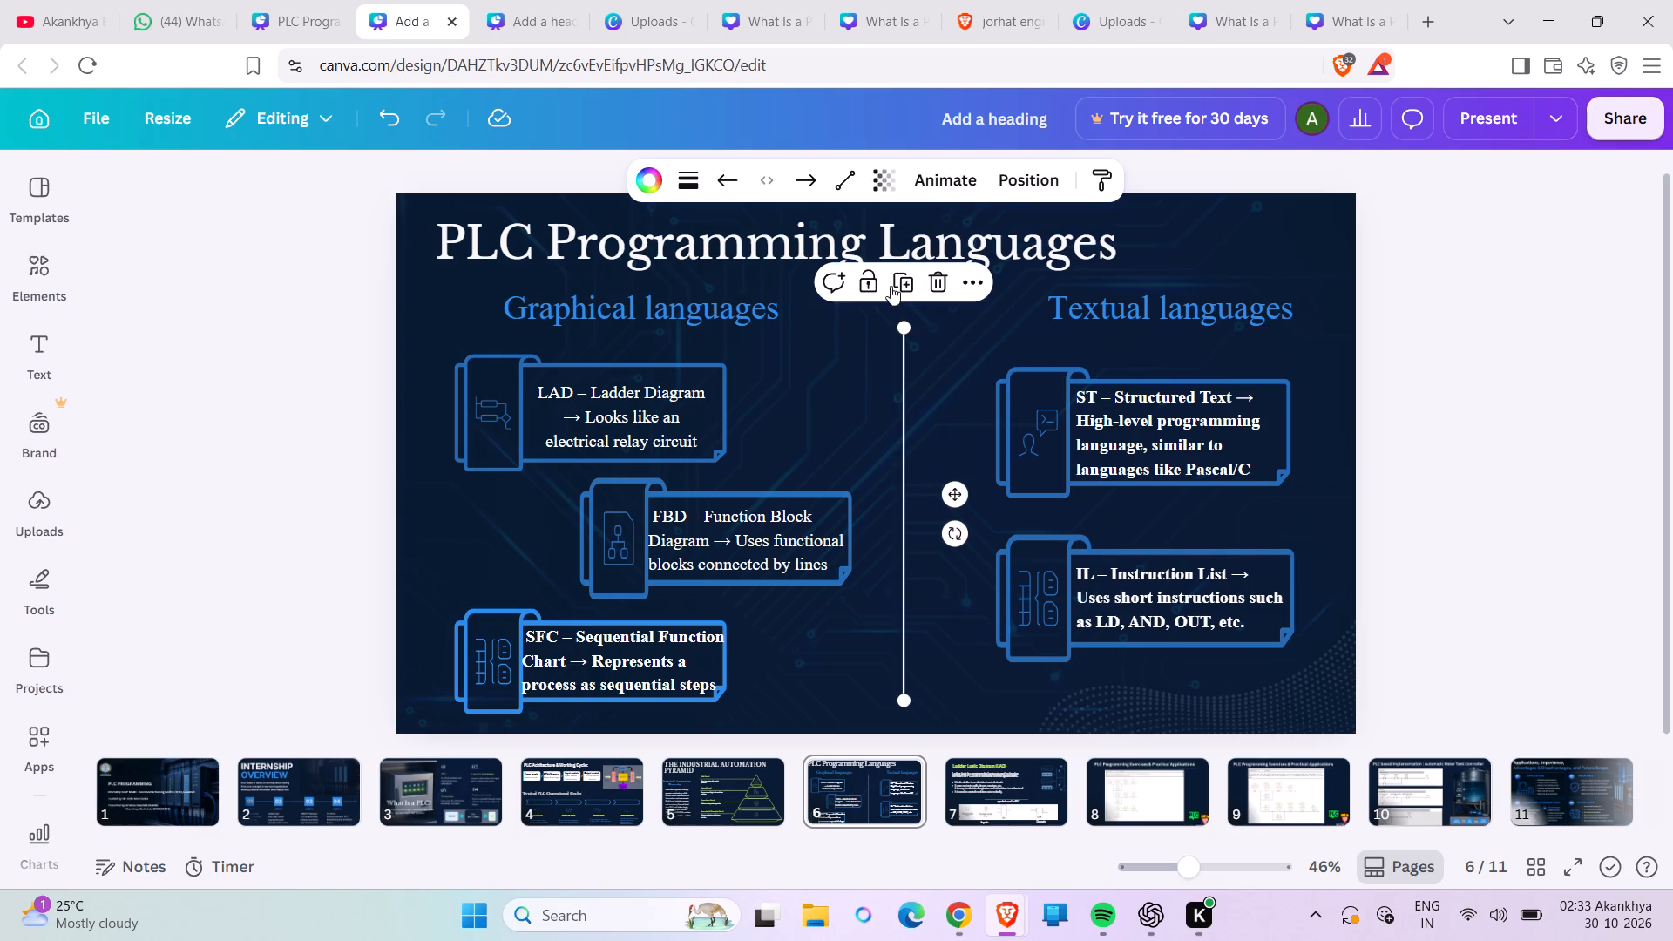
pyautogui.click(899, 281)
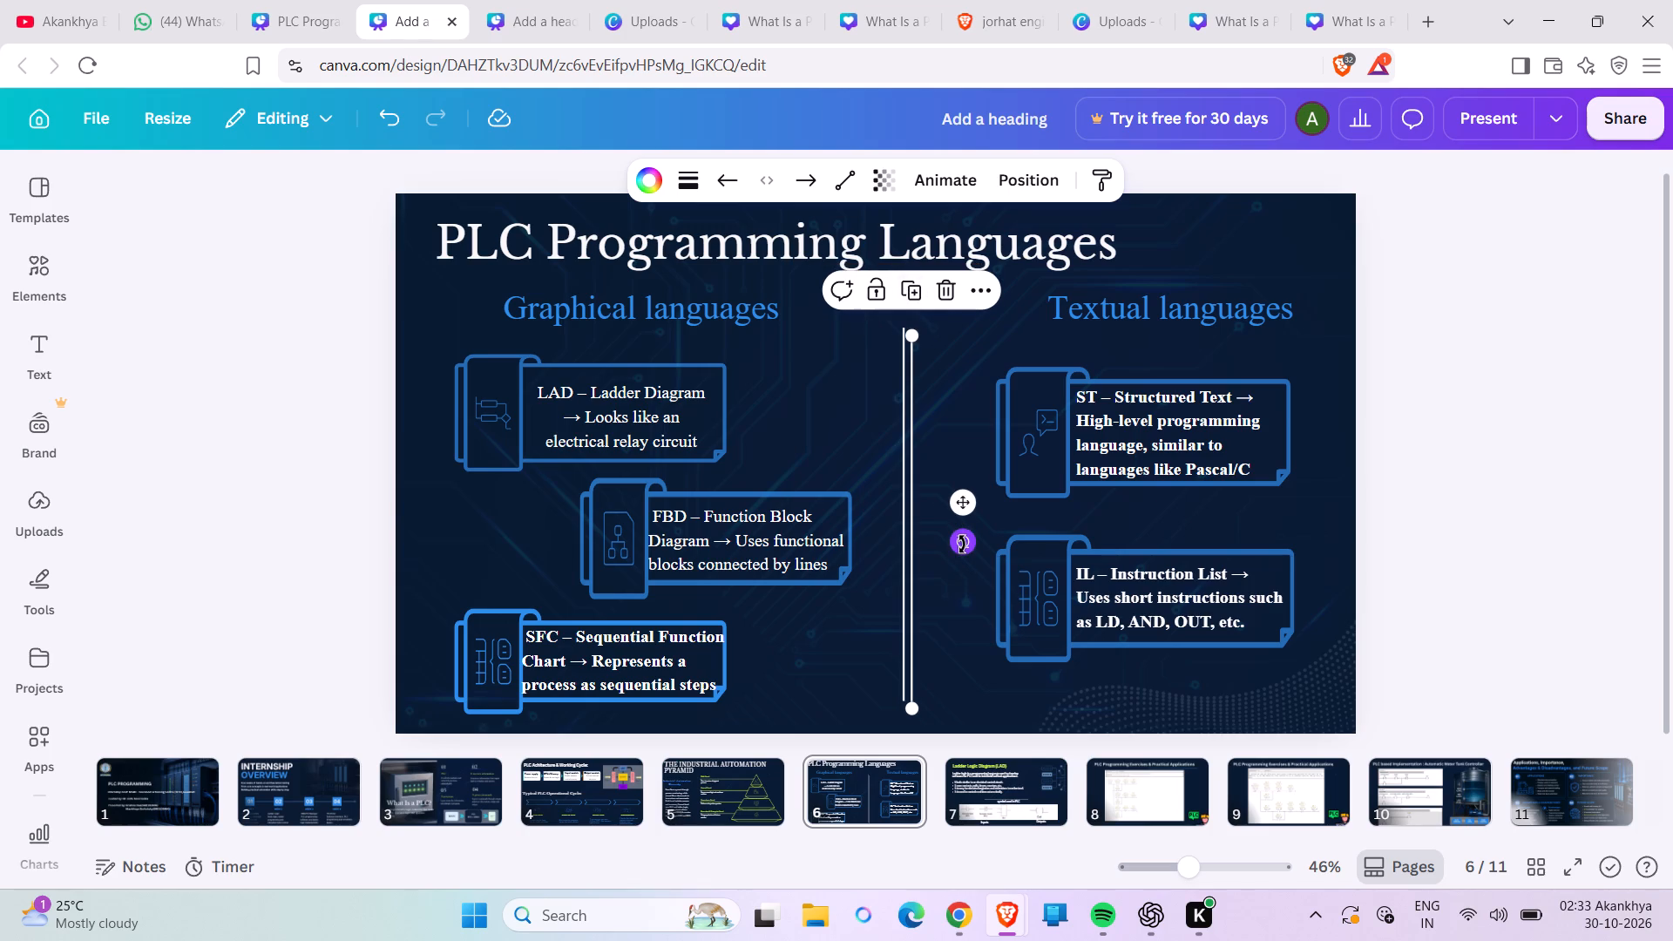
pyautogui.moveTo(962, 545); pyautogui.dragTo(887, 591)
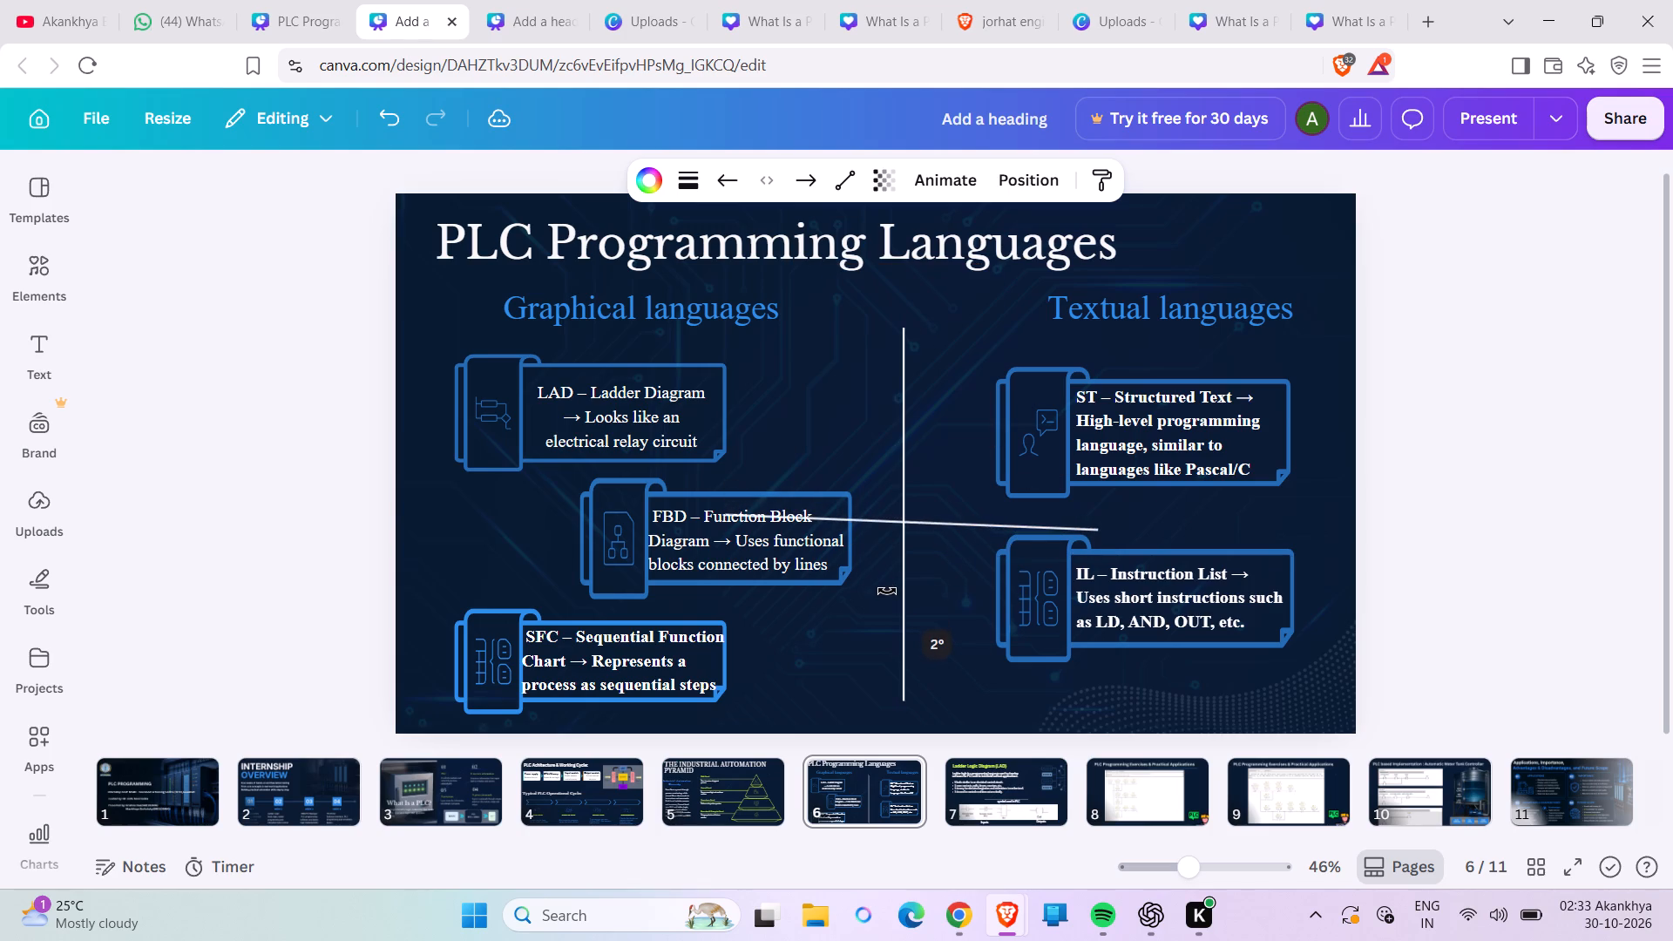
pyautogui.moveTo(887, 591); pyautogui.dragTo(890, 594)
pyautogui.moveTo(929, 572); pyautogui.dragTo(933, 452)
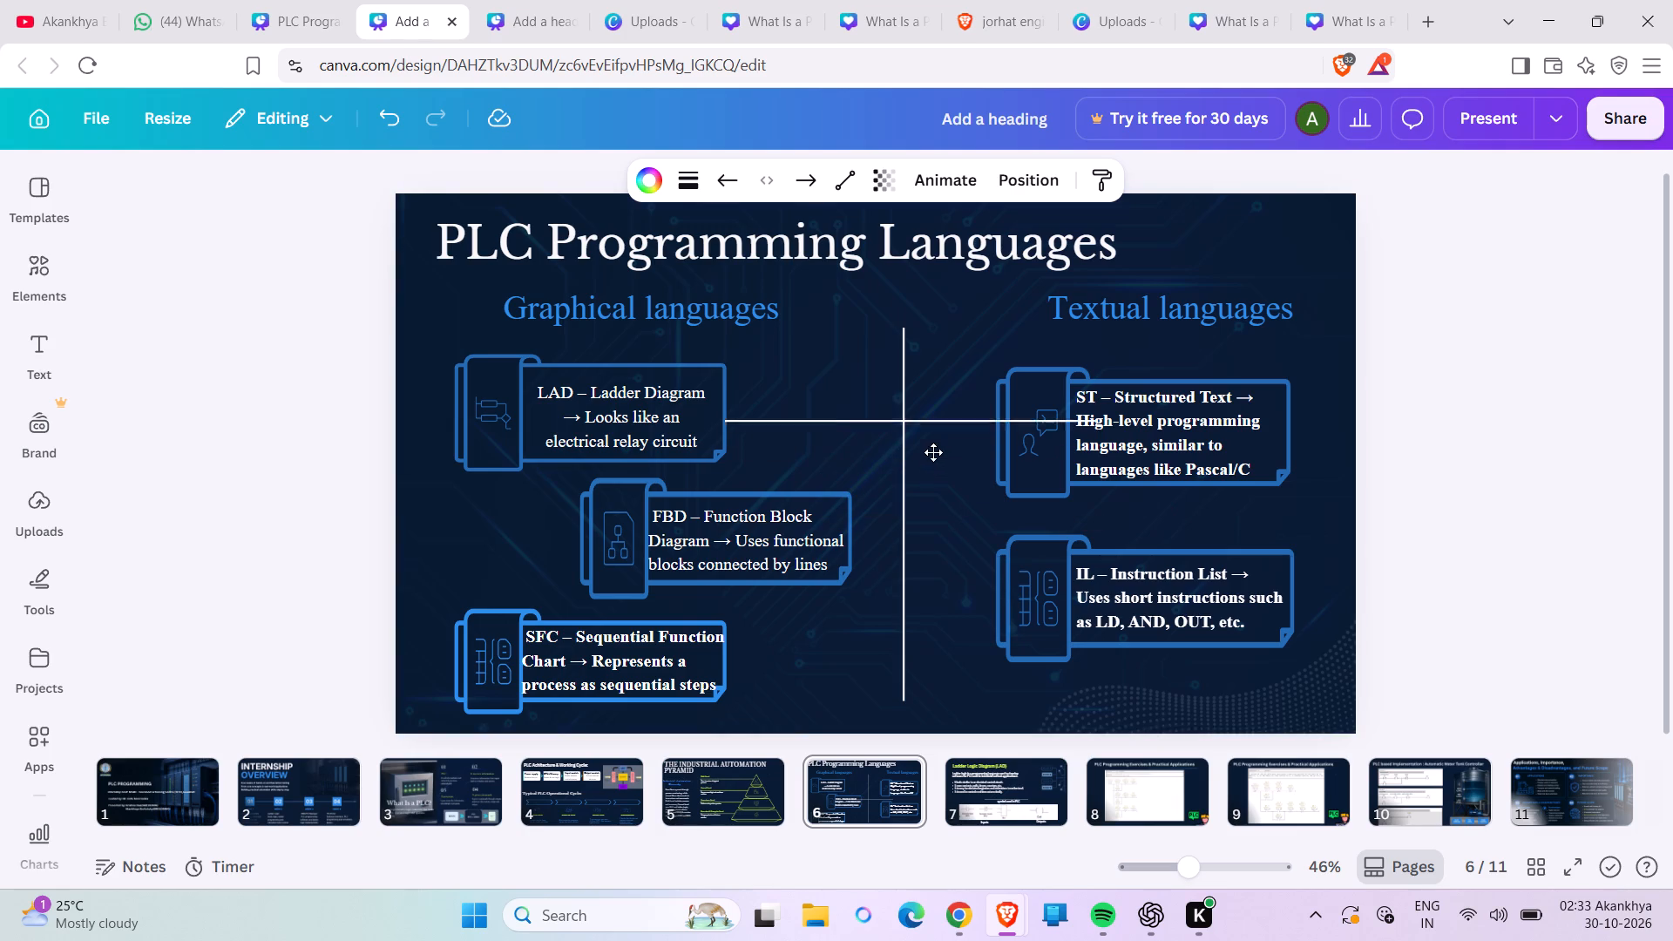
pyautogui.moveTo(933, 452); pyautogui.dragTo(928, 400)
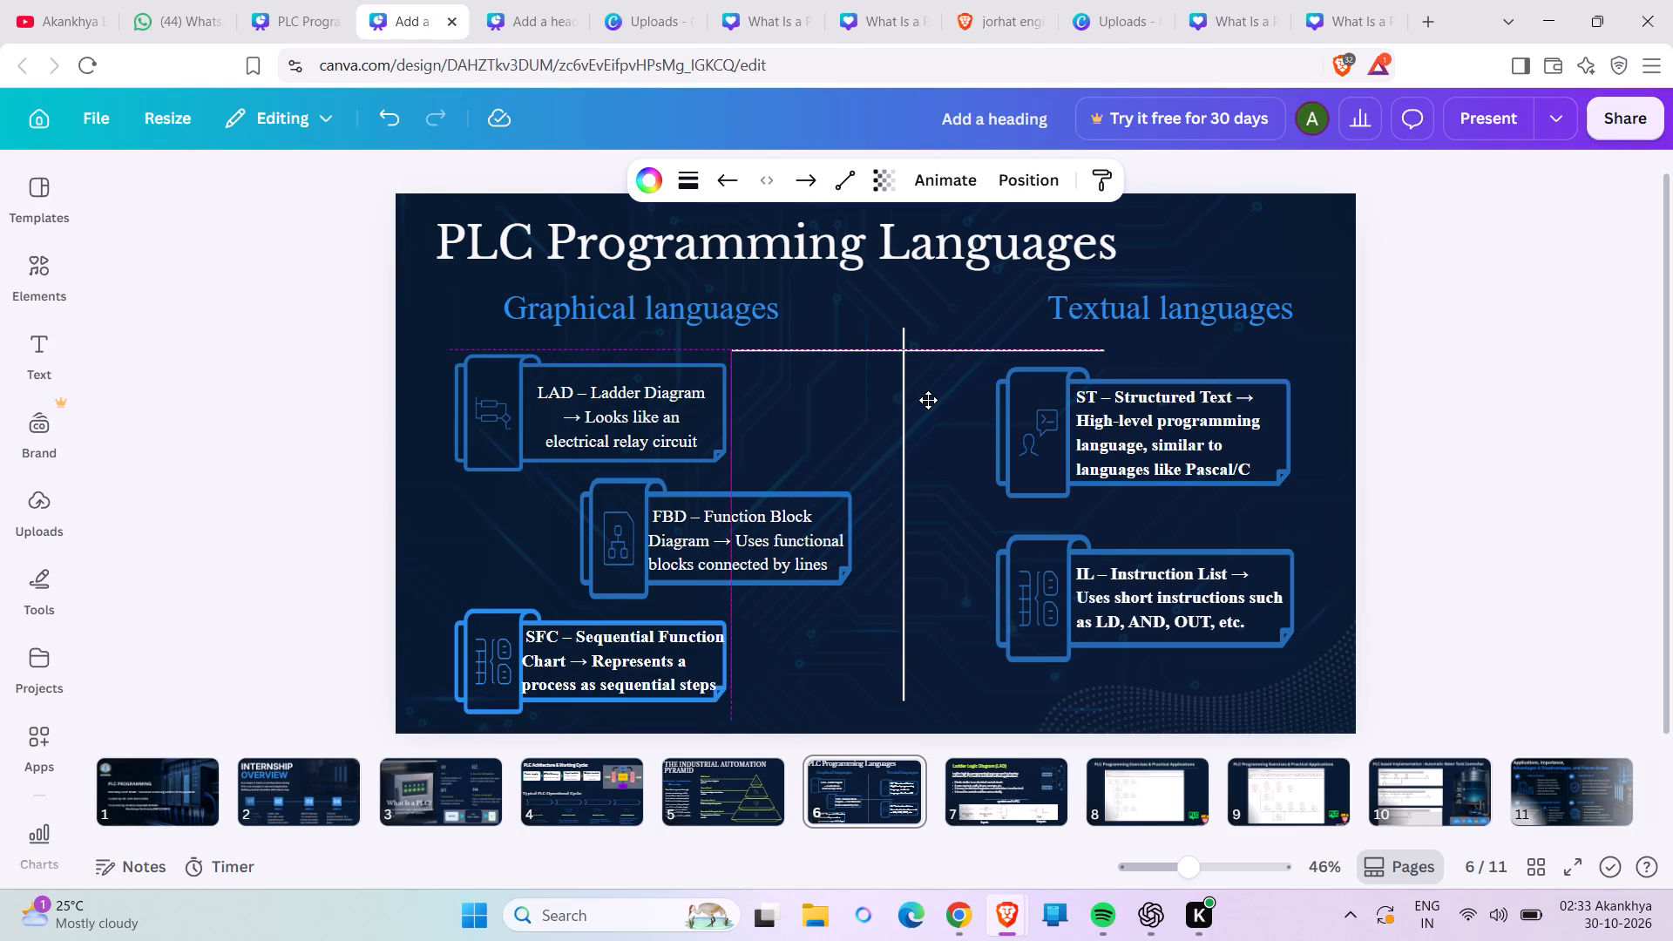
pyautogui.moveTo(928, 400); pyautogui.dragTo(927, 395)
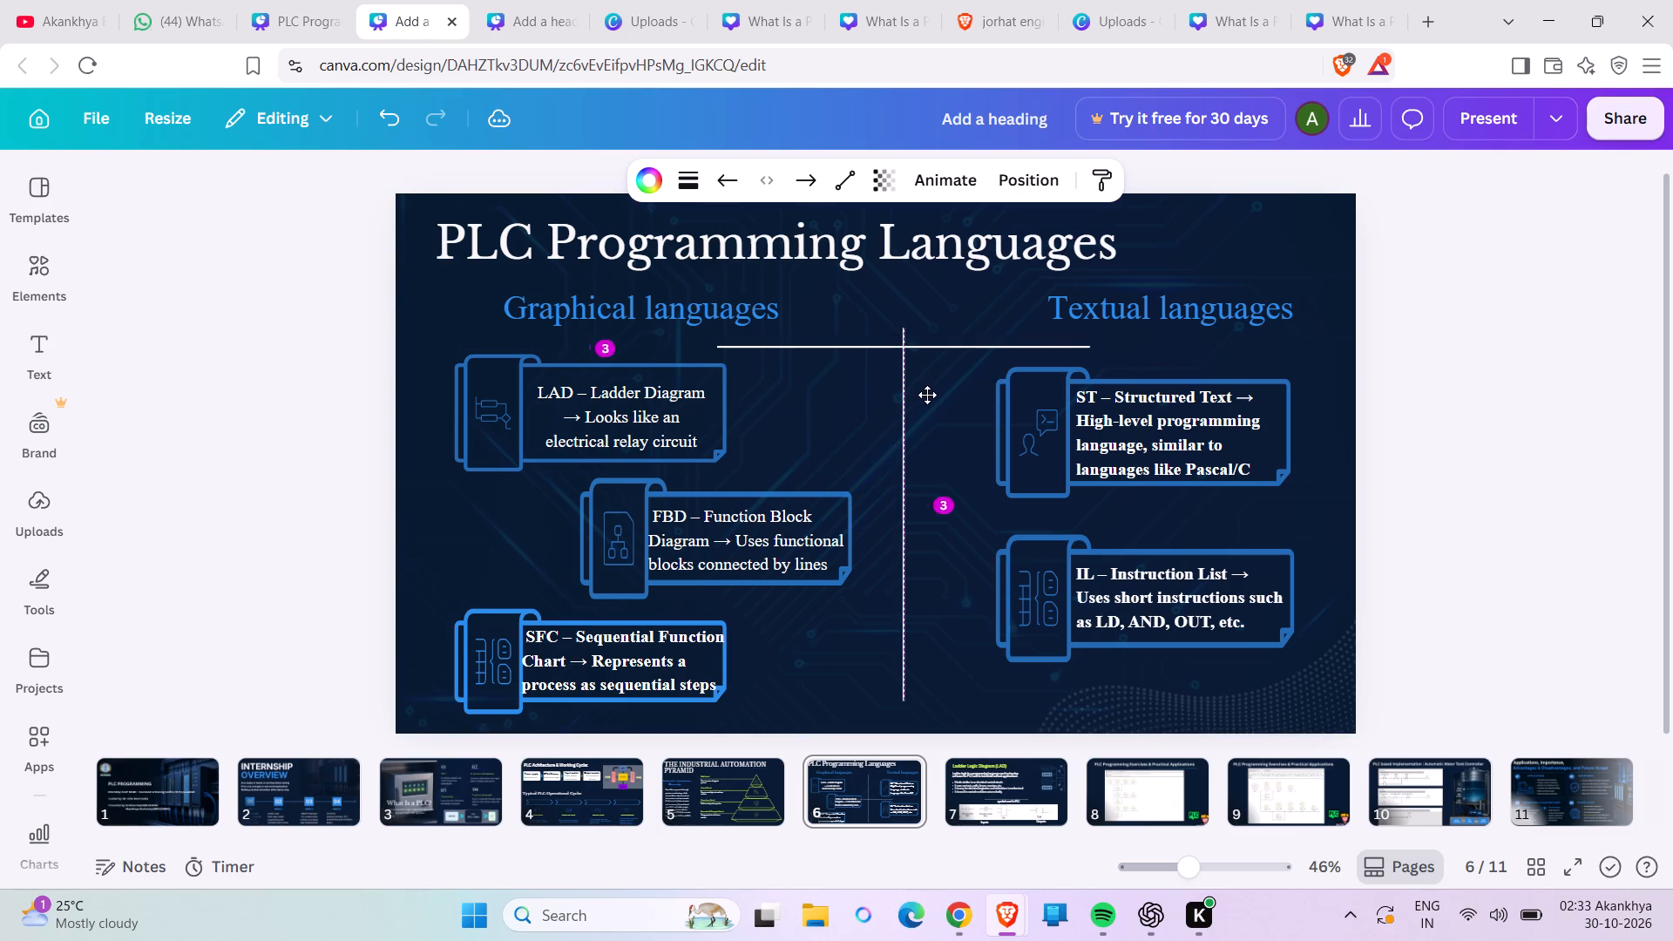
# Level and lengthen the horizontal line so it spans nearly the full slide width just beneath both column headings.
pyautogui.moveTo(1084, 349); pyautogui.dragTo(1132, 332)
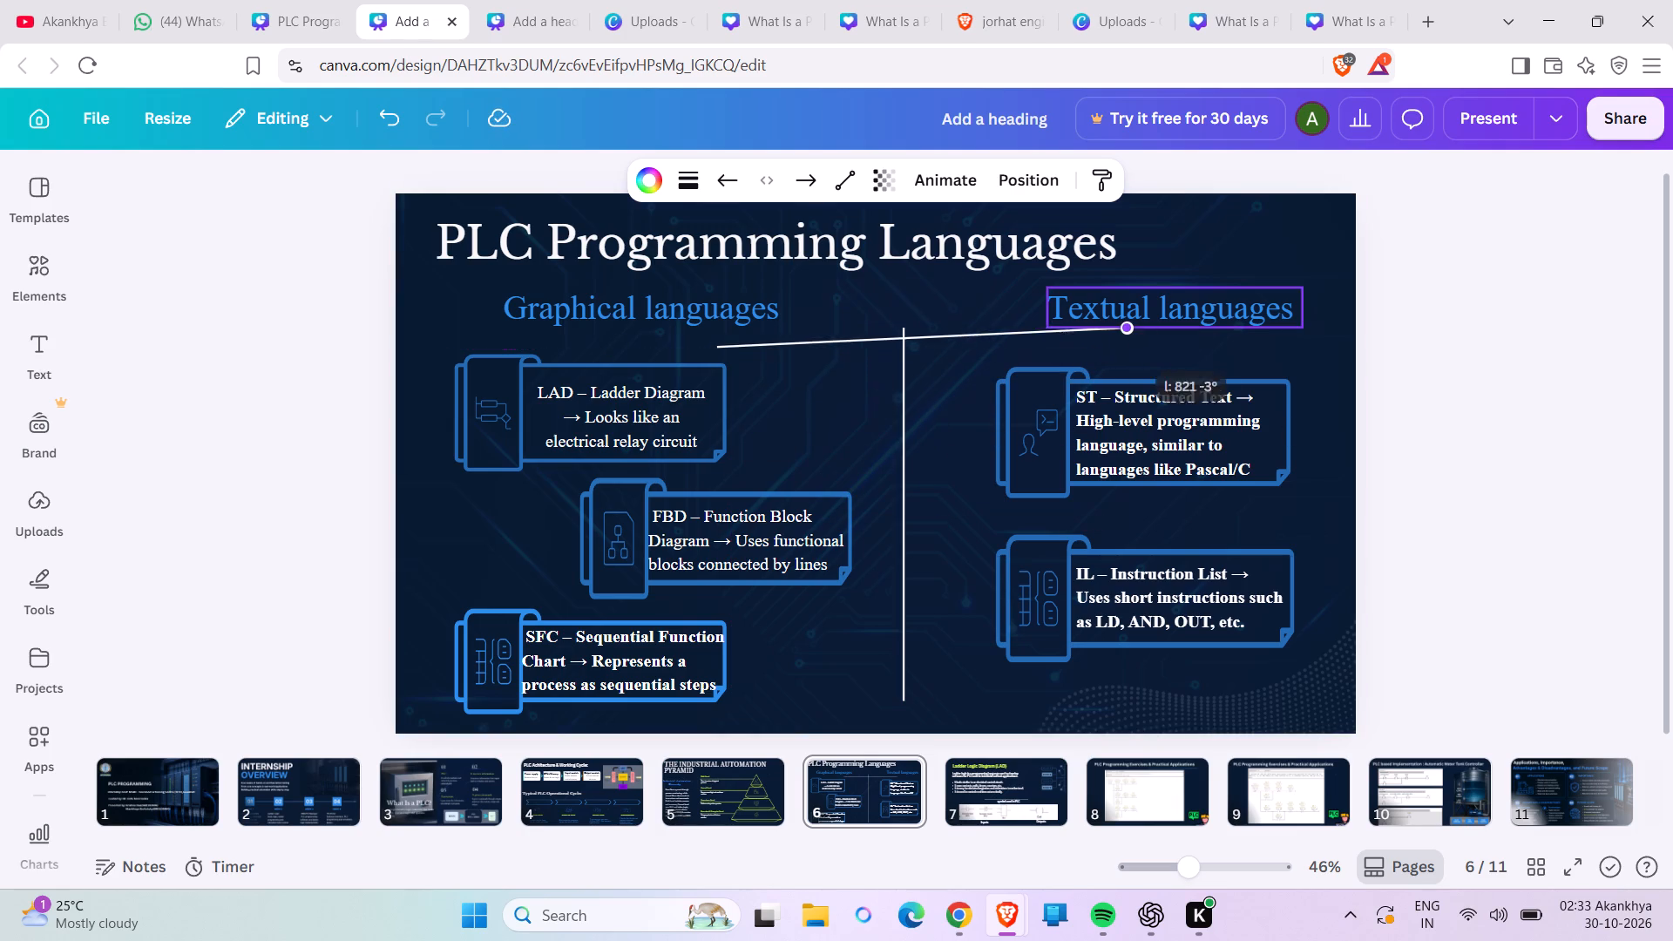
pyautogui.moveTo(1132, 332); pyautogui.dragTo(1297, 344)
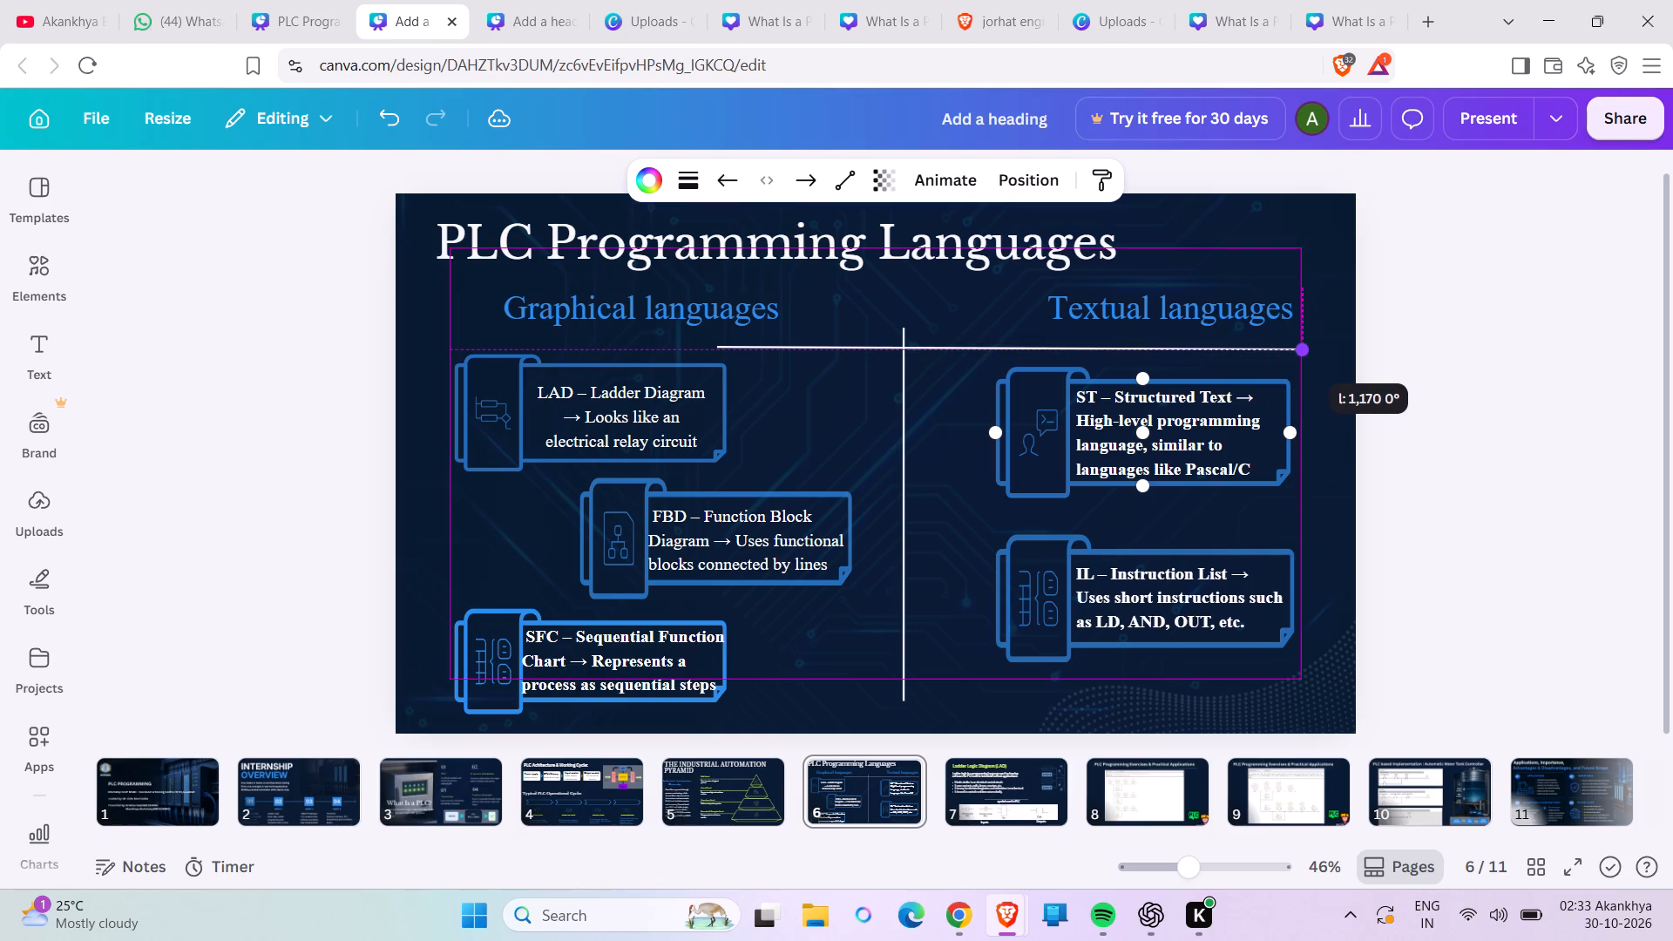
pyautogui.moveTo(1297, 344); pyautogui.dragTo(1323, 339)
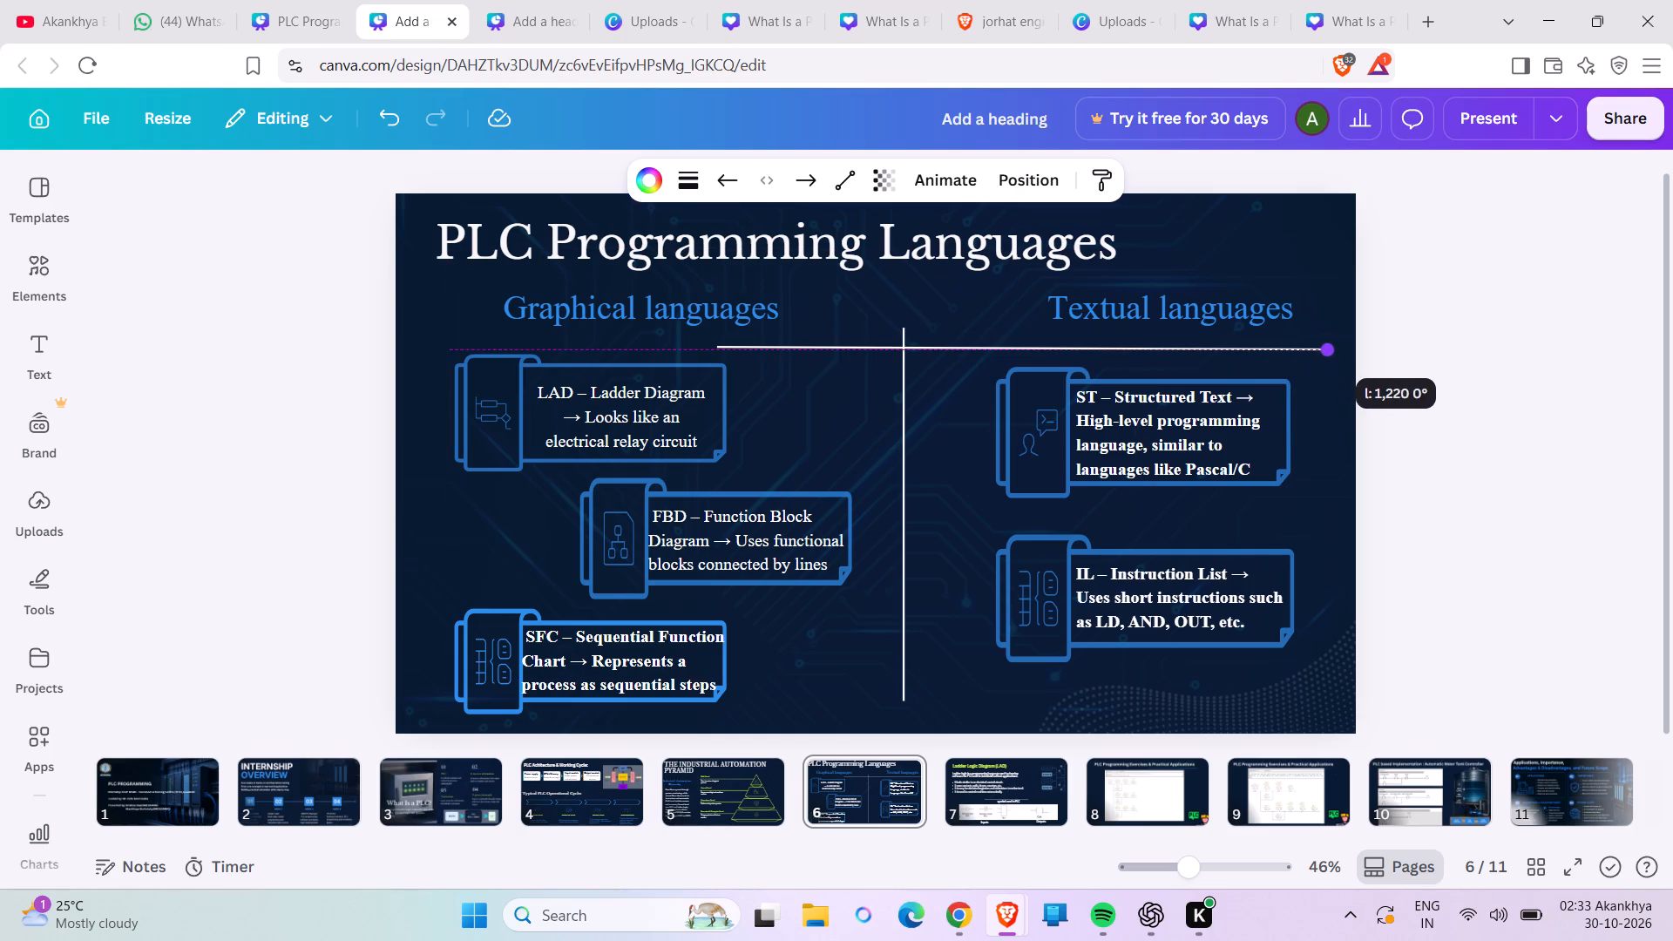
pyautogui.moveTo(1323, 339); pyautogui.dragTo(1324, 341)
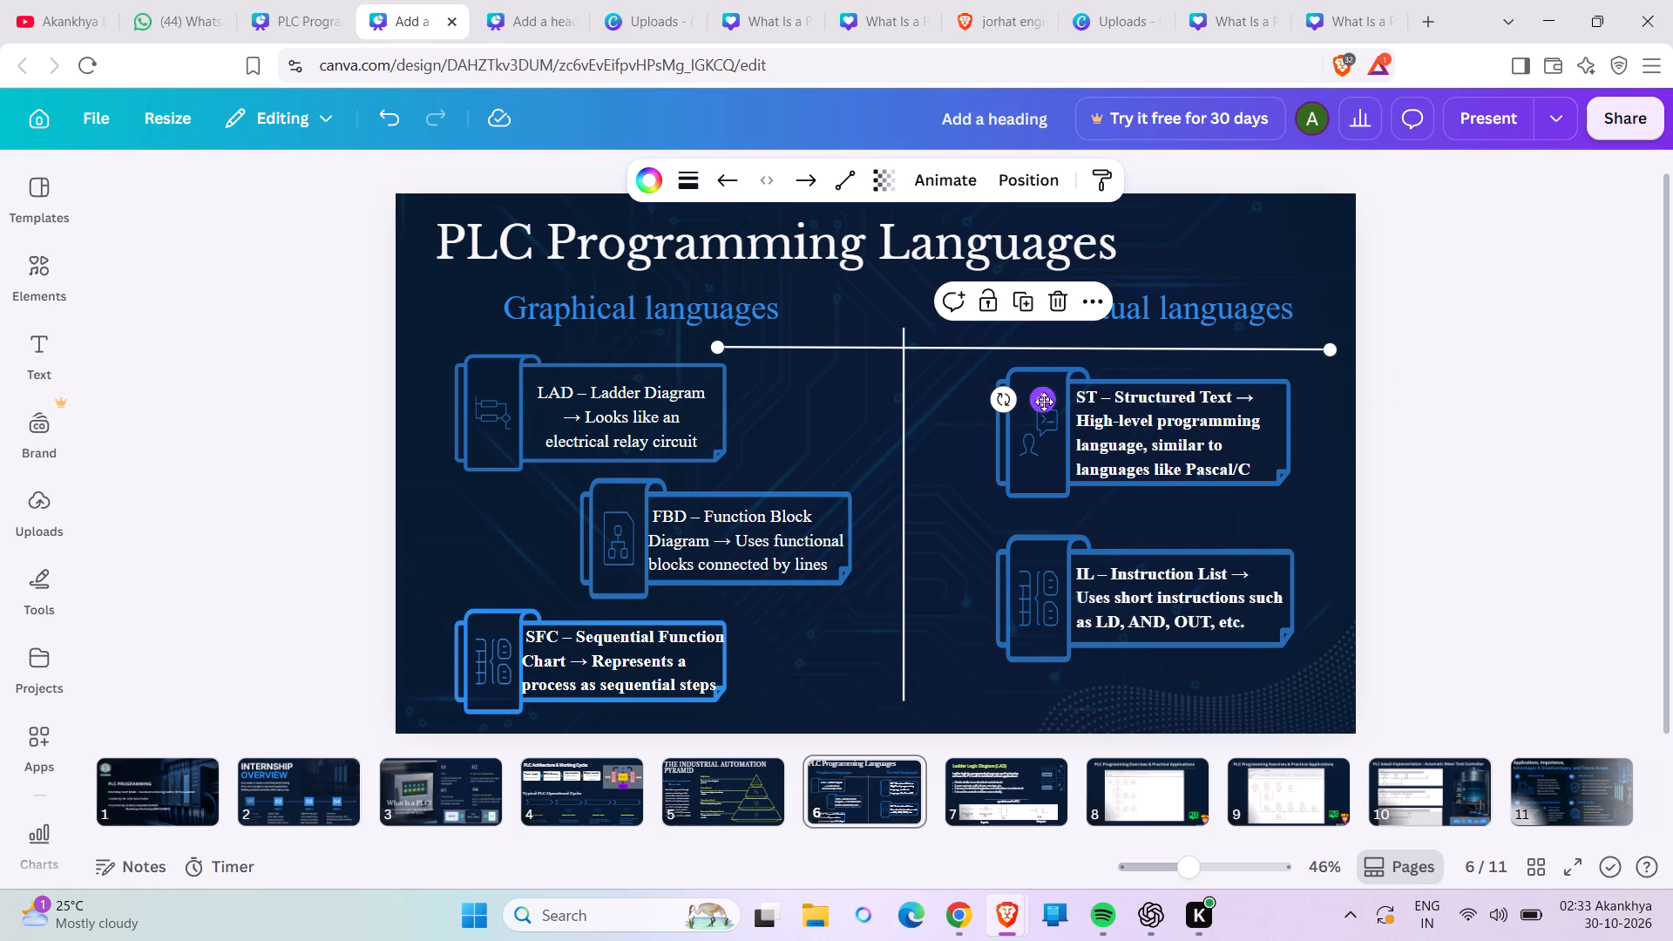
pyautogui.moveTo(1044, 402); pyautogui.dragTo(917, 391)
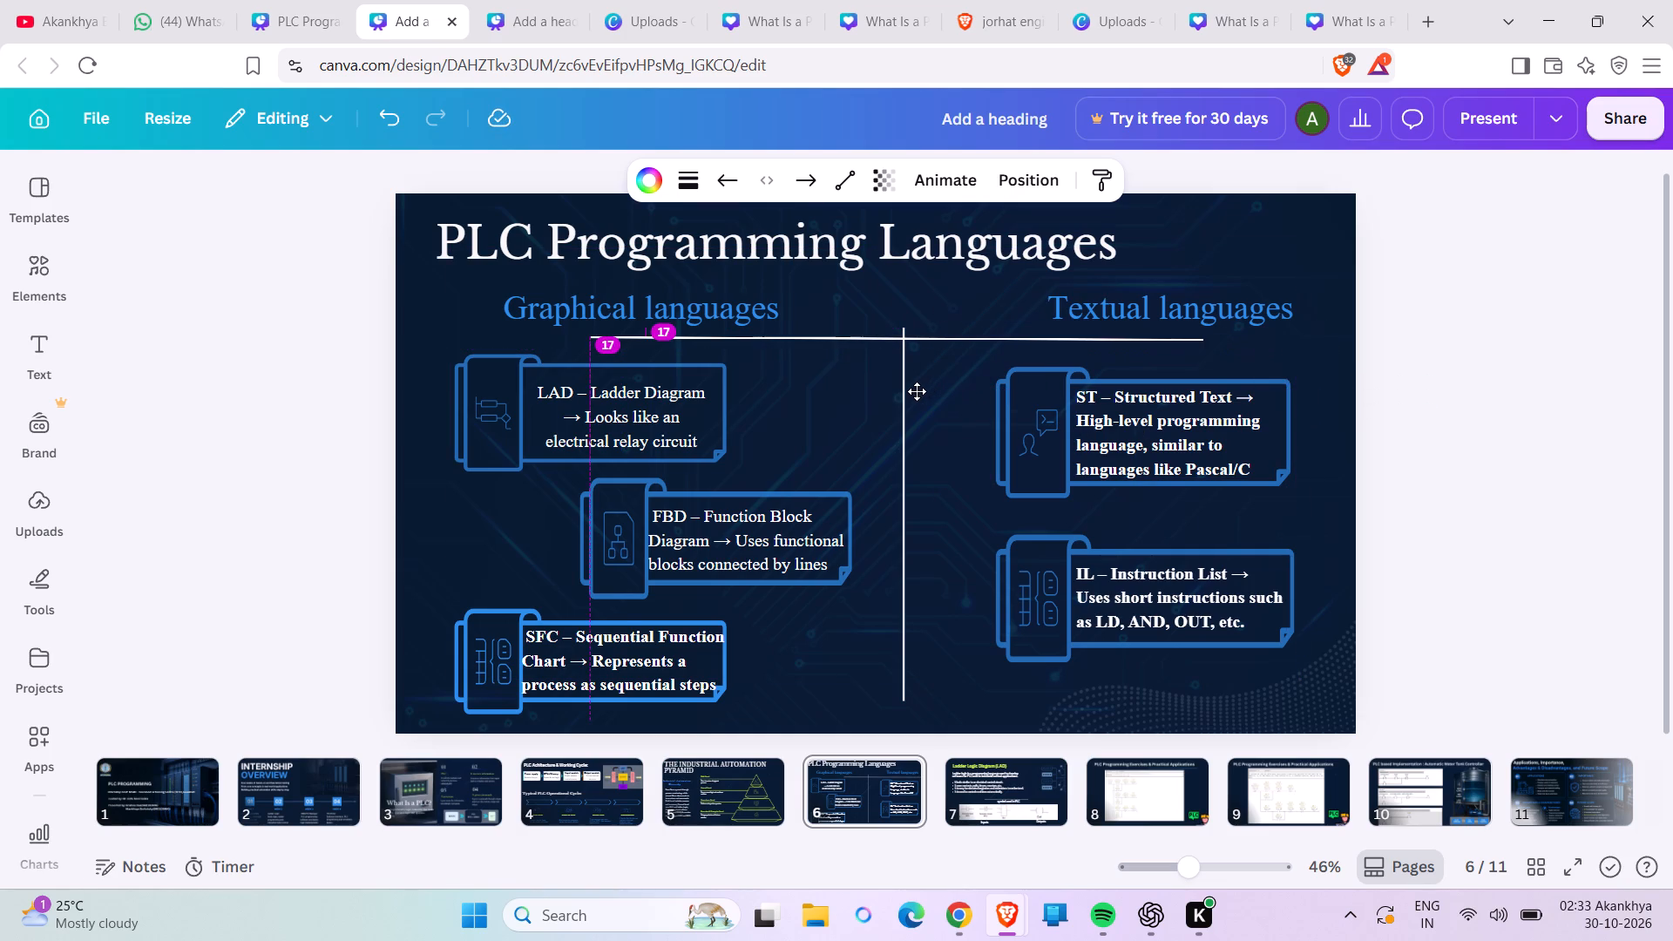
pyautogui.moveTo(917, 391); pyautogui.dragTo(917, 392)
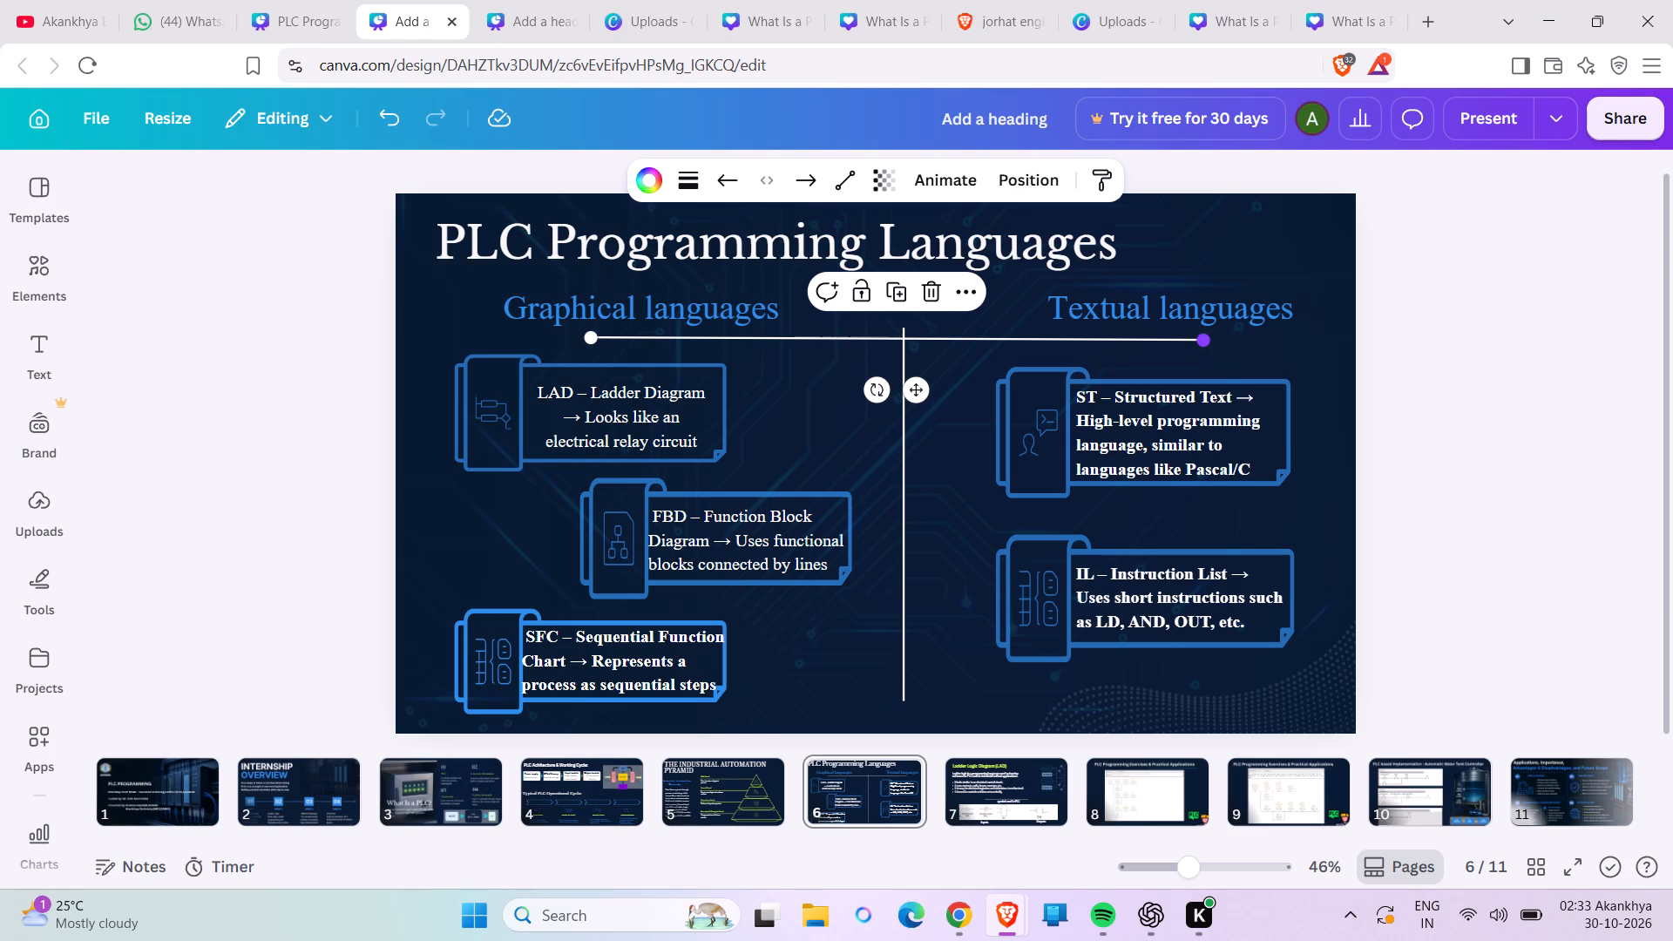
pyautogui.moveTo(1202, 342); pyautogui.dragTo(1334, 337)
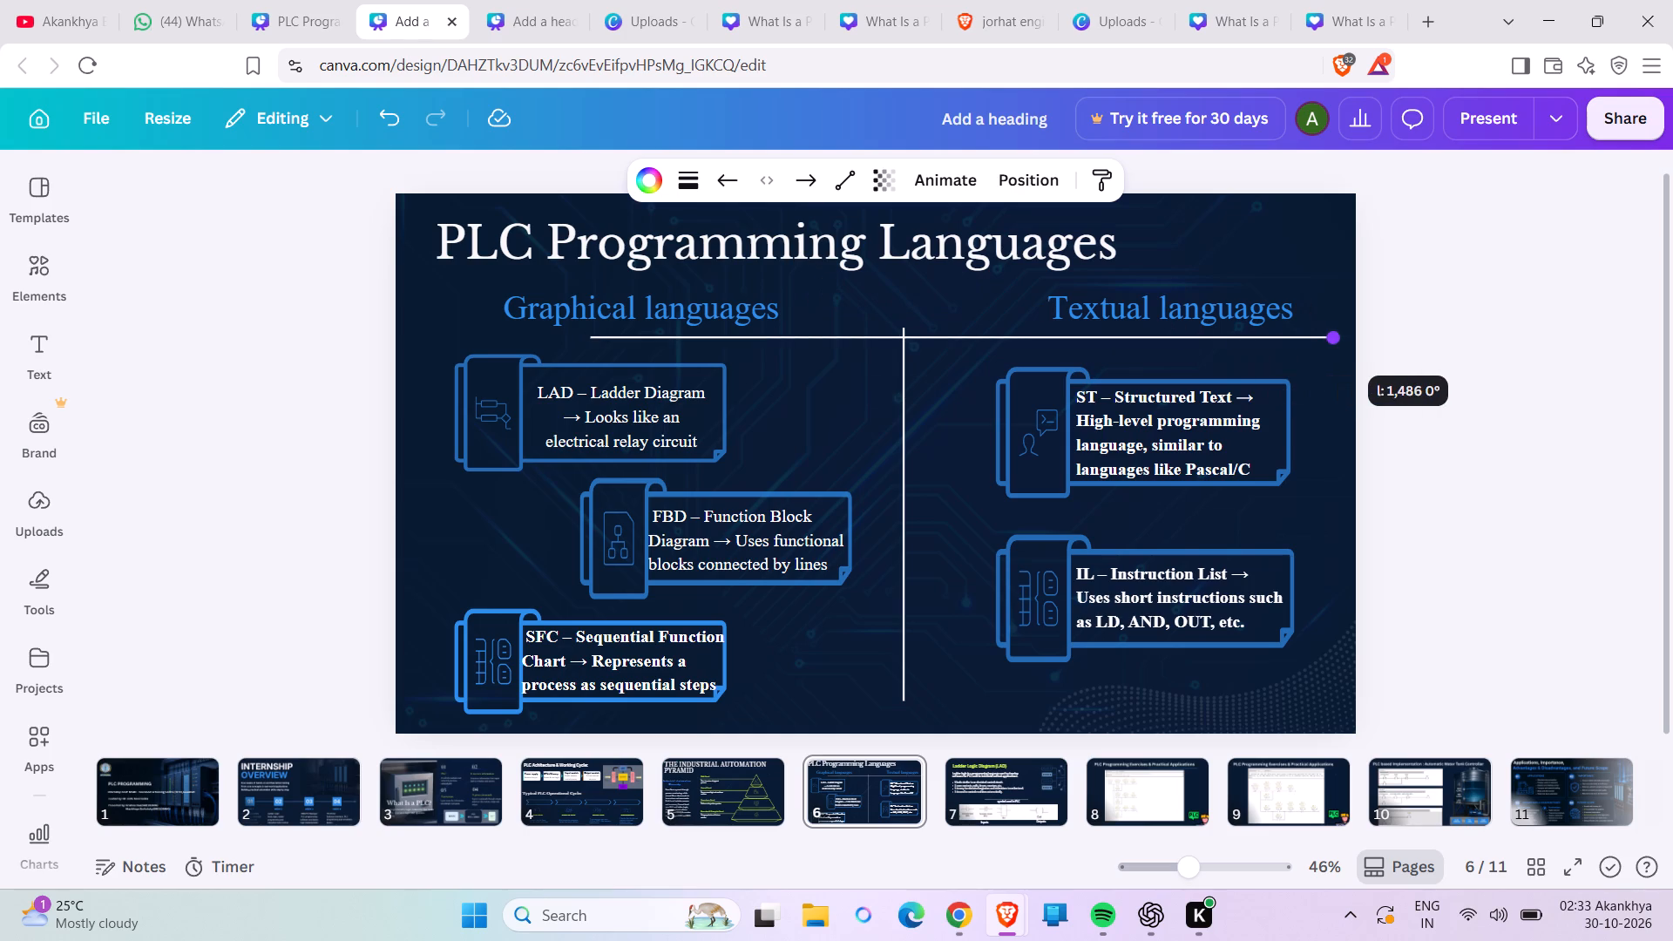
pyautogui.moveTo(1334, 337); pyautogui.dragTo(1346, 336)
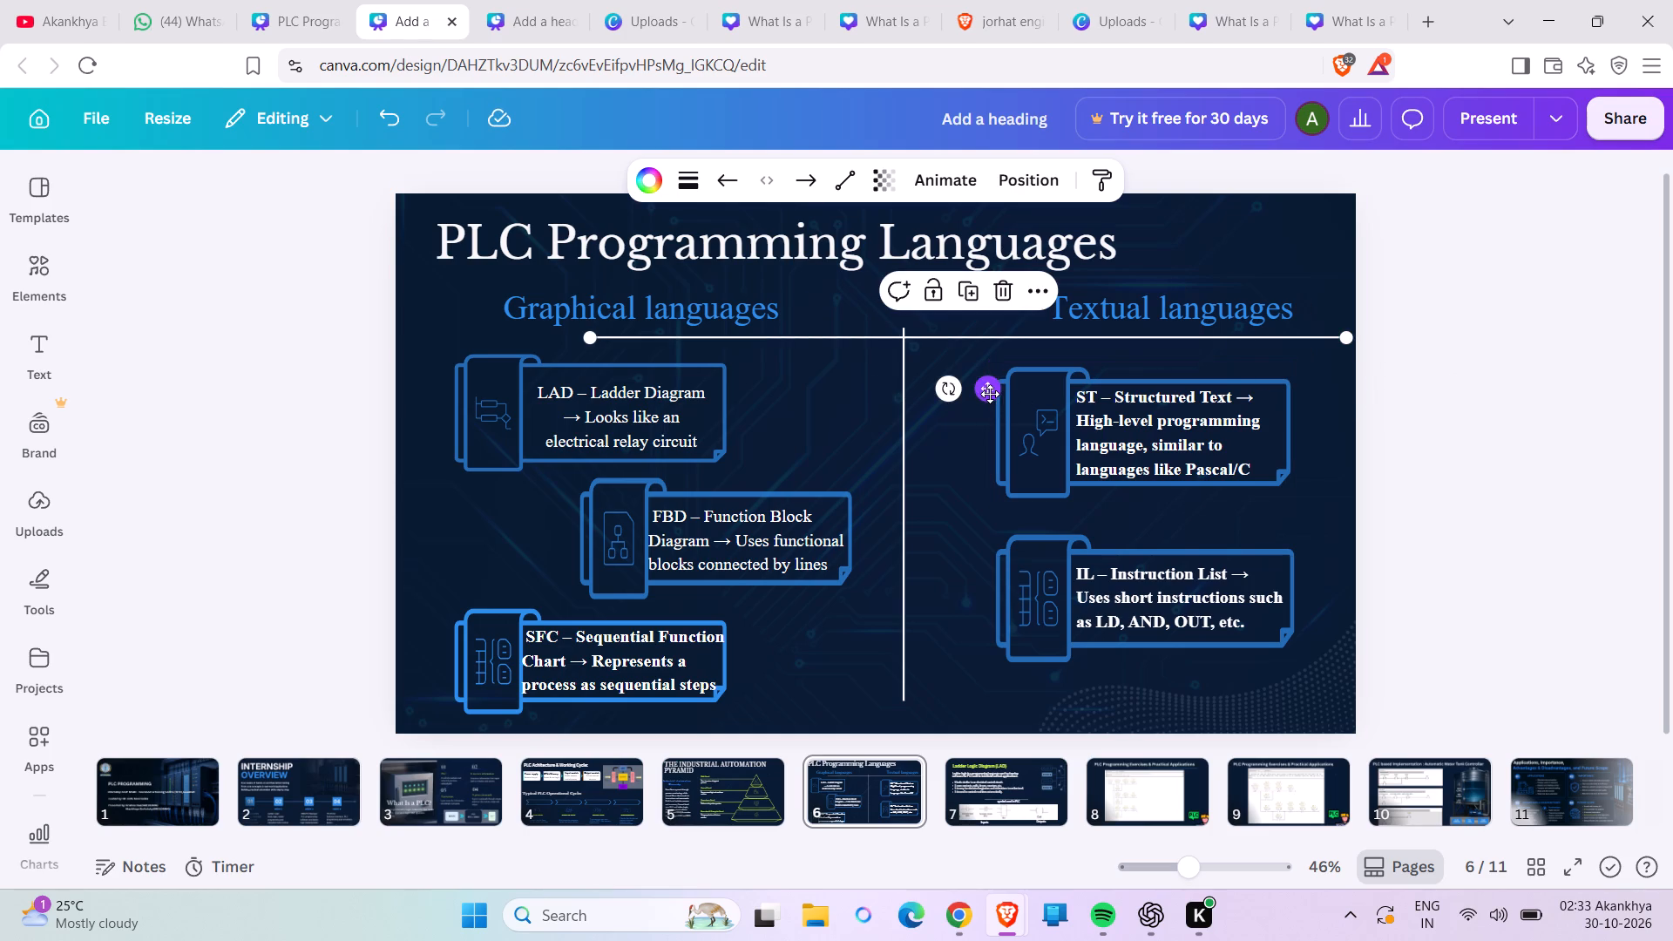
pyautogui.moveTo(990, 394); pyautogui.dragTo(898, 395)
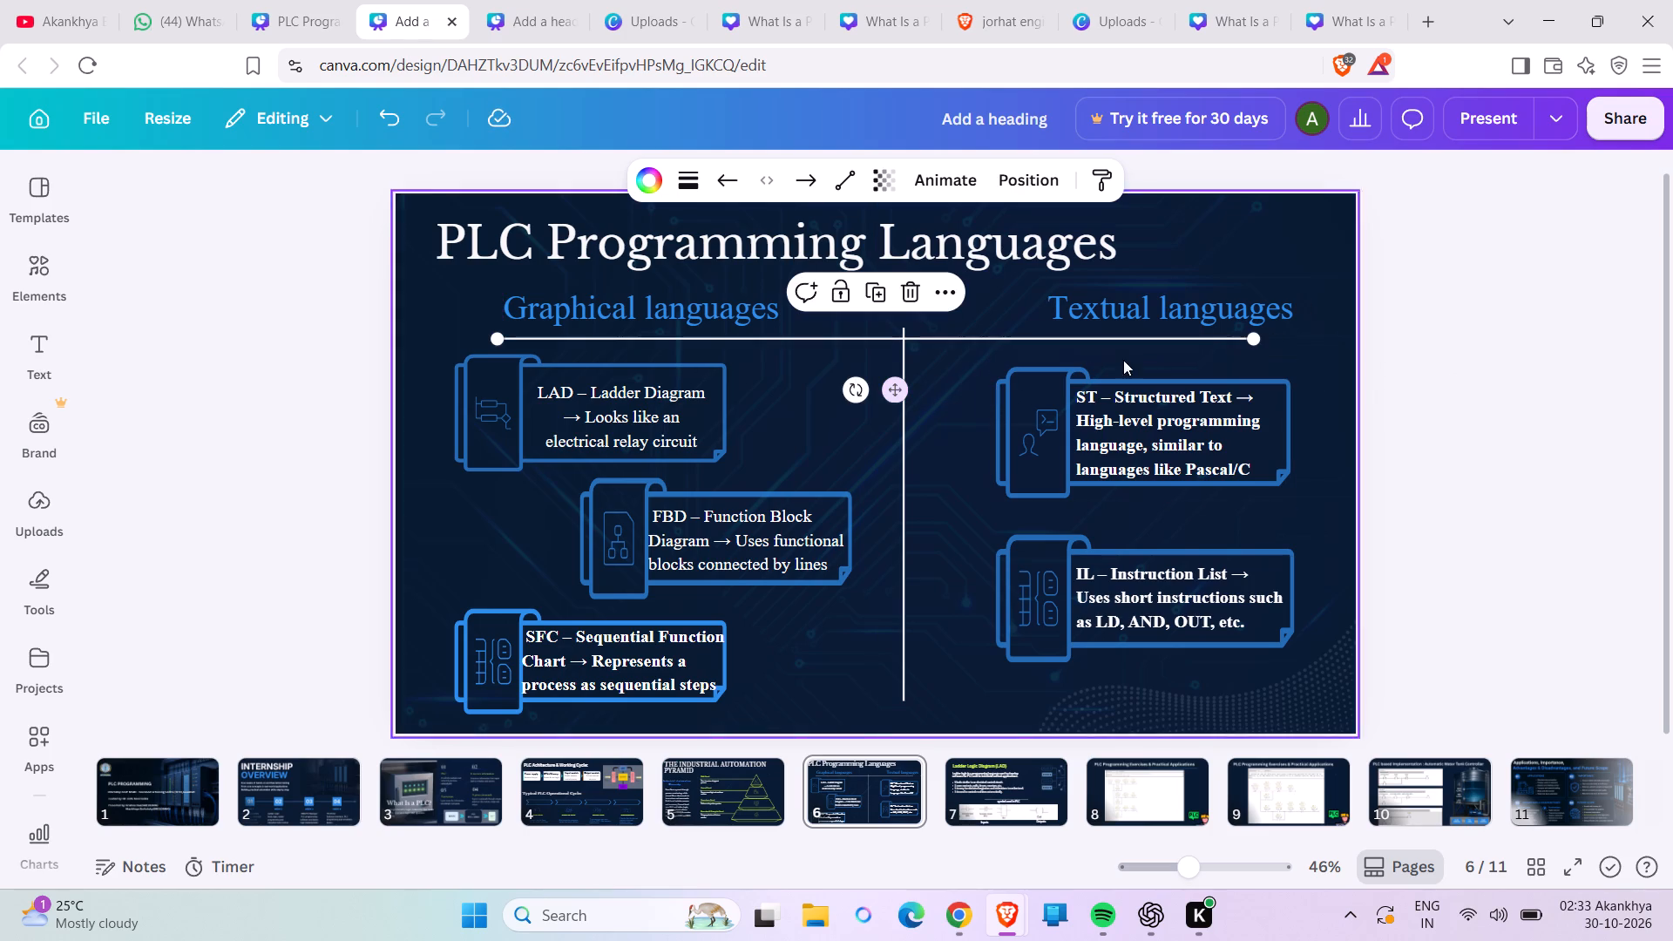
pyautogui.moveTo(1252, 341); pyautogui.dragTo(1329, 334)
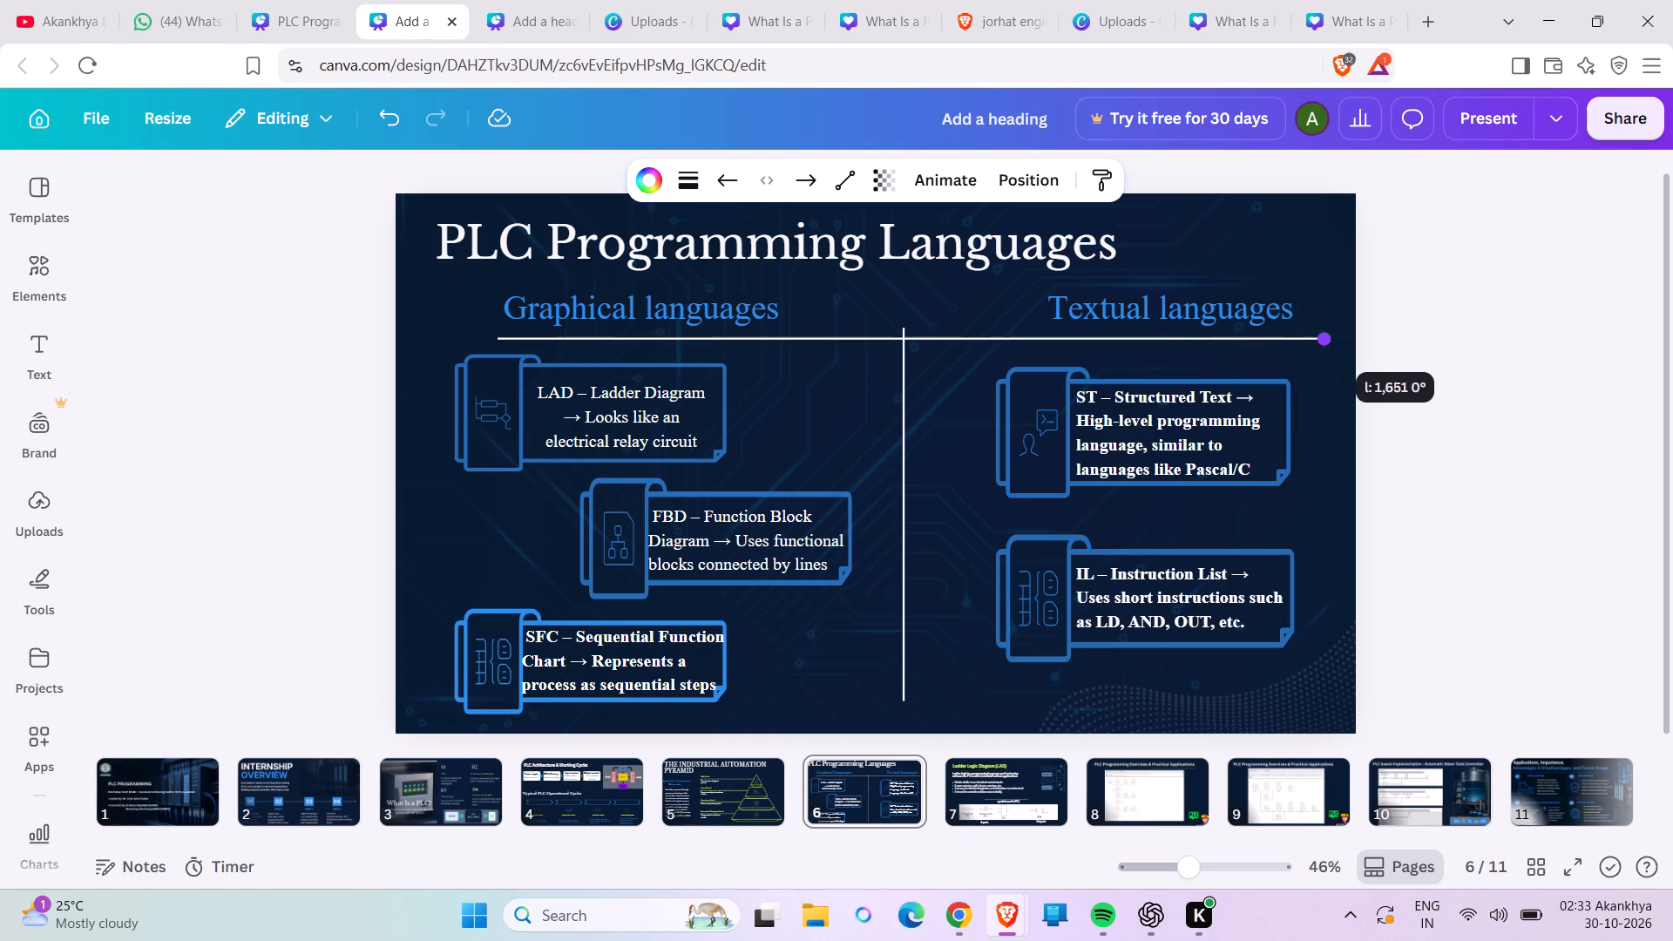
pyautogui.moveTo(1329, 334); pyautogui.dragTo(1338, 334)
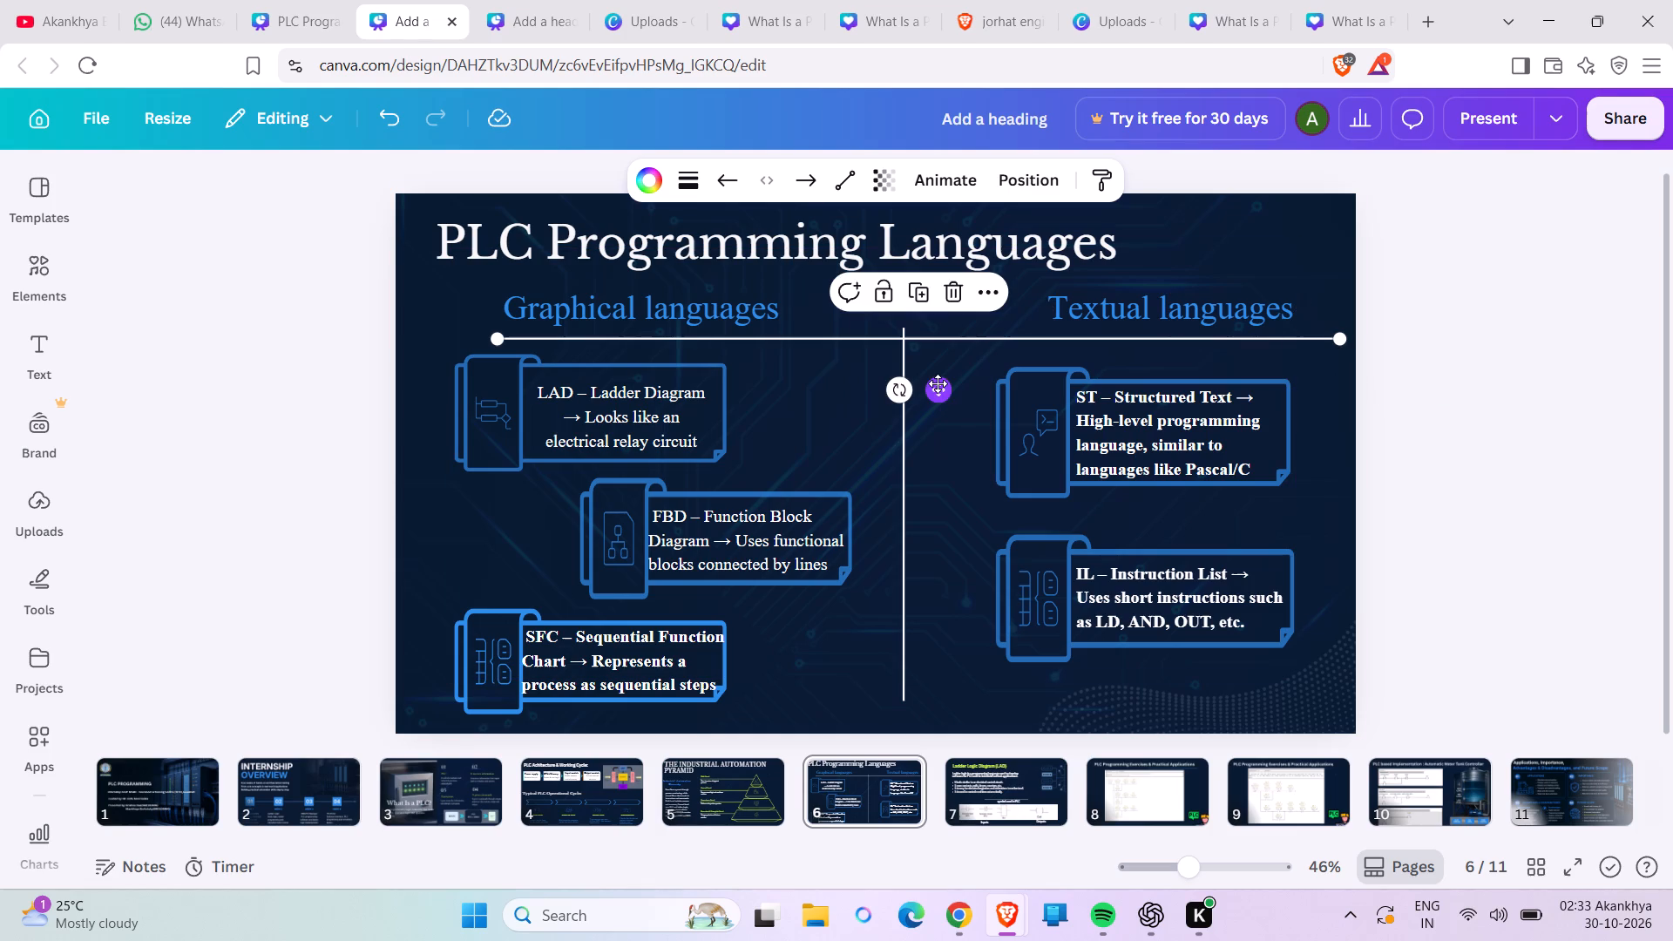
pyautogui.moveTo(938, 383); pyautogui.dragTo(911, 382)
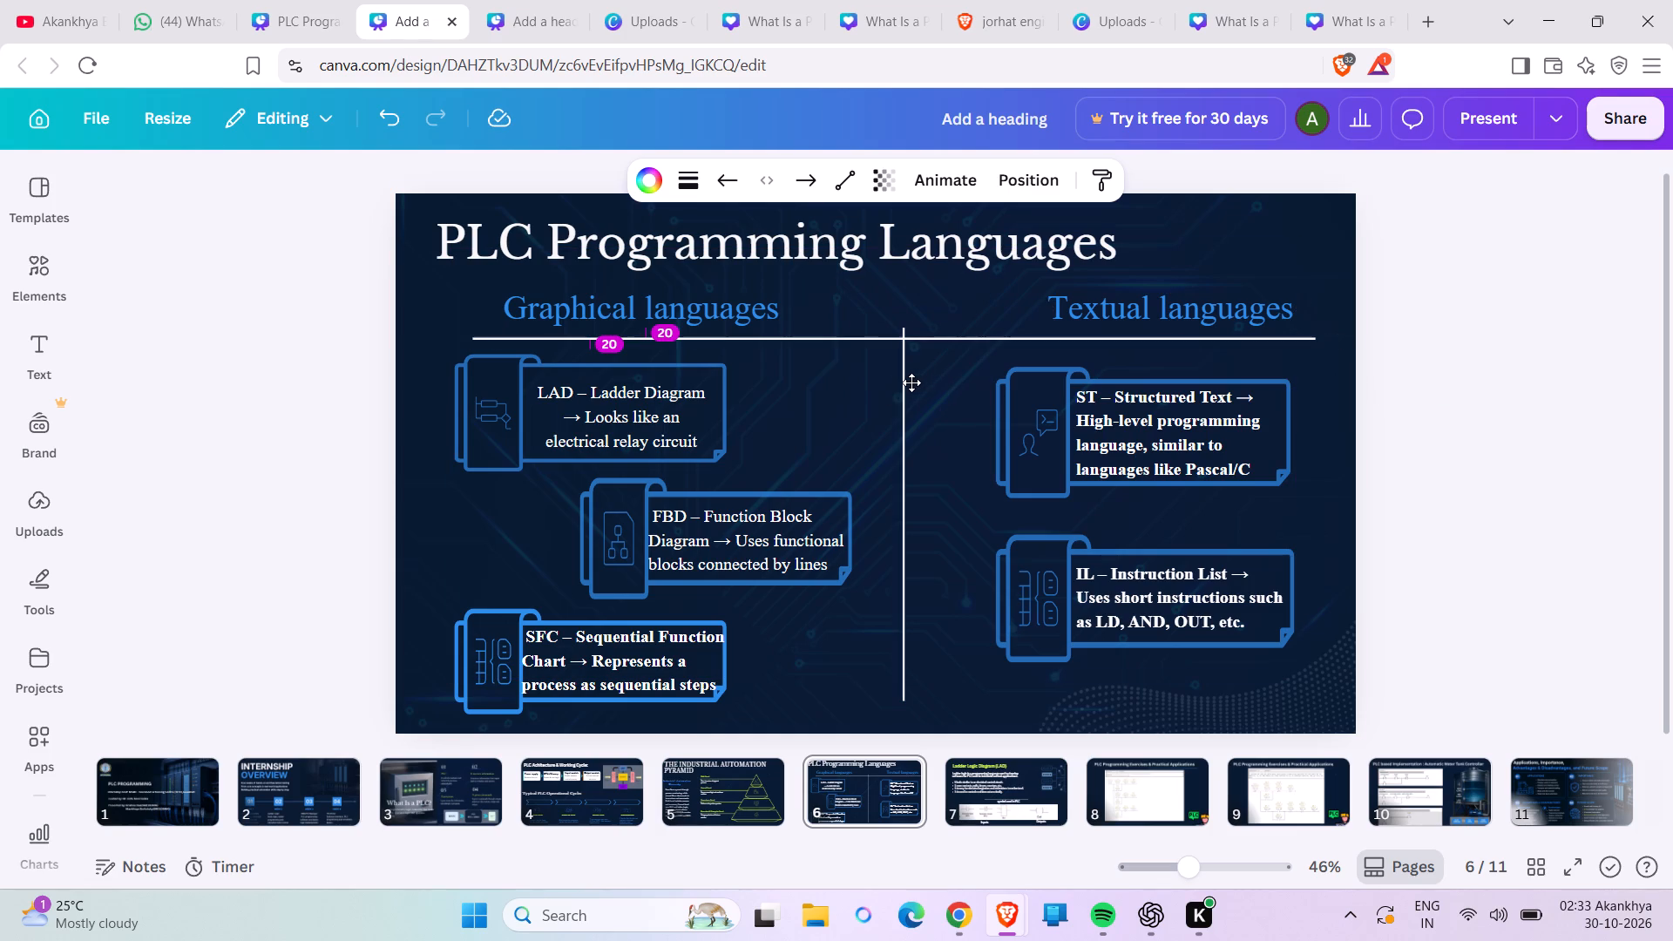
pyautogui.moveTo(911, 382); pyautogui.dragTo(853, 383)
pyautogui.moveTo(1254, 339); pyautogui.dragTo(1293, 331)
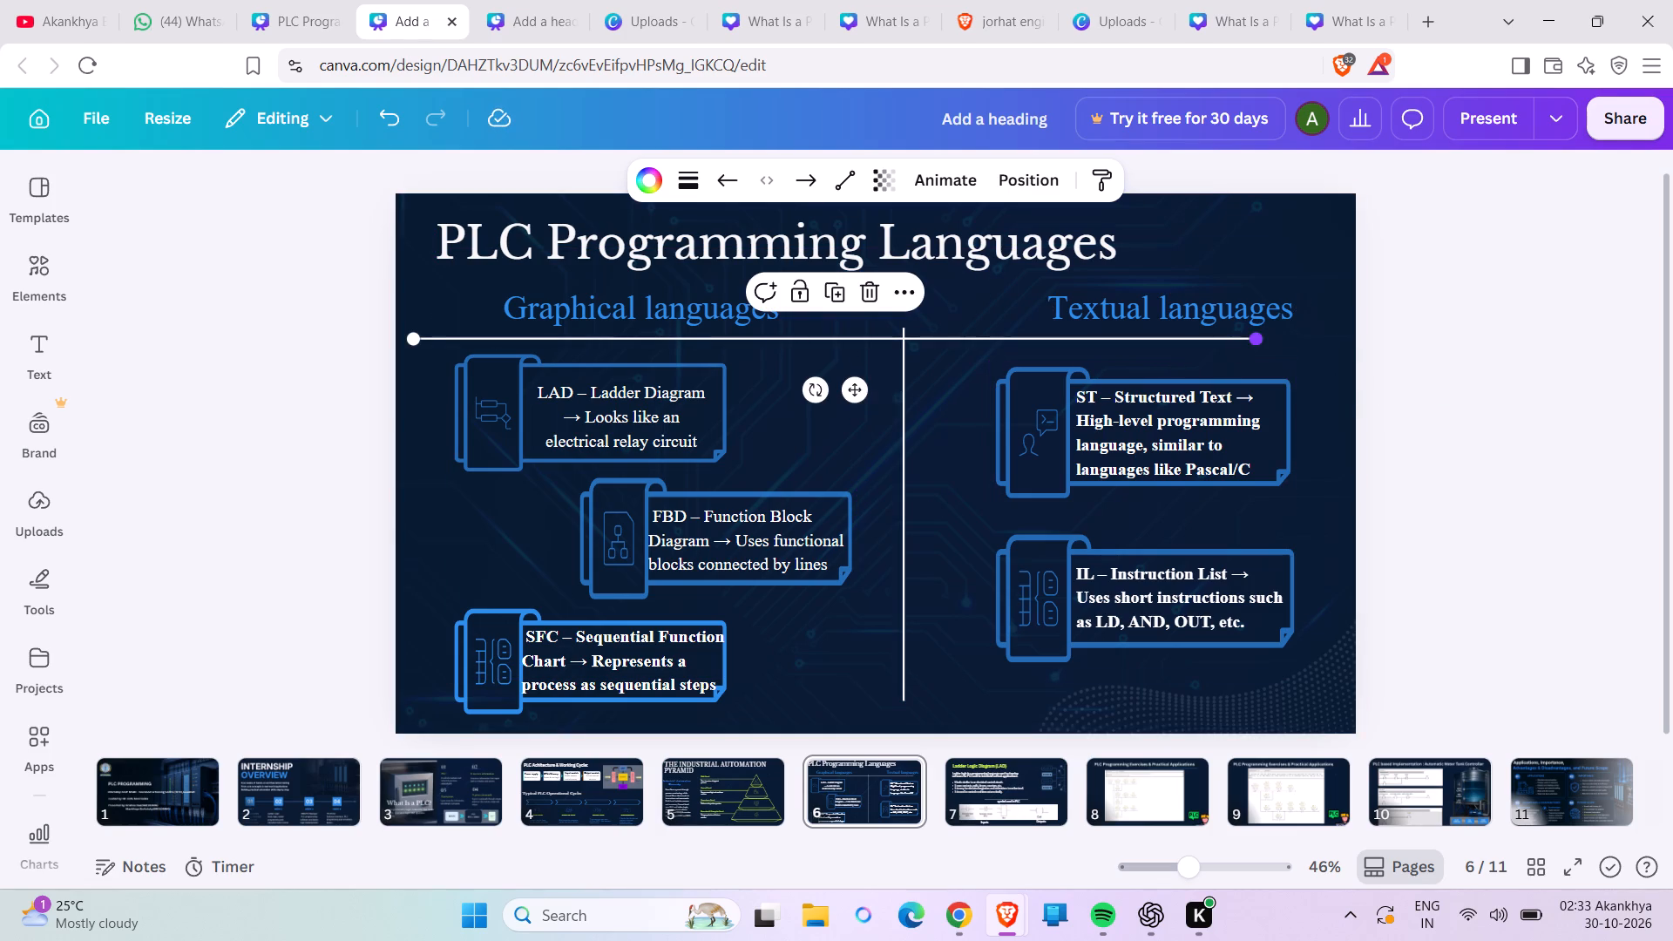
pyautogui.moveTo(1293, 331); pyautogui.dragTo(1325, 327)
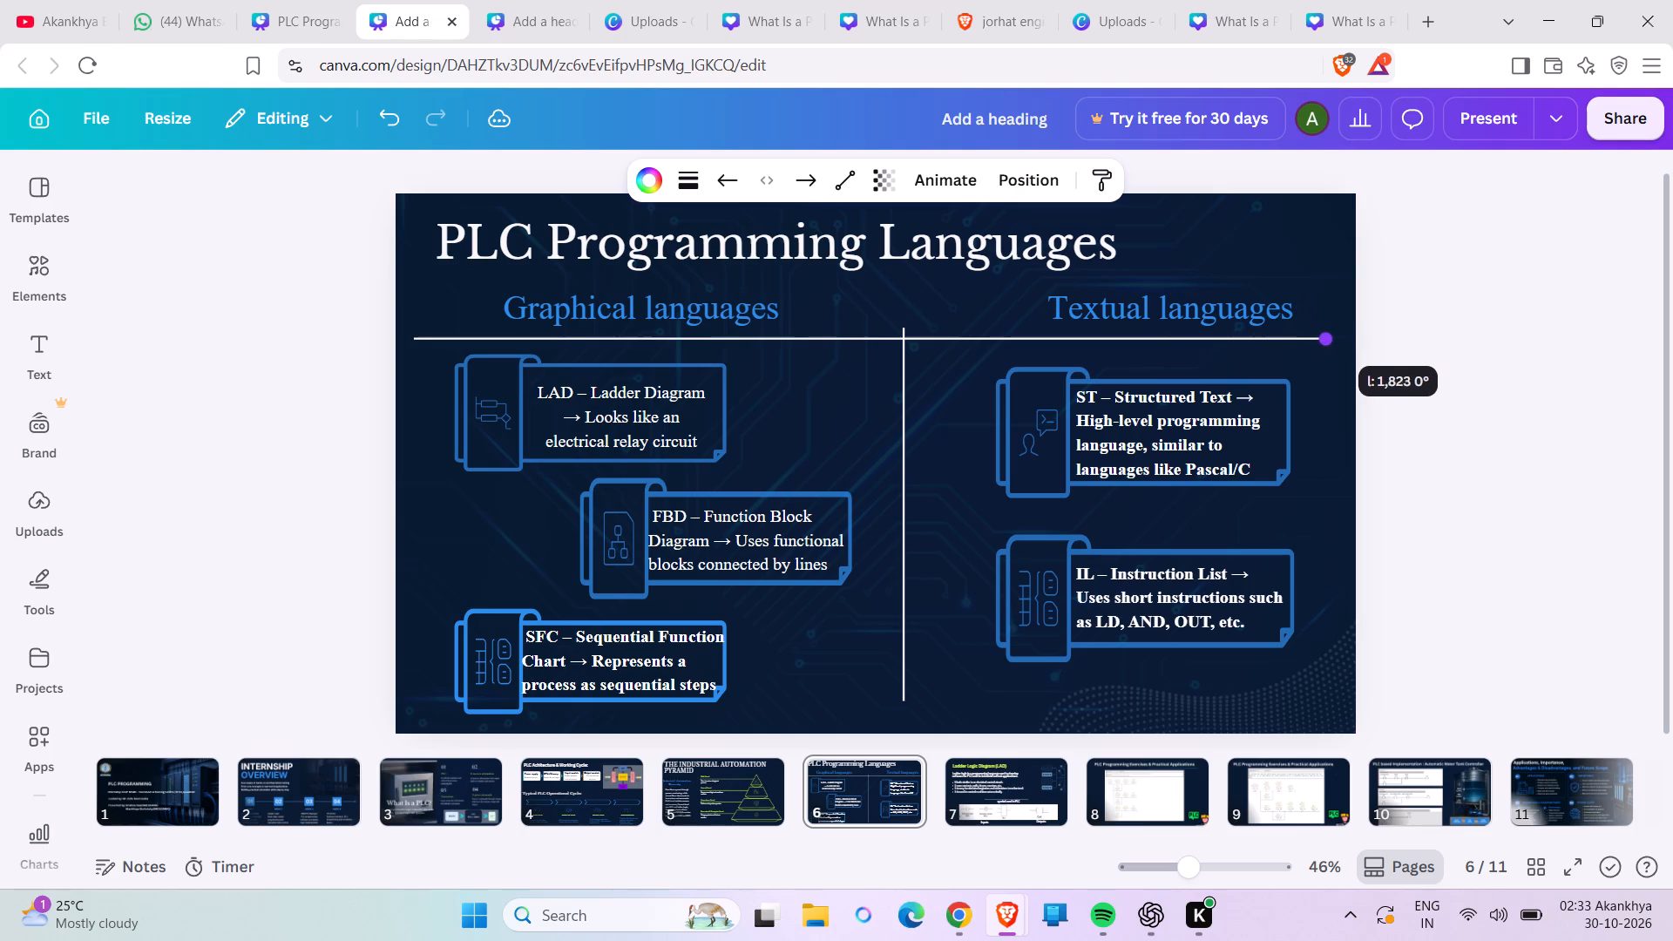
pyautogui.moveTo(1325, 327); pyautogui.dragTo(1337, 325)
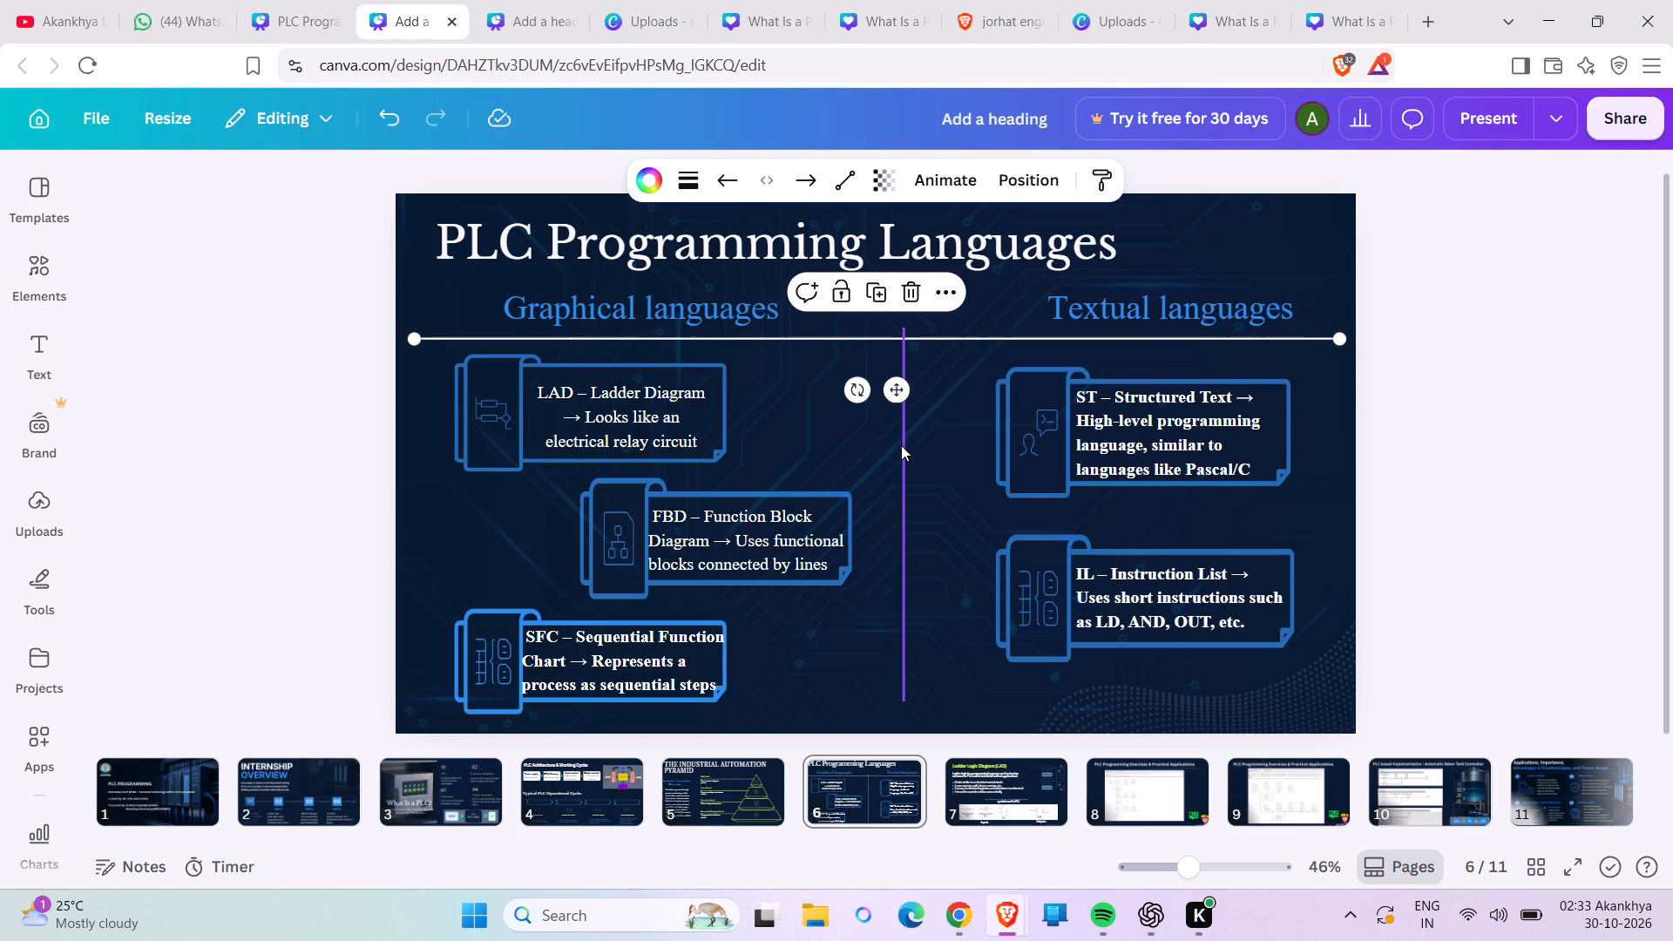
# Shift the vertical divider slightly down and right so its top end meets the horizontal line.
pyautogui.moveTo(902, 443); pyautogui.dragTo(909, 465)
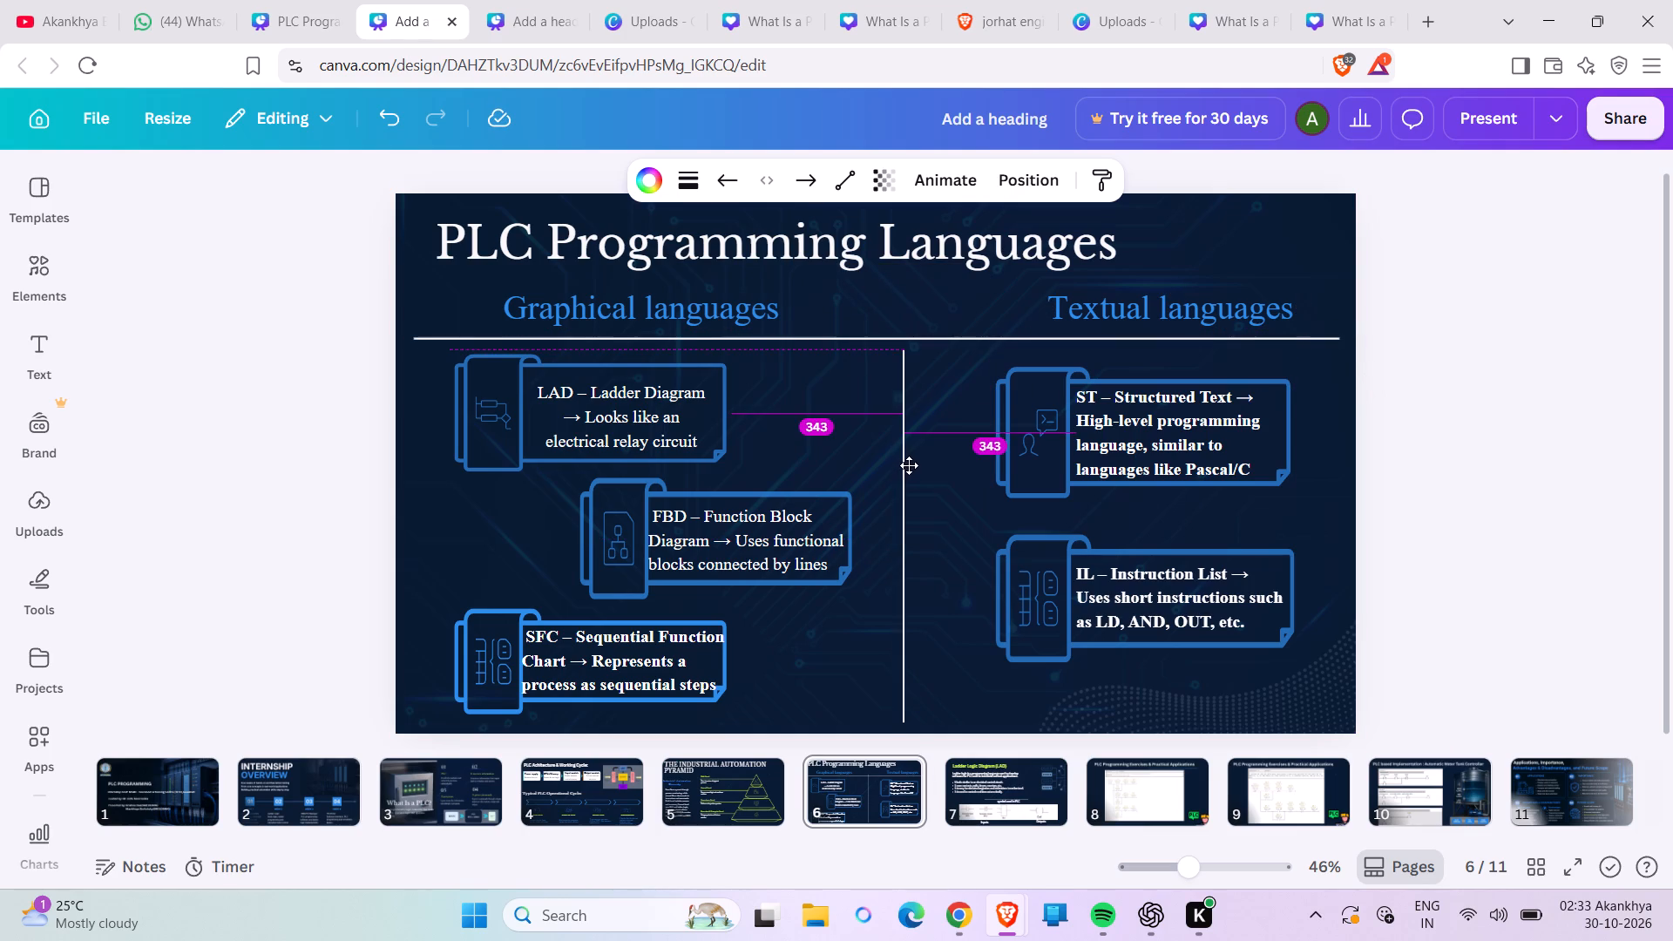
pyautogui.moveTo(909, 465); pyautogui.dragTo(908, 457)
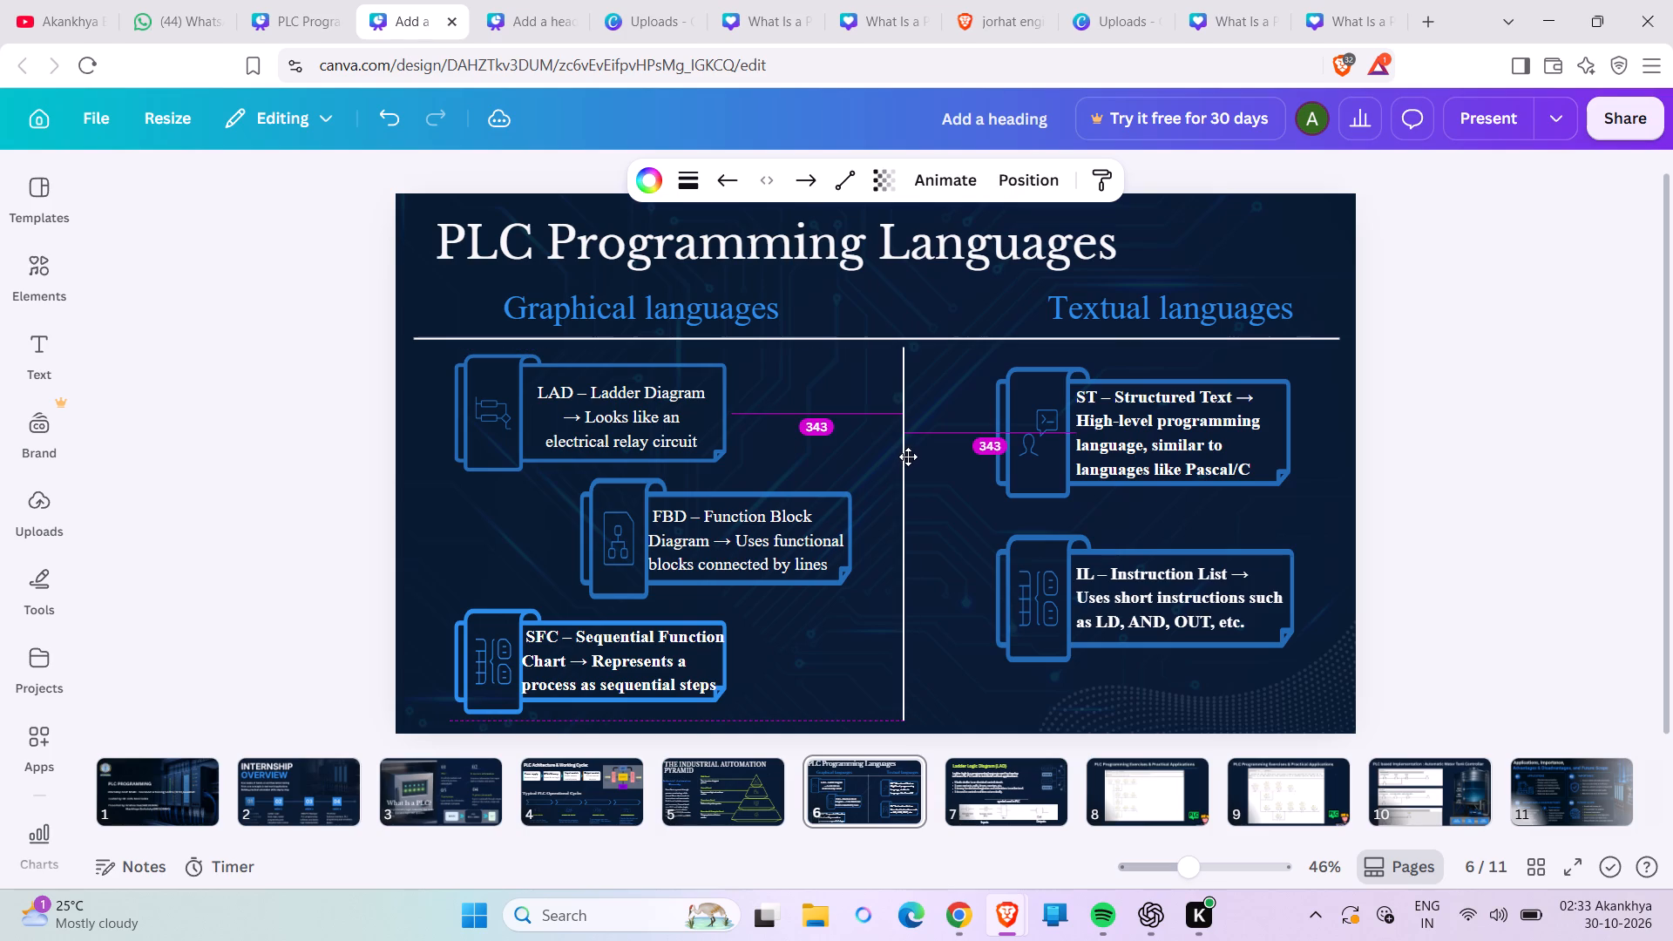
pyautogui.moveTo(908, 457); pyautogui.dragTo(909, 457)
pyautogui.moveTo(908, 714); pyautogui.dragTo(909, 704)
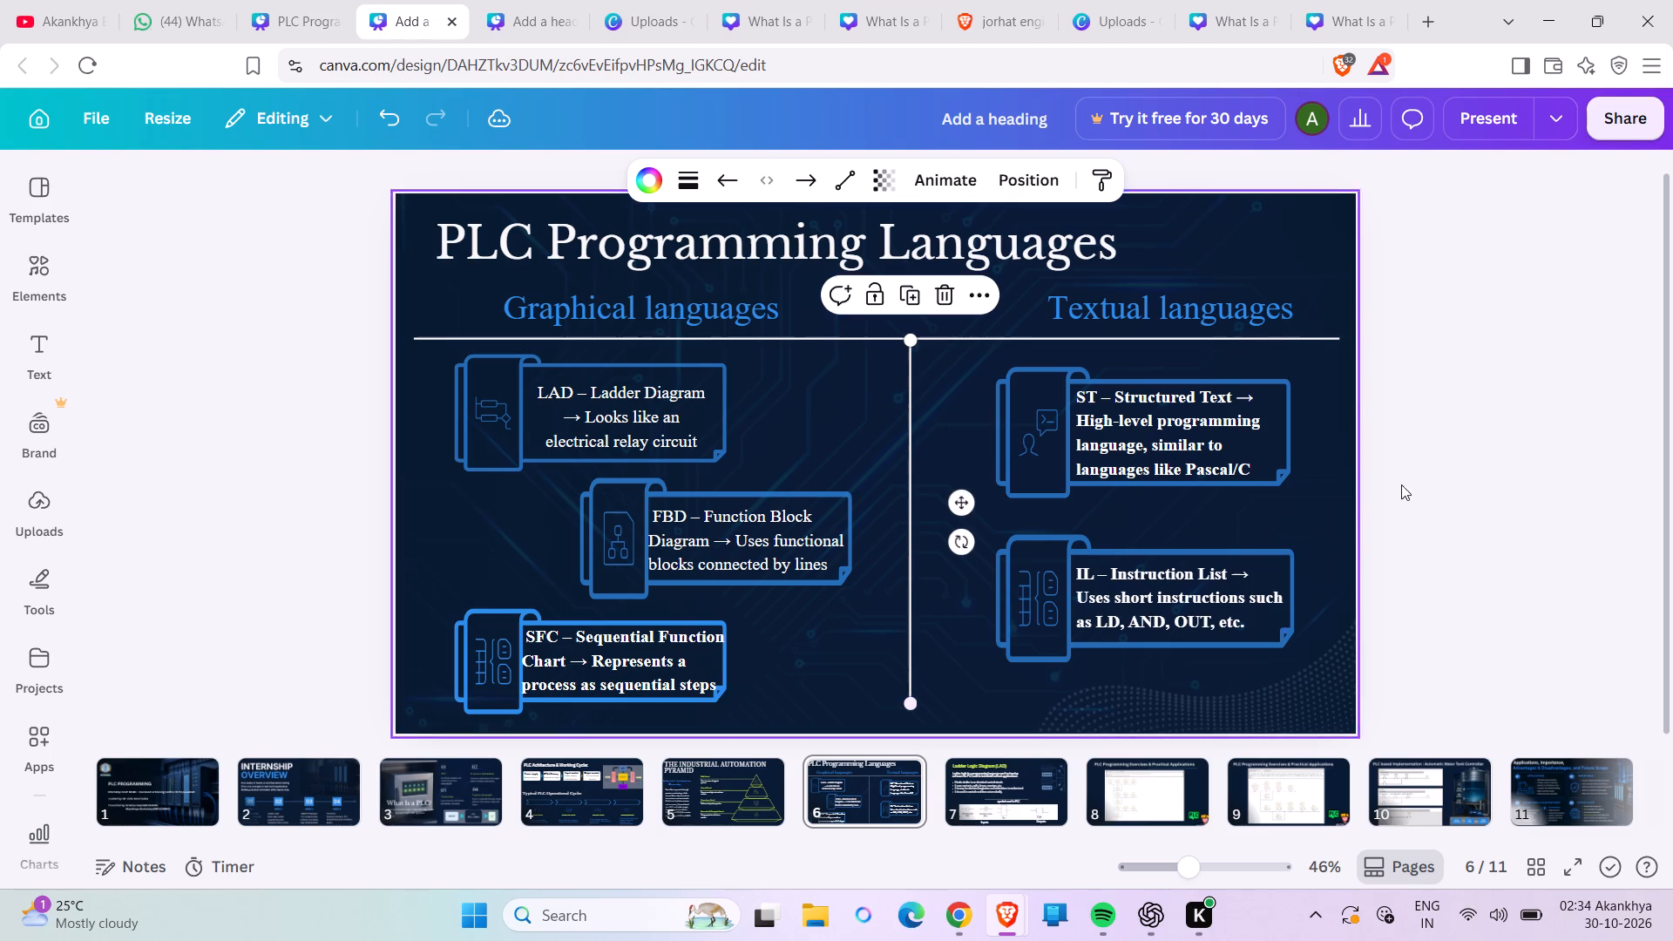
pyautogui.click(1496, 468)
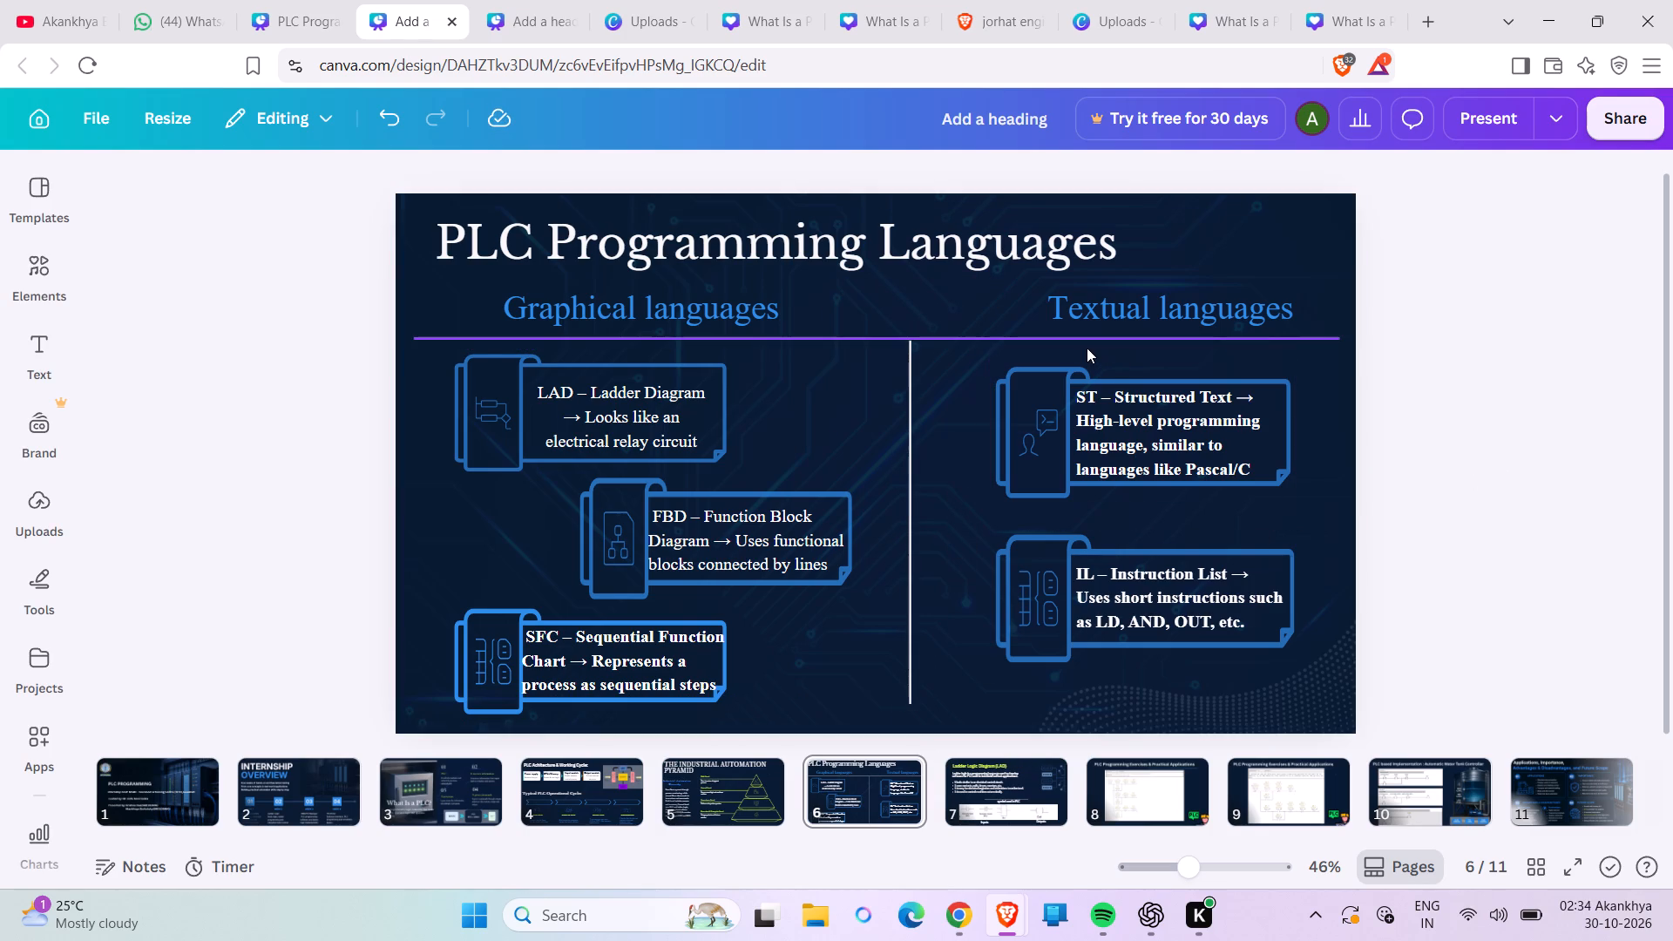
# Extend the vertical divider's upper end past the horizontal line to just above the Graphical and Textual languages headings.
pyautogui.click(910, 354)
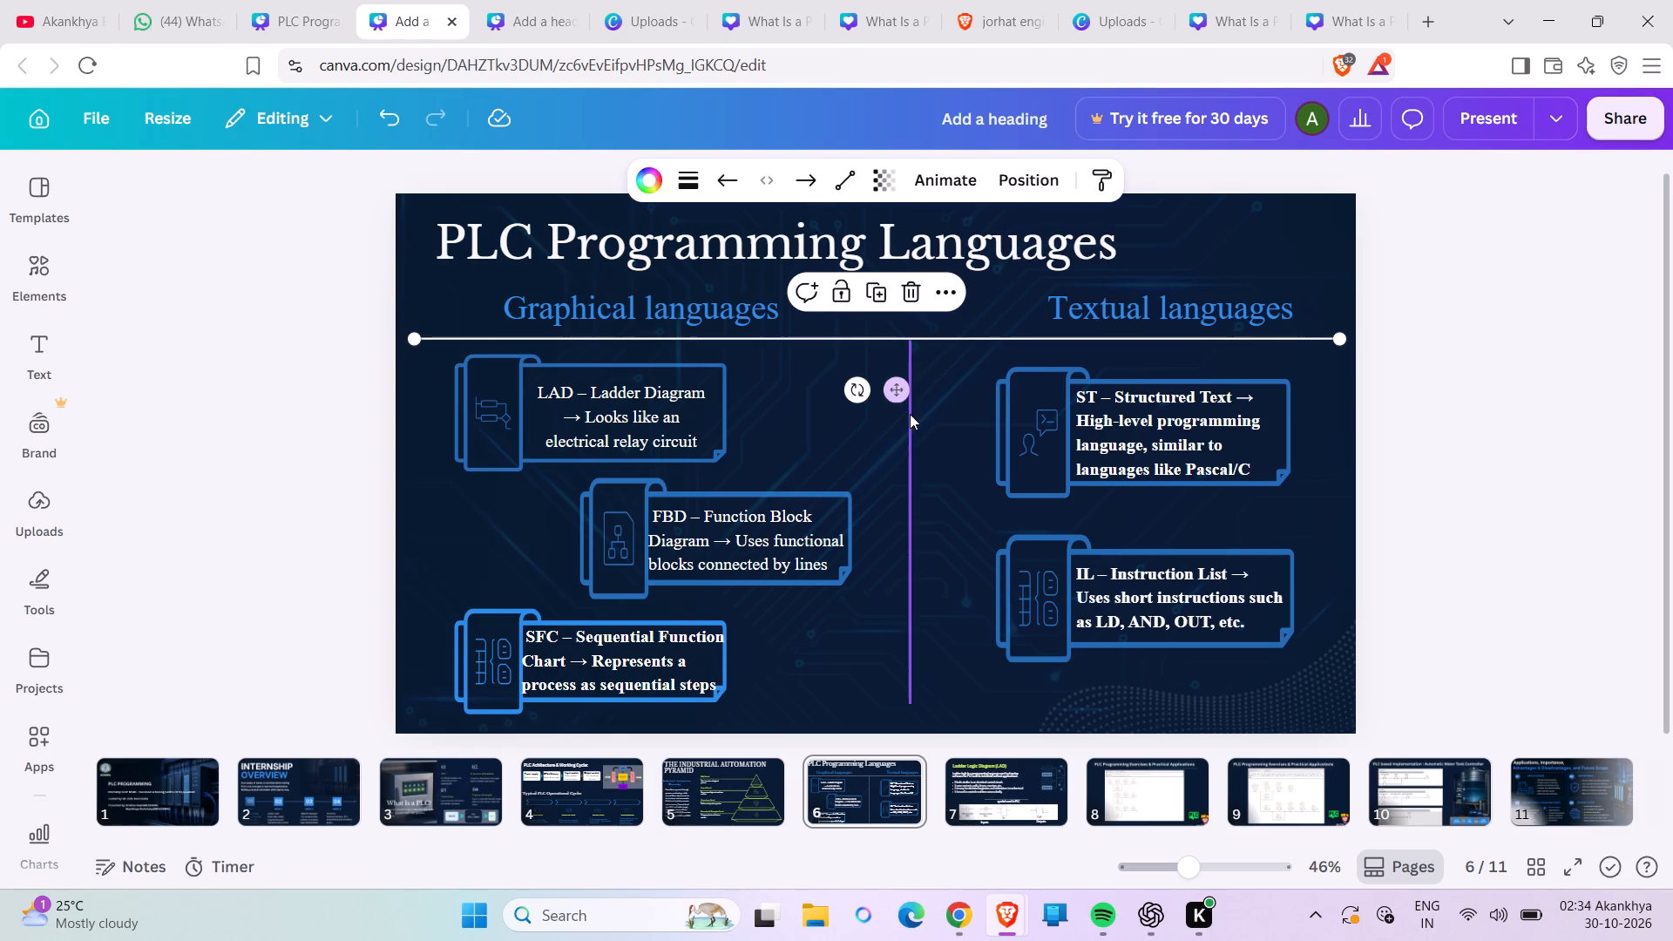
pyautogui.click(909, 414)
pyautogui.moveTo(911, 340); pyautogui.dragTo(912, 302)
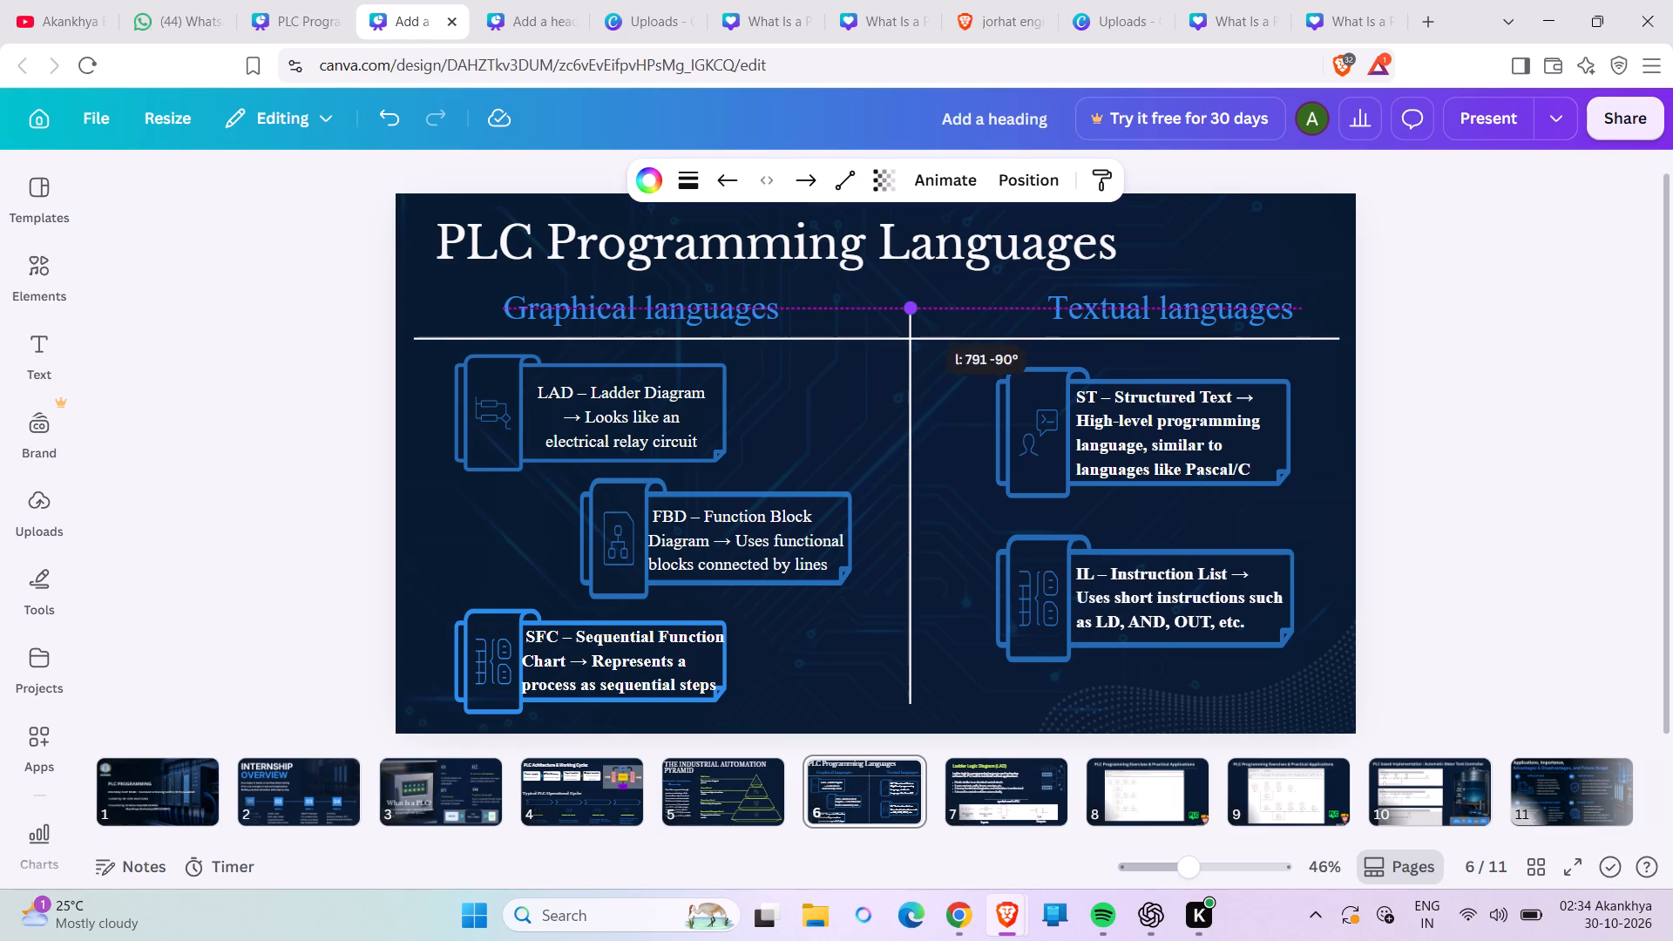
pyautogui.moveTo(912, 302); pyautogui.dragTo(914, 288)
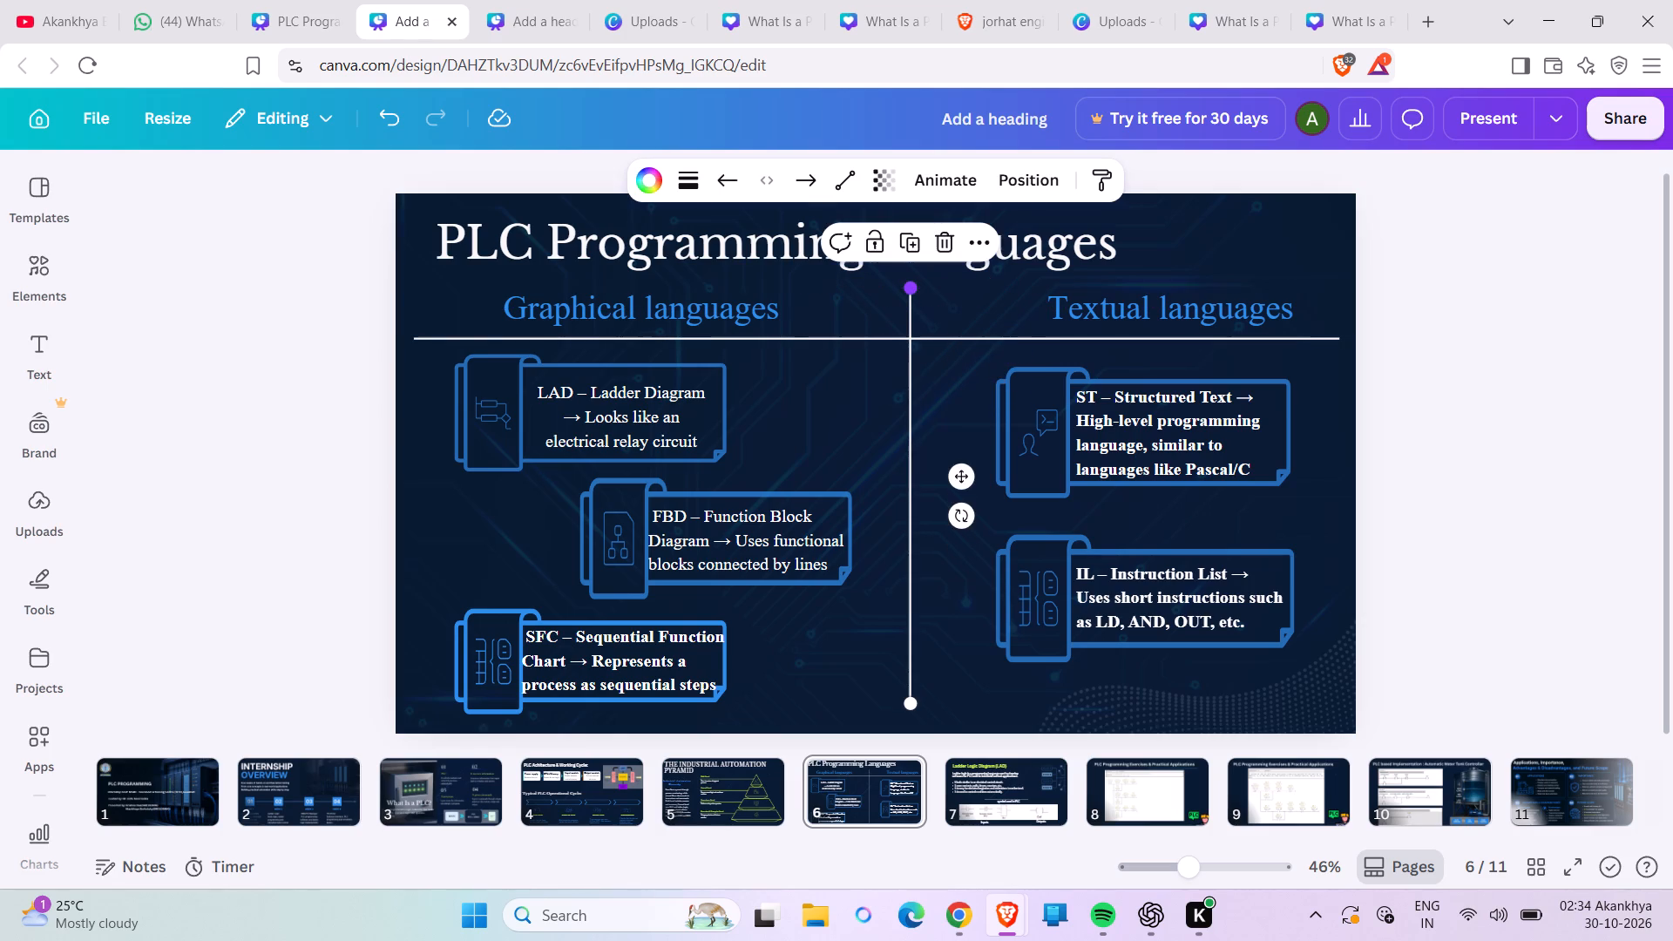
pyautogui.click(1448, 384)
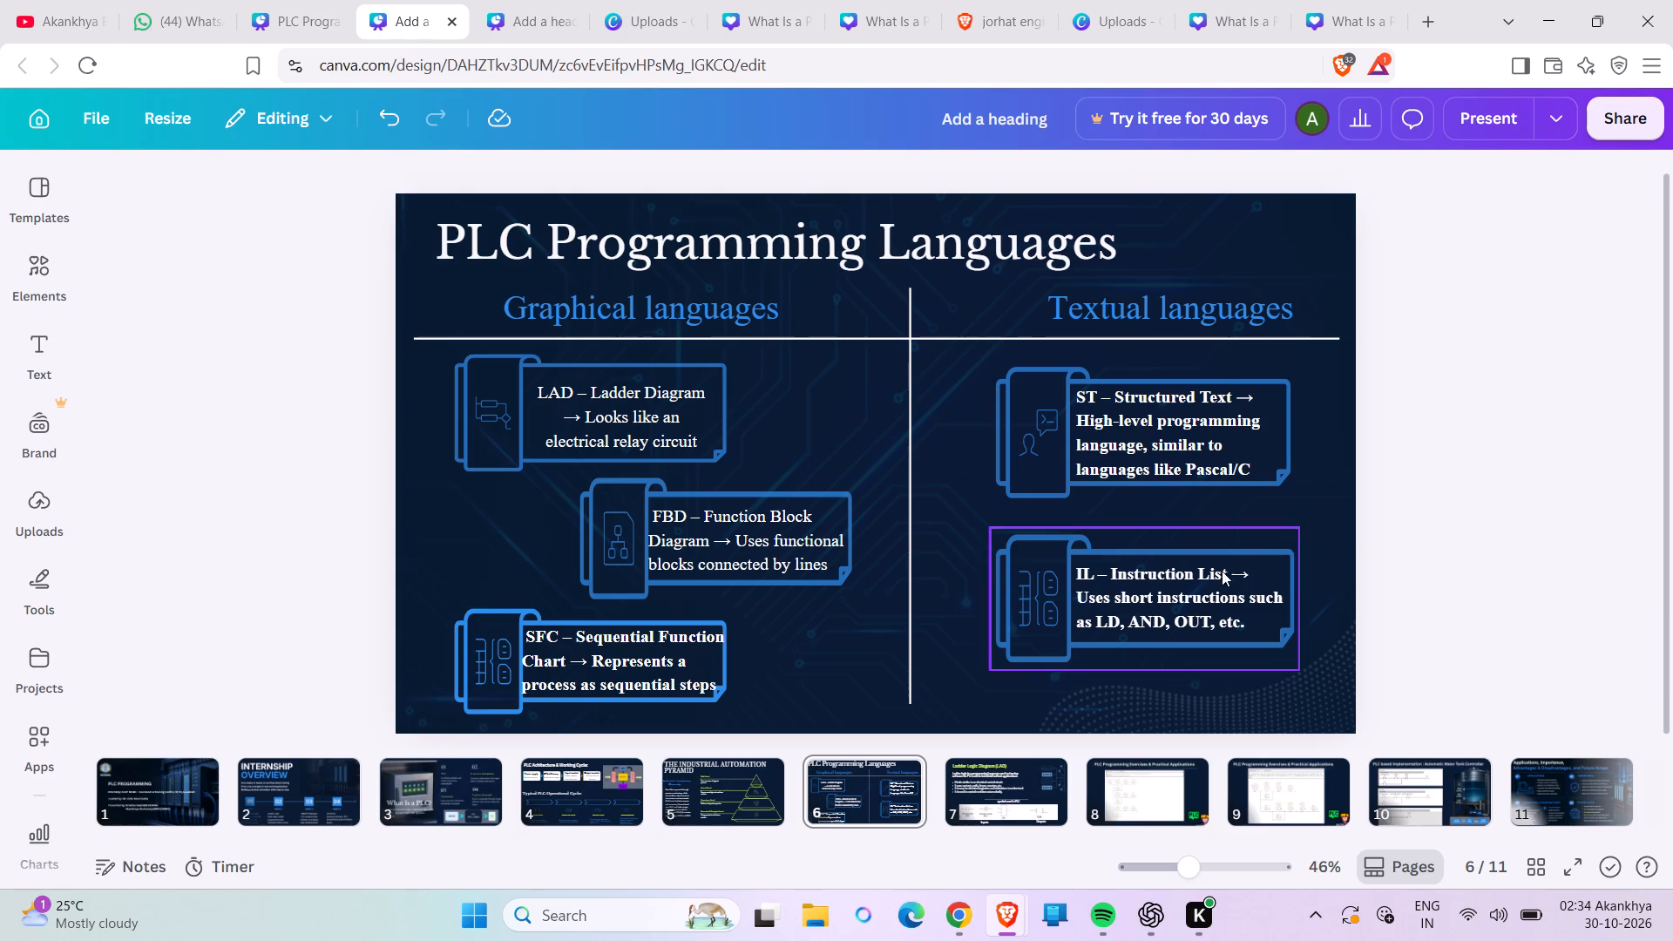
pyautogui.click(1453, 389)
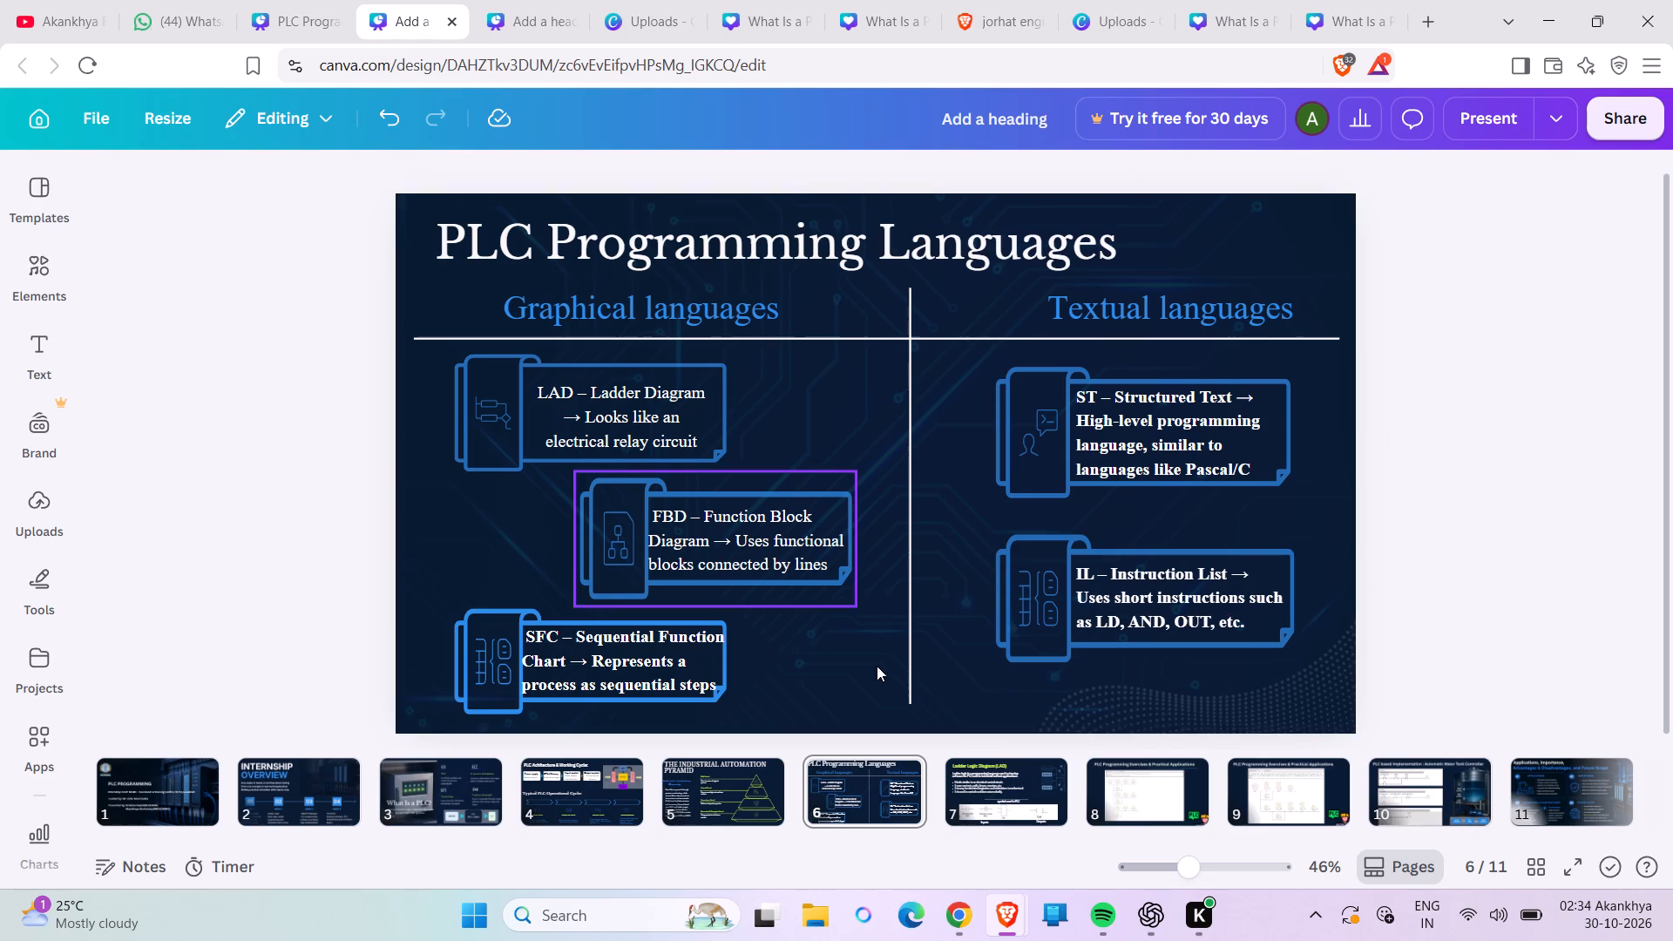
pyautogui.click(912, 692)
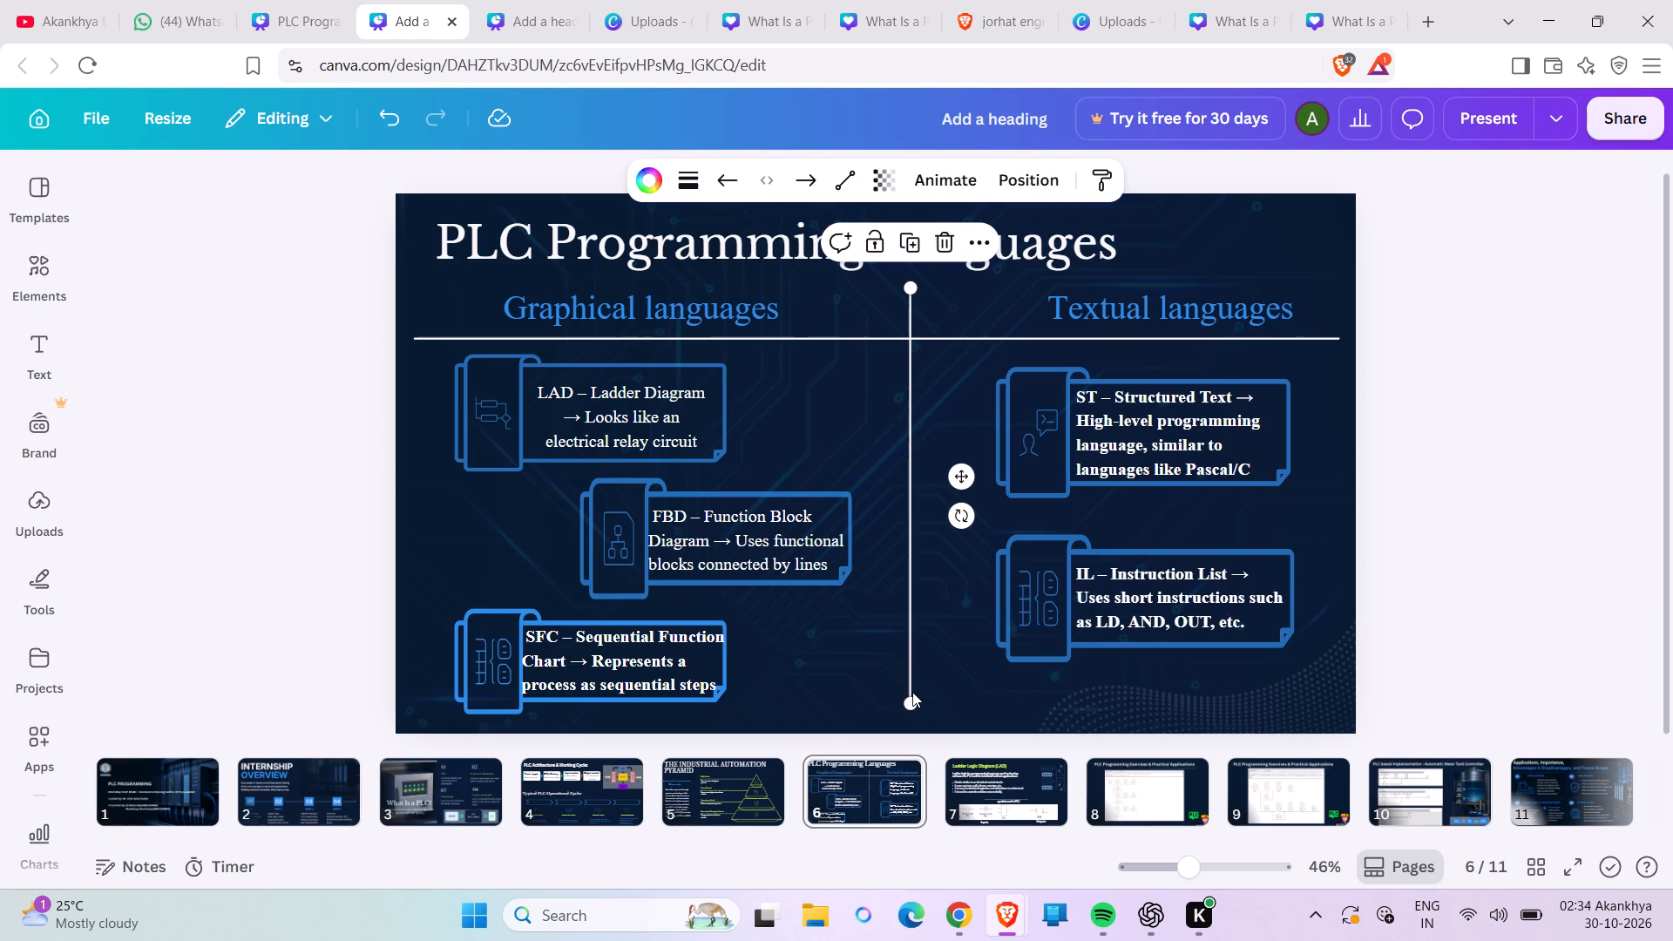
pyautogui.click(1417, 392)
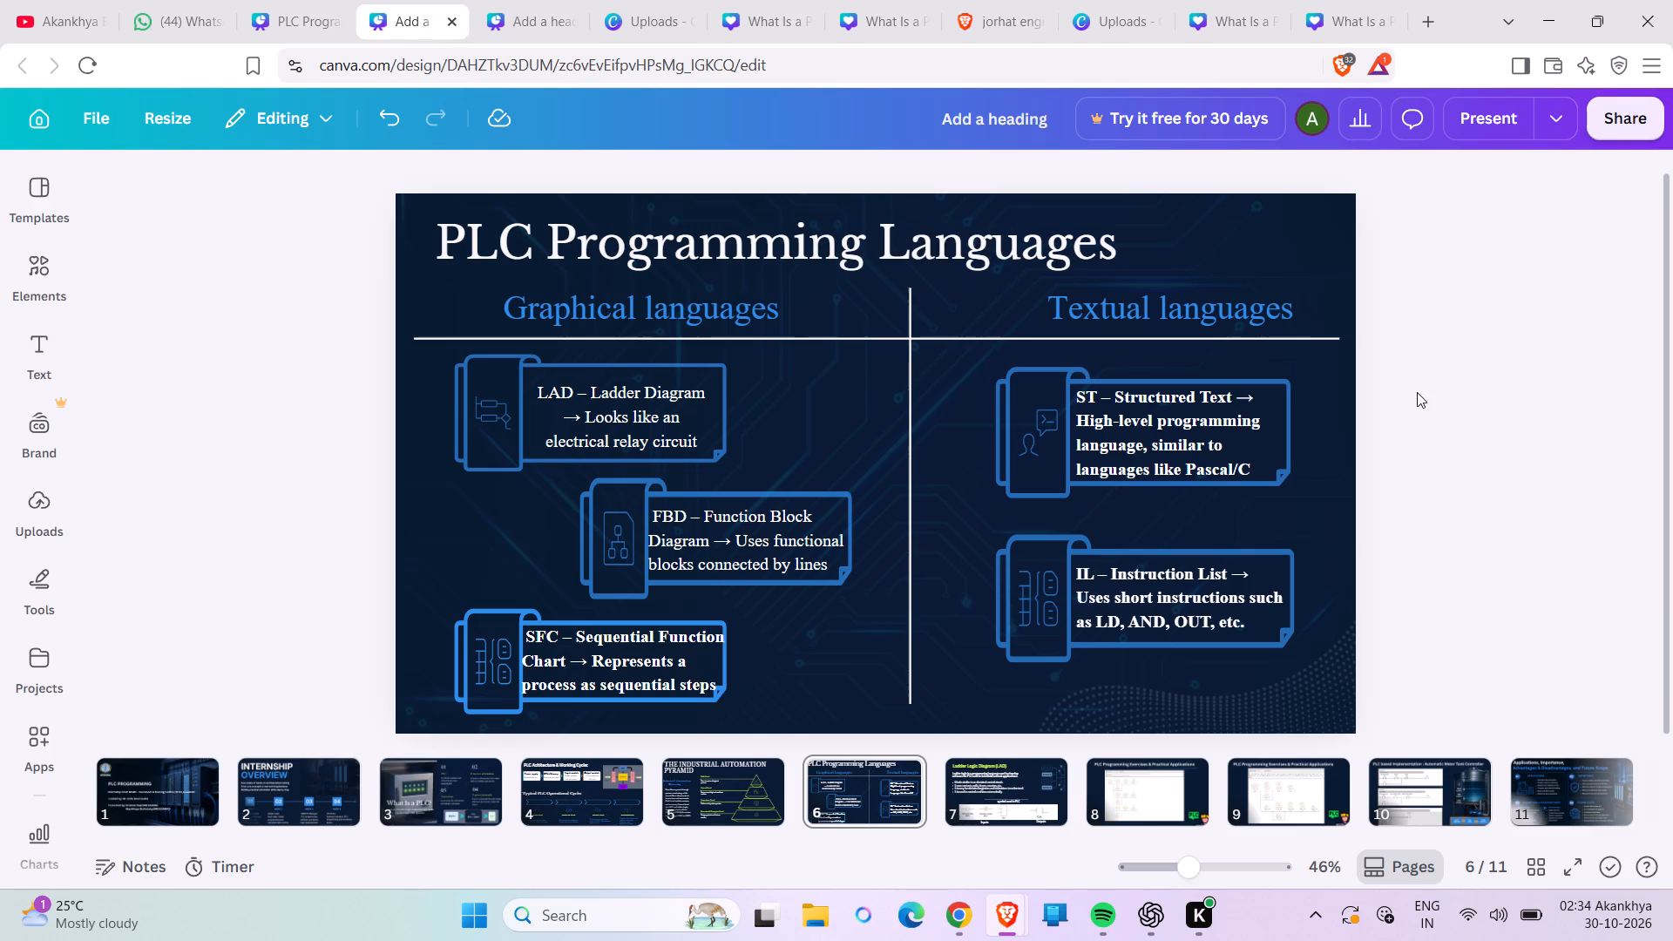
# Duplicate the vertical divider and place the copy with its top end on the horizontal line's left end.
pyautogui.click(904, 481)
pyautogui.click(912, 249)
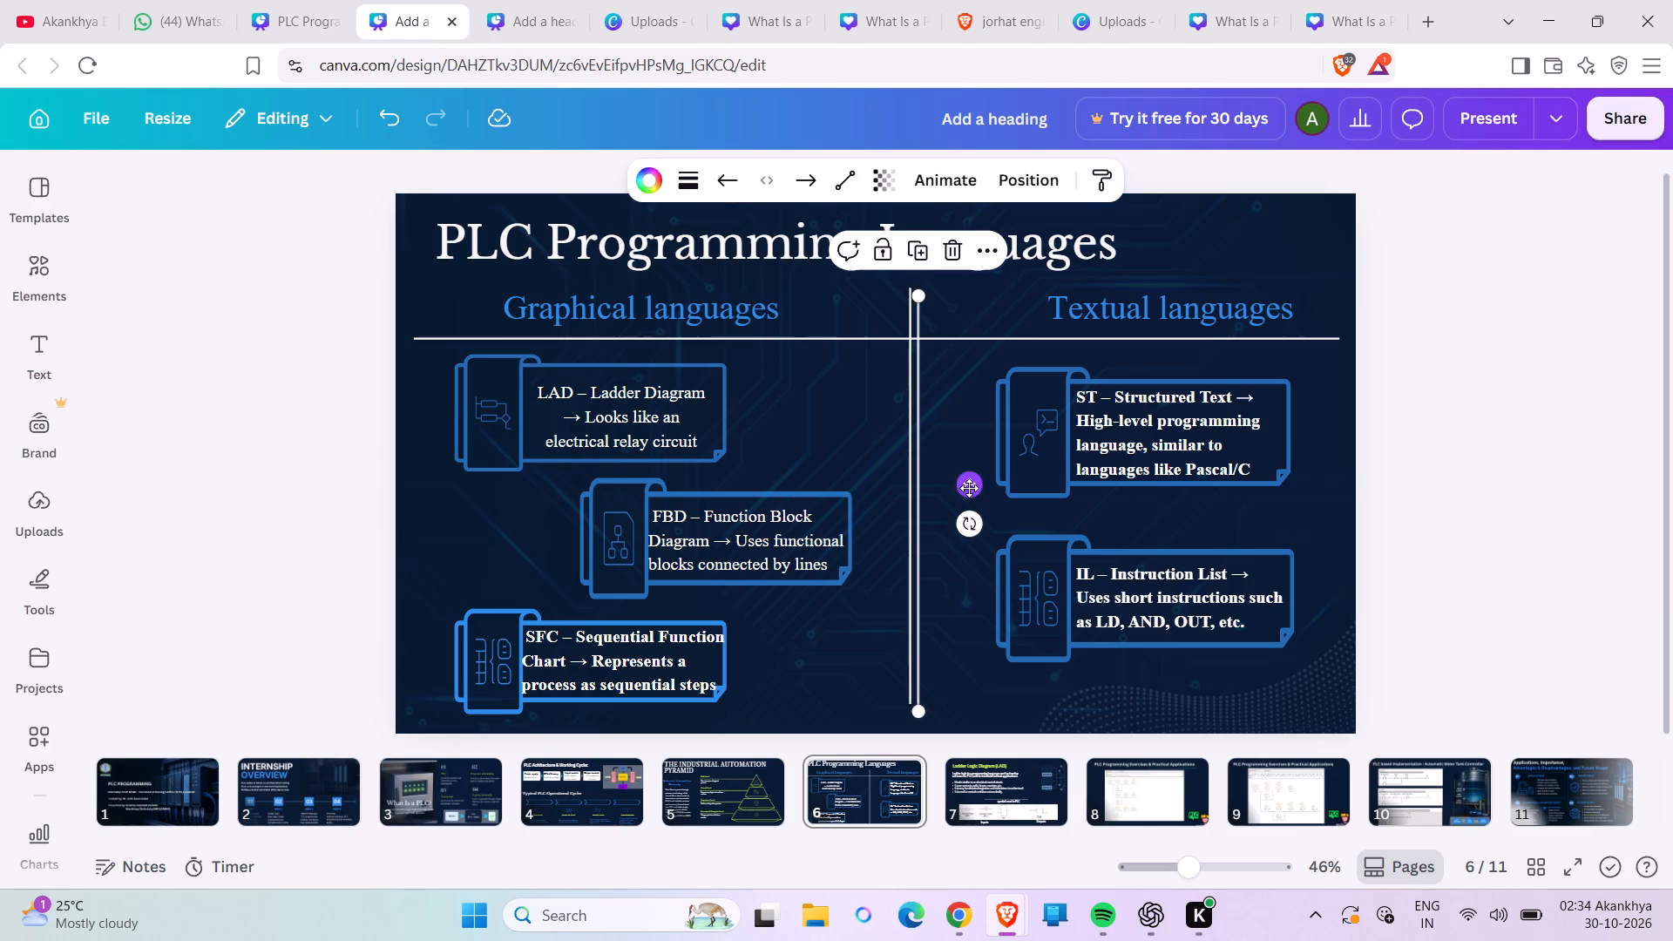
pyautogui.moveTo(969, 488); pyautogui.dragTo(457, 533)
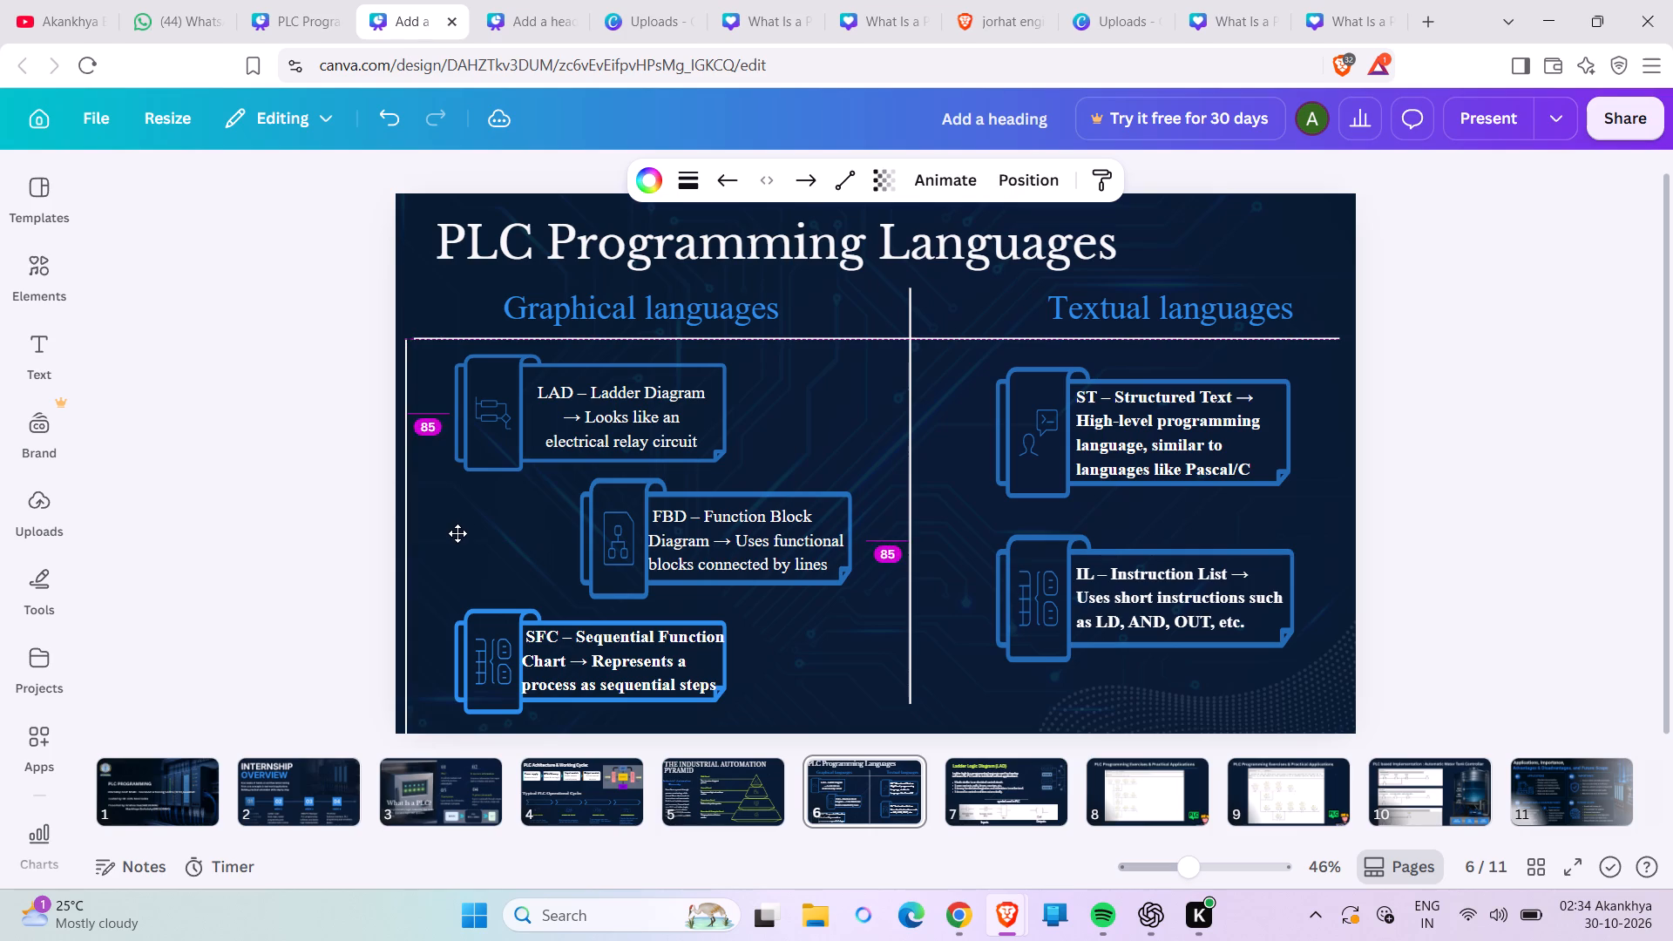
pyautogui.moveTo(457, 533); pyautogui.dragTo(463, 529)
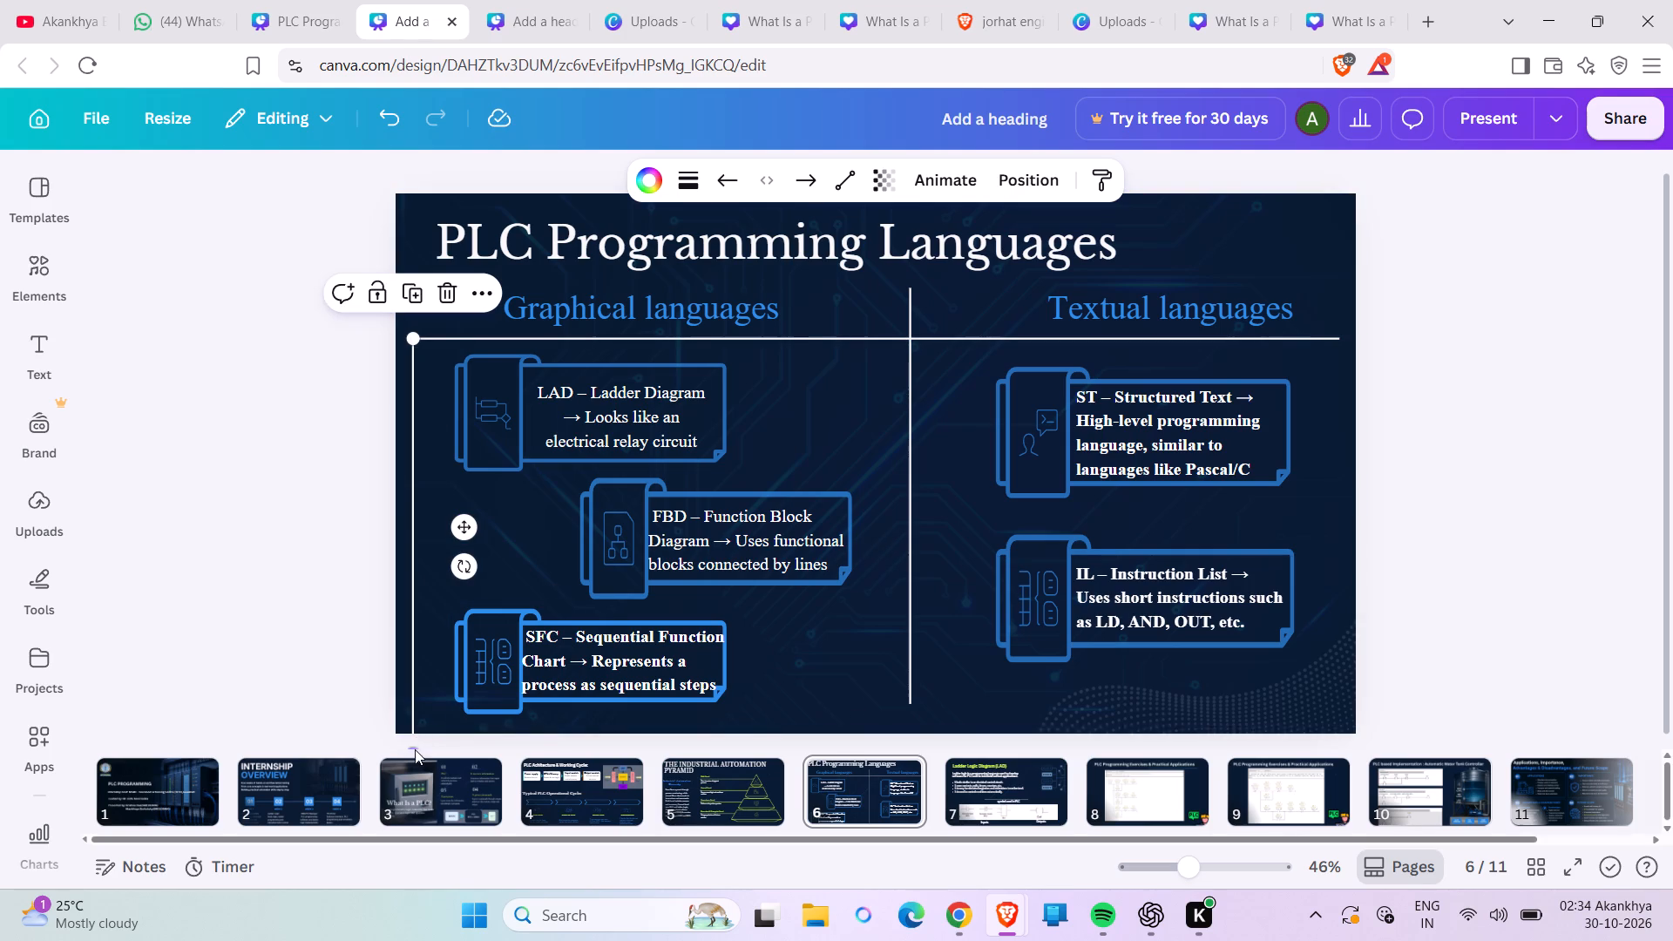
# Shorten the left vertical line from its lower end to finish level with the bottom of the centre divider.
pyautogui.moveTo(414, 749); pyautogui.dragTo(413, 720)
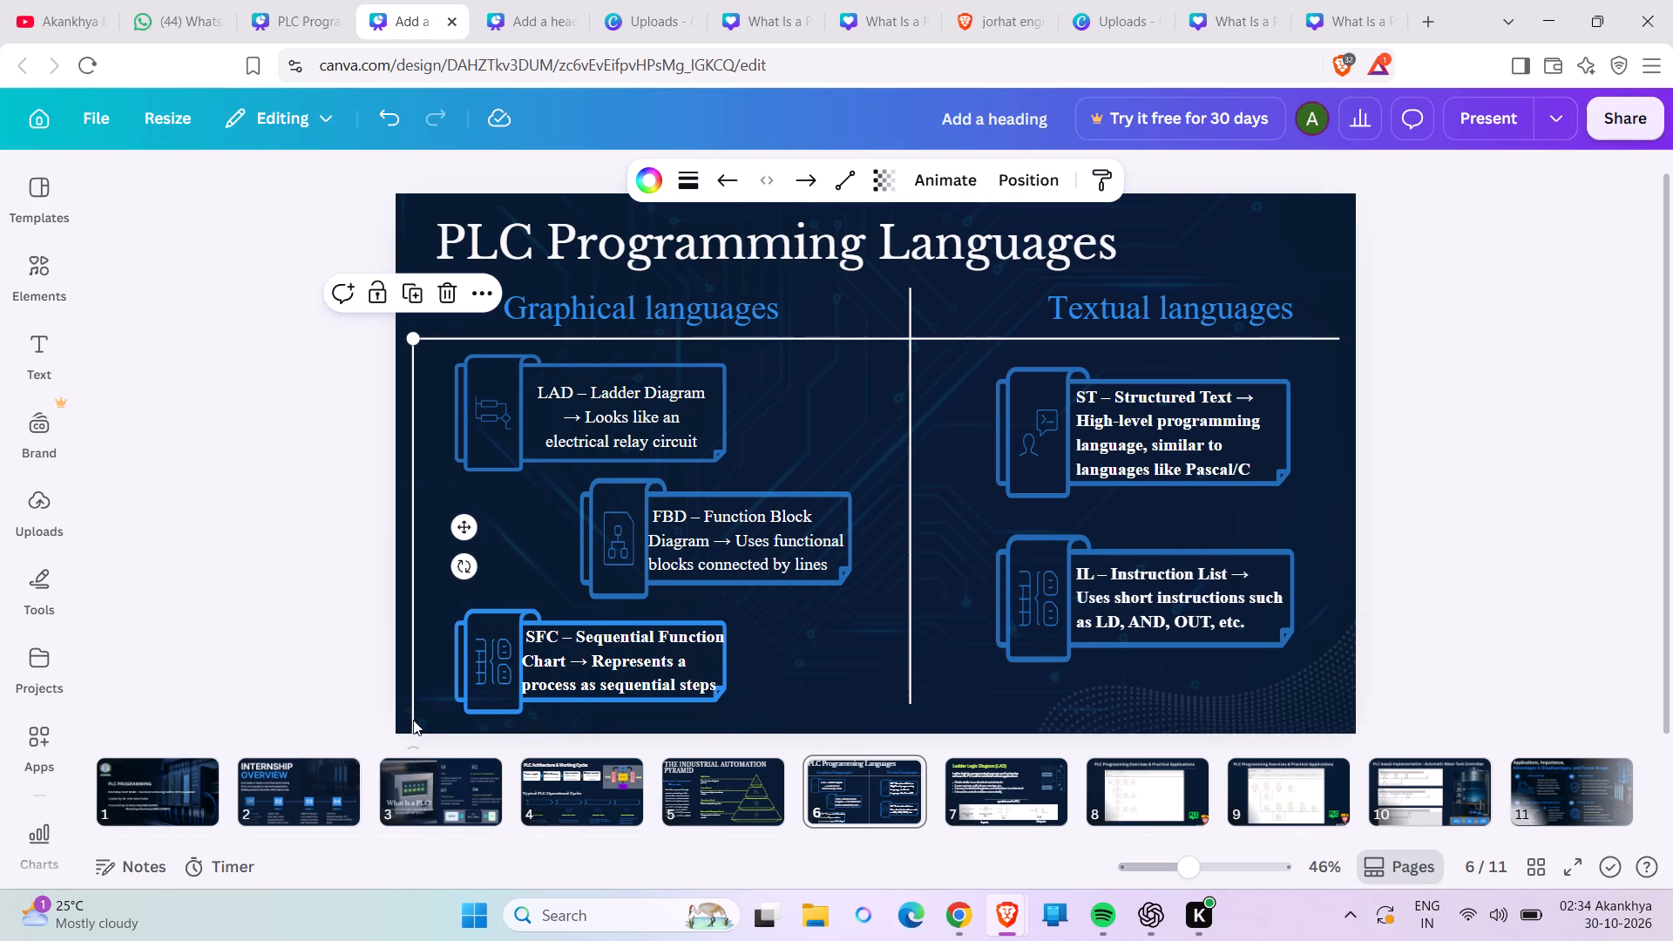
pyautogui.click(288, 676)
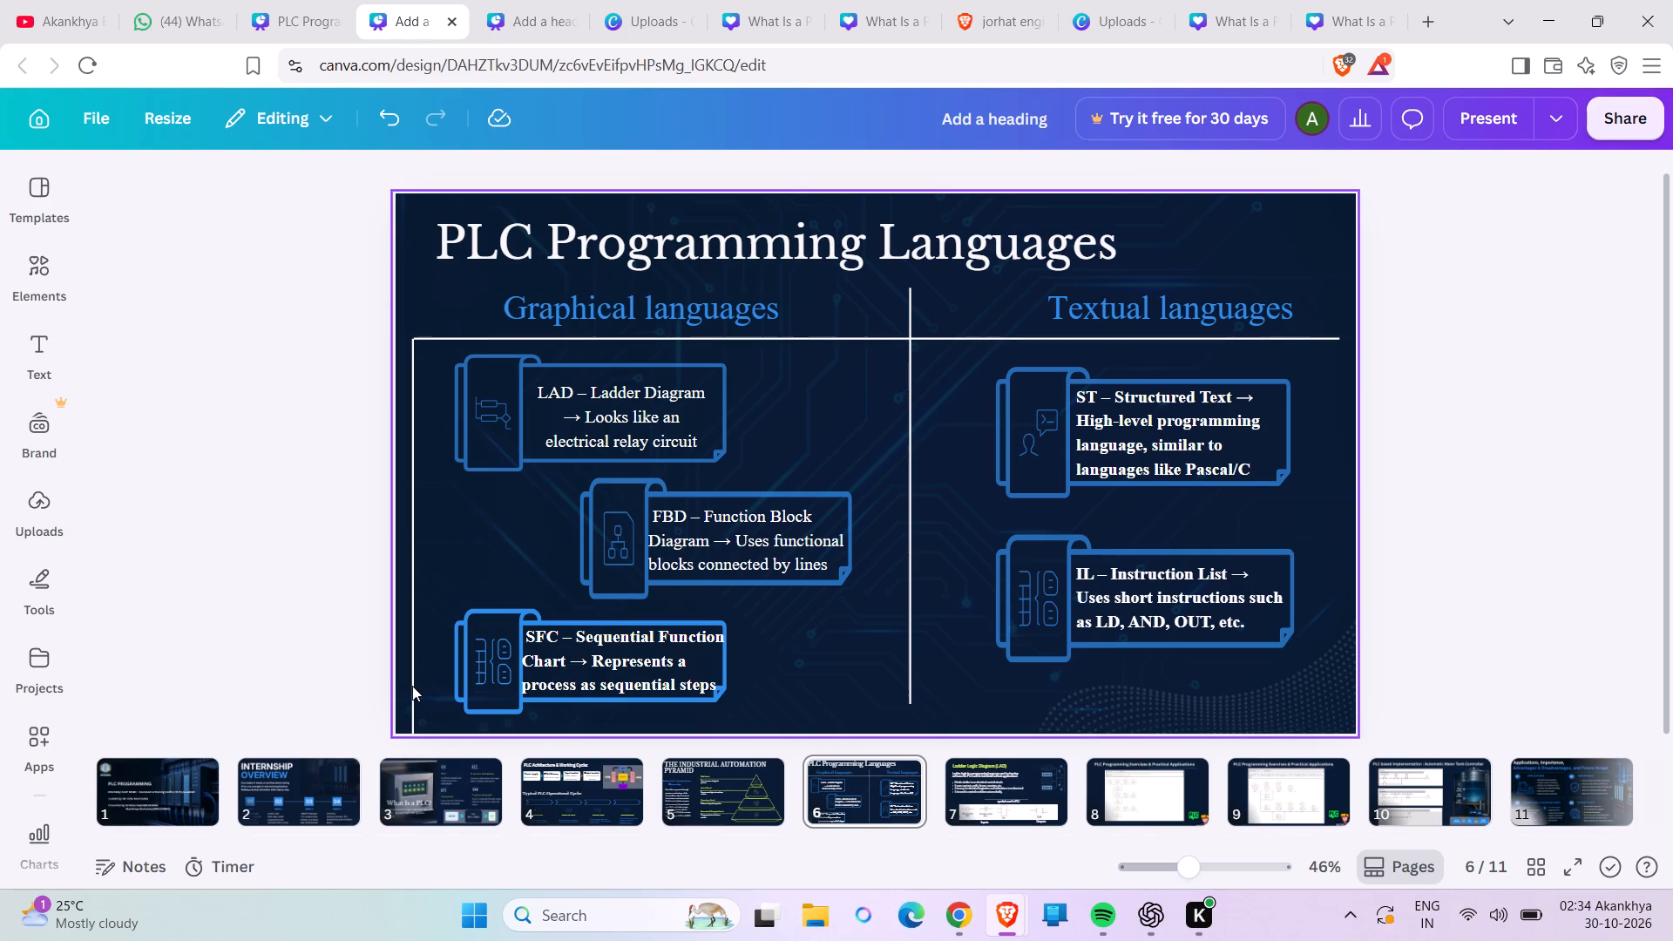
pyautogui.click(412, 686)
pyautogui.moveTo(414, 748); pyautogui.dragTo(413, 720)
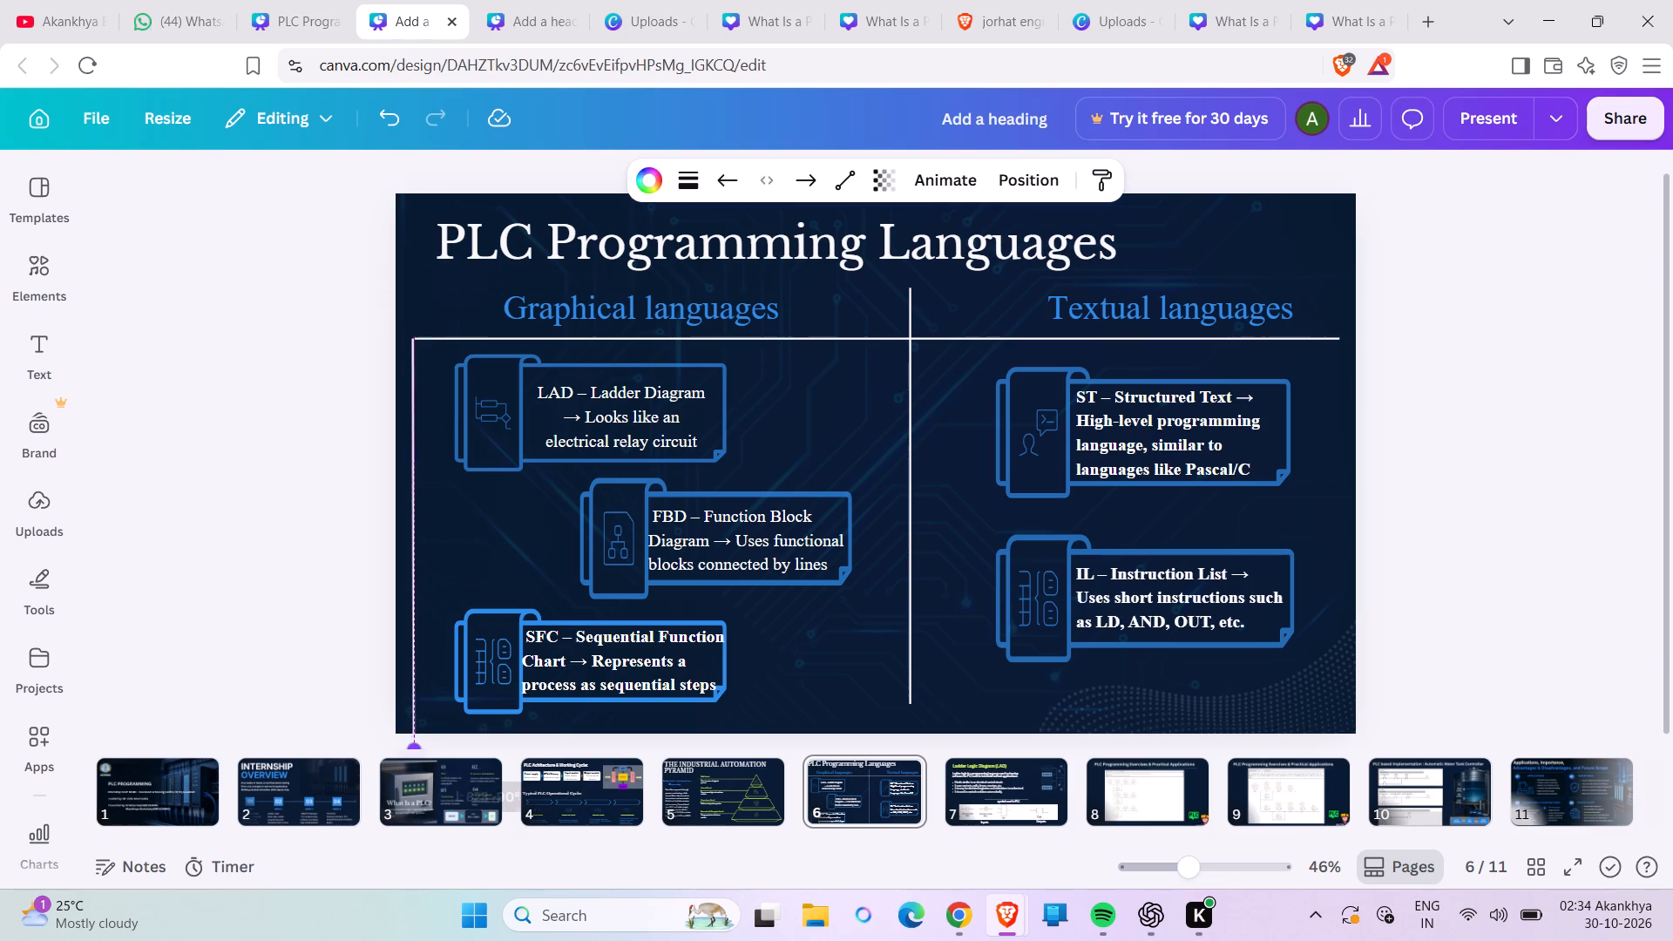
pyautogui.moveTo(413, 720); pyautogui.dragTo(417, 701)
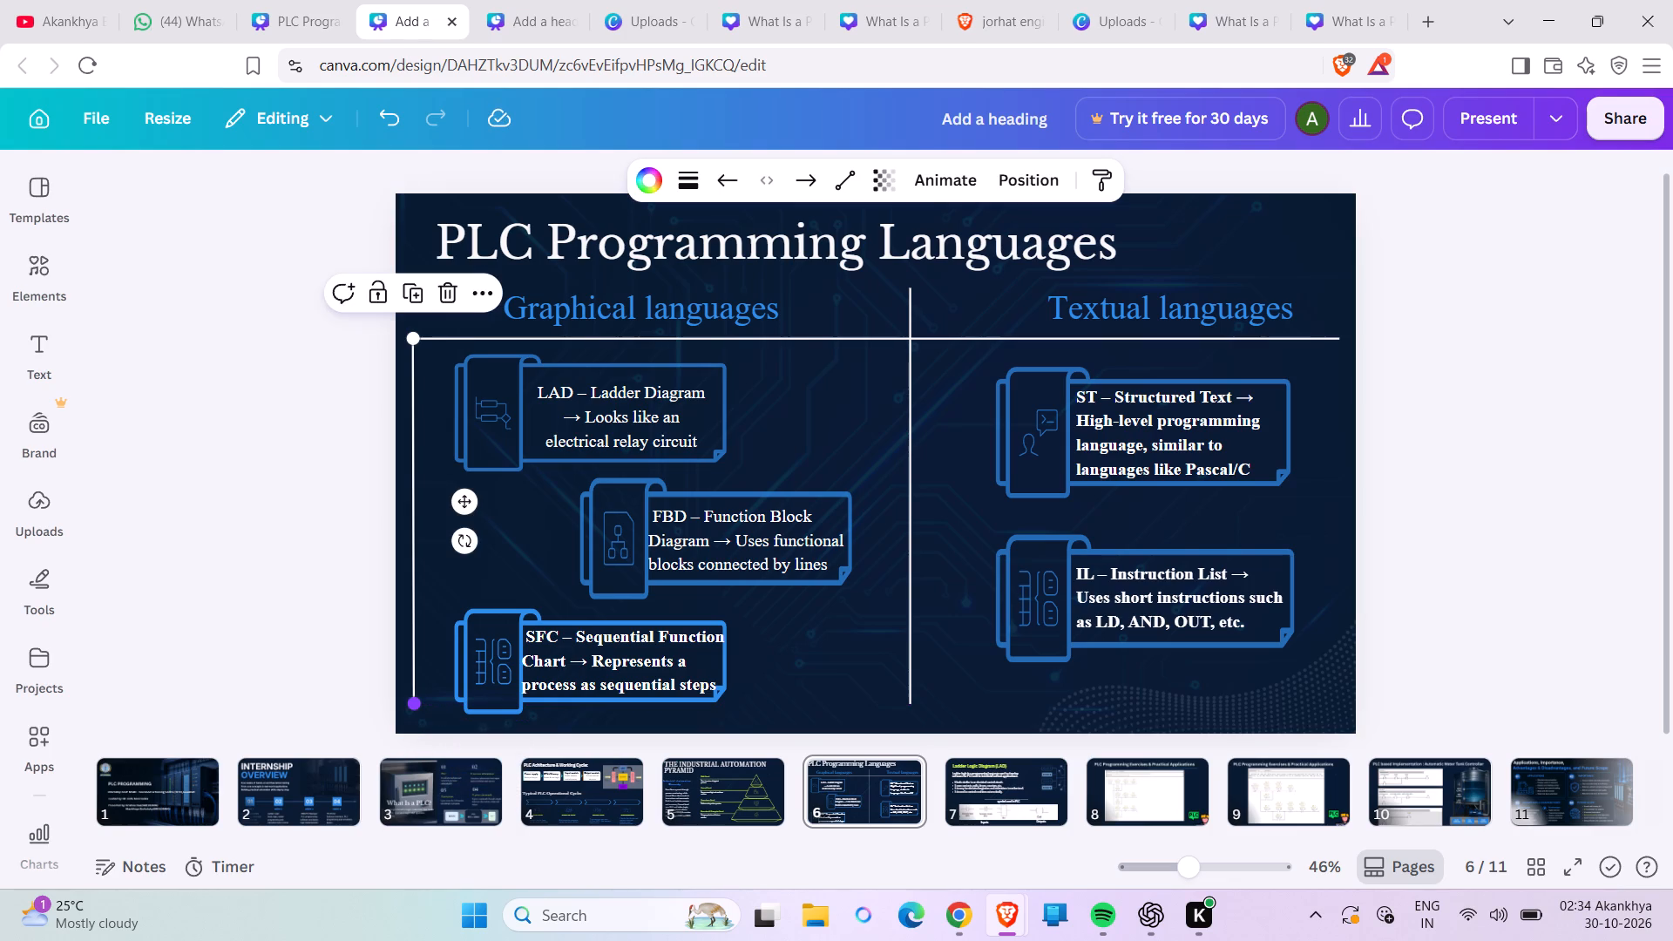
pyautogui.click(282, 689)
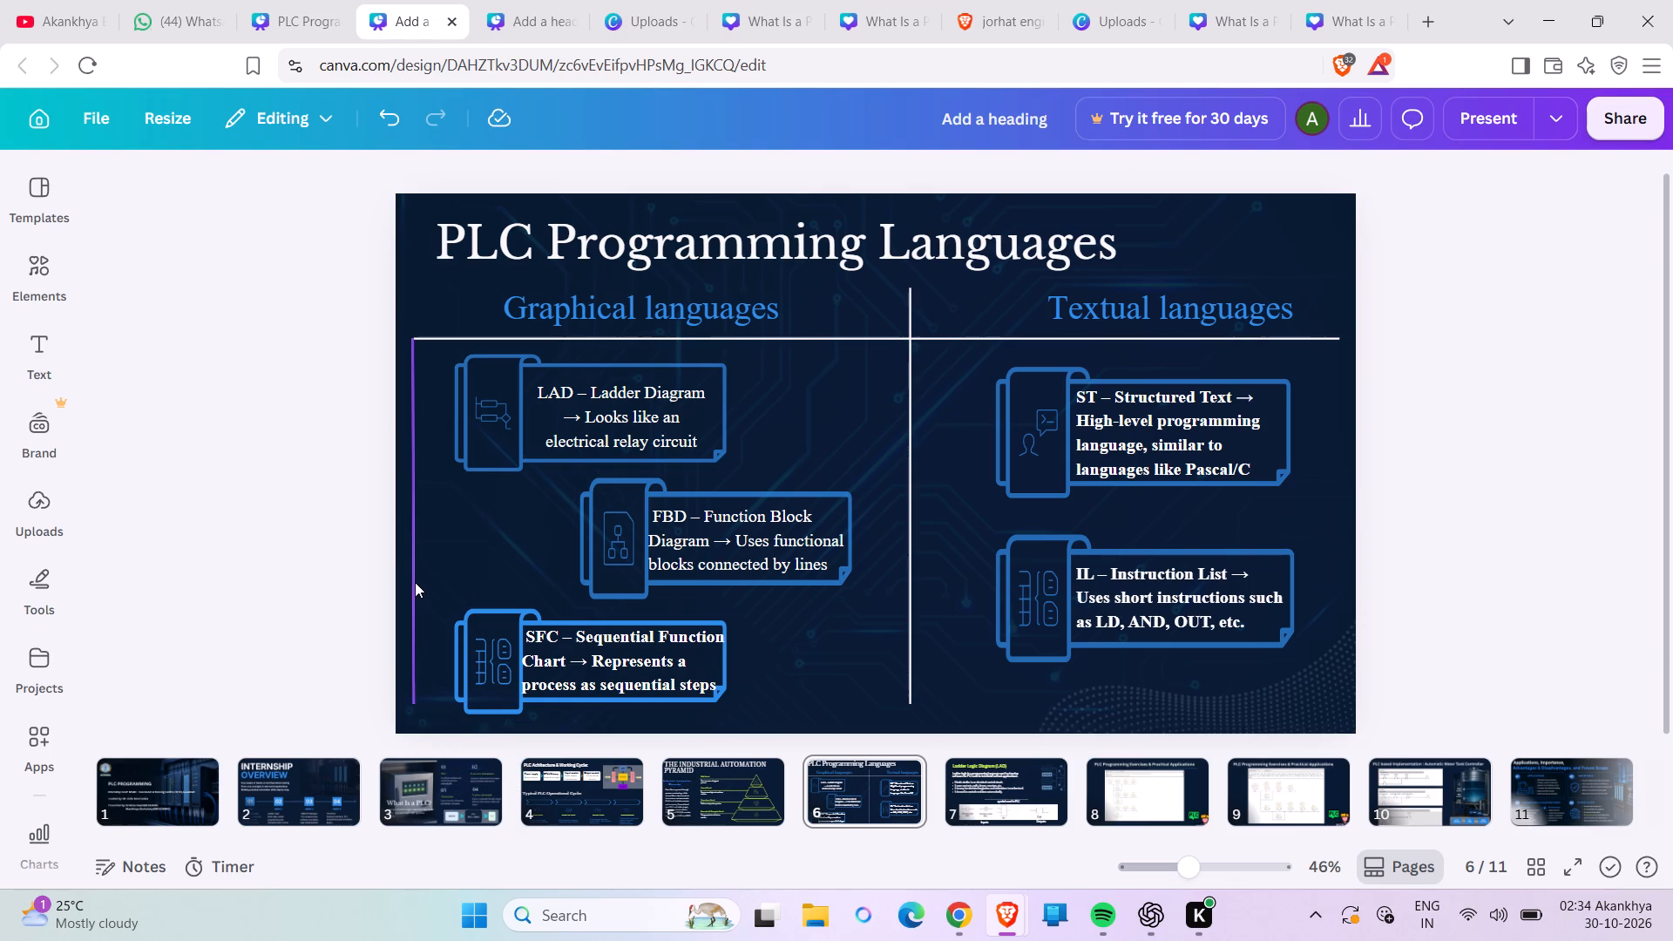
# Duplicate the left vertical line and place the copy with its top end on the horizontal line's right end.
pyautogui.click(416, 583)
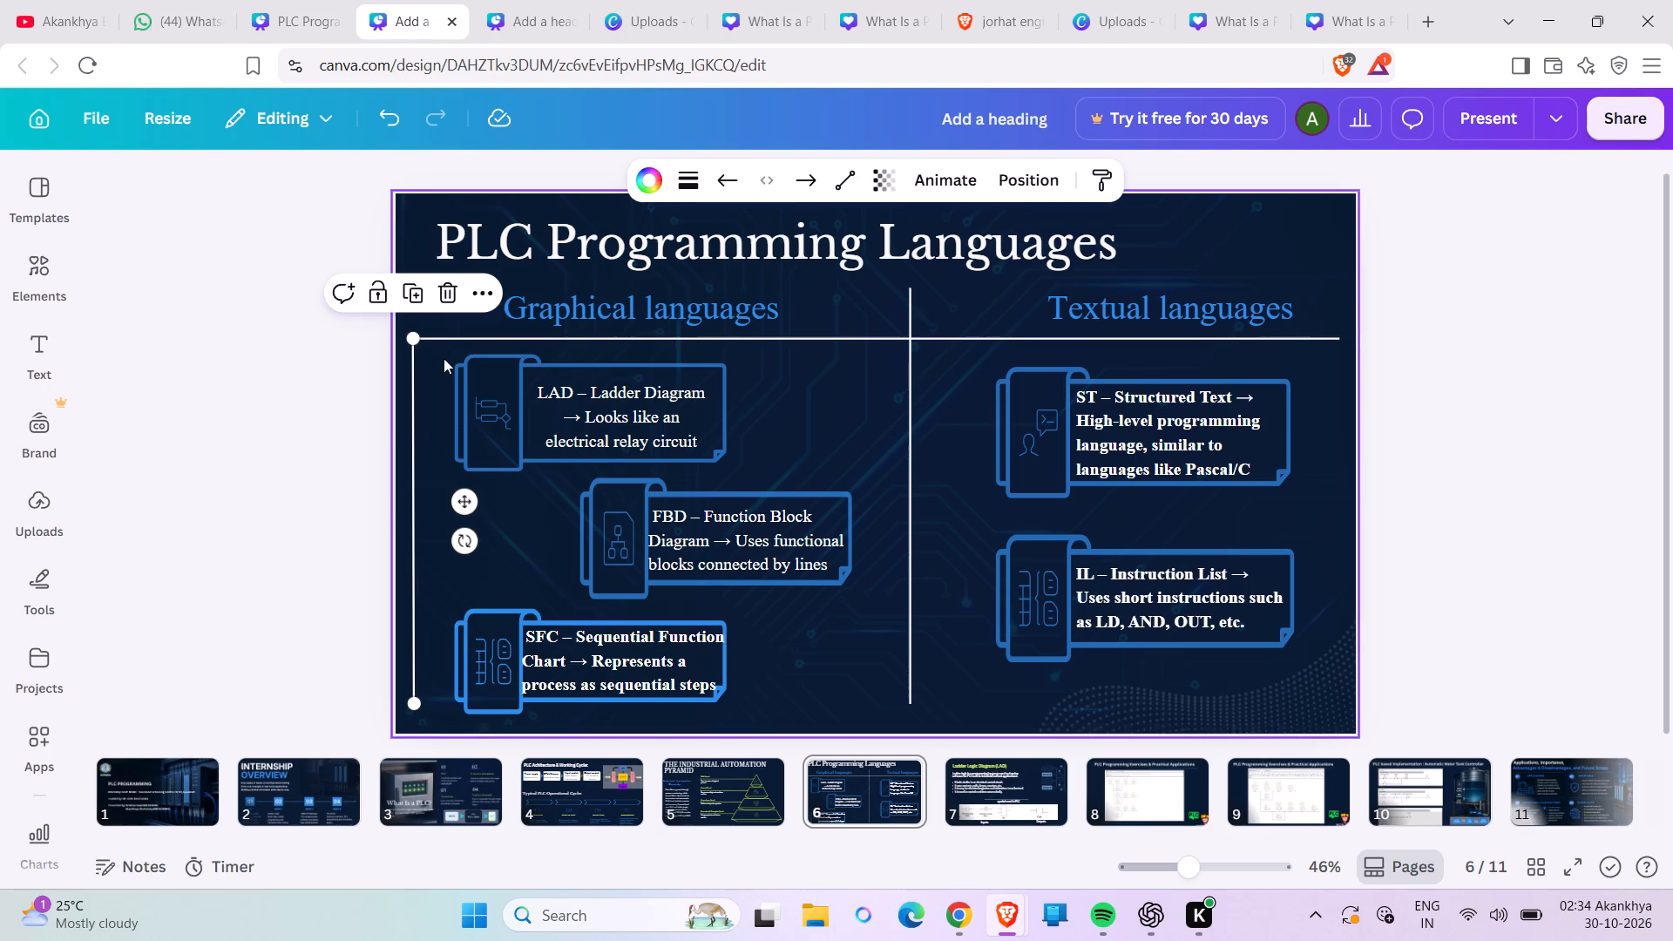
pyautogui.click(417, 291)
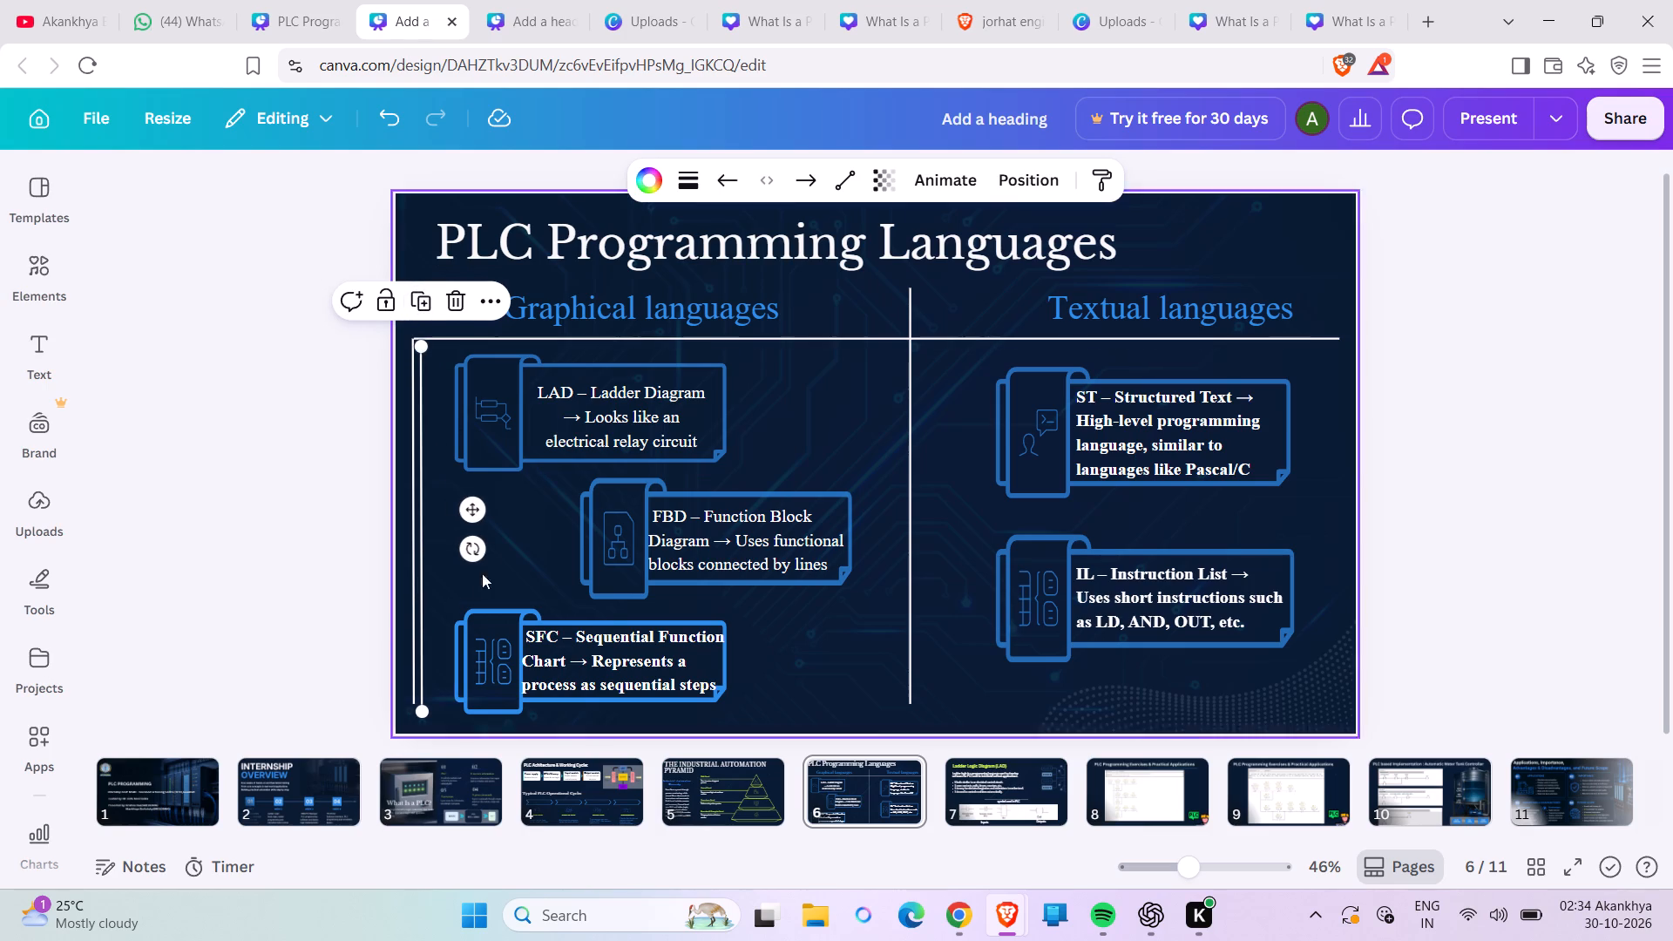
pyautogui.moveTo(478, 510); pyautogui.dragTo(1380, 547)
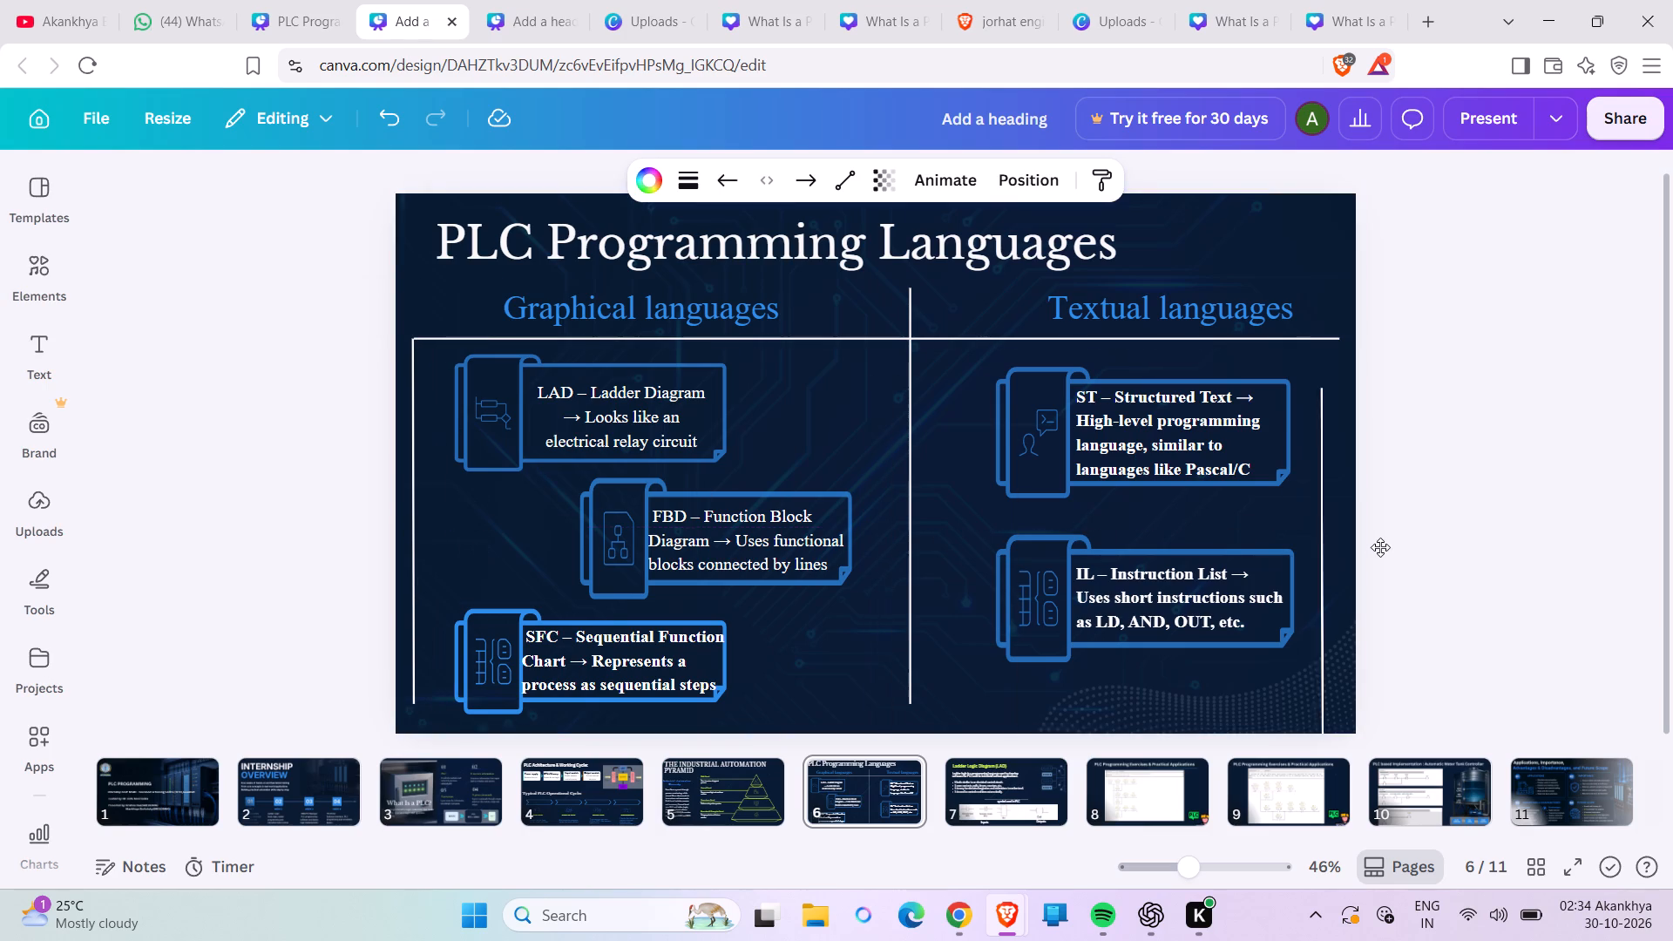
pyautogui.moveTo(1380, 547); pyautogui.dragTo(1396, 503)
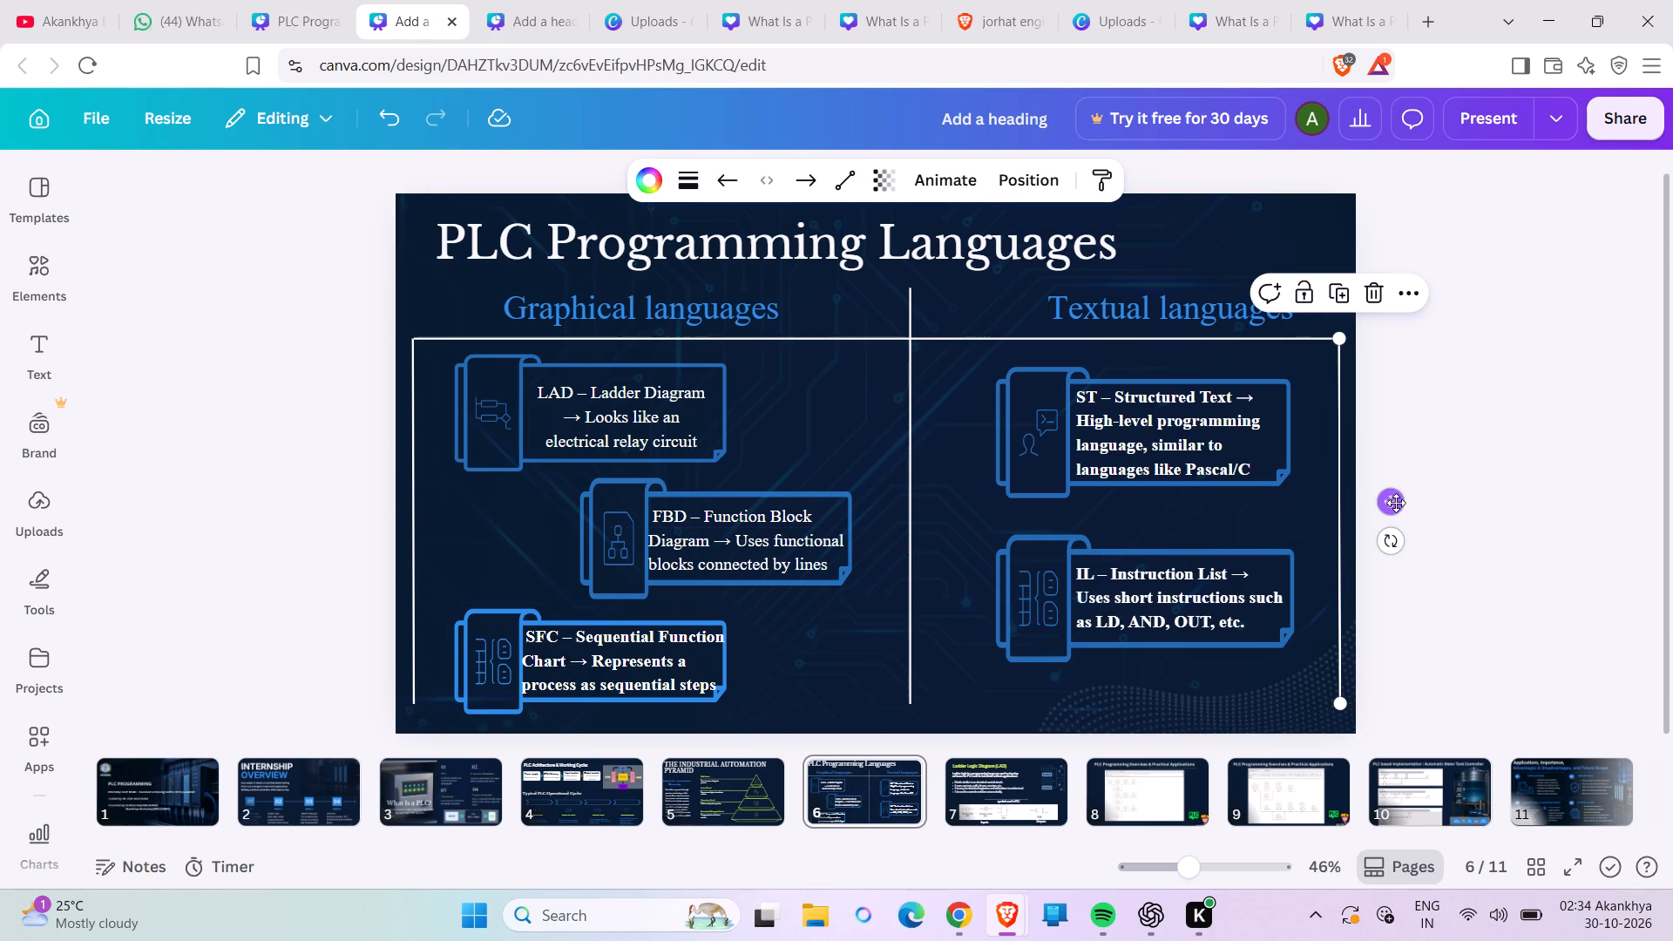
pyautogui.click(1485, 470)
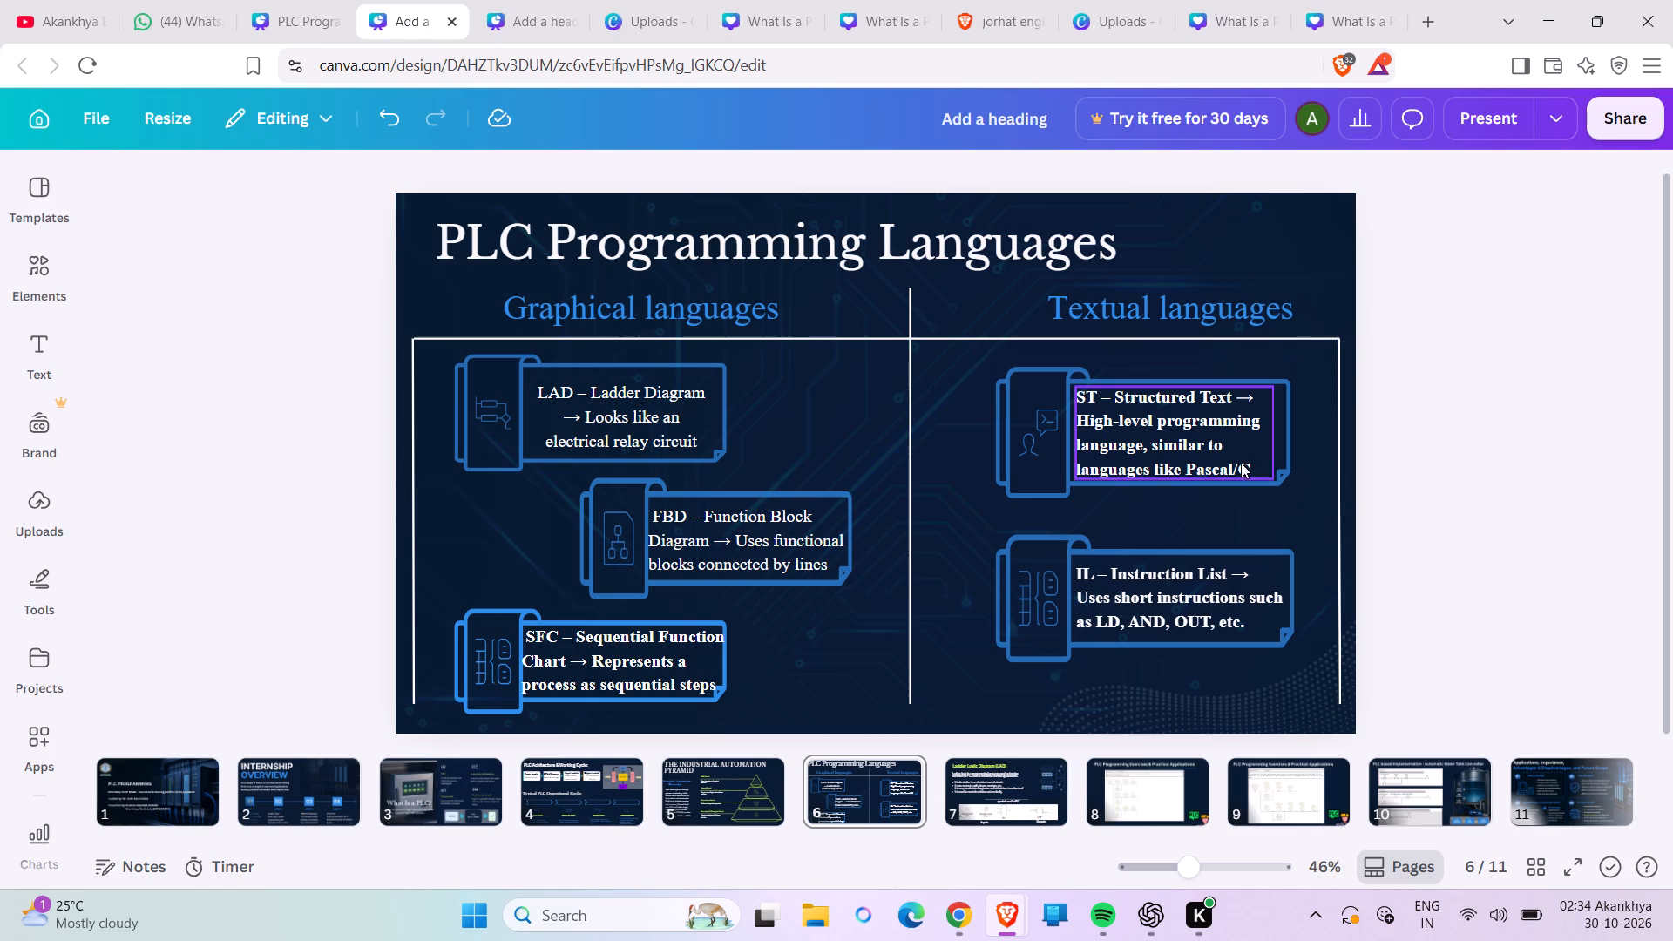
# Duplicate the horizontal line and place the copy near the slide's bottom edge, aligned with the outer vertical lines.
pyautogui.click(992, 340)
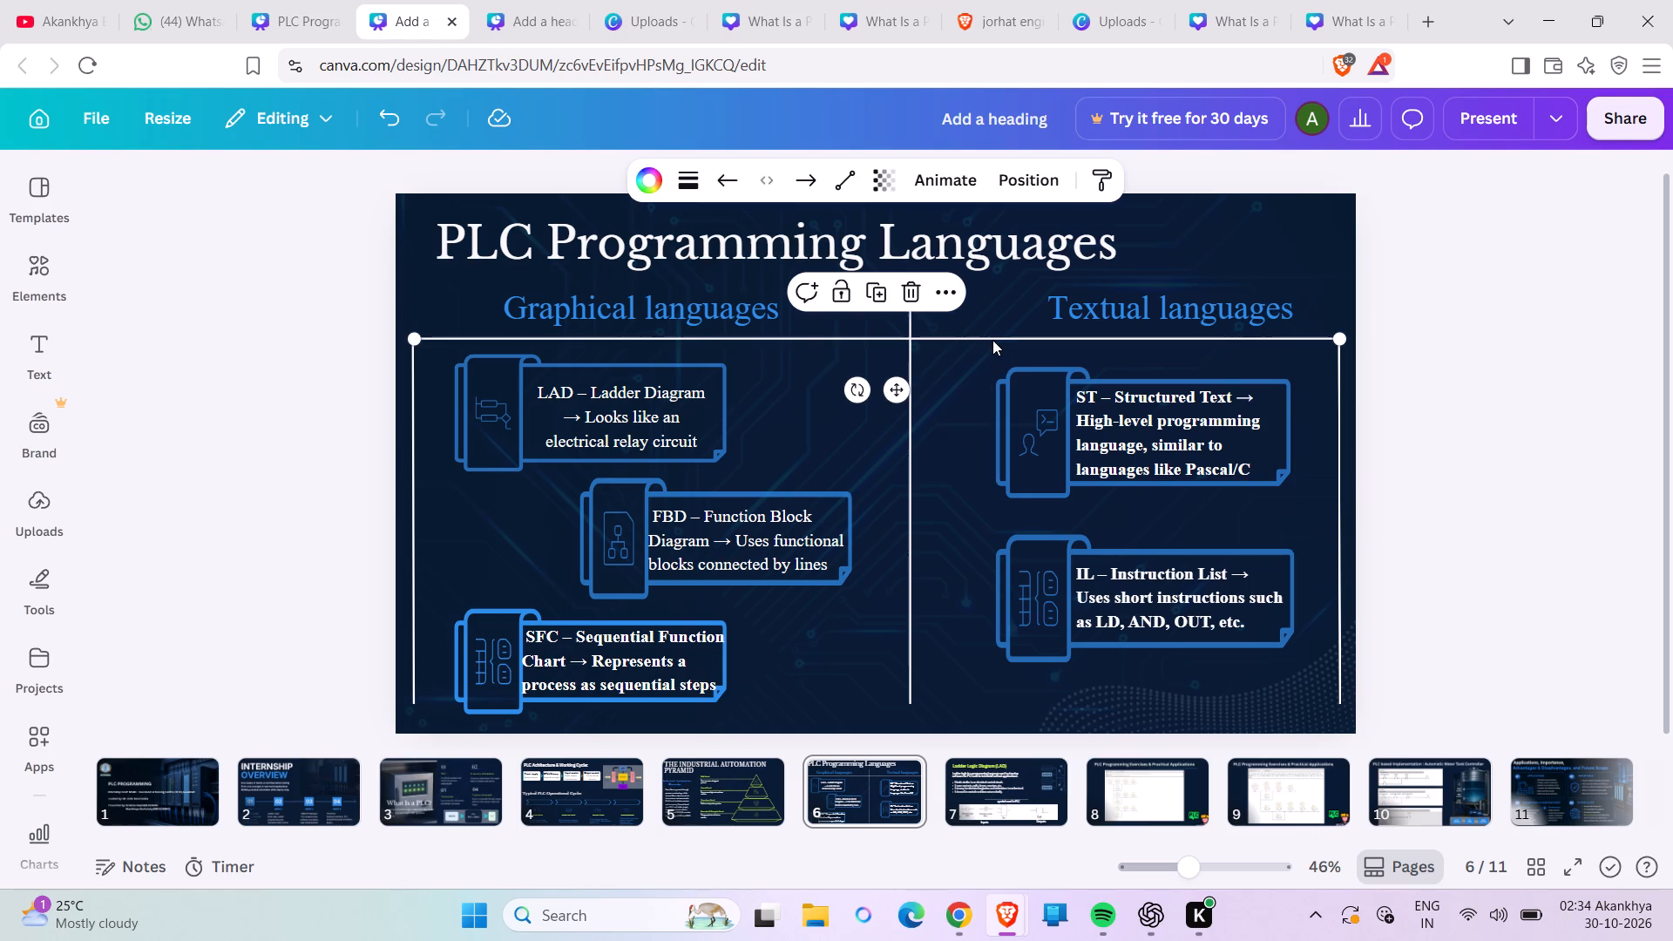
pyautogui.click(879, 289)
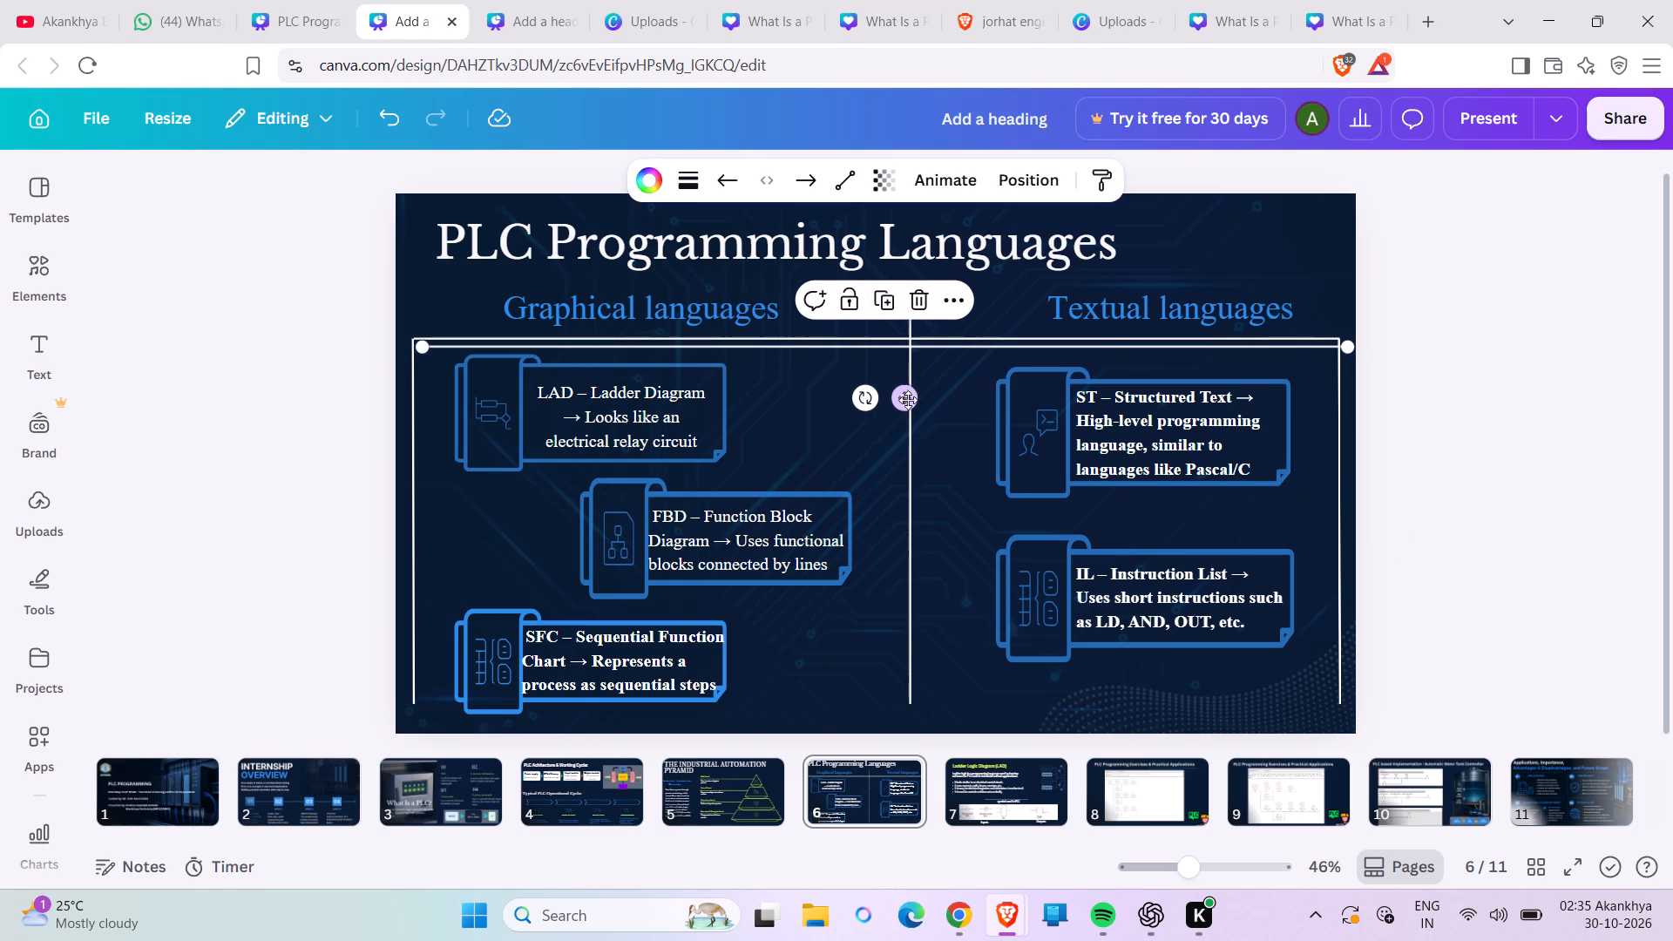
pyautogui.moveTo(907, 395); pyautogui.dragTo(921, 764)
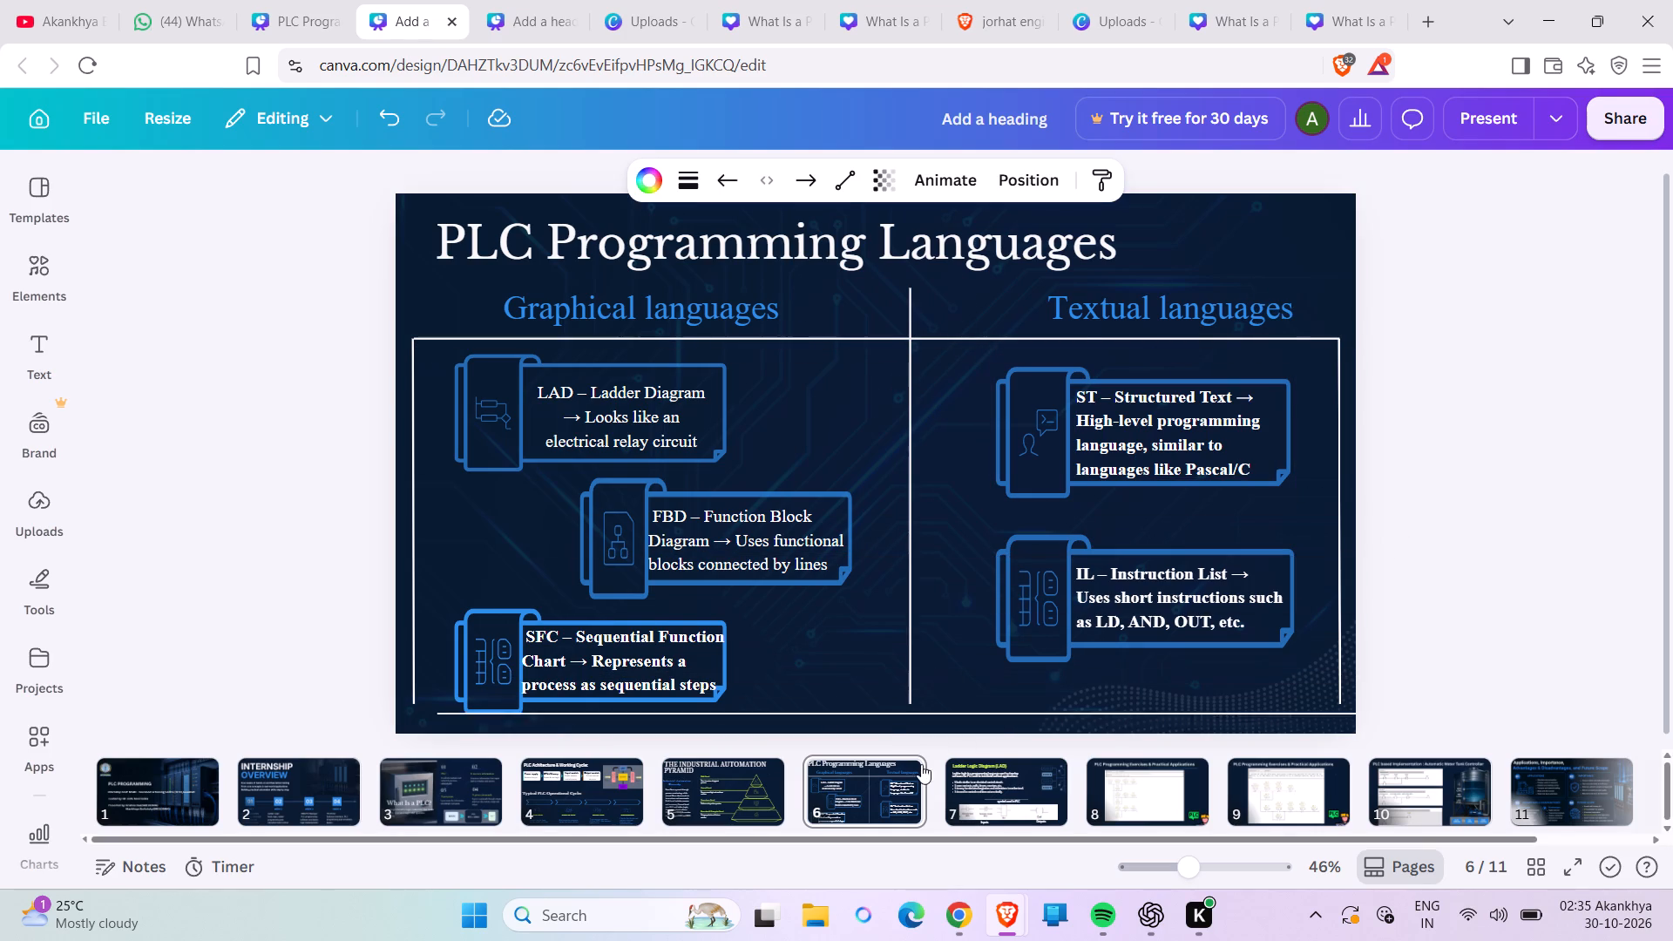
pyautogui.moveTo(921, 764); pyautogui.dragTo(920, 770)
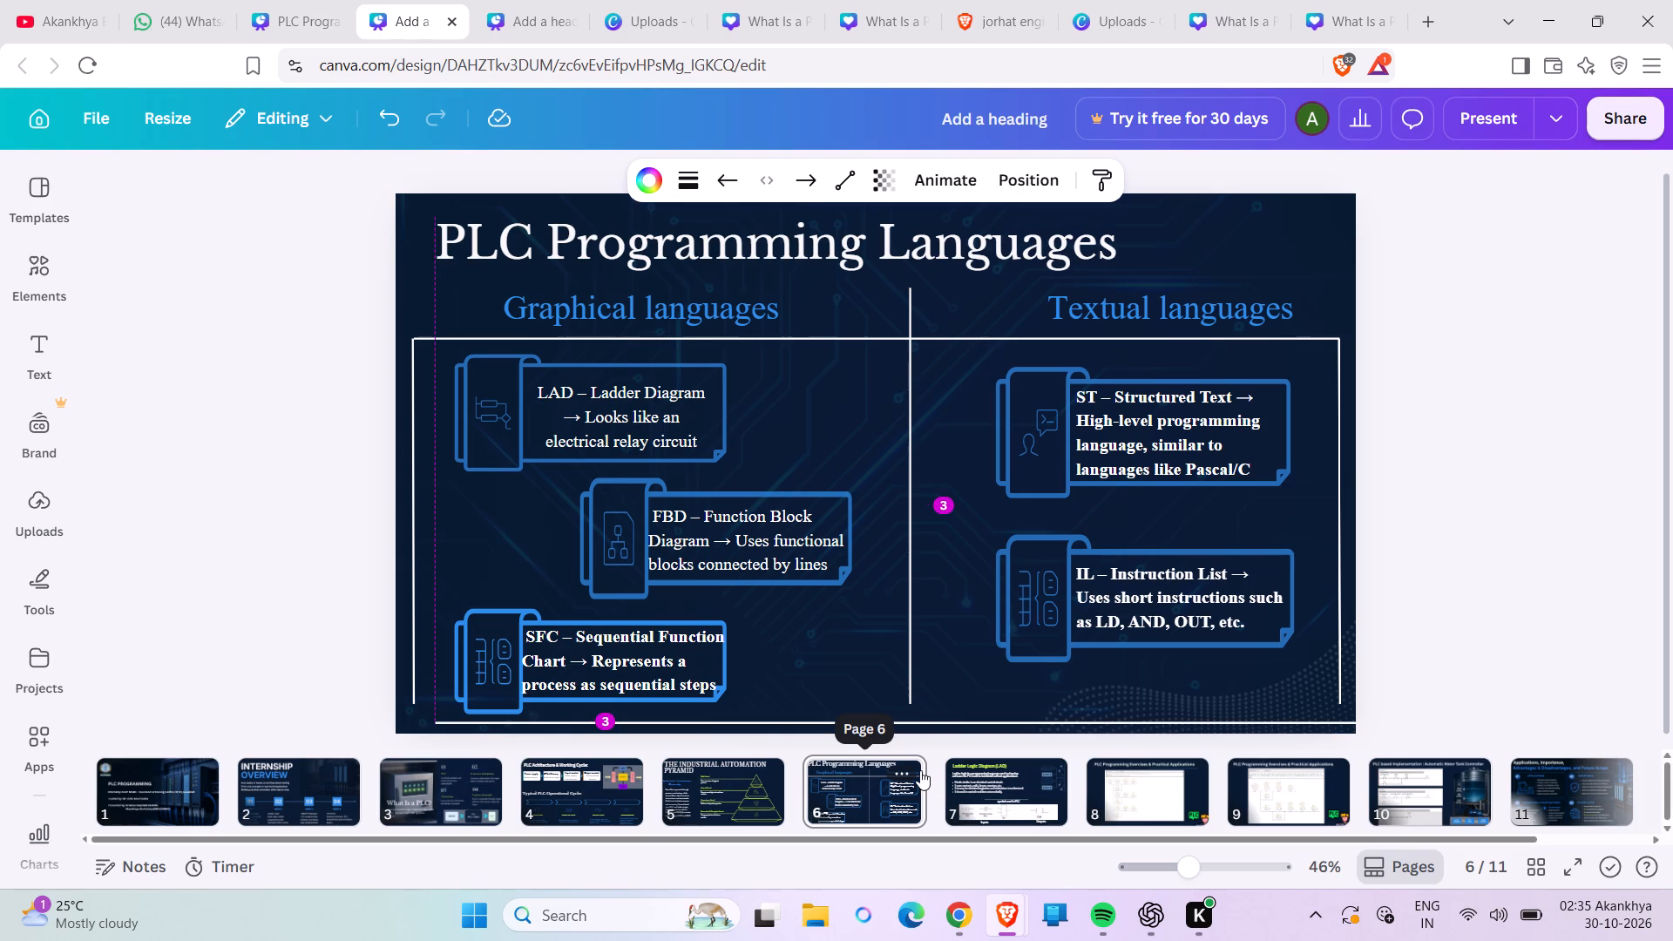
pyautogui.moveTo(920, 770); pyautogui.dragTo(915, 773)
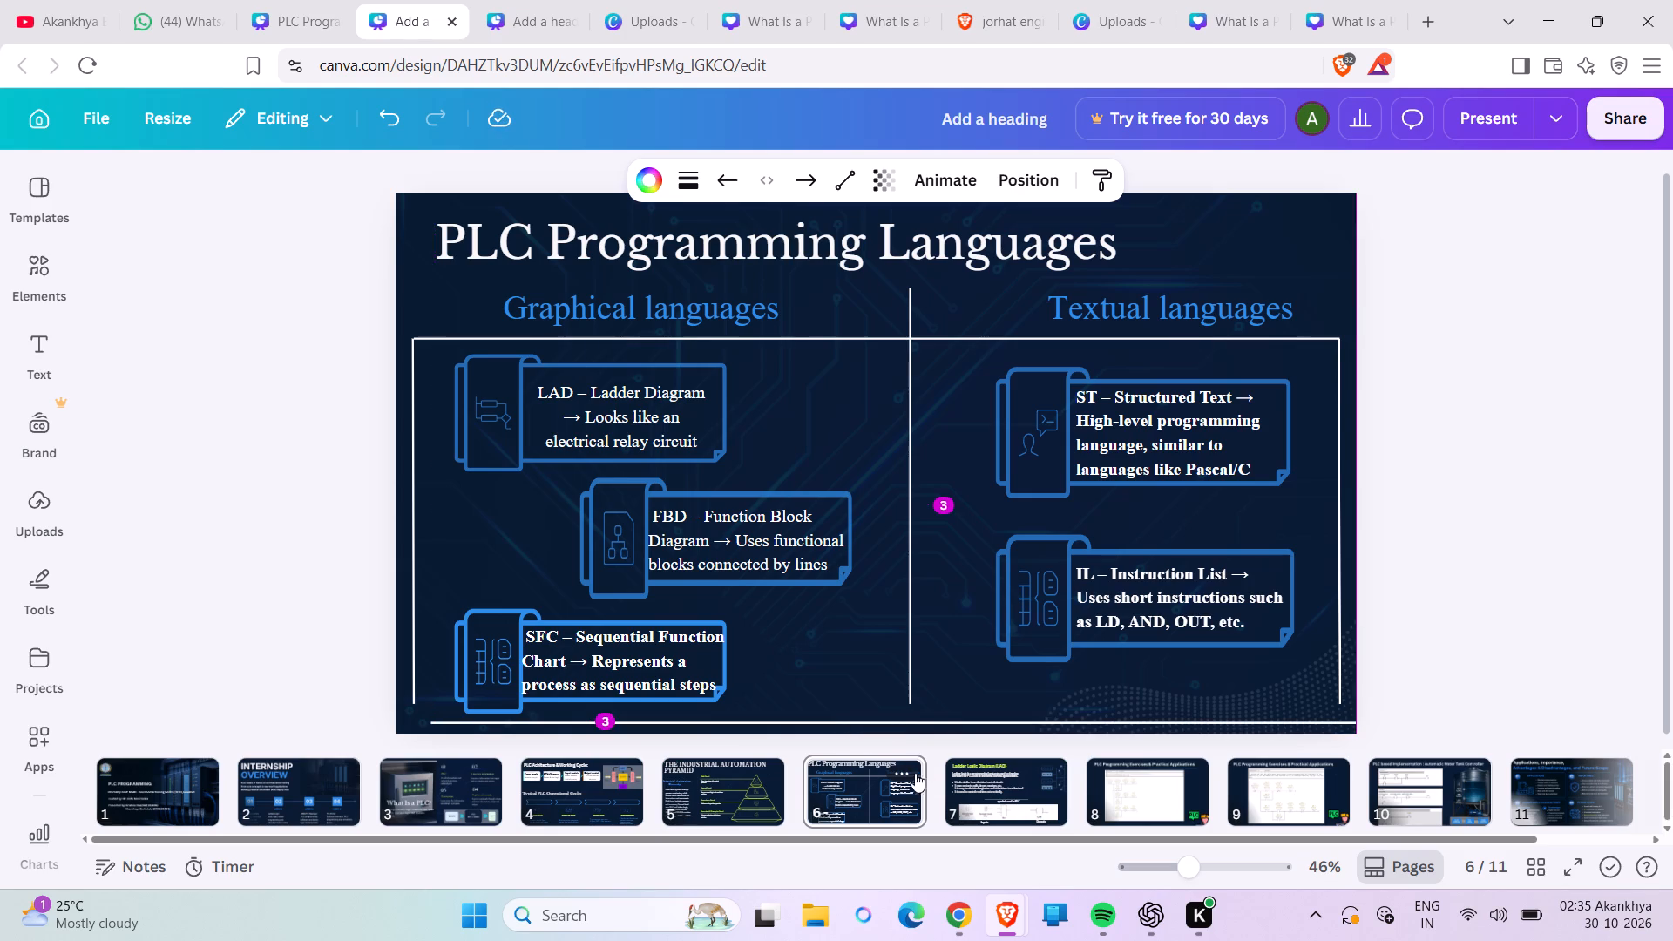
pyautogui.moveTo(915, 773); pyautogui.dragTo(907, 775)
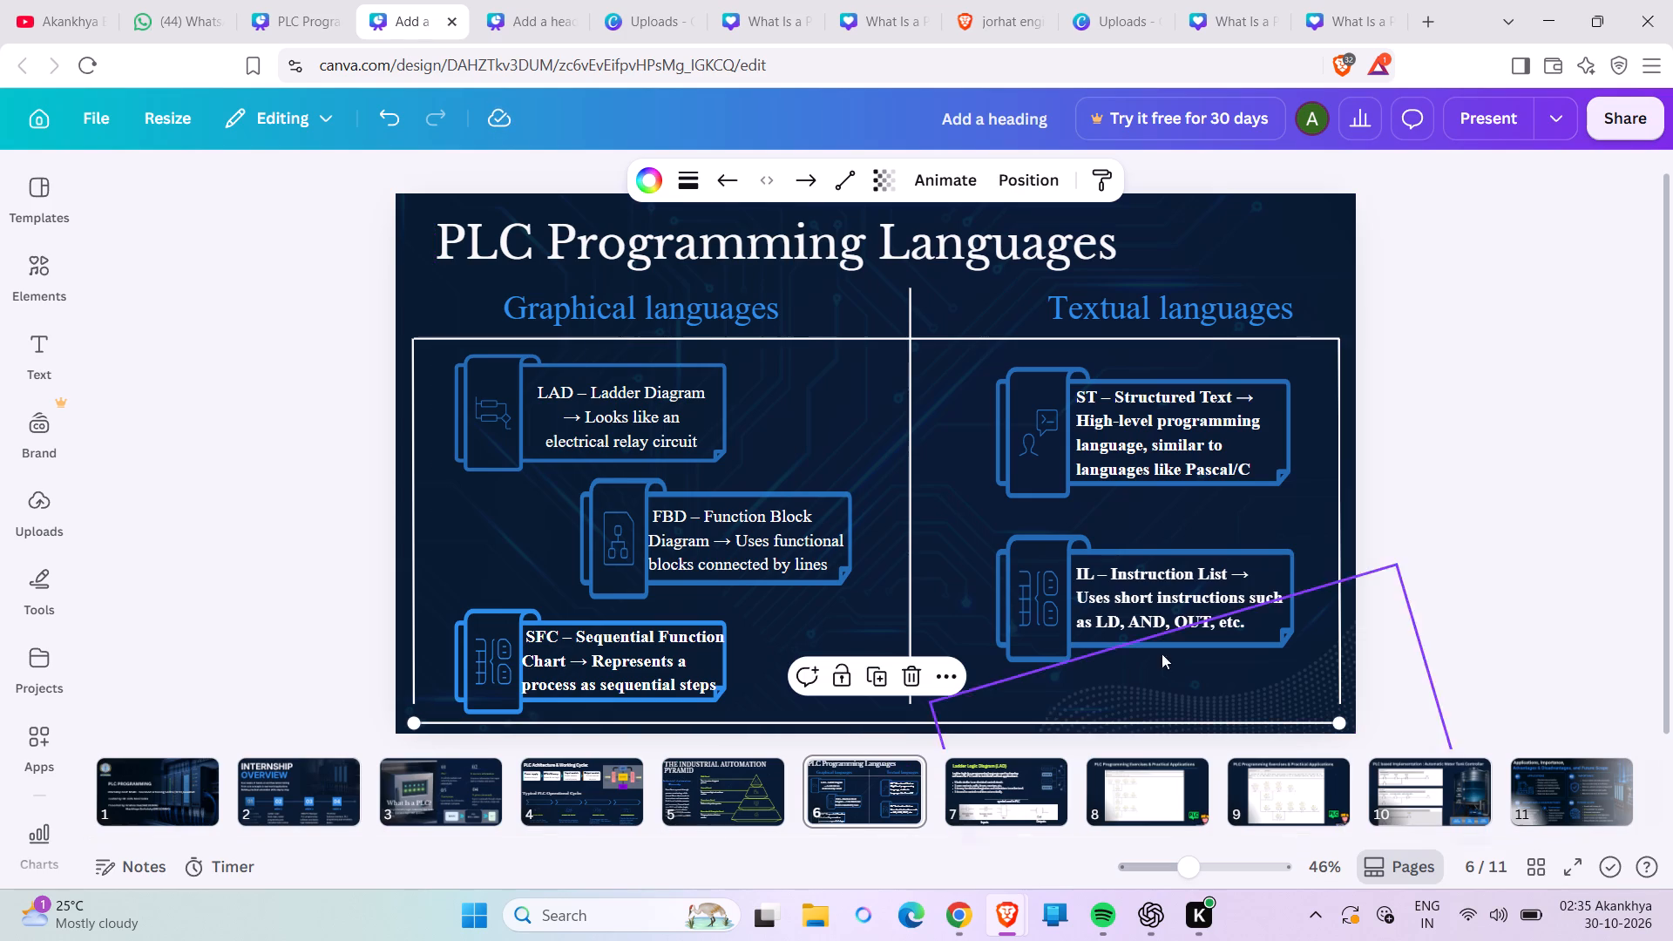
pyautogui.click(1395, 576)
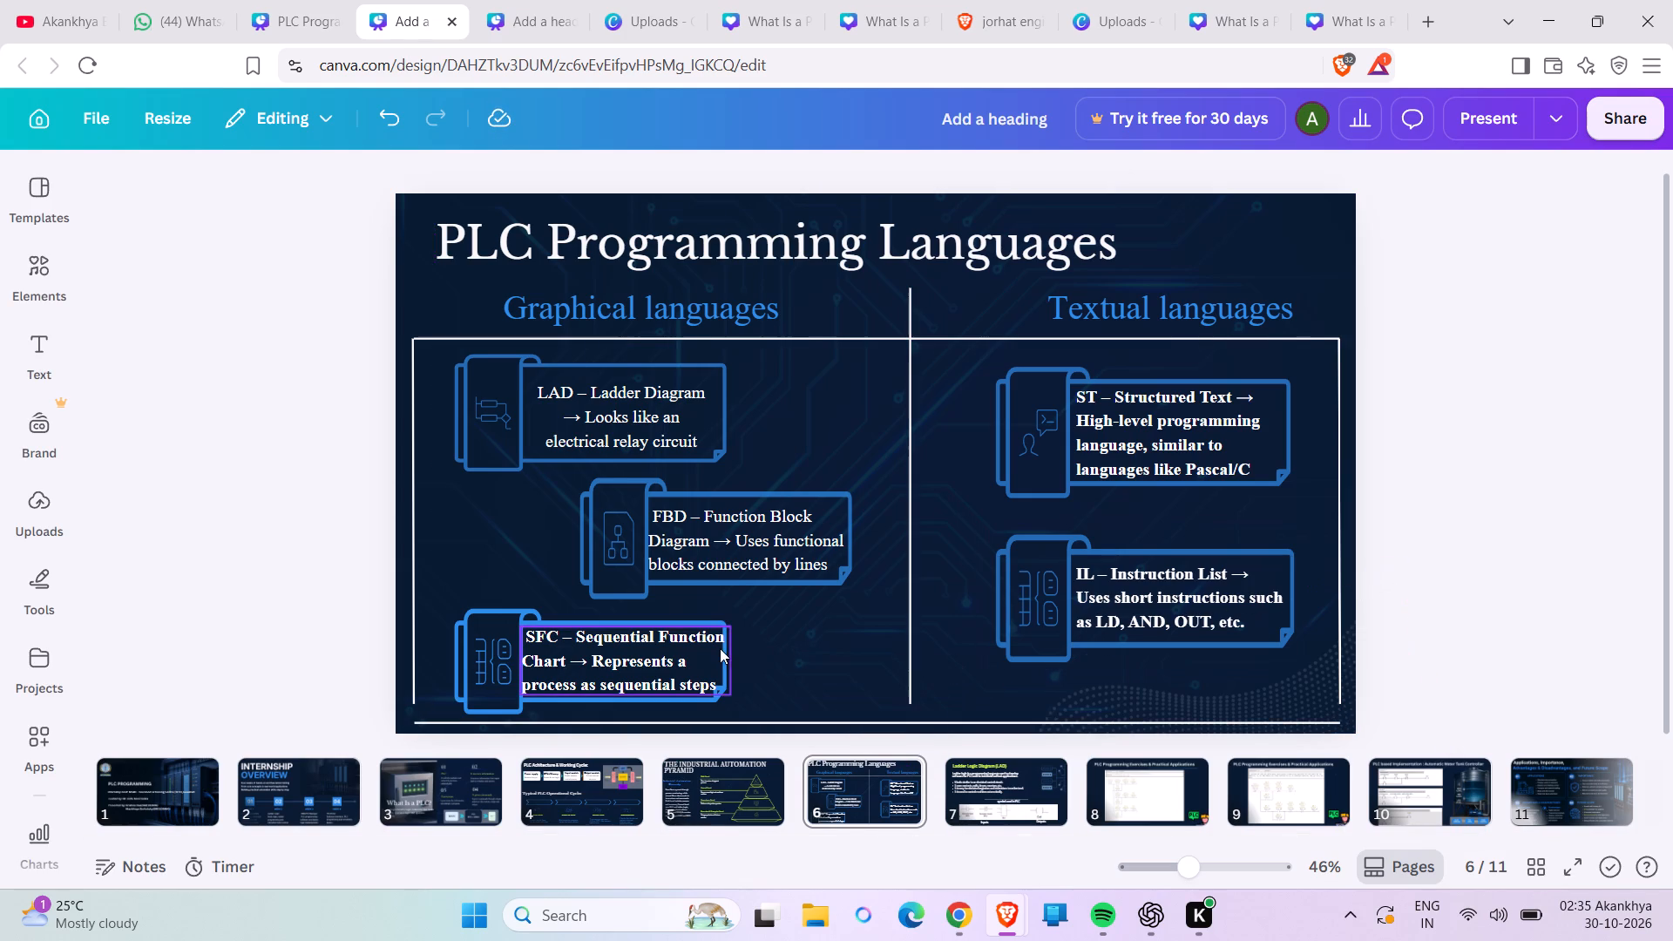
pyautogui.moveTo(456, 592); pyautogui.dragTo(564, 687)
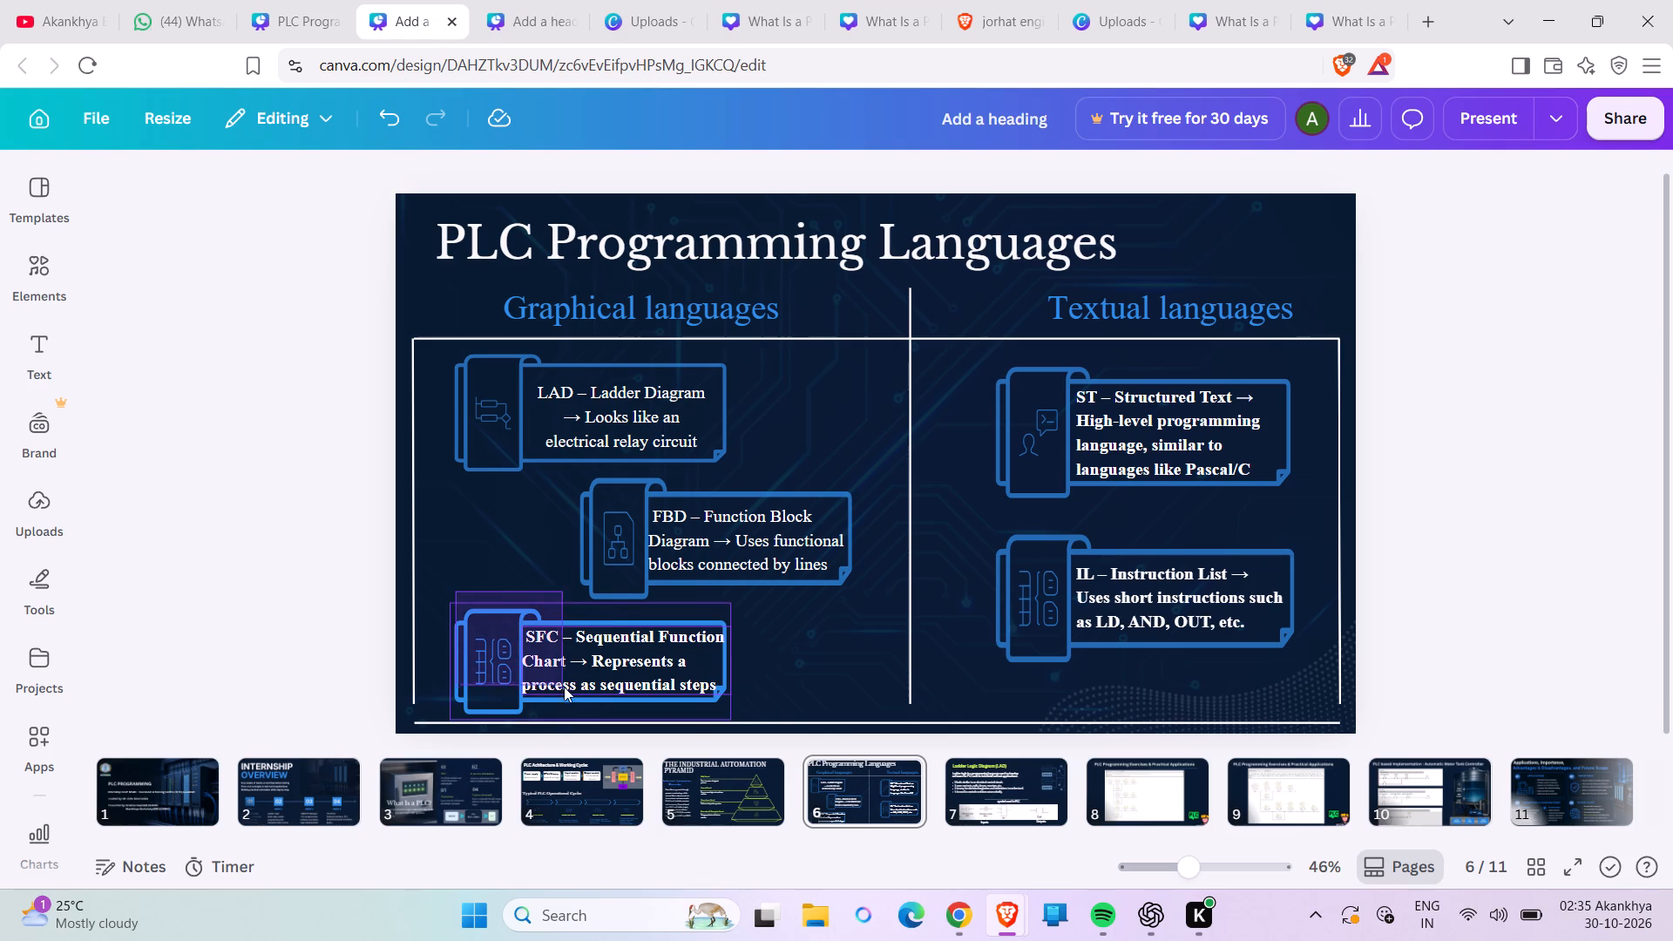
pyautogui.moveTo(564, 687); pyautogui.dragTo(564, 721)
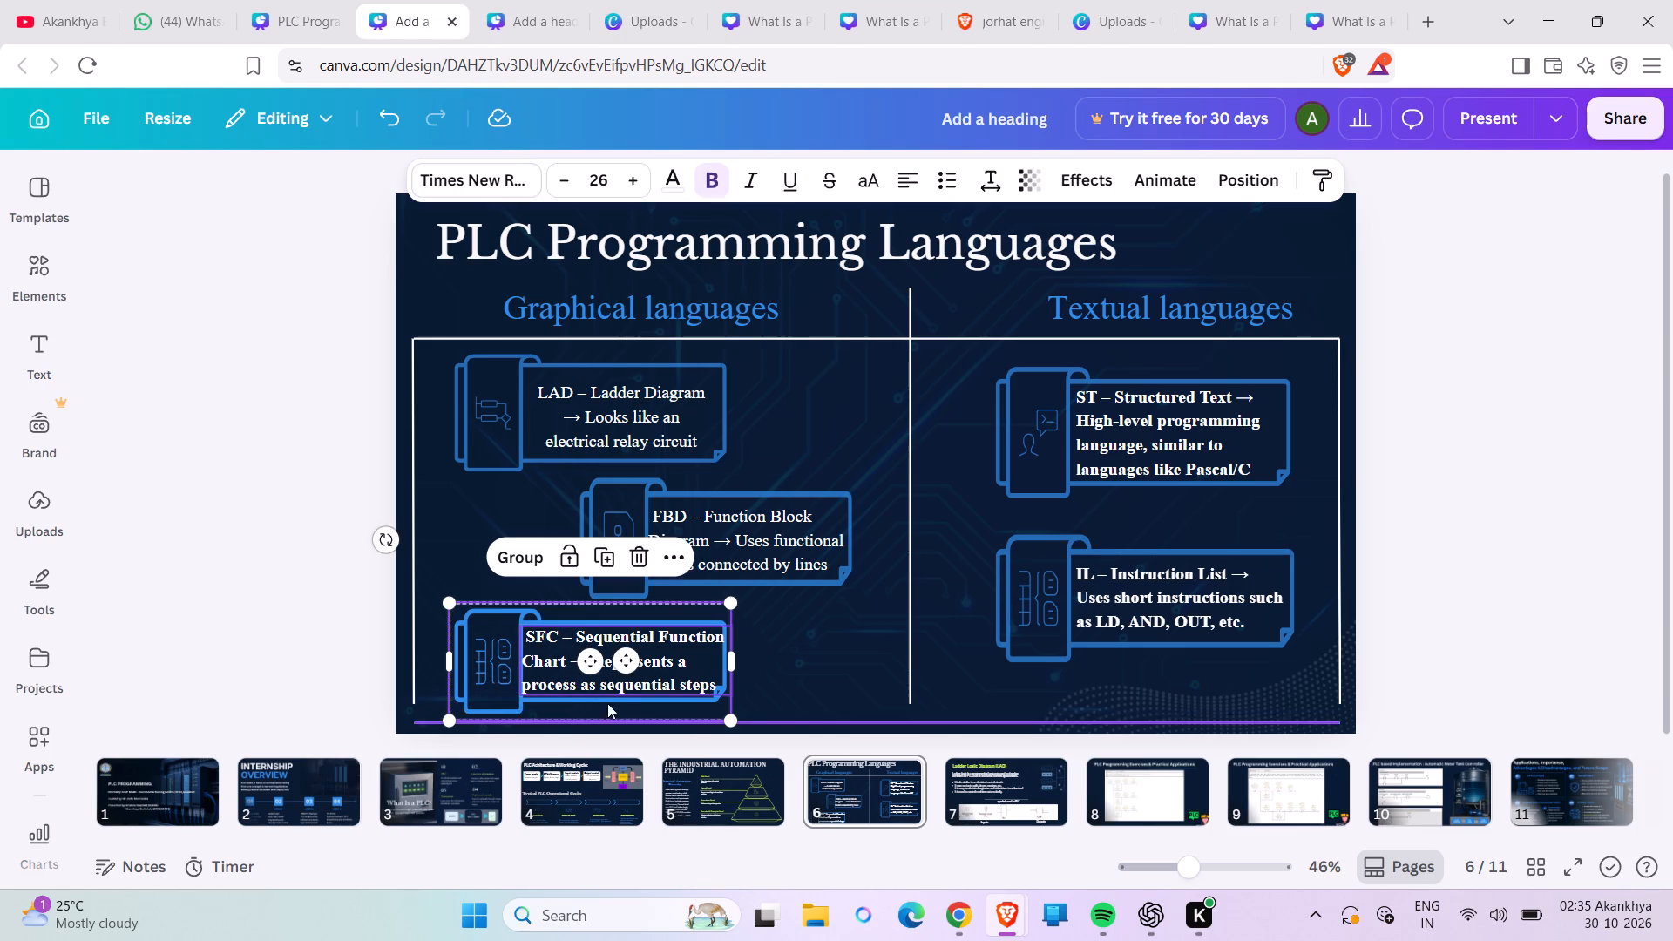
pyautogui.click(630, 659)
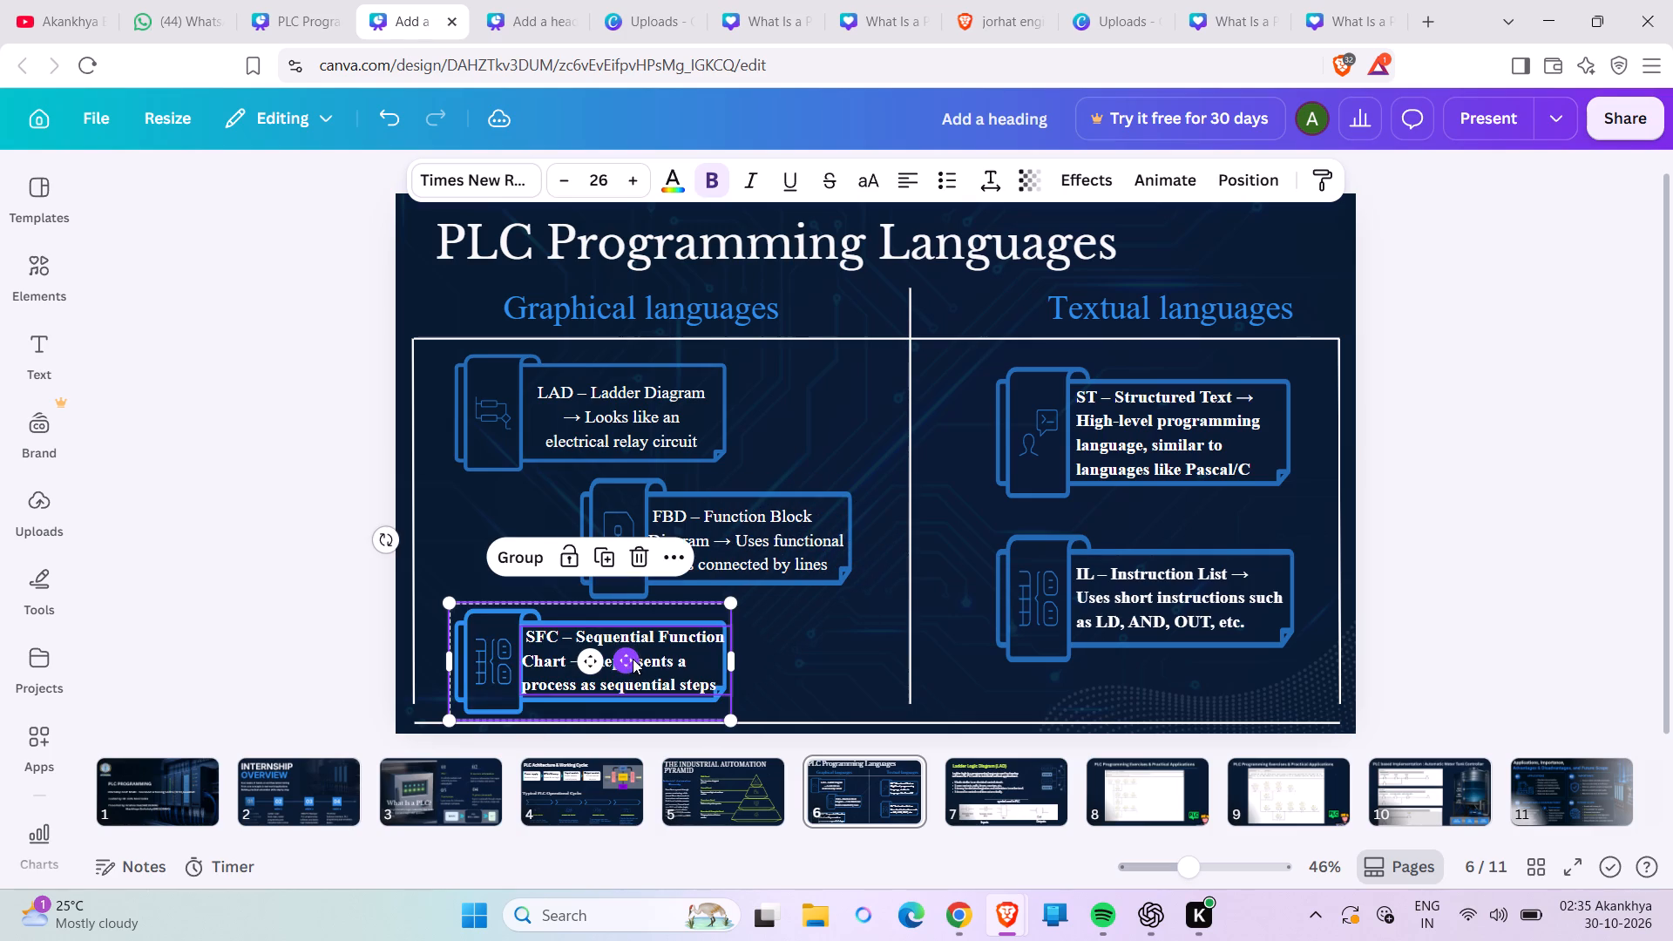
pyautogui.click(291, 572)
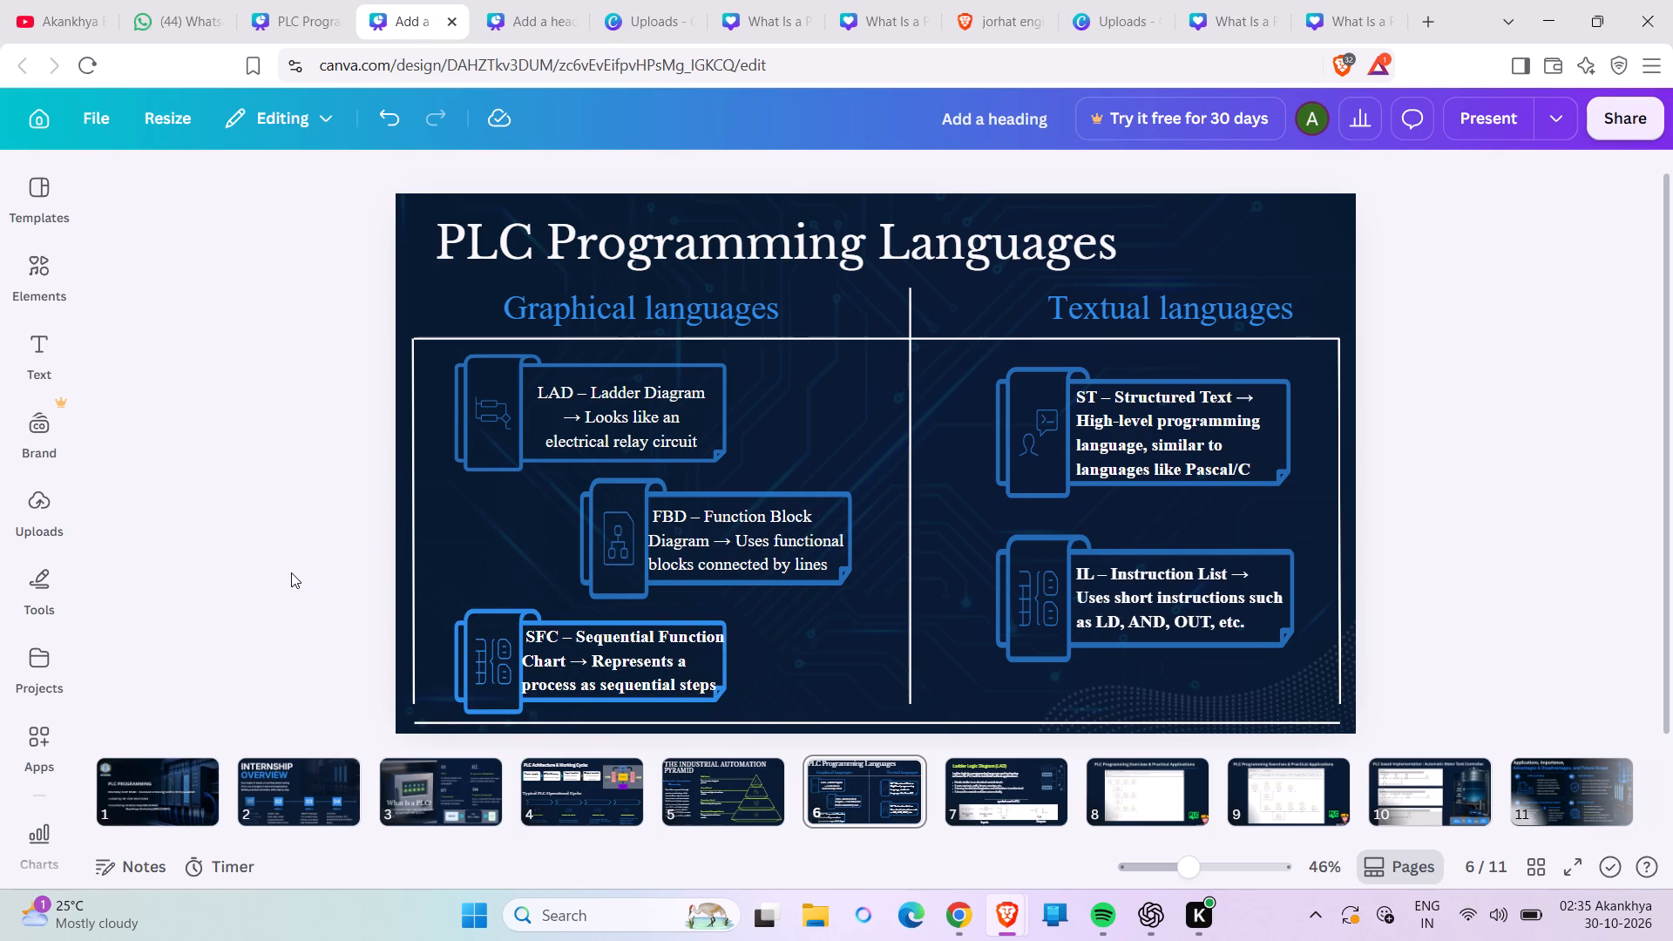
# Remove bold from "Represents a process as sequential steps" in the SFC – Sequential Function Chart text.
pyautogui.click(595, 656)
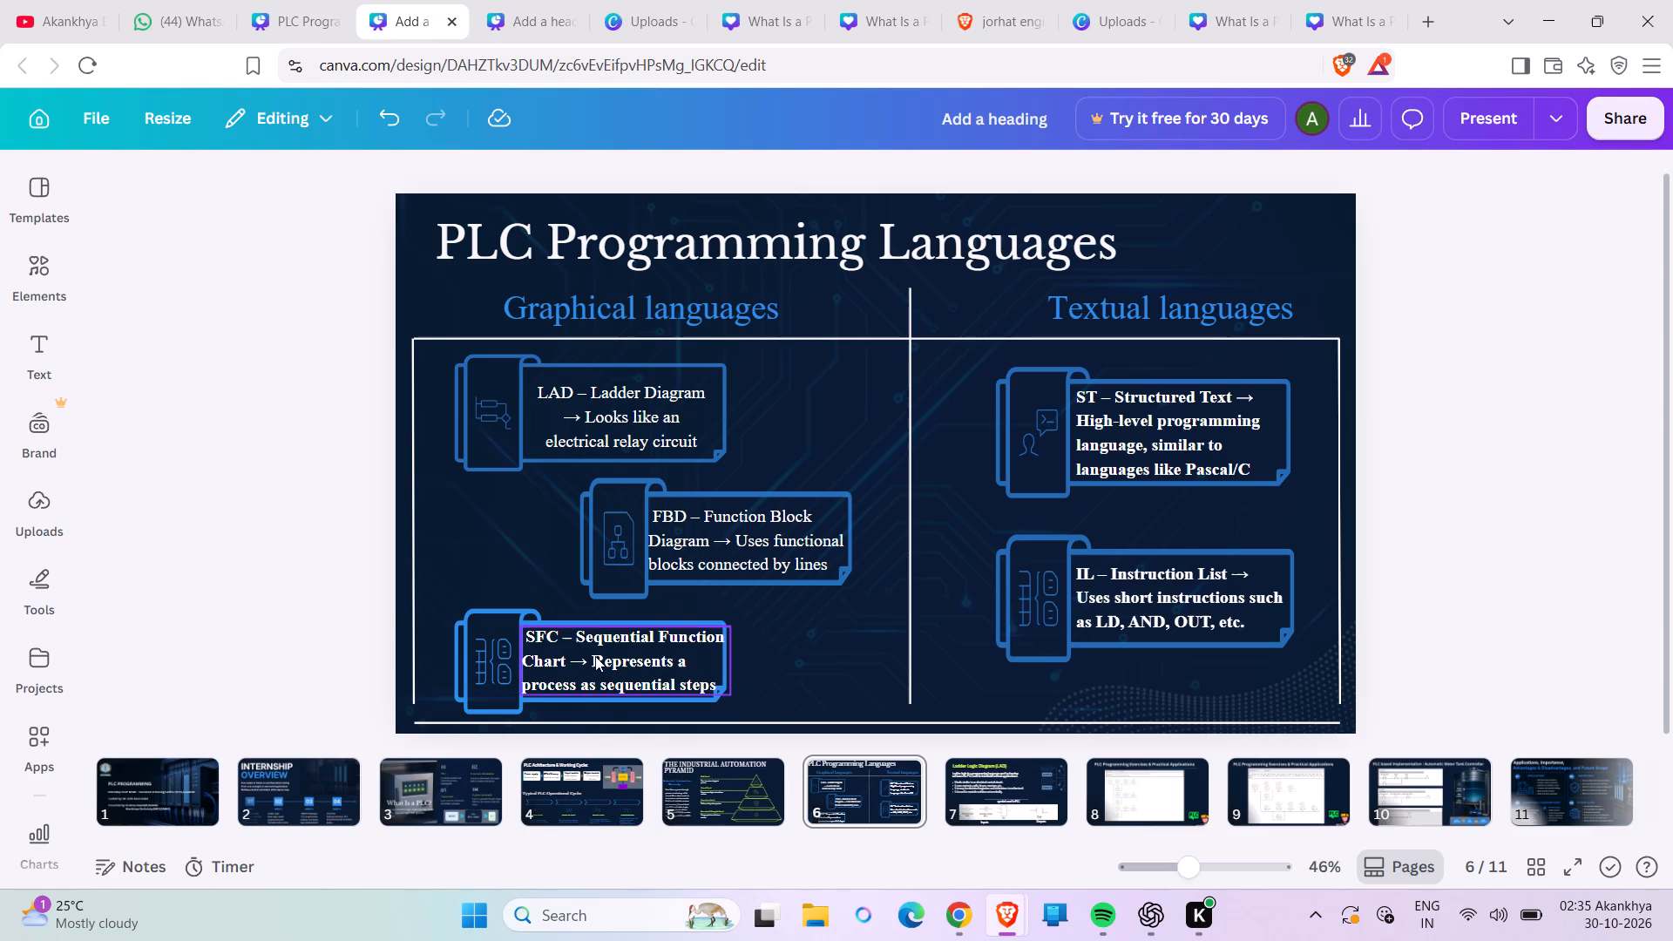
pyautogui.doubleClick(595, 656)
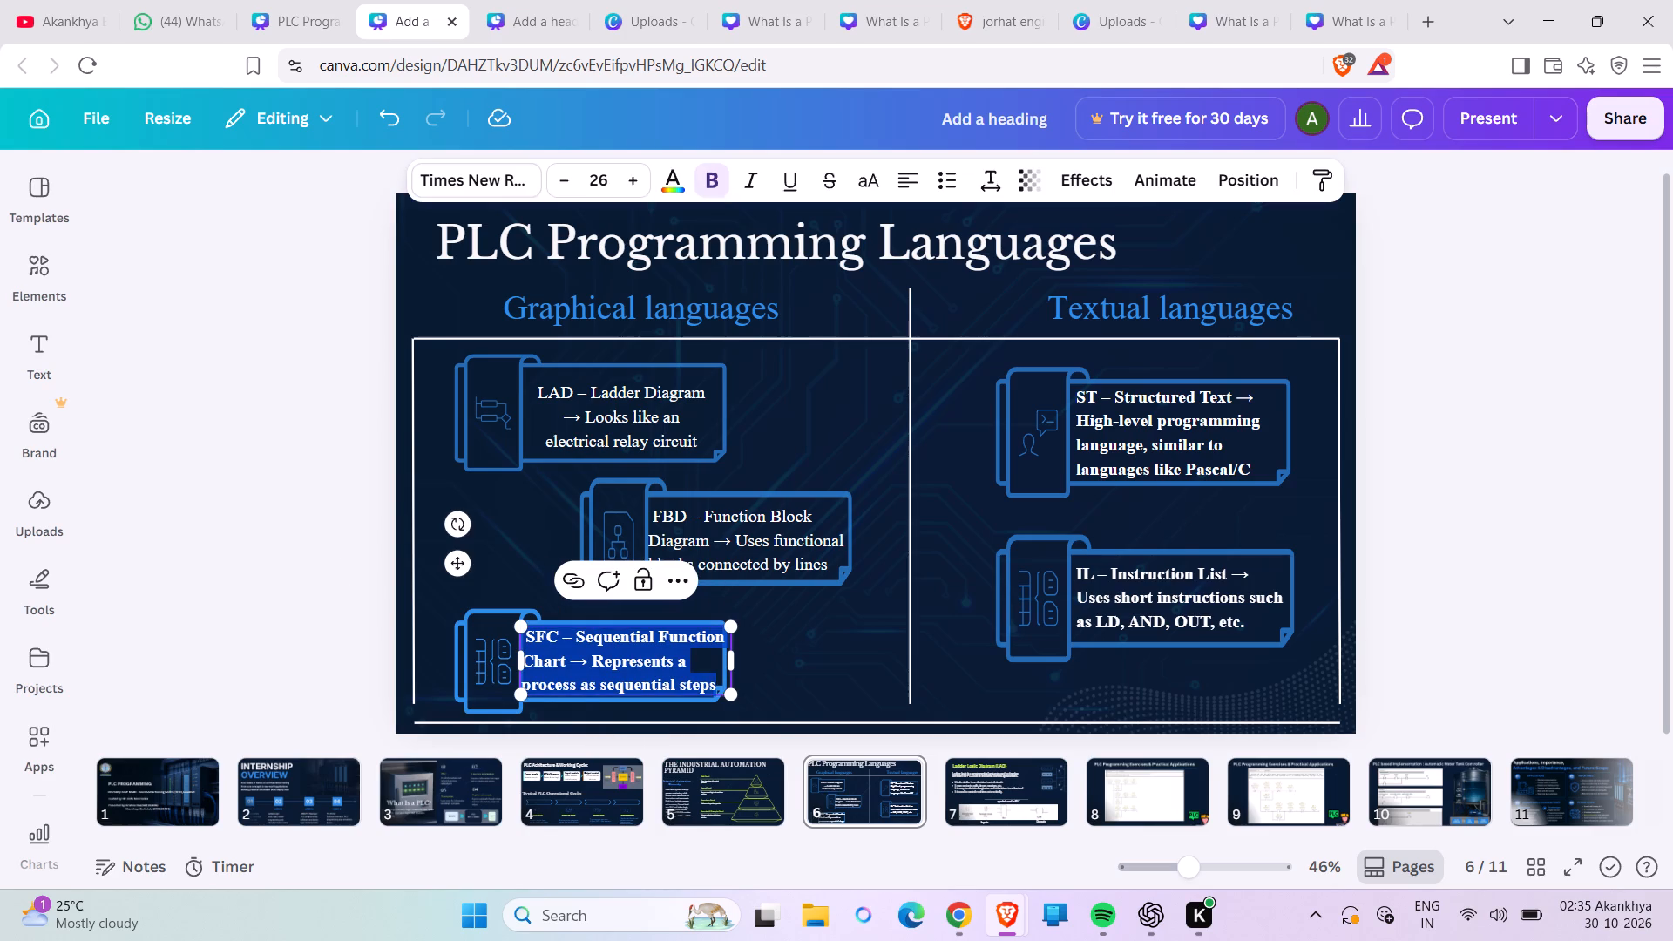
pyautogui.moveTo(593, 660); pyautogui.dragTo(697, 695)
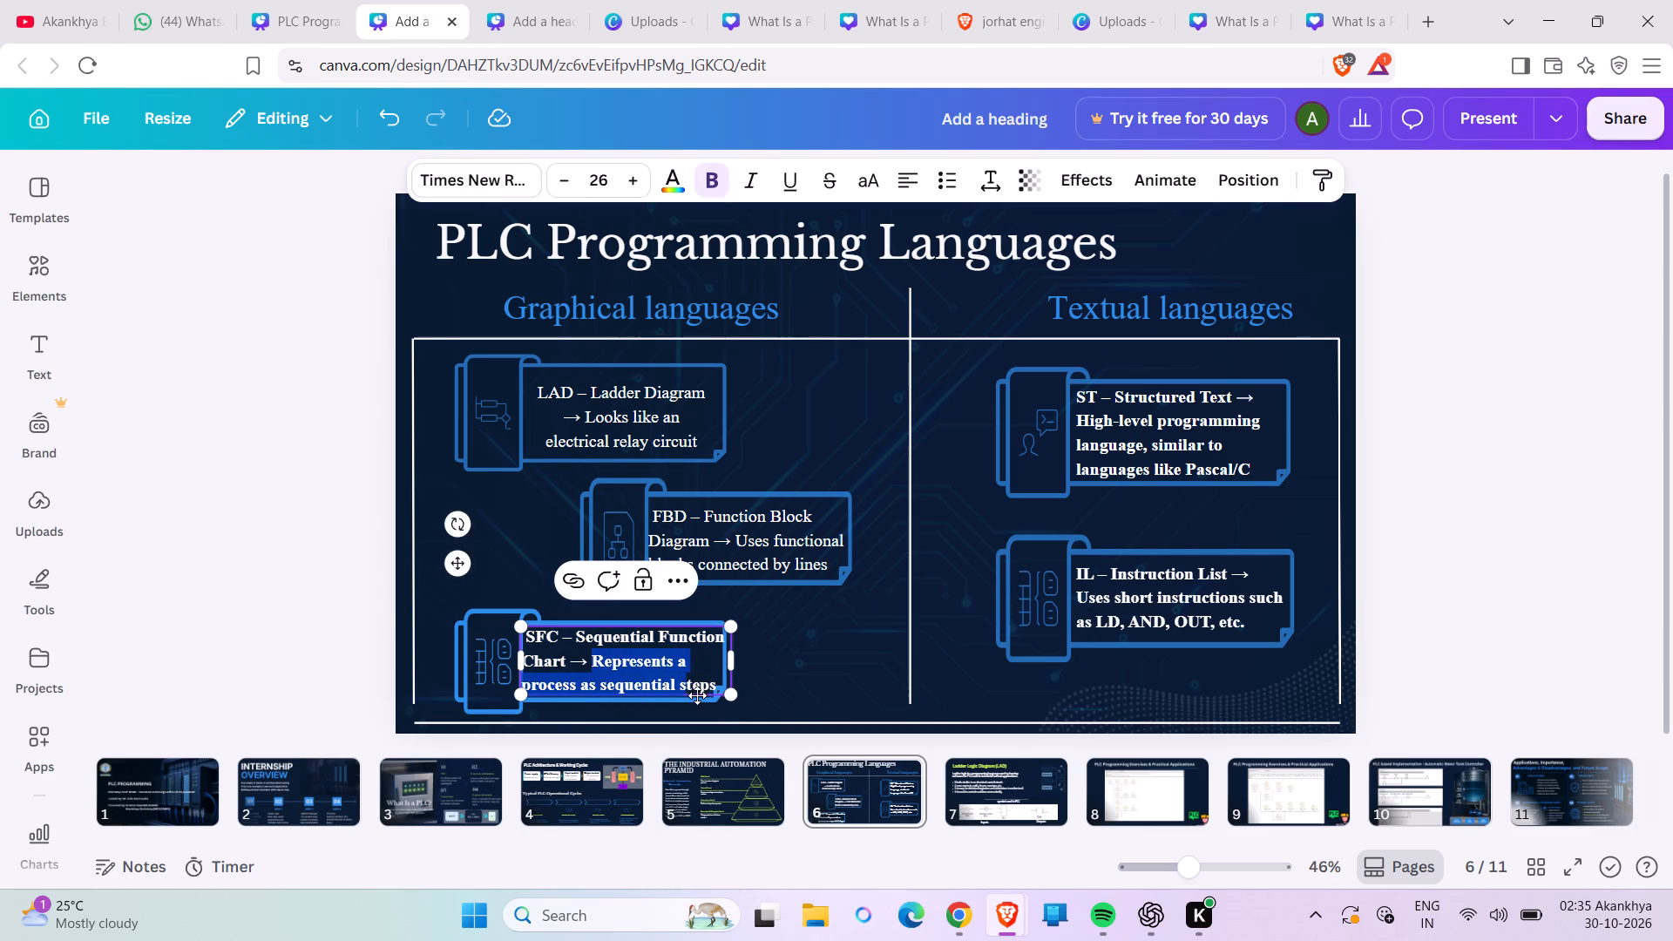
pyautogui.moveTo(697, 695); pyautogui.dragTo(714, 687)
pyautogui.click(714, 187)
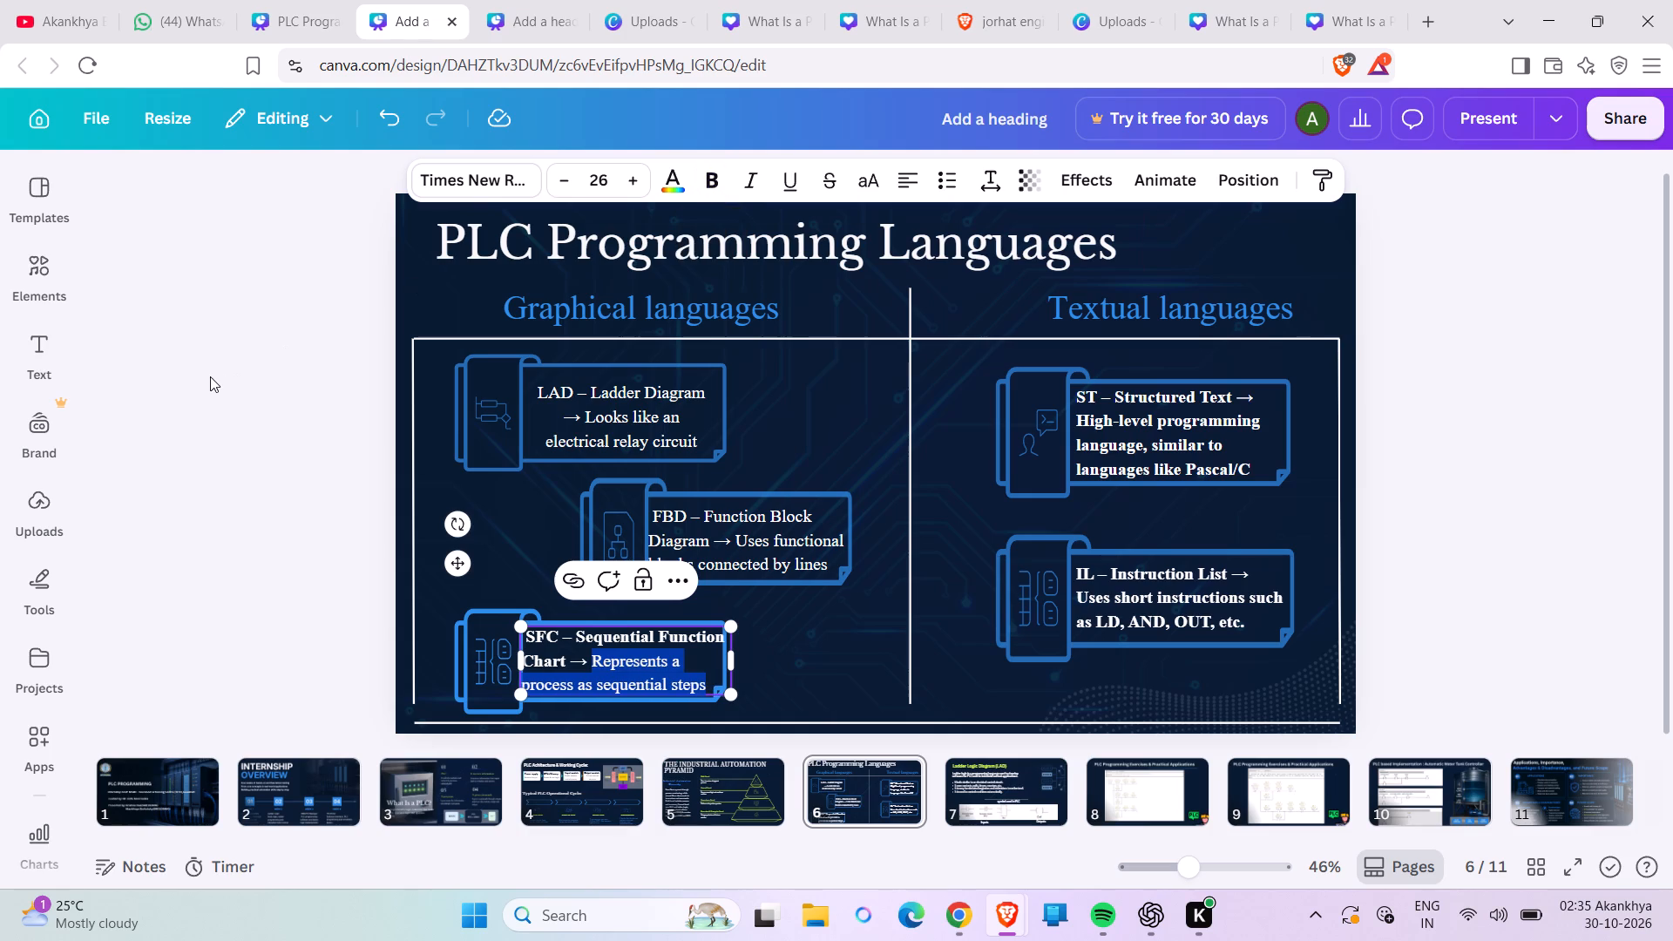
pyautogui.click(210, 376)
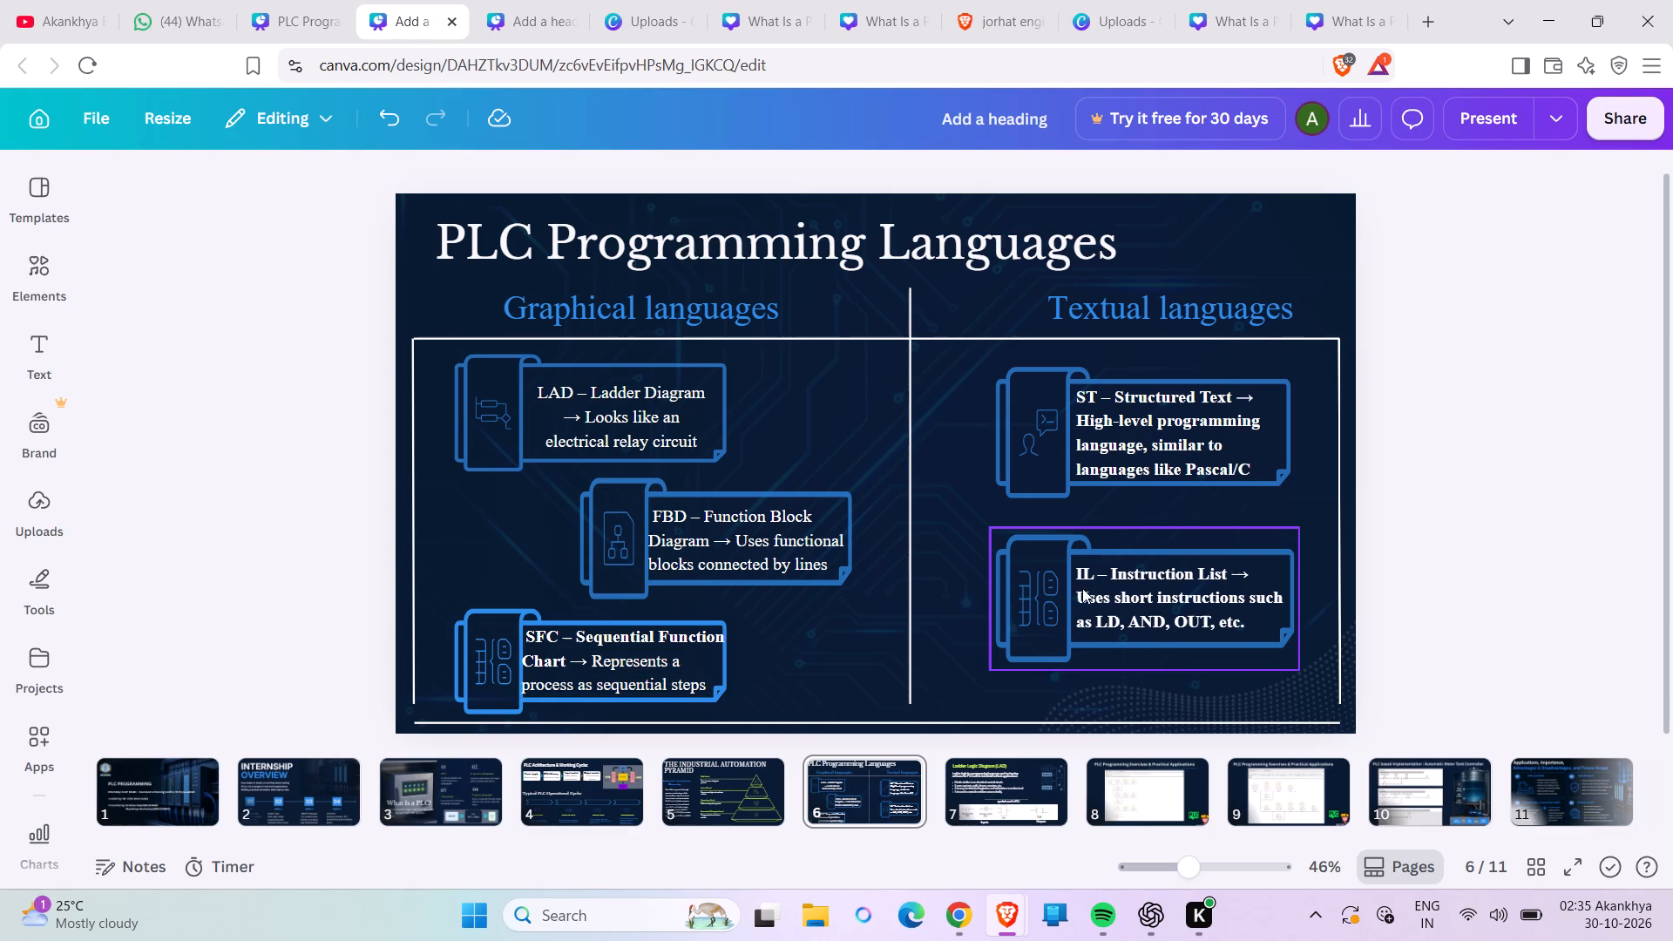
# Remove bold from "High-level programming language, similar to languages like Pascal/C" in the ST – Structured Text box.
pyautogui.doubleClick(1085, 416)
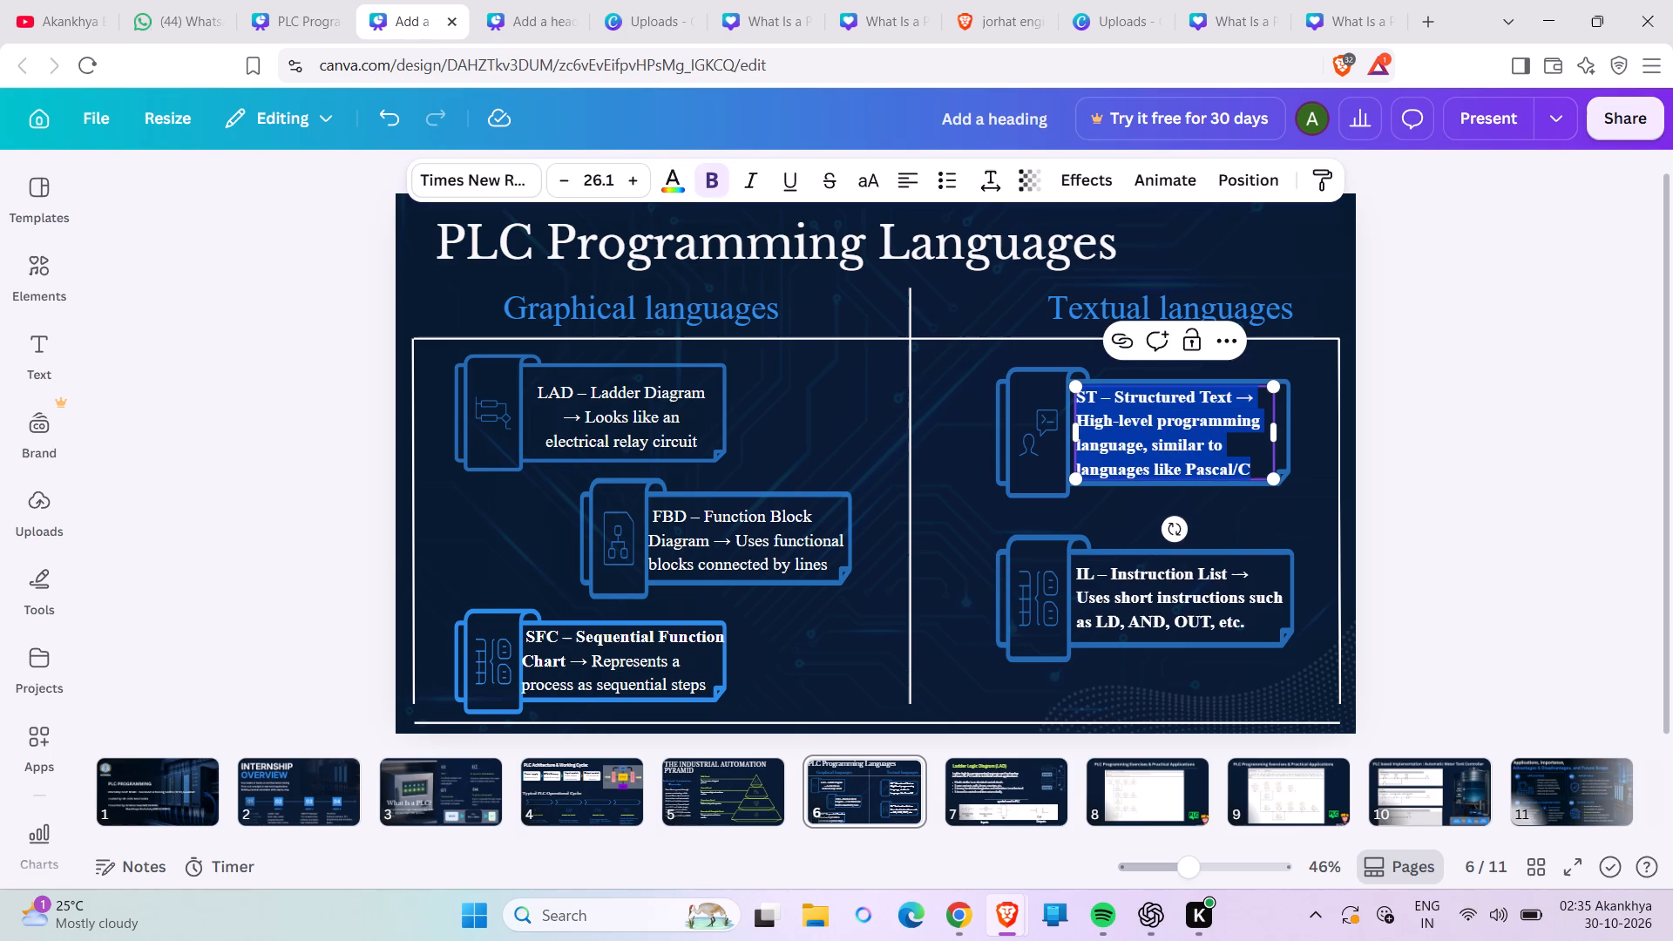
pyautogui.click(1085, 416)
pyautogui.click(1080, 418)
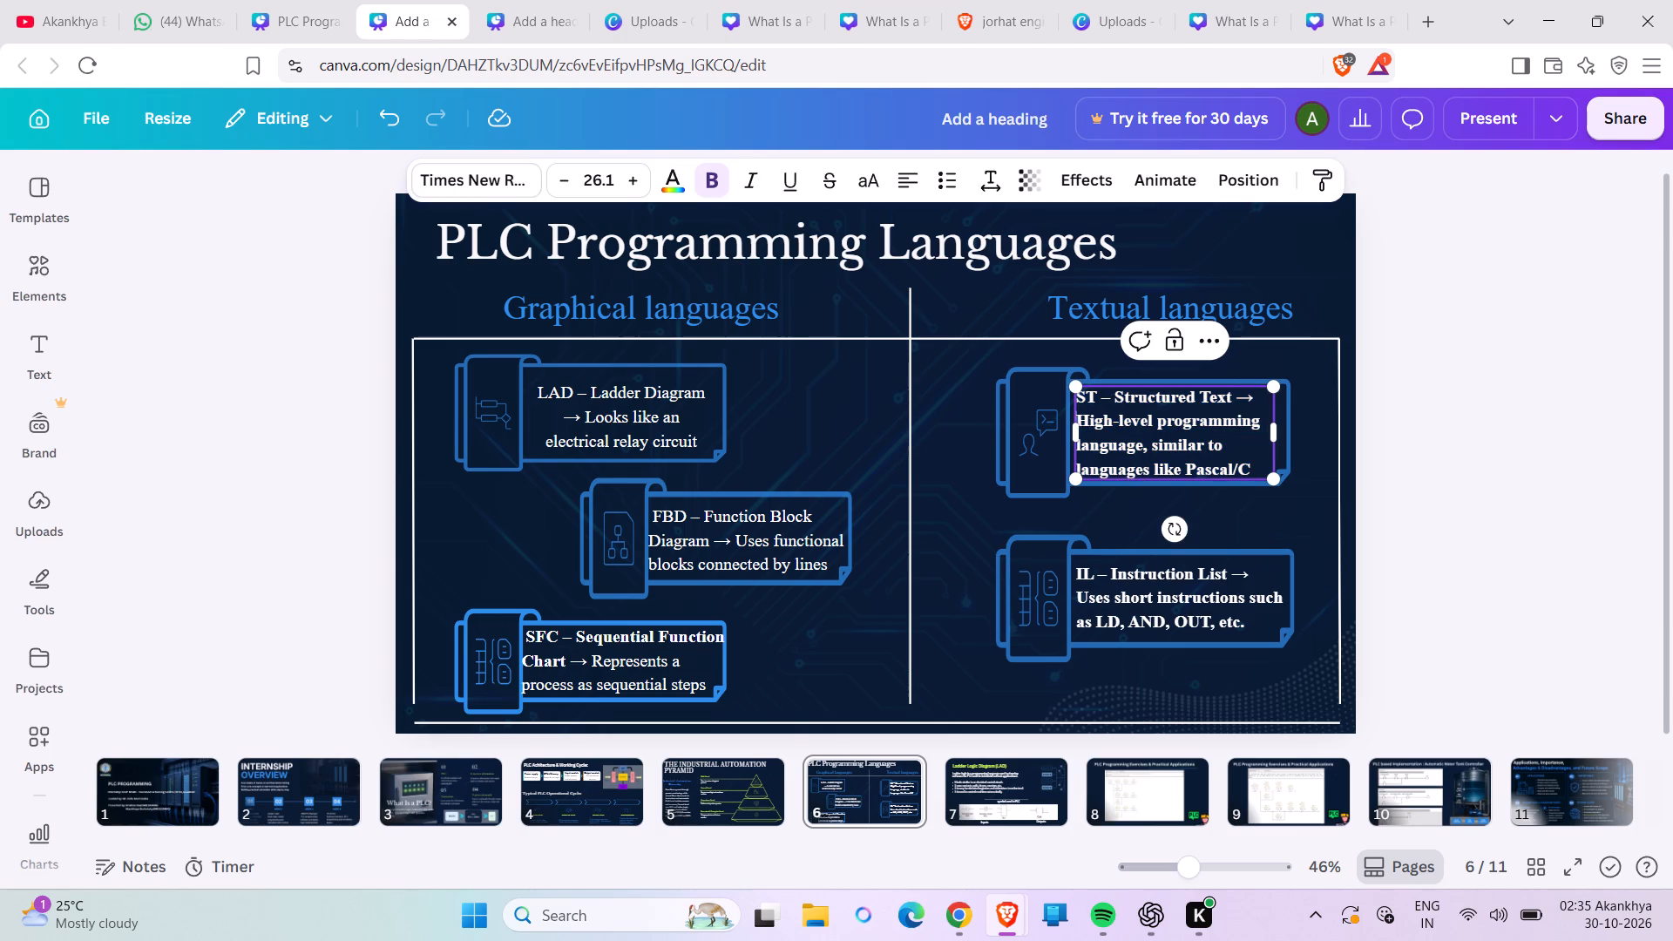
pyautogui.moveTo(1080, 418); pyautogui.dragTo(1250, 468)
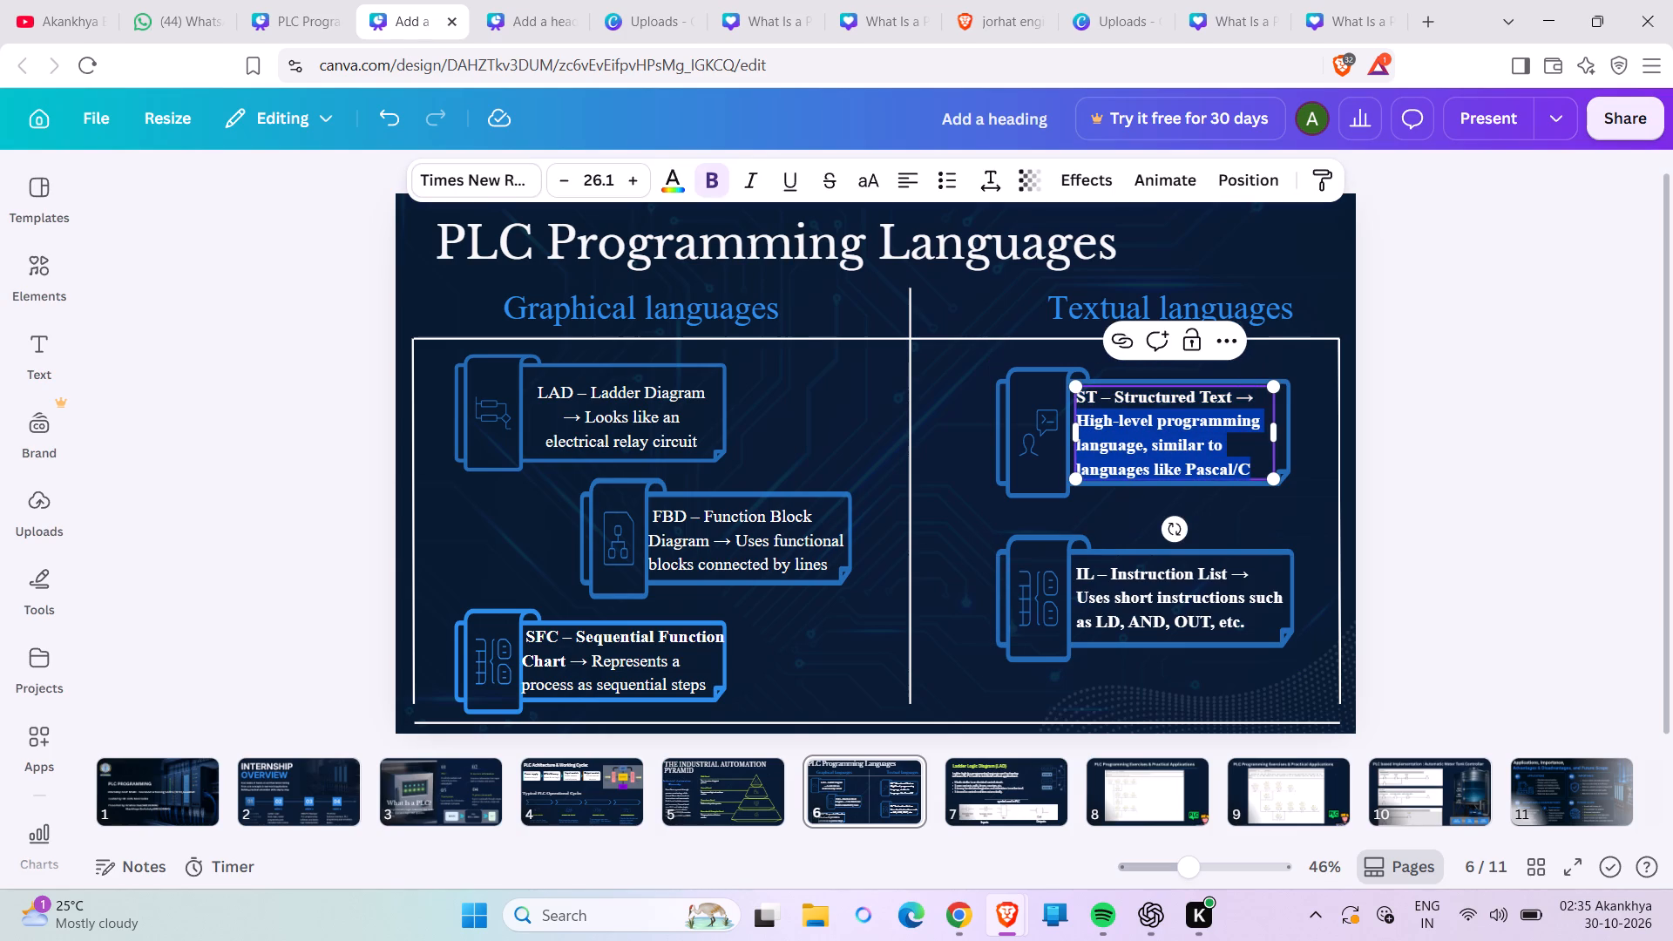
pyautogui.click(707, 176)
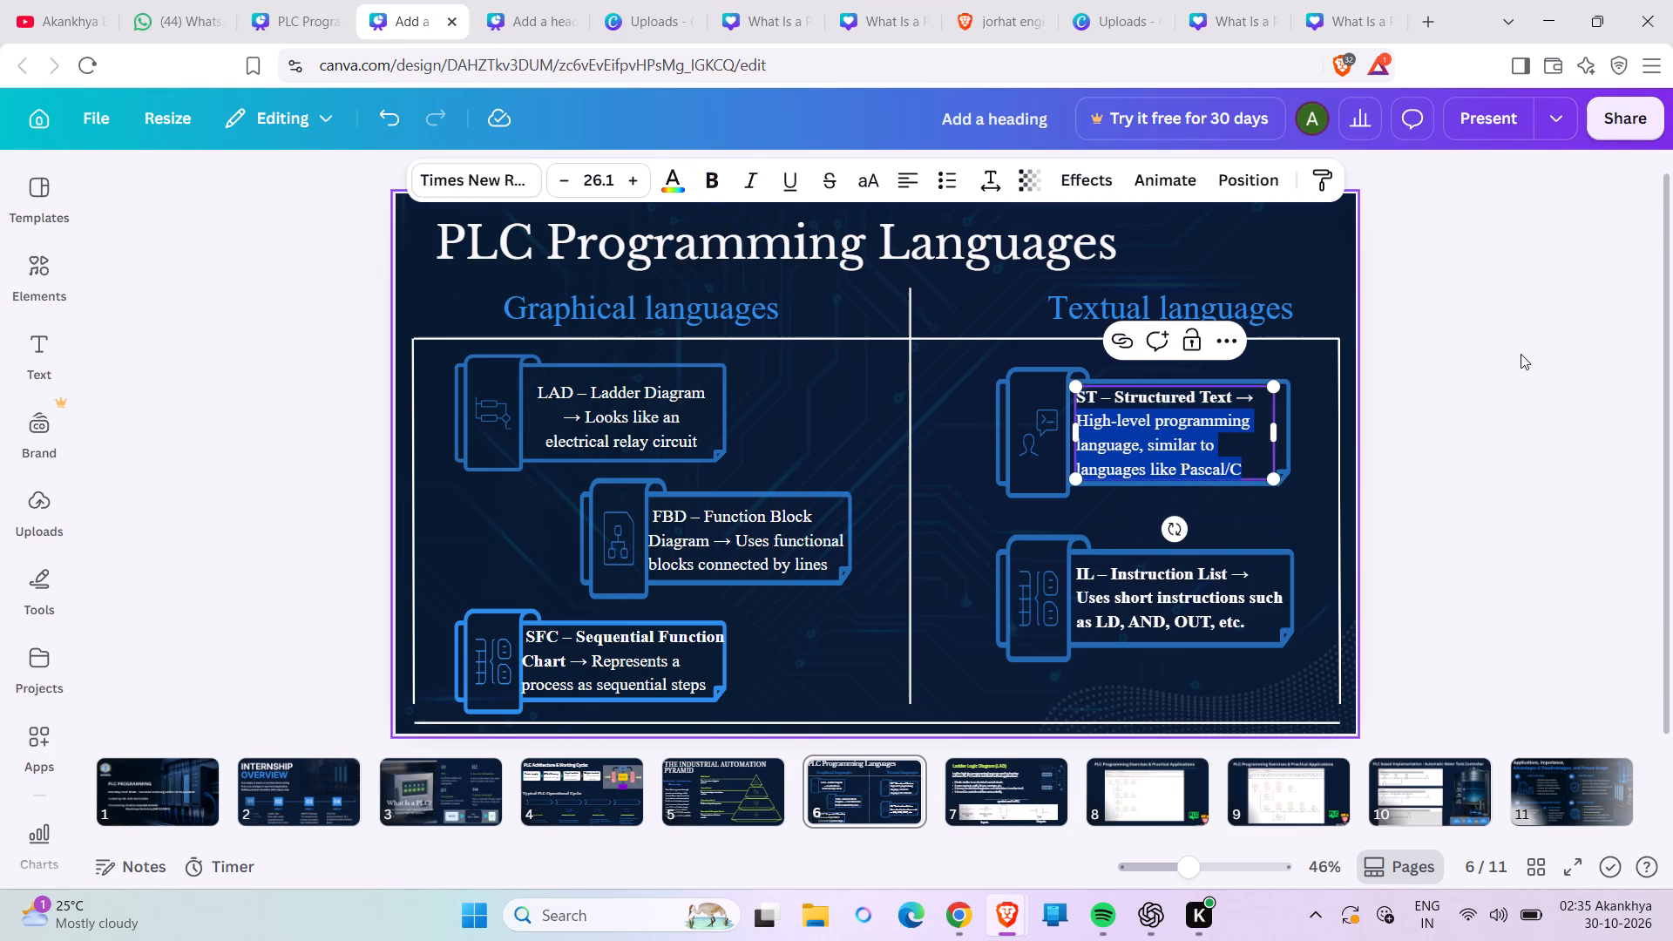
pyautogui.click(1521, 355)
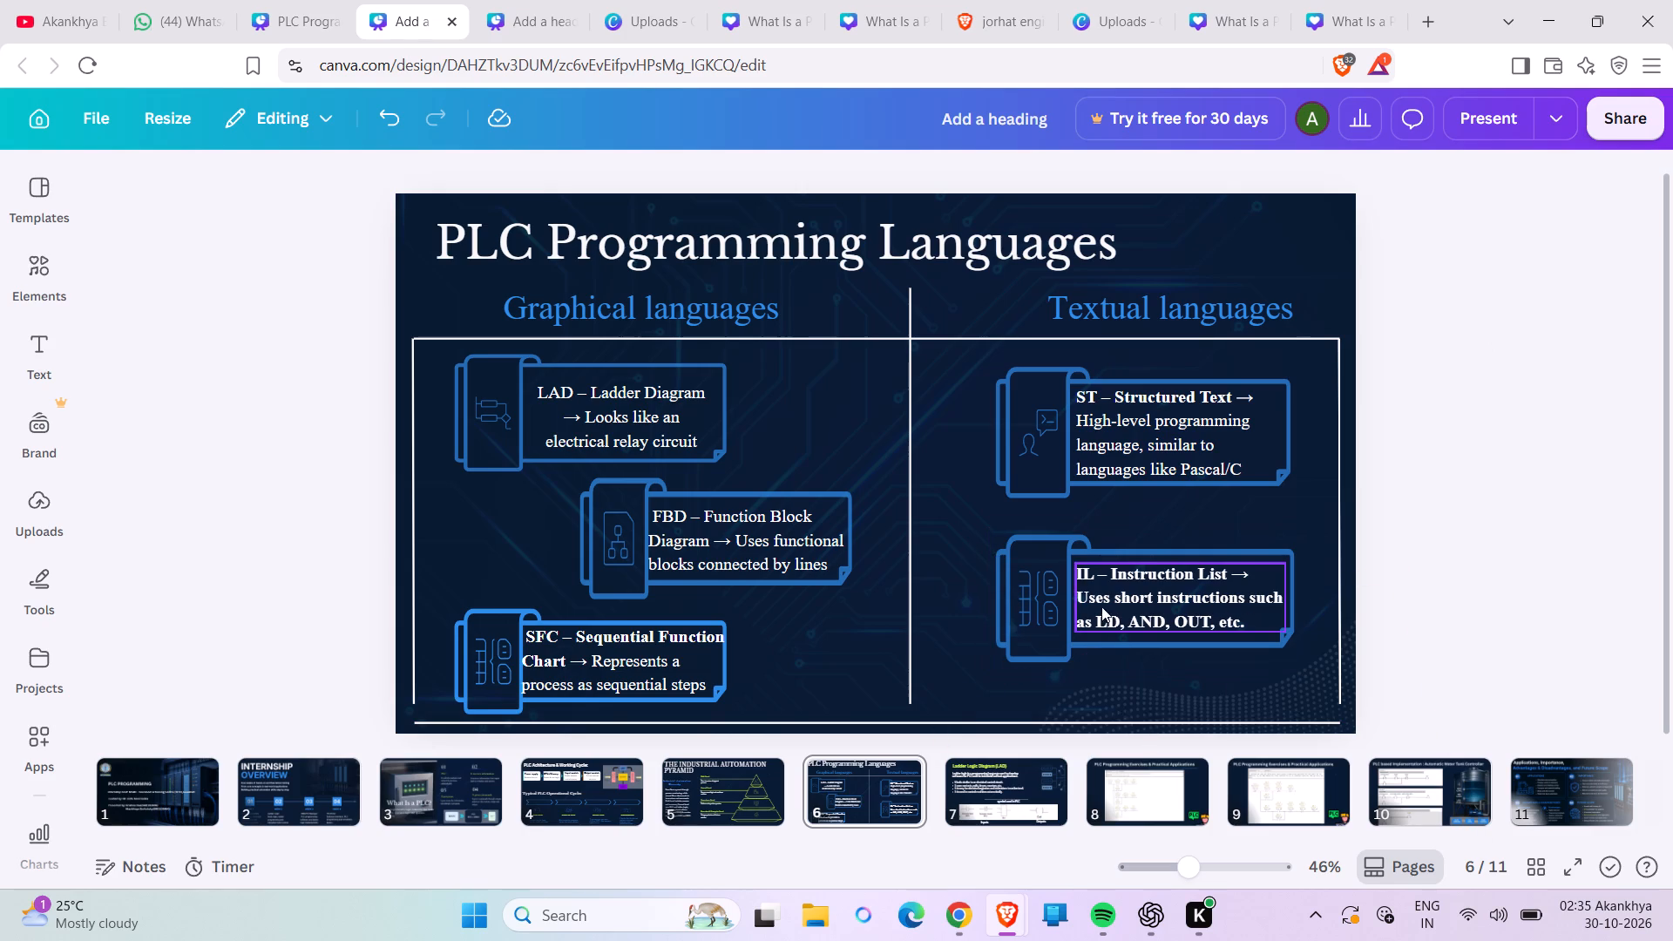
# Remove bold from "Uses short instructions such as LD, AND, OUT, etc." in the IL – Instruction List box.
pyautogui.click(1091, 595)
pyautogui.doubleClick(1091, 595)
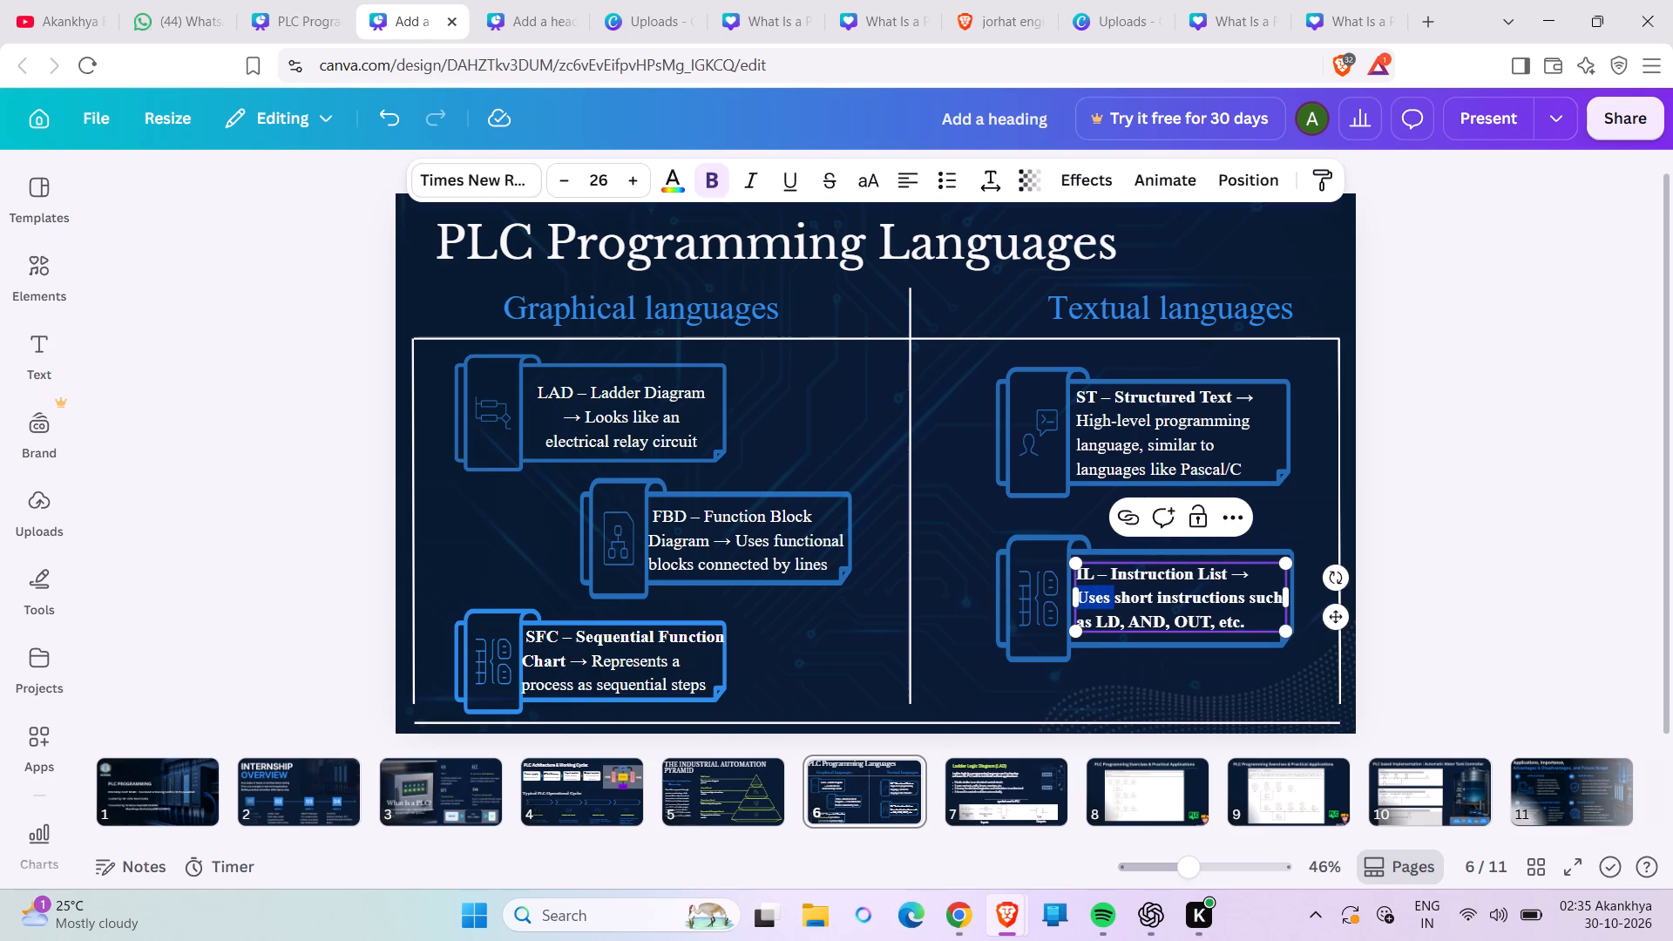
pyautogui.moveTo(1091, 595); pyautogui.dragTo(1121, 604)
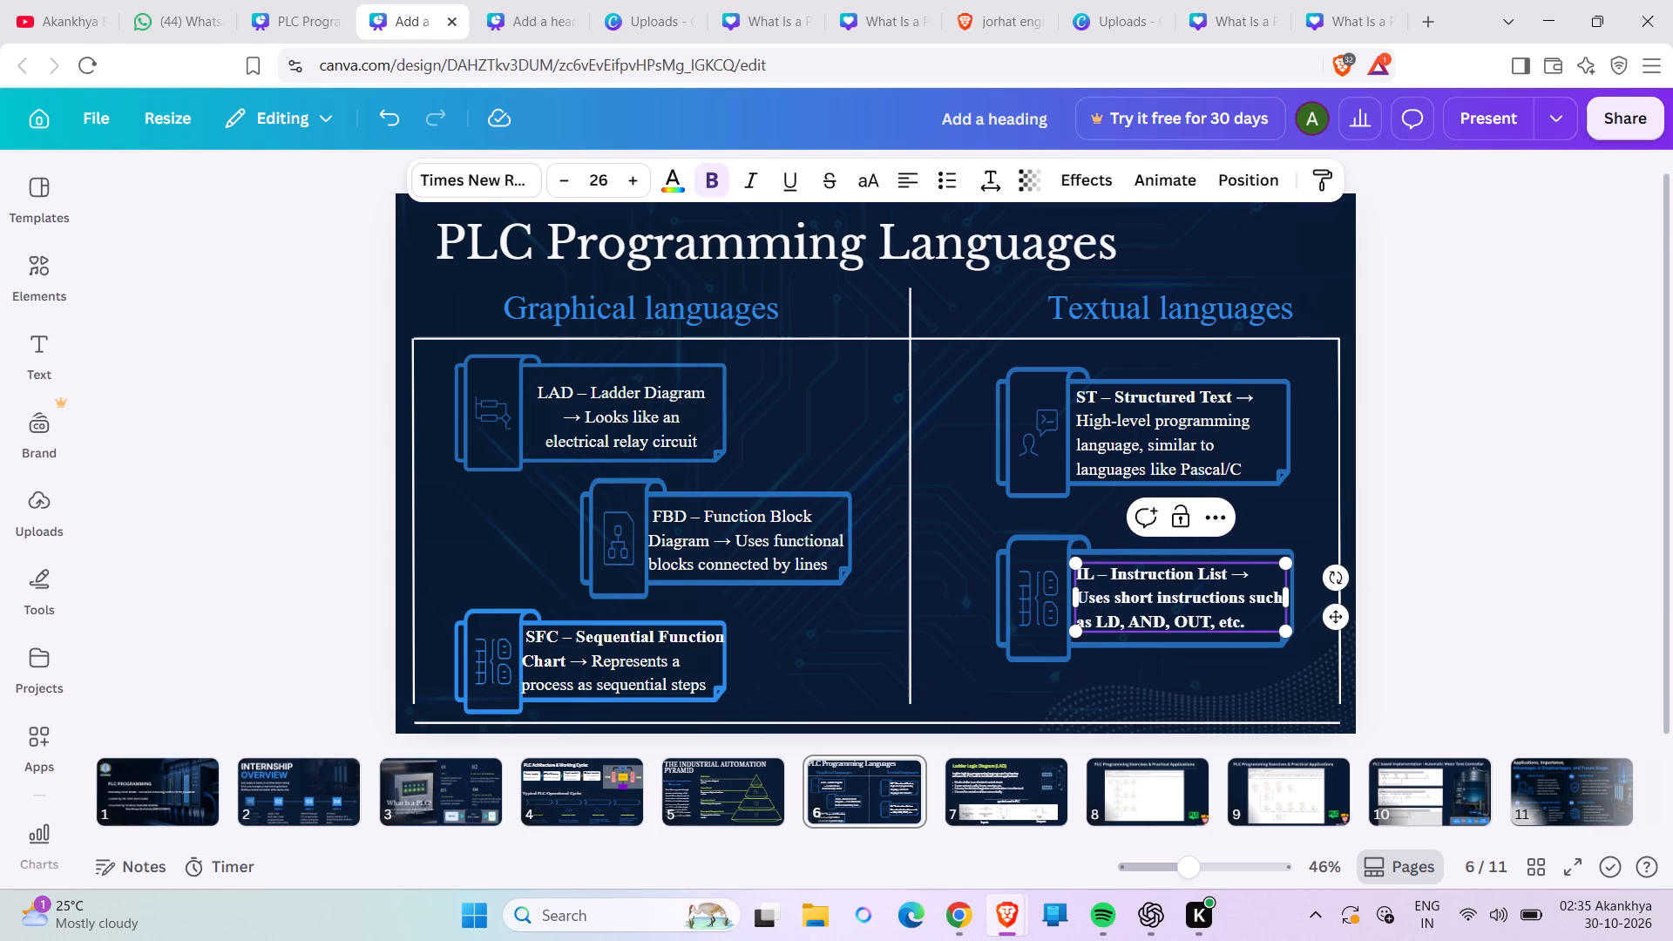
pyautogui.moveTo(1081, 598); pyautogui.dragTo(1242, 630)
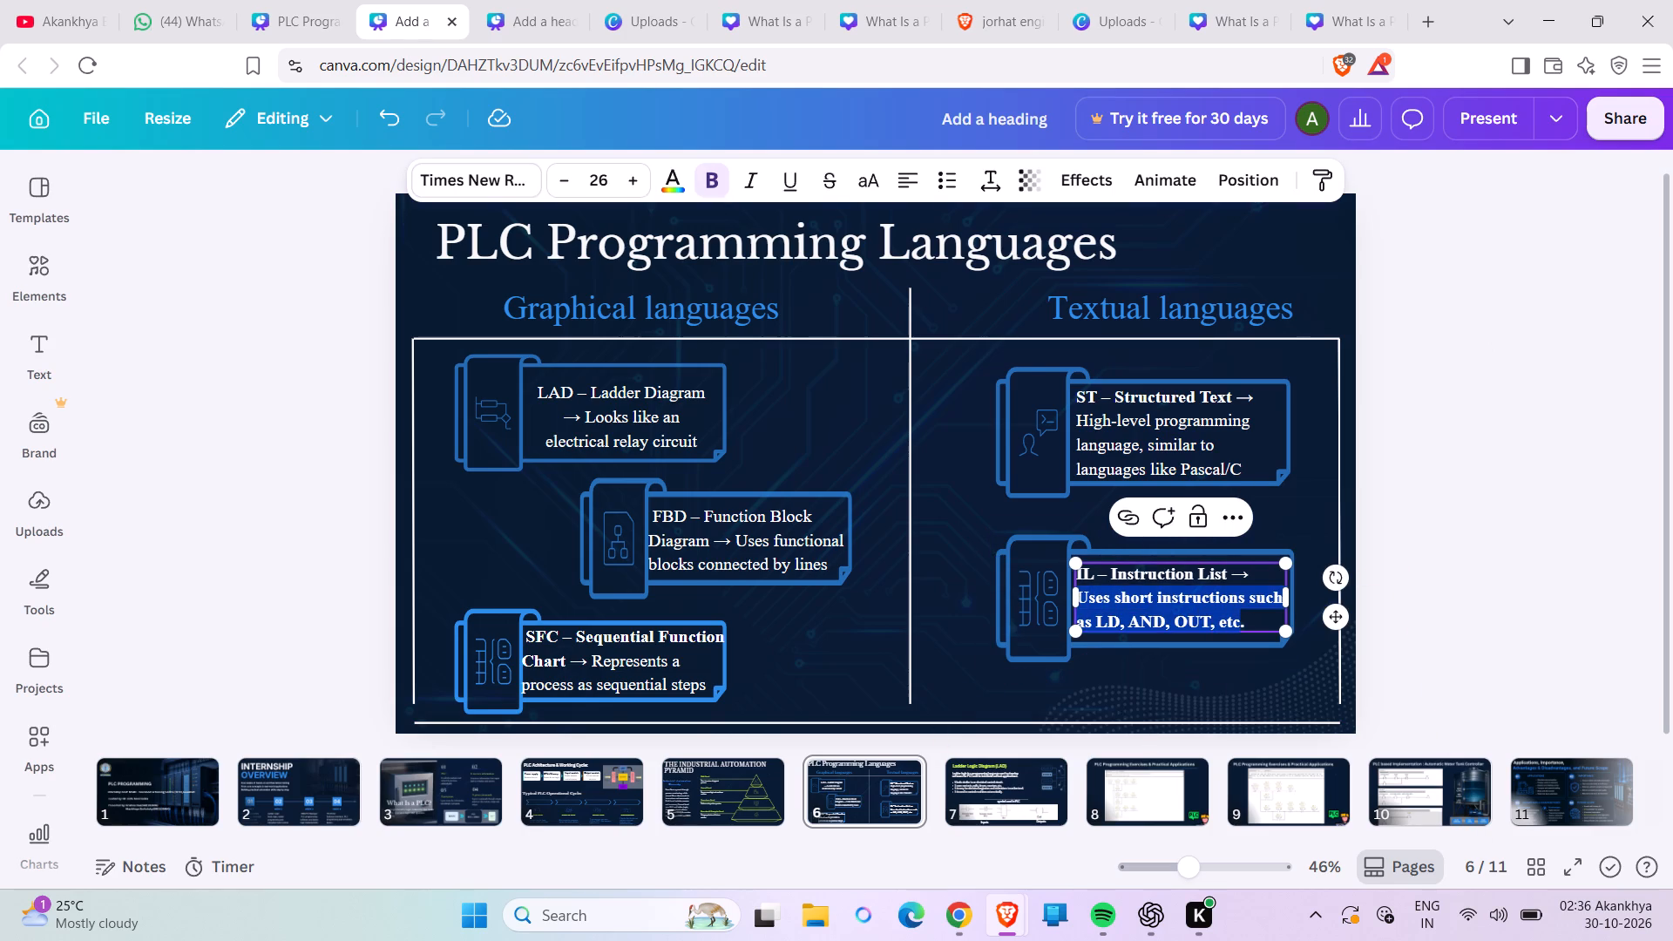
pyautogui.click(715, 179)
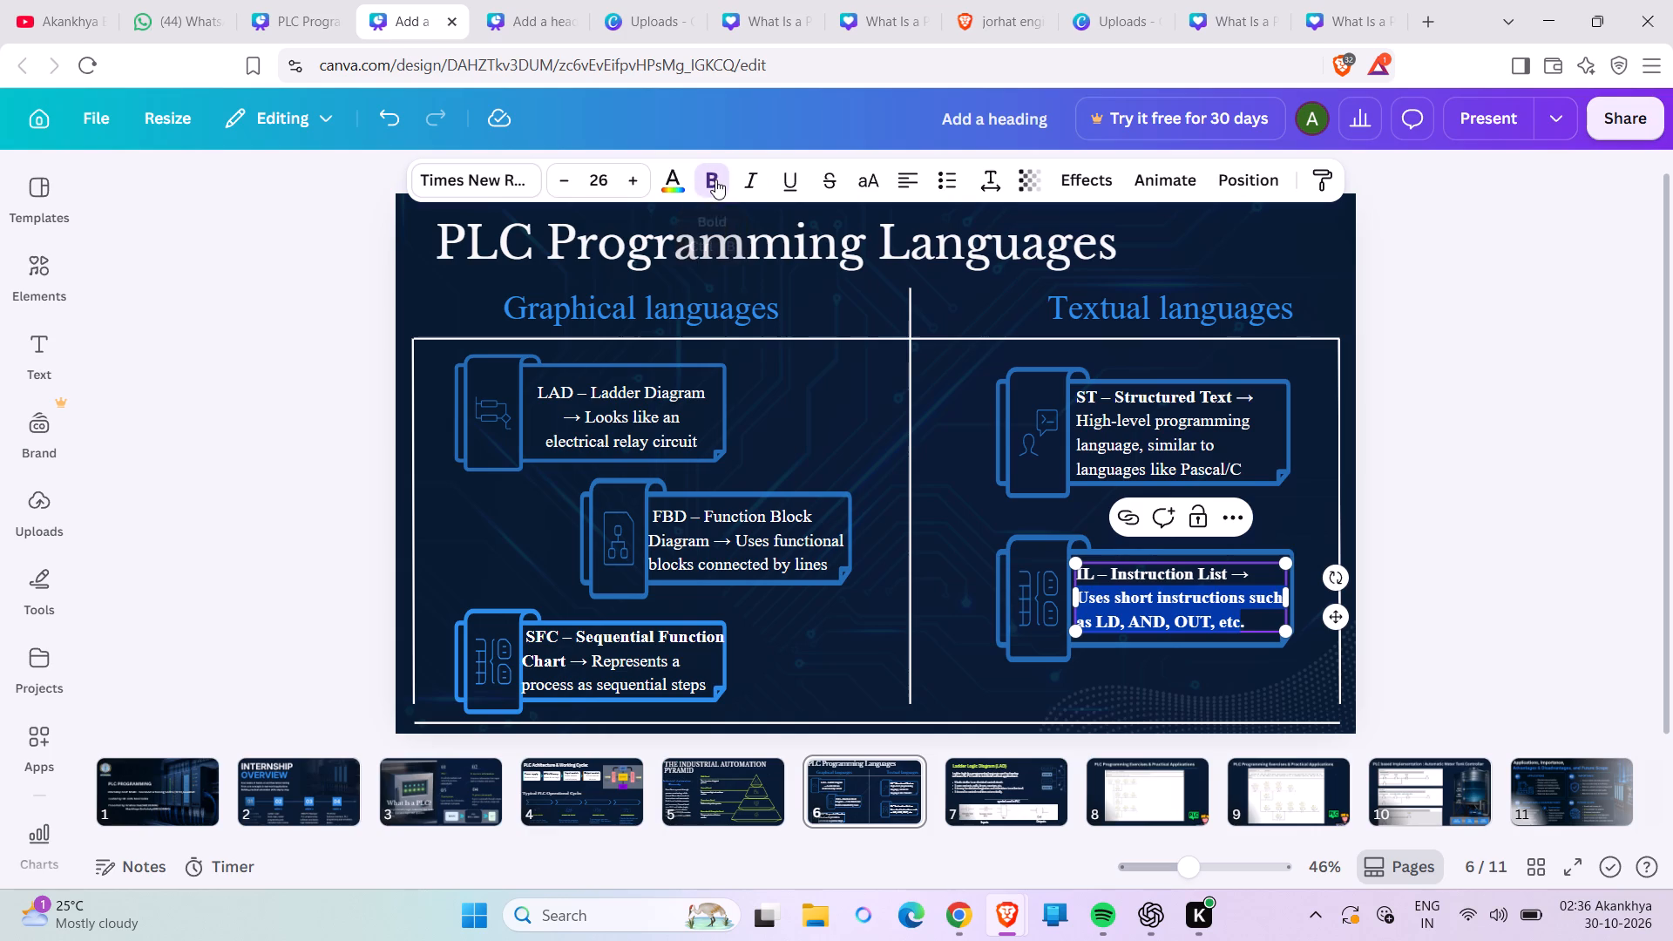
pyautogui.click(1456, 253)
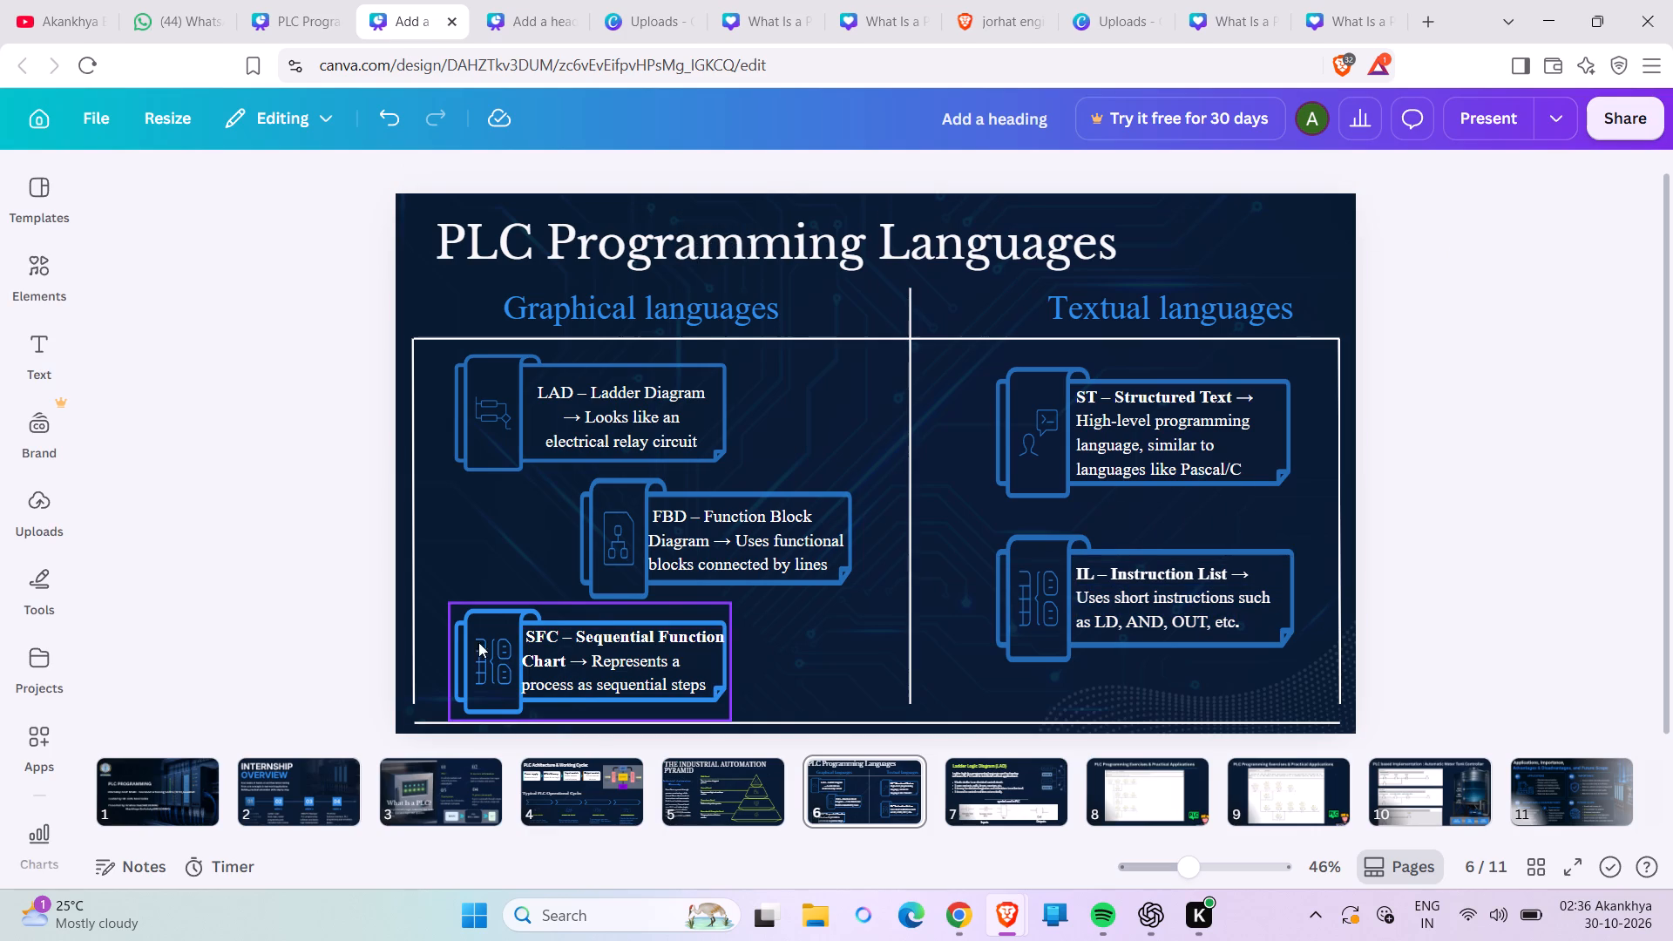
# Move the SFC – Sequential Function Chart box and its text together slightly upward, keeping them aligned beneath the LAD box.
pyautogui.moveTo(470, 593); pyautogui.dragTo(521, 657)
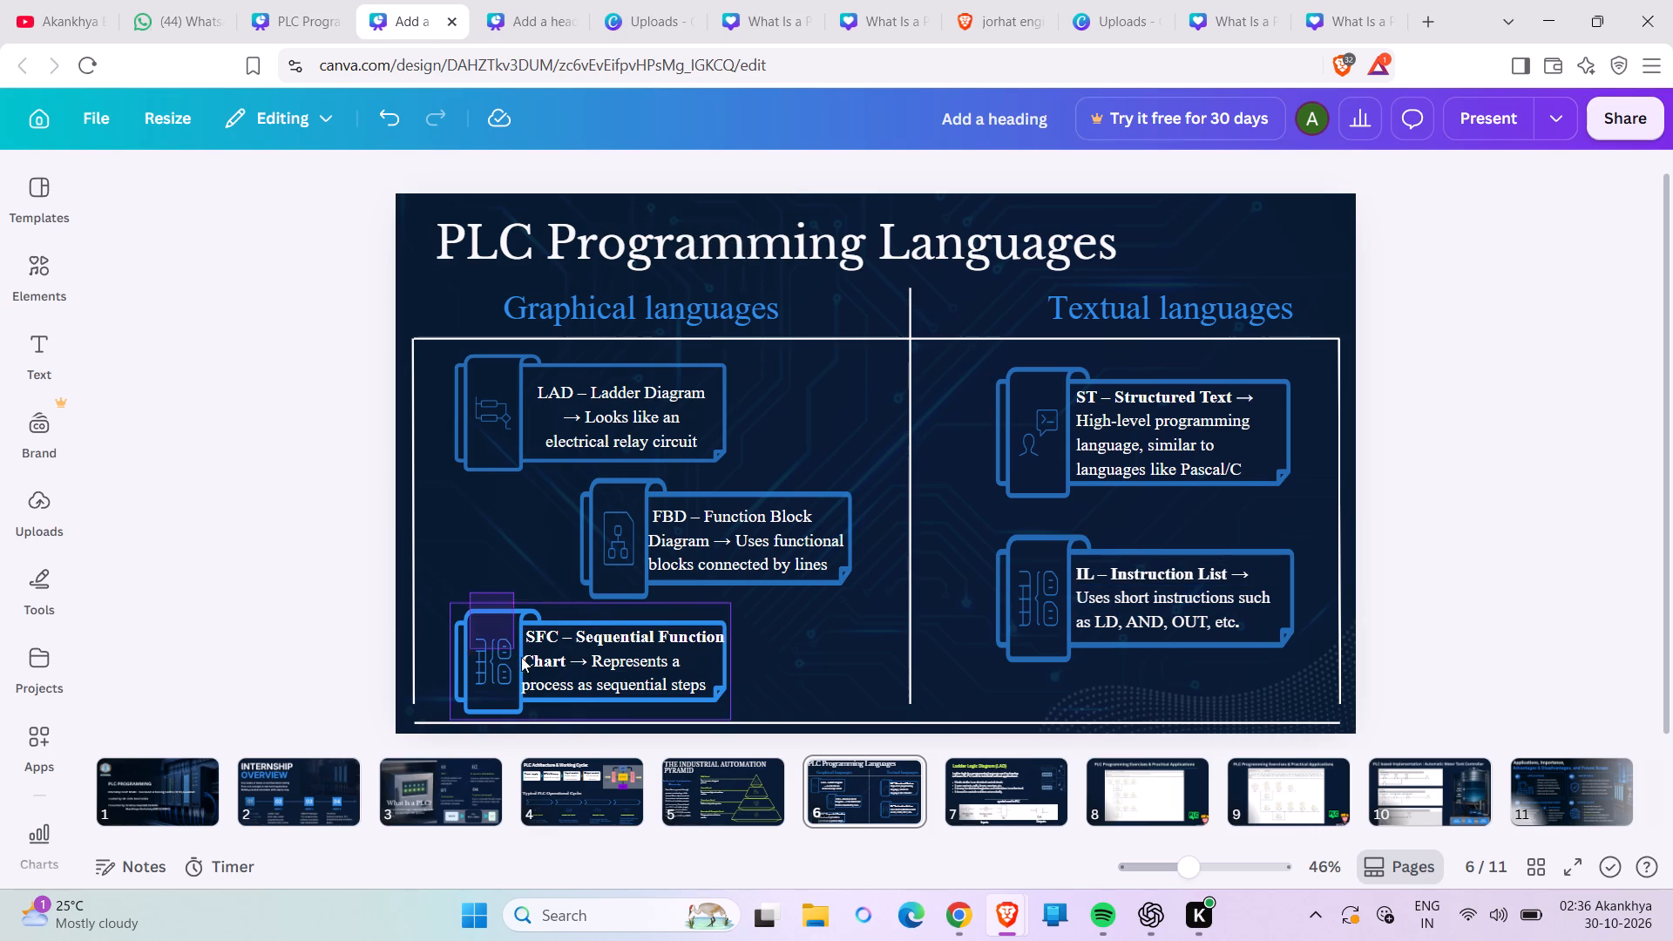
pyautogui.moveTo(521, 657); pyautogui.dragTo(539, 686)
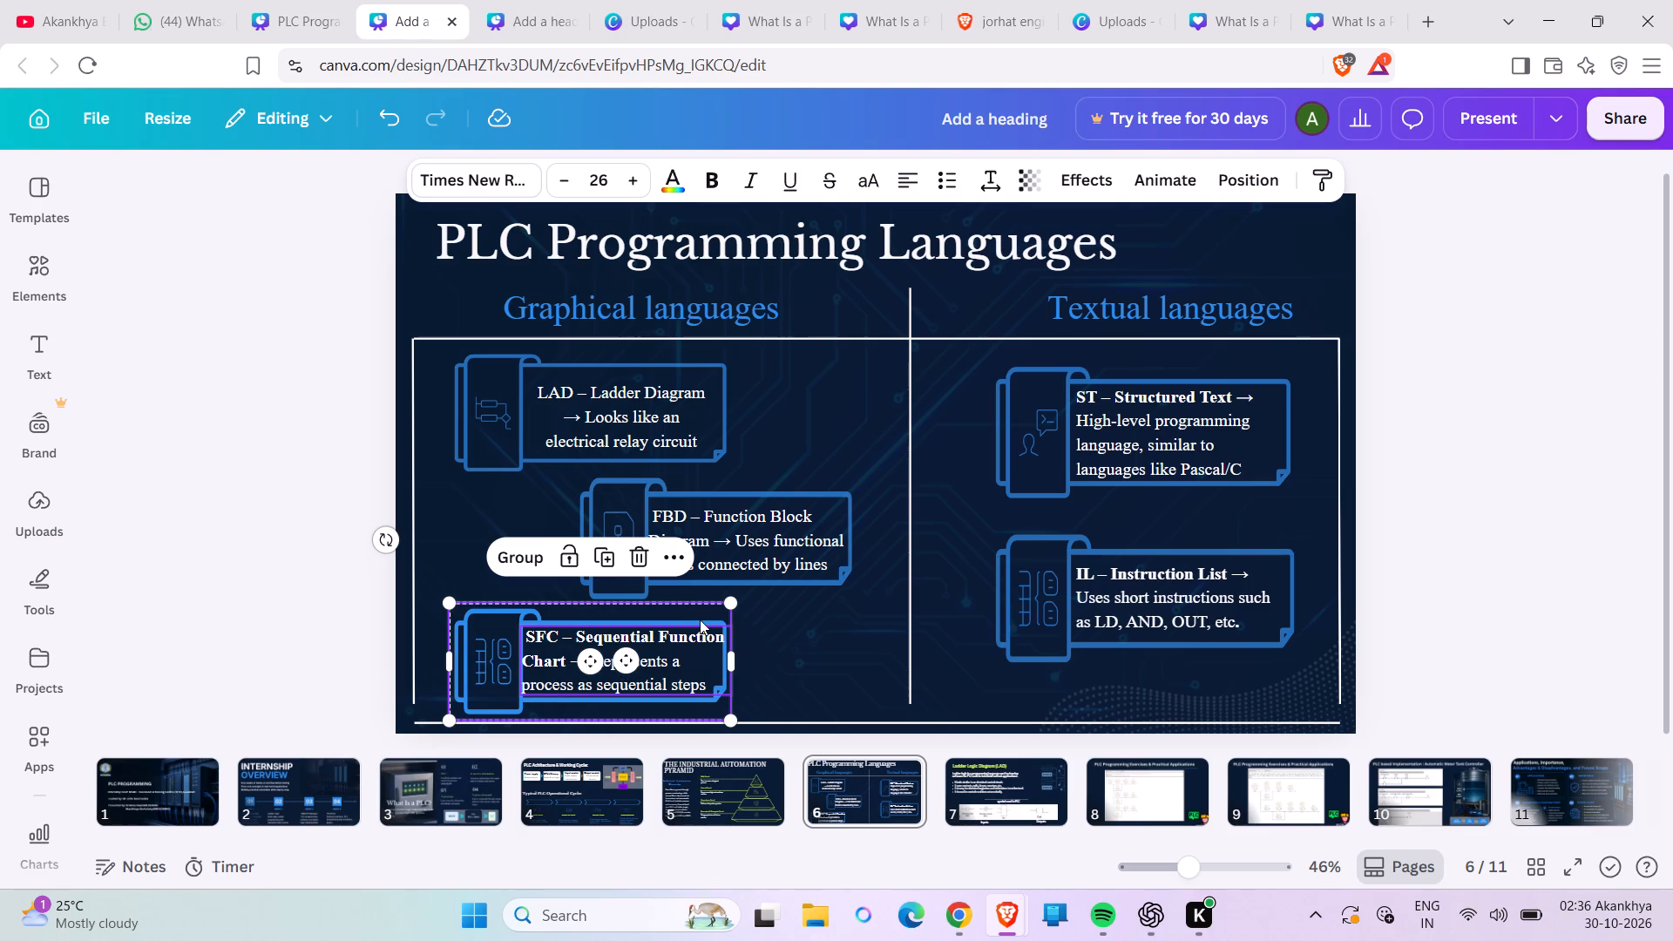
pyautogui.moveTo(687, 612); pyautogui.dragTo(727, 611)
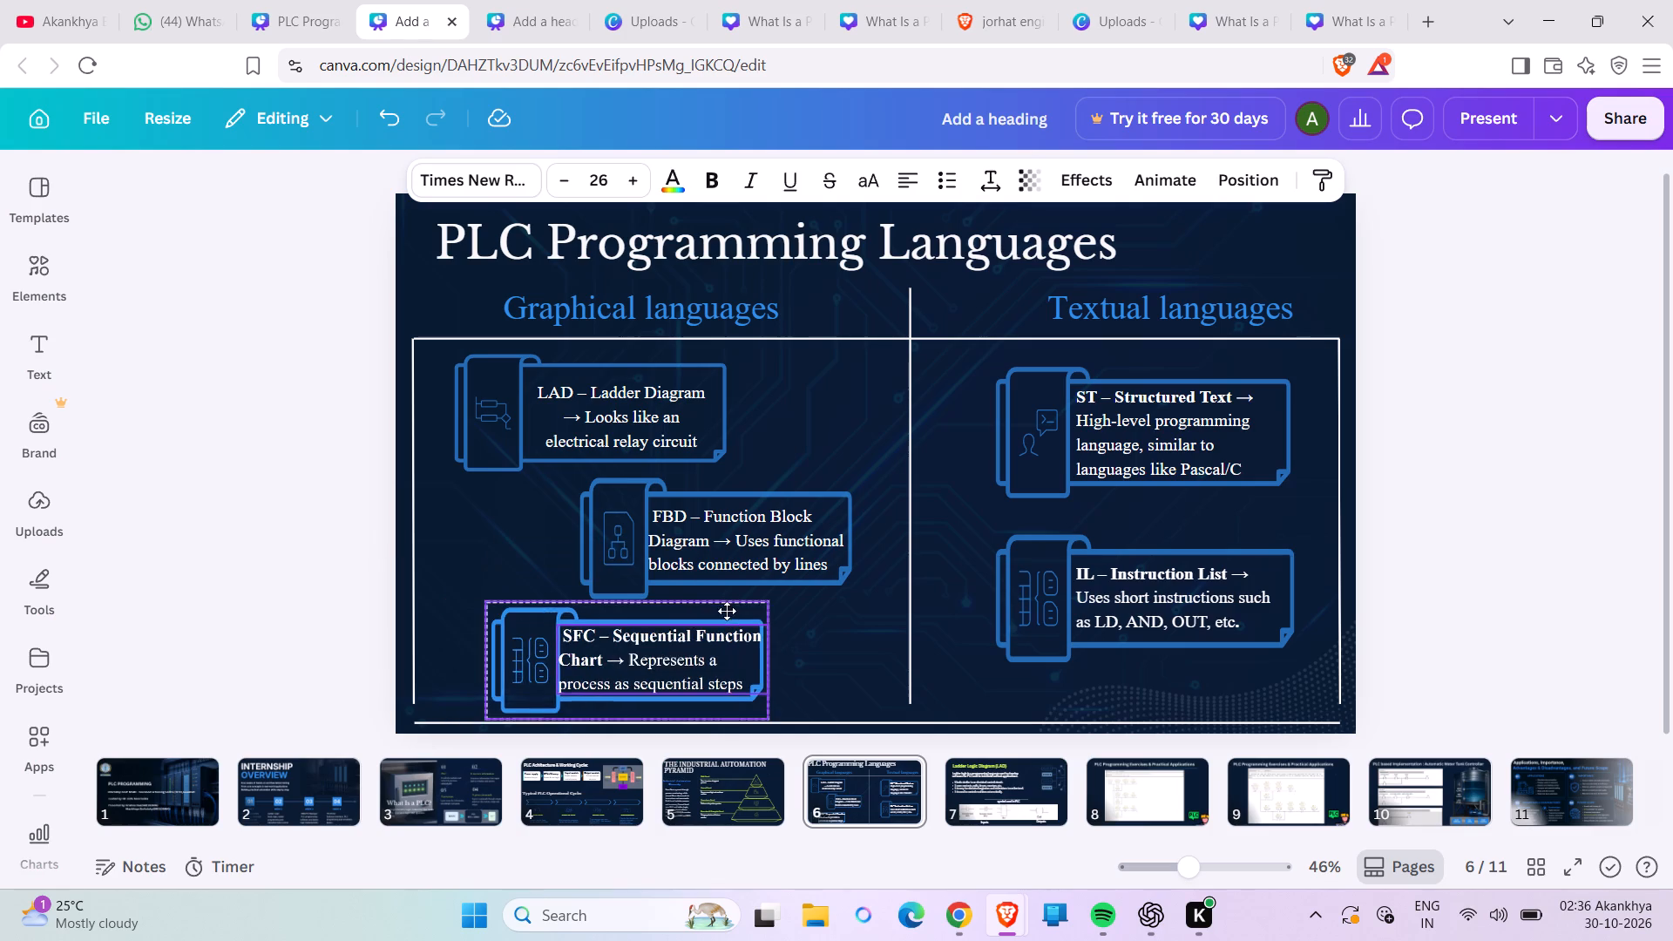
pyautogui.moveTo(727, 611); pyautogui.dragTo(687, 603)
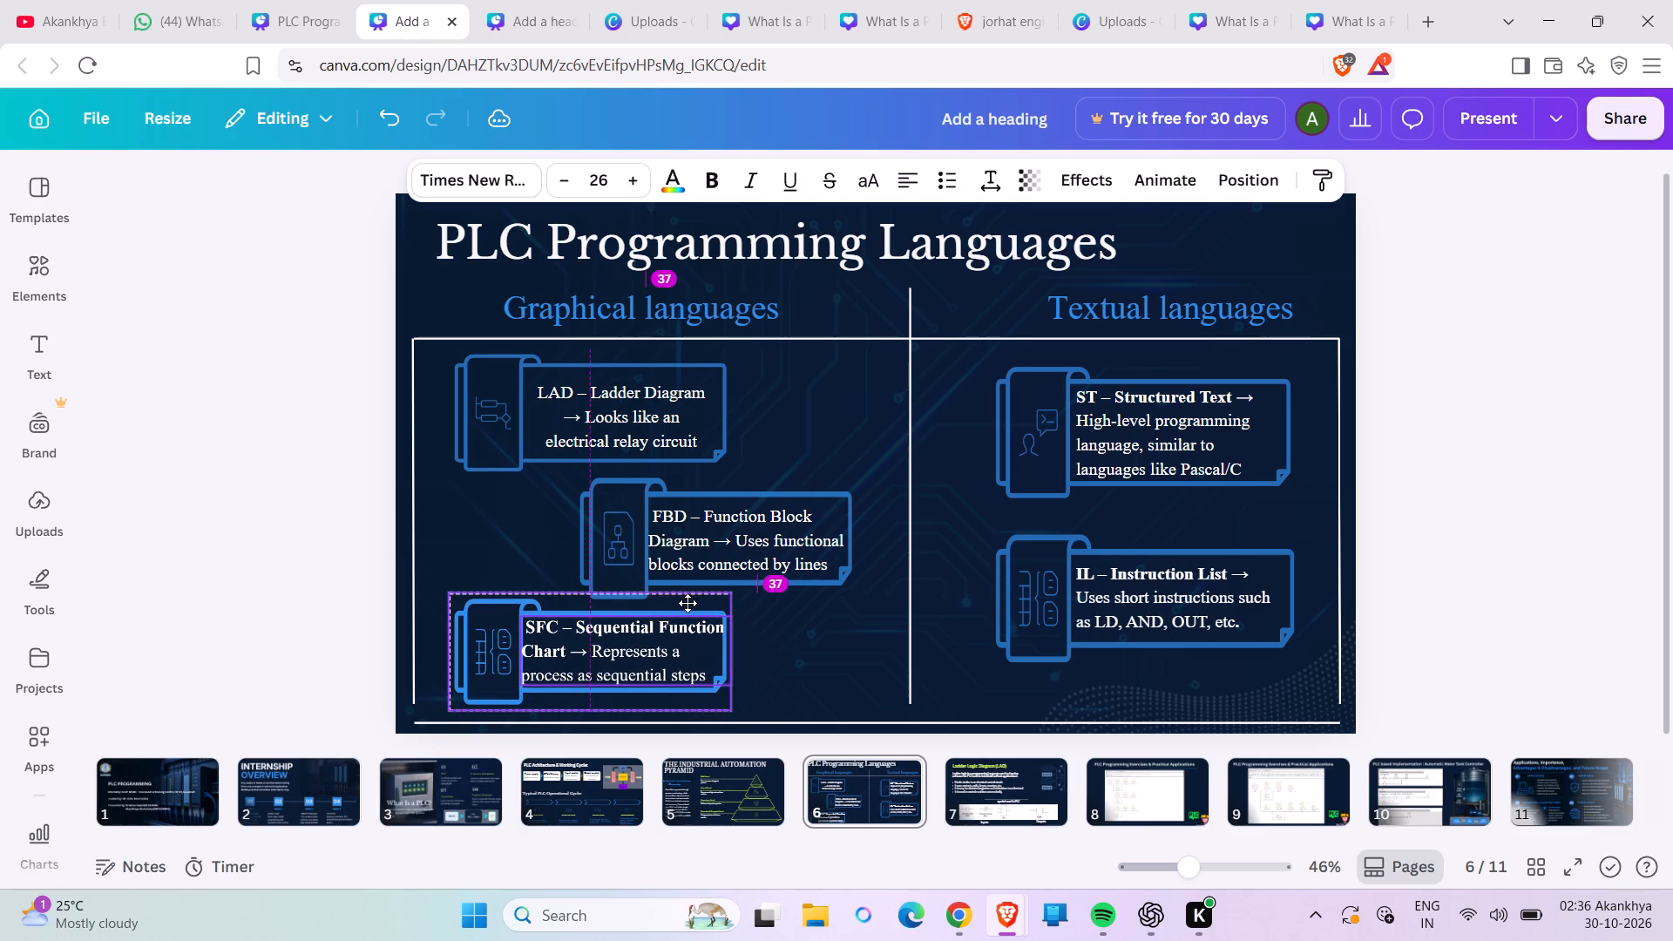
pyautogui.moveTo(687, 603); pyautogui.dragTo(688, 605)
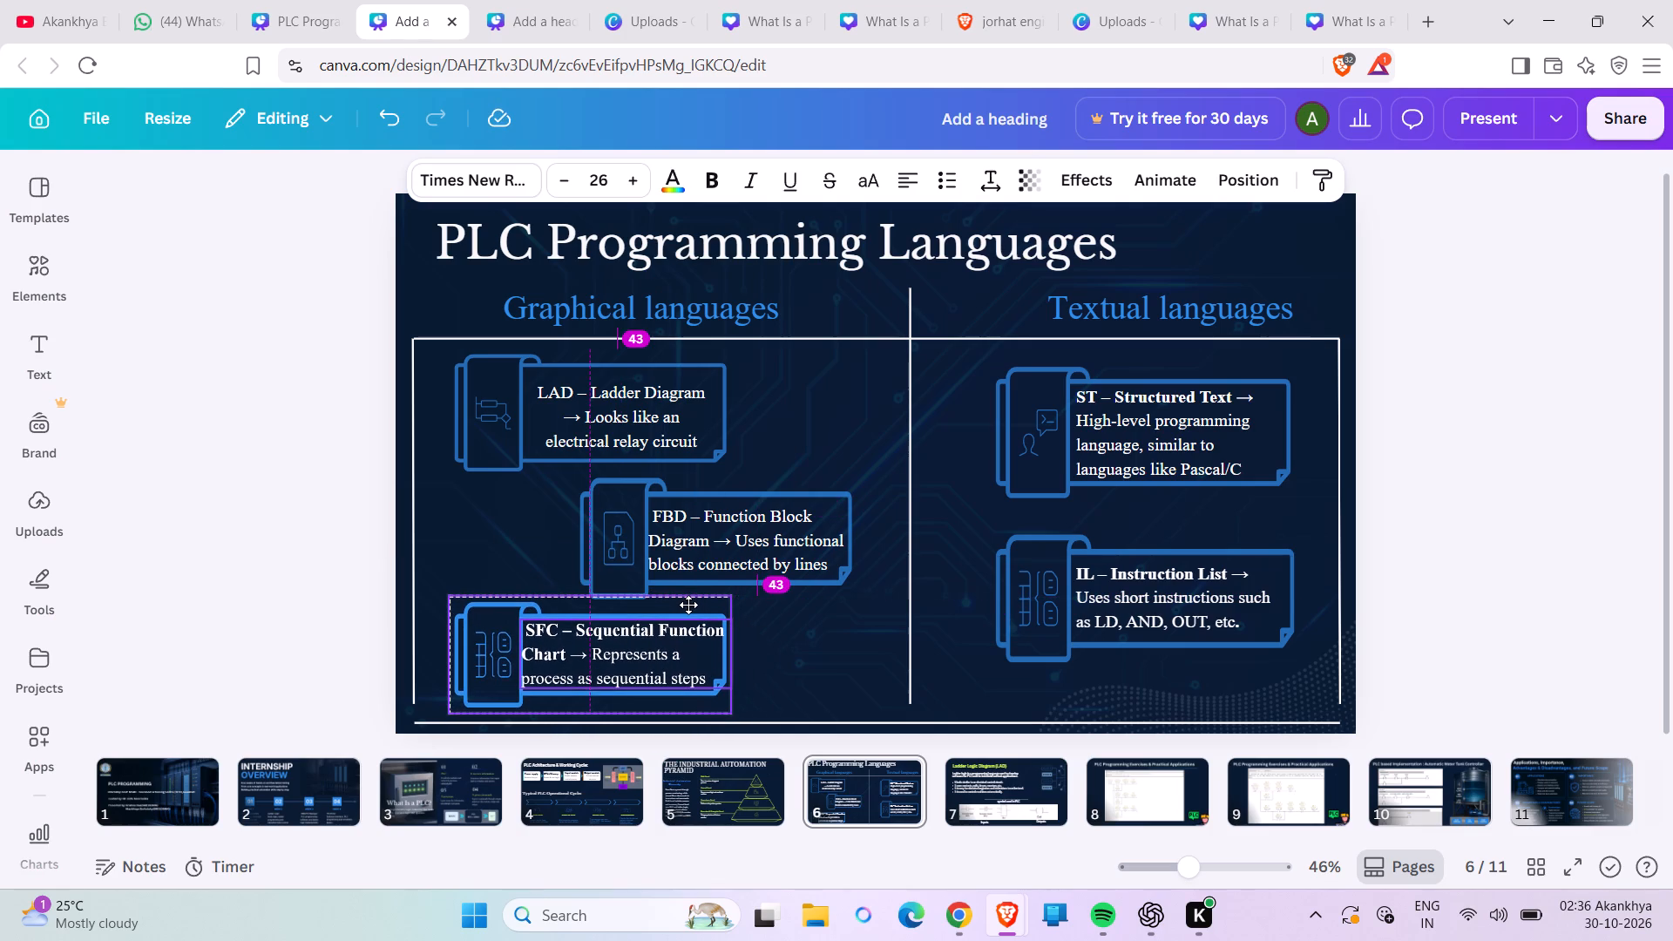
pyautogui.moveTo(688, 605); pyautogui.dragTo(692, 600)
pyautogui.click(335, 605)
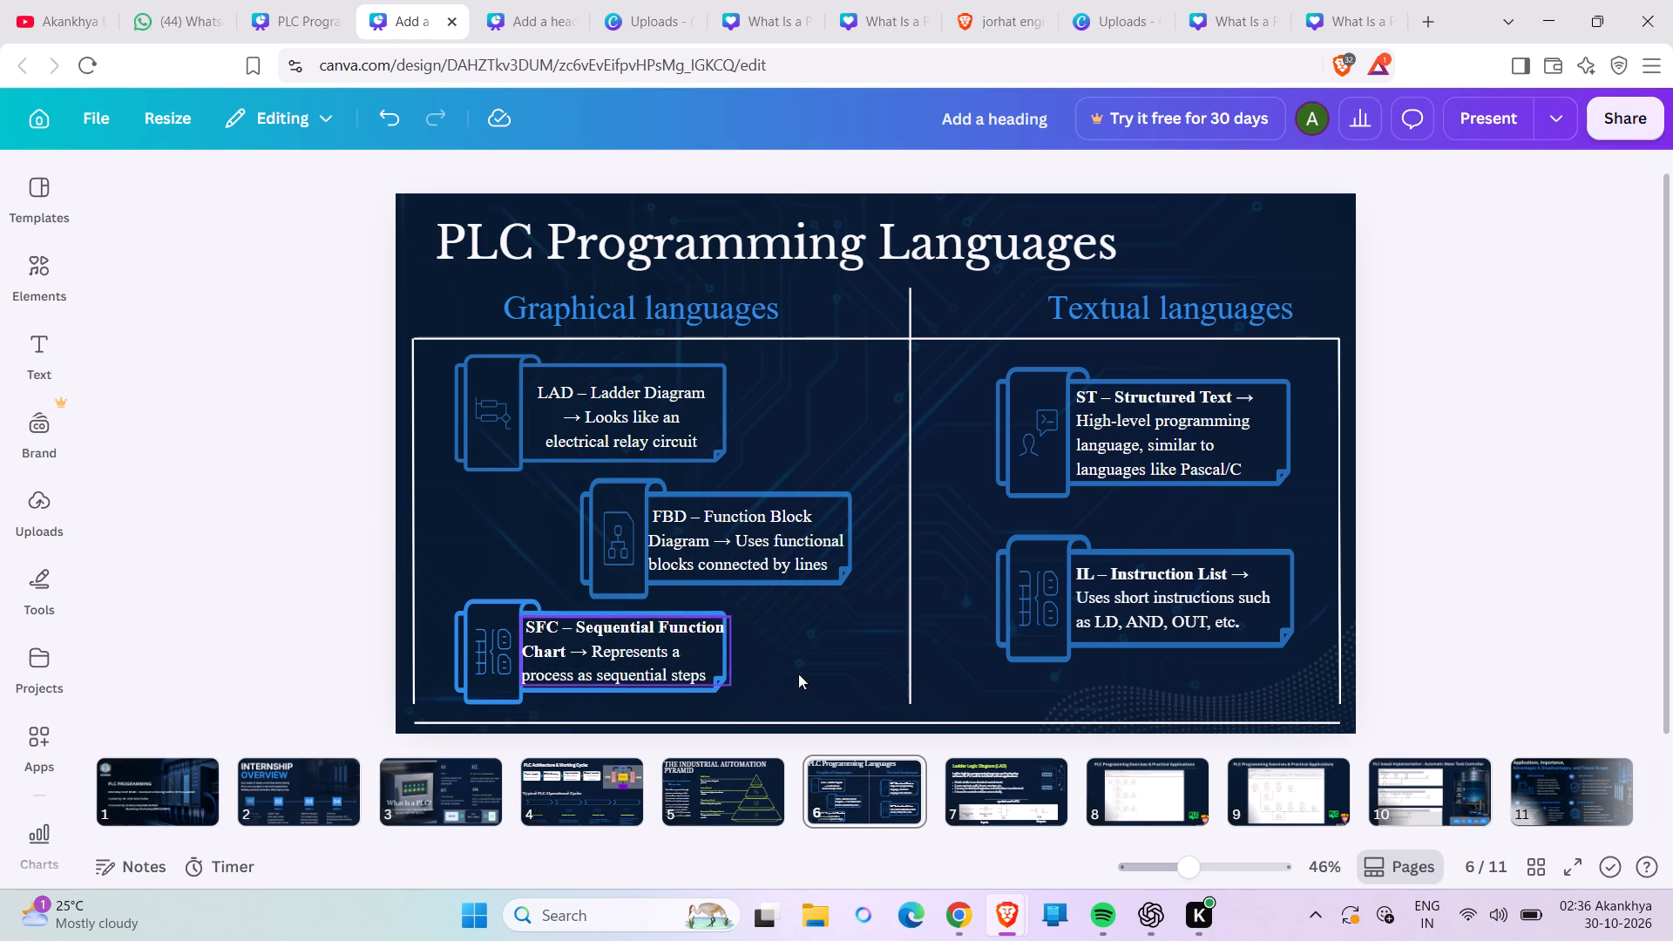
# Move the bottom horizontal line up to just below the SFC box, keeping it aligned with the outer vertical lines.
pyautogui.moveTo(903, 713); pyautogui.dragTo(907, 700)
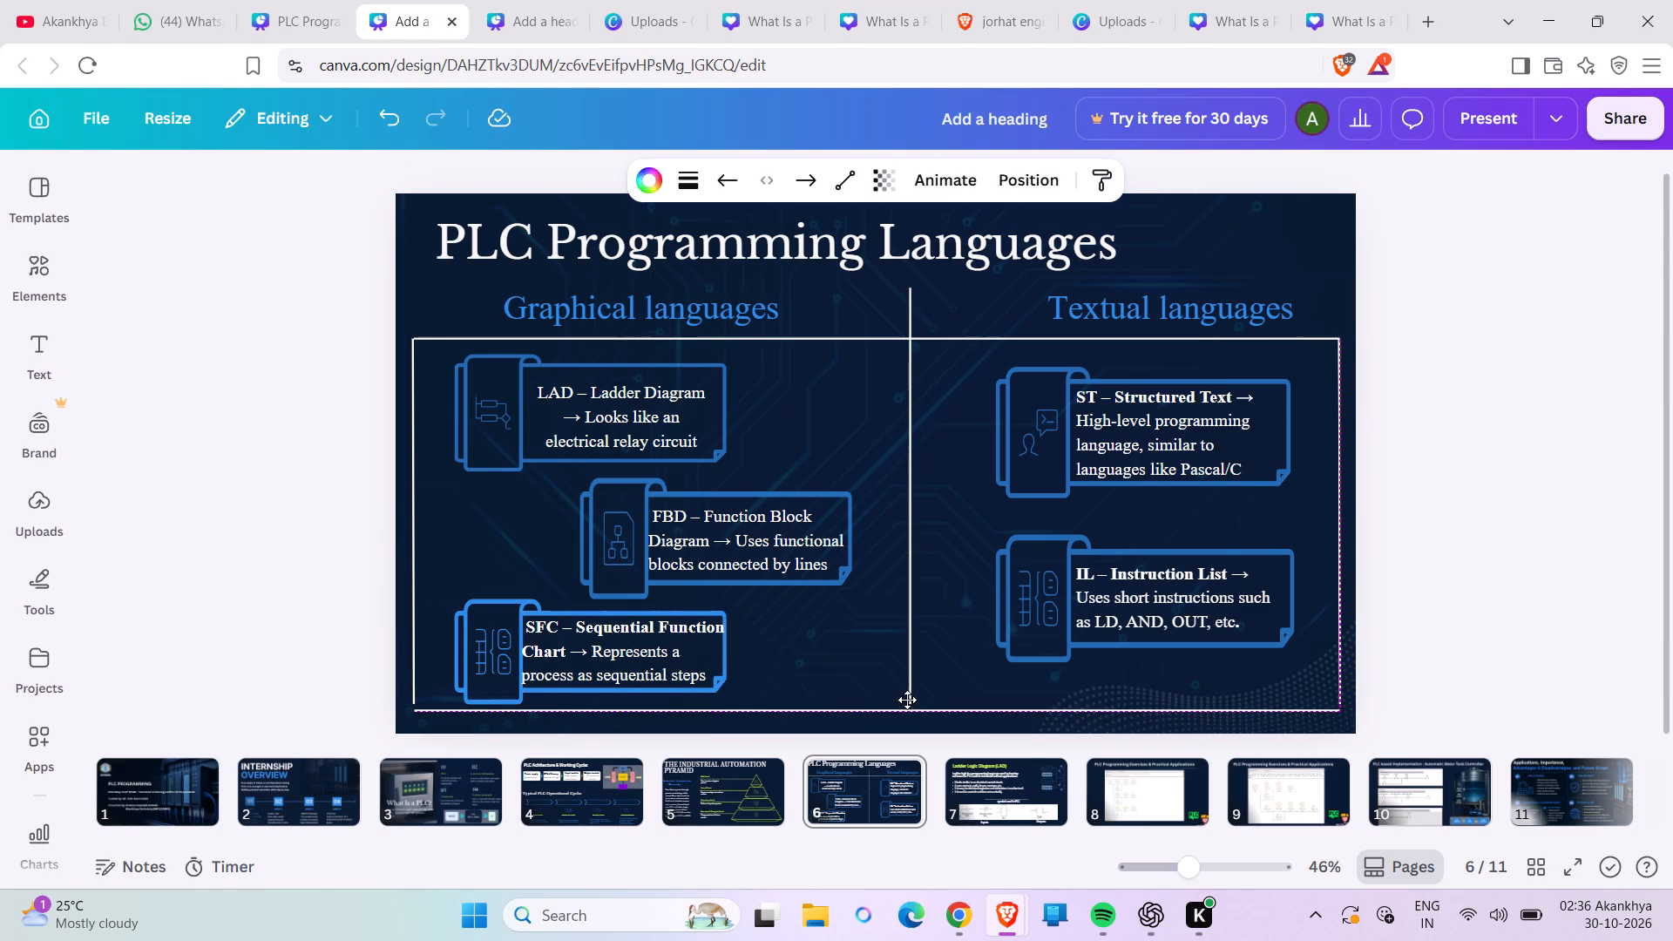
pyautogui.moveTo(907, 700); pyautogui.dragTo(908, 699)
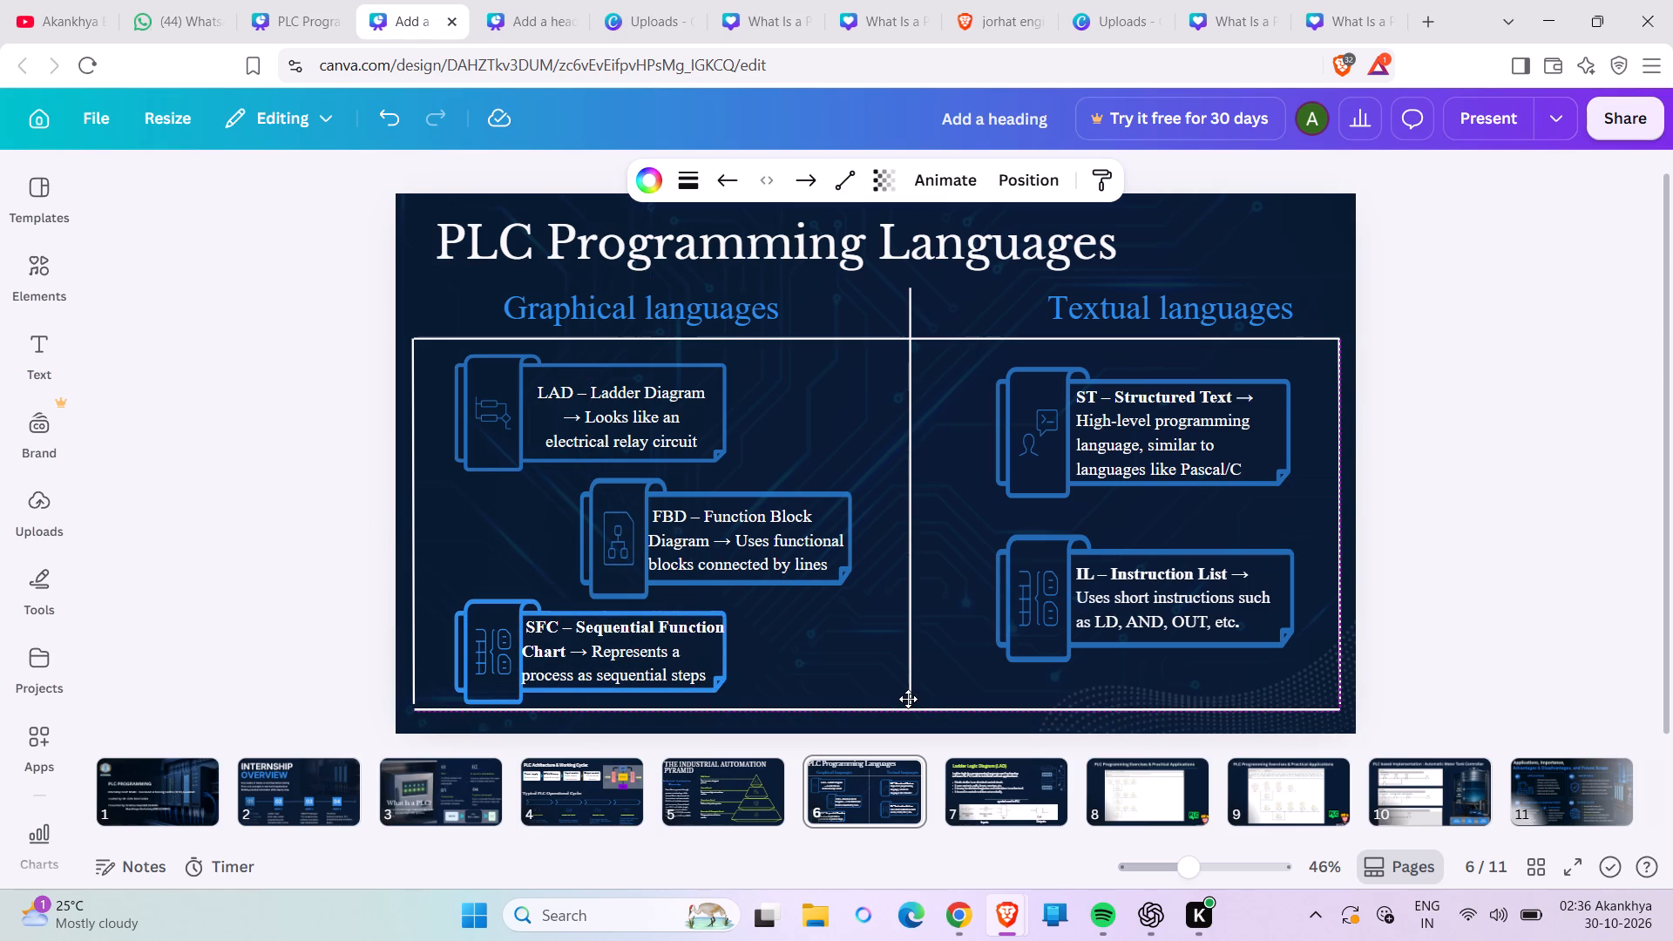
pyautogui.moveTo(908, 699); pyautogui.dragTo(906, 701)
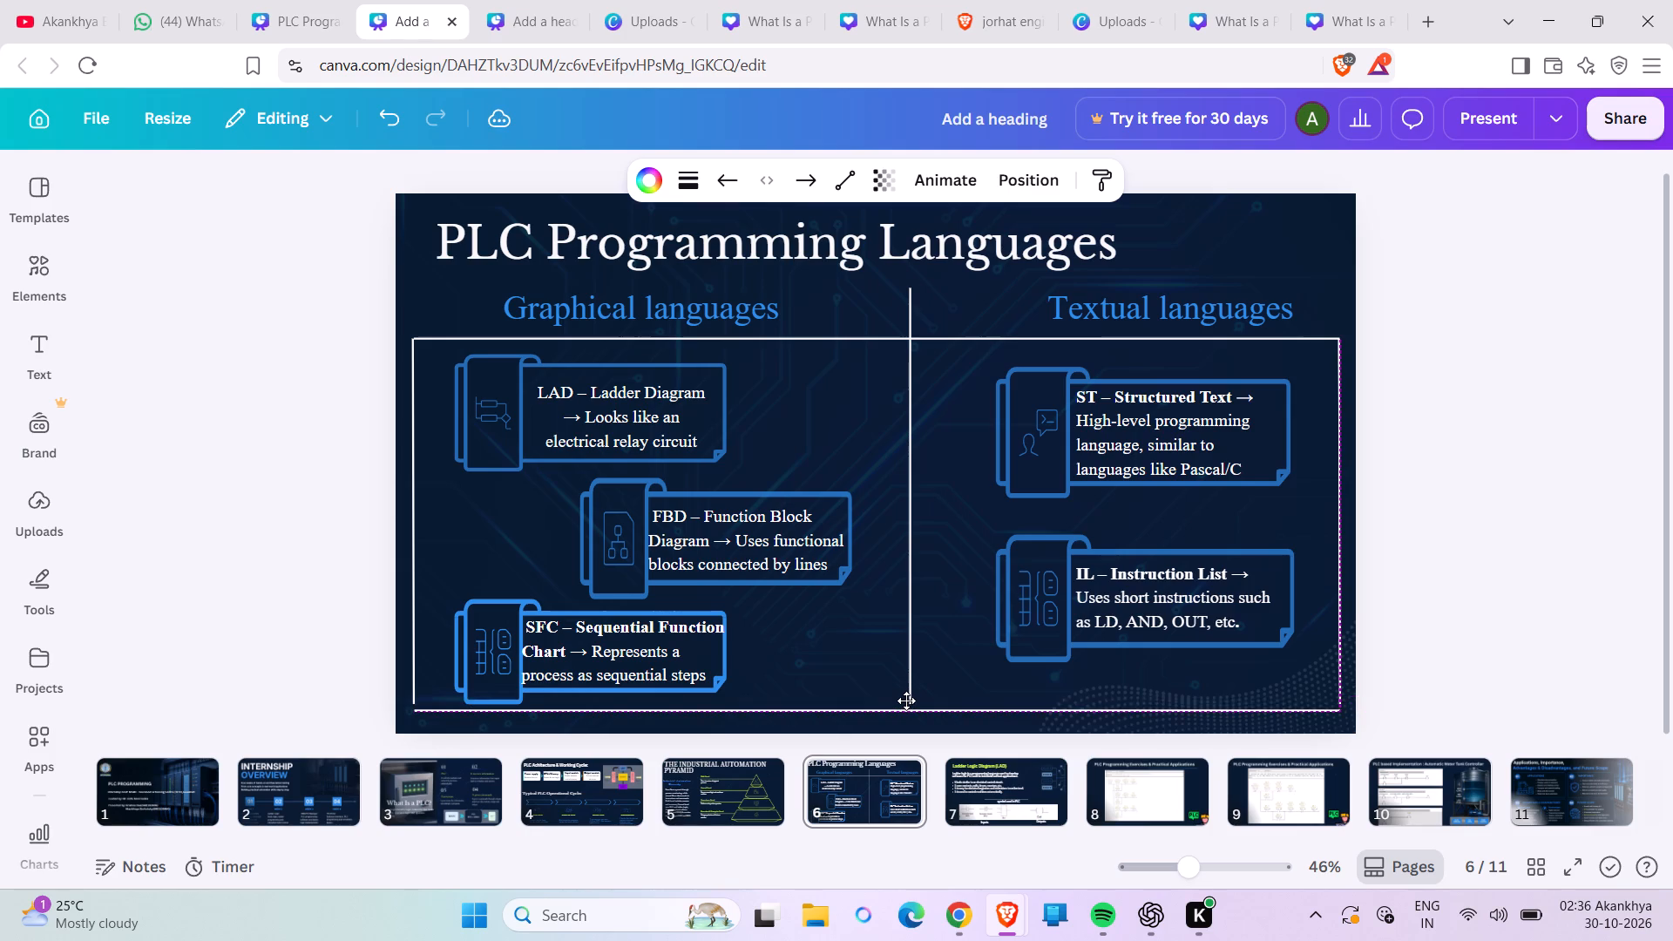
pyautogui.moveTo(906, 701); pyautogui.dragTo(906, 704)
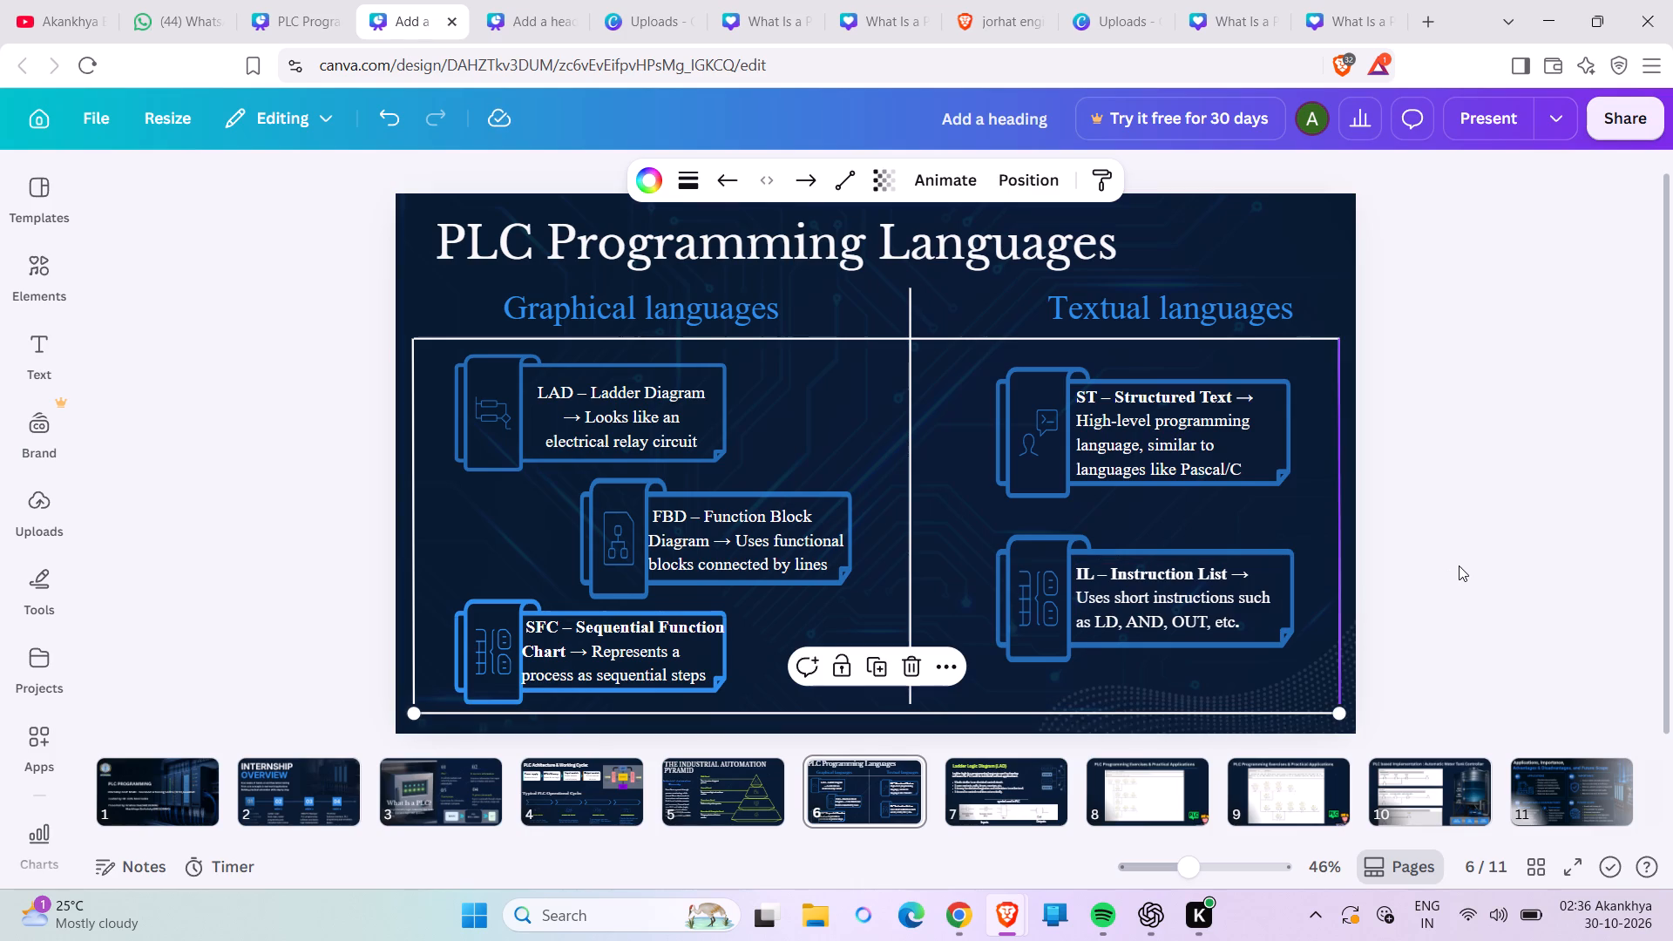
pyautogui.click(1459, 565)
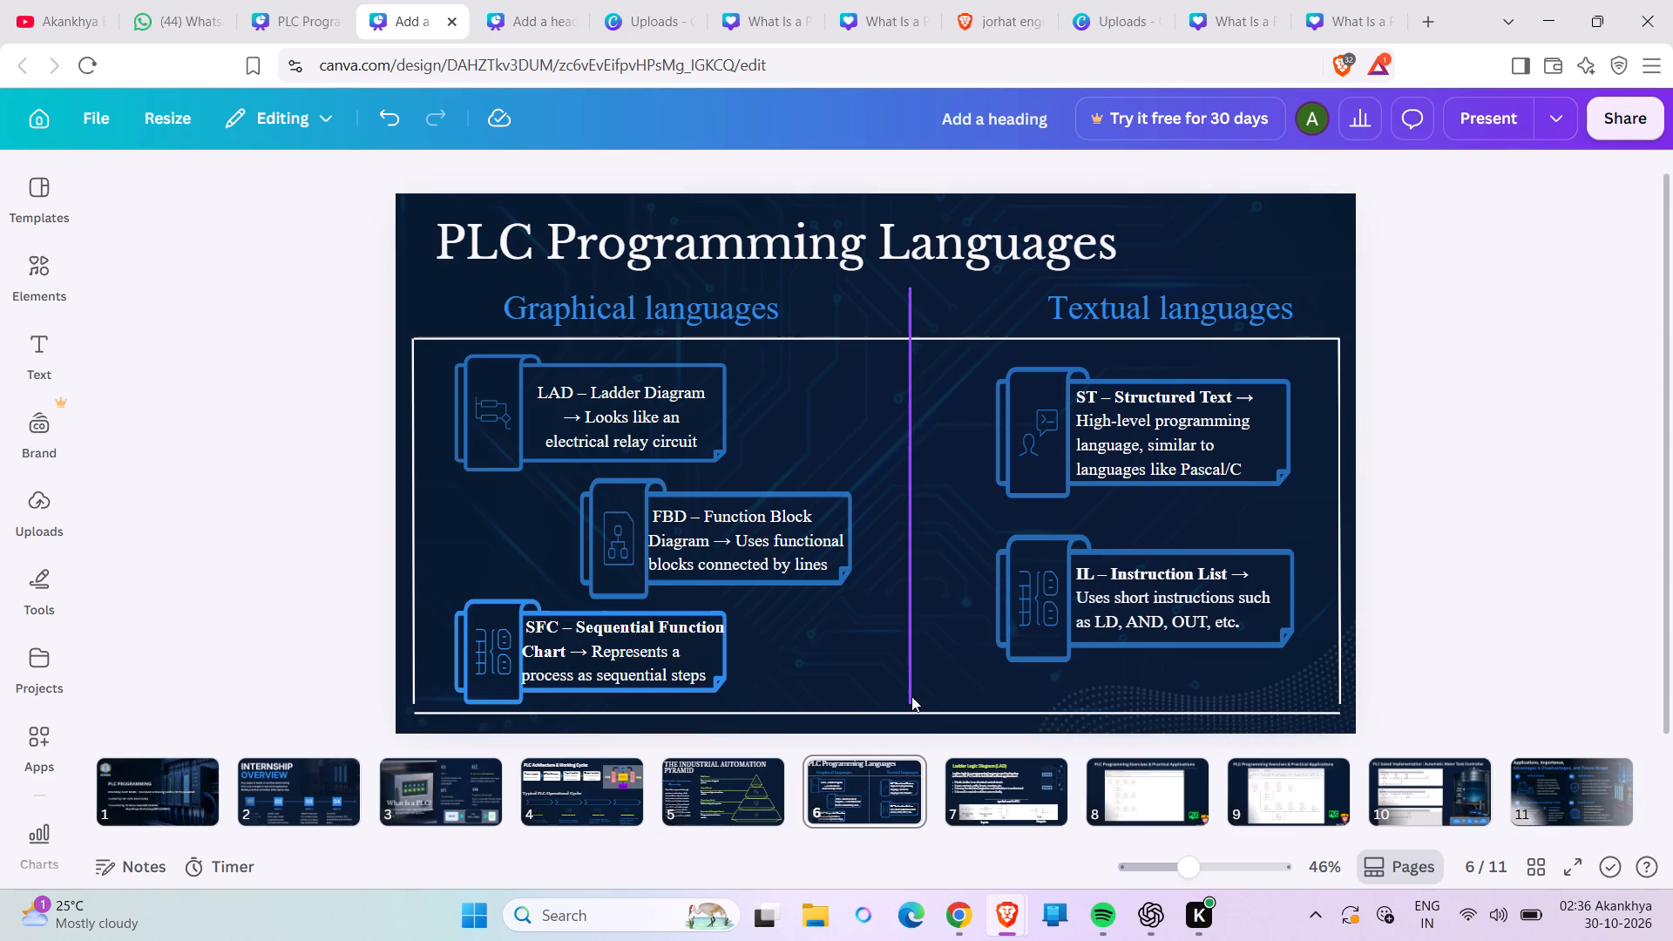
# Extend the lower ends of the centre, left and right vertical lines down to meet the bottom horizontal line.
pyautogui.click(911, 696)
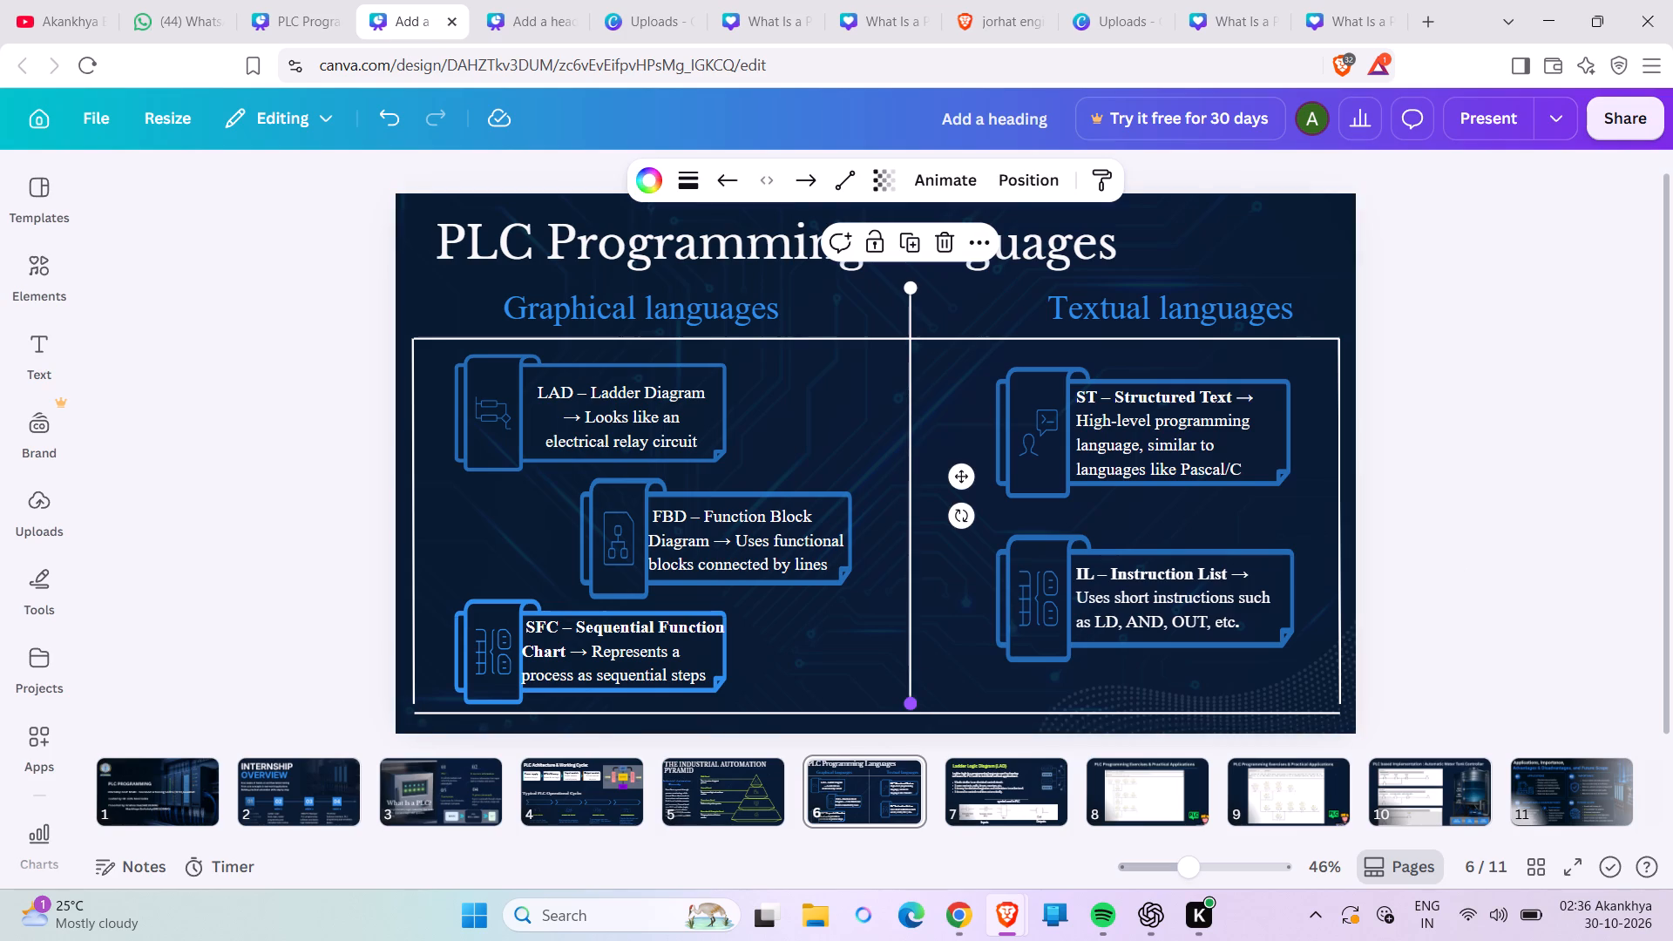
pyautogui.moveTo(913, 706); pyautogui.dragTo(913, 717)
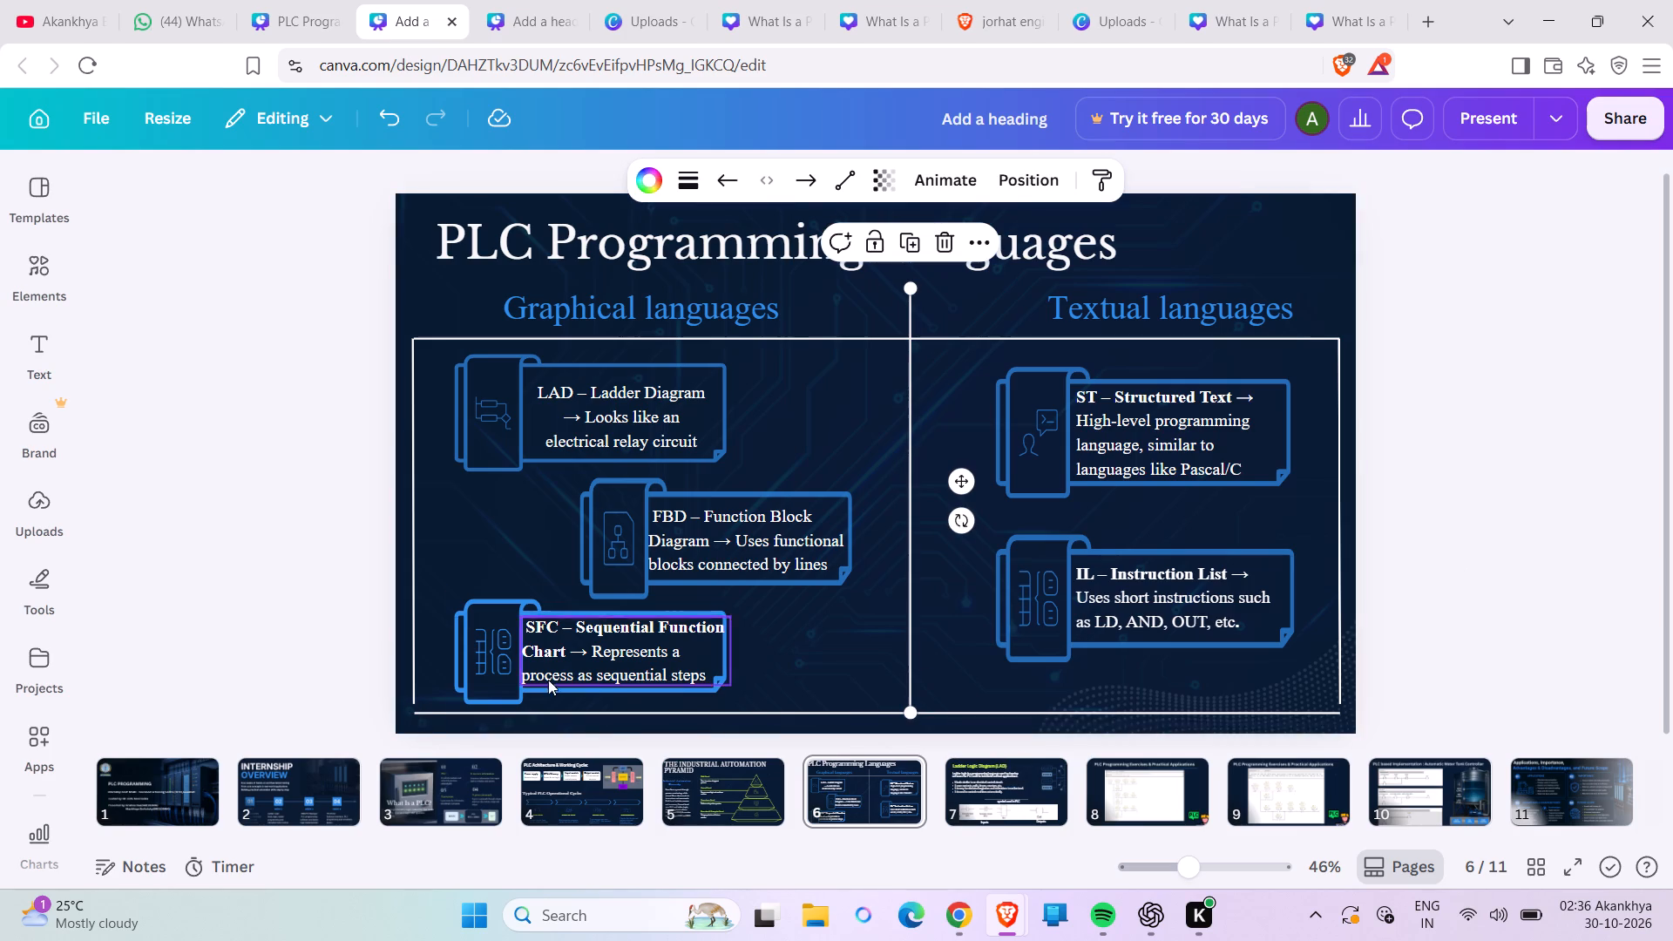
pyautogui.click(411, 688)
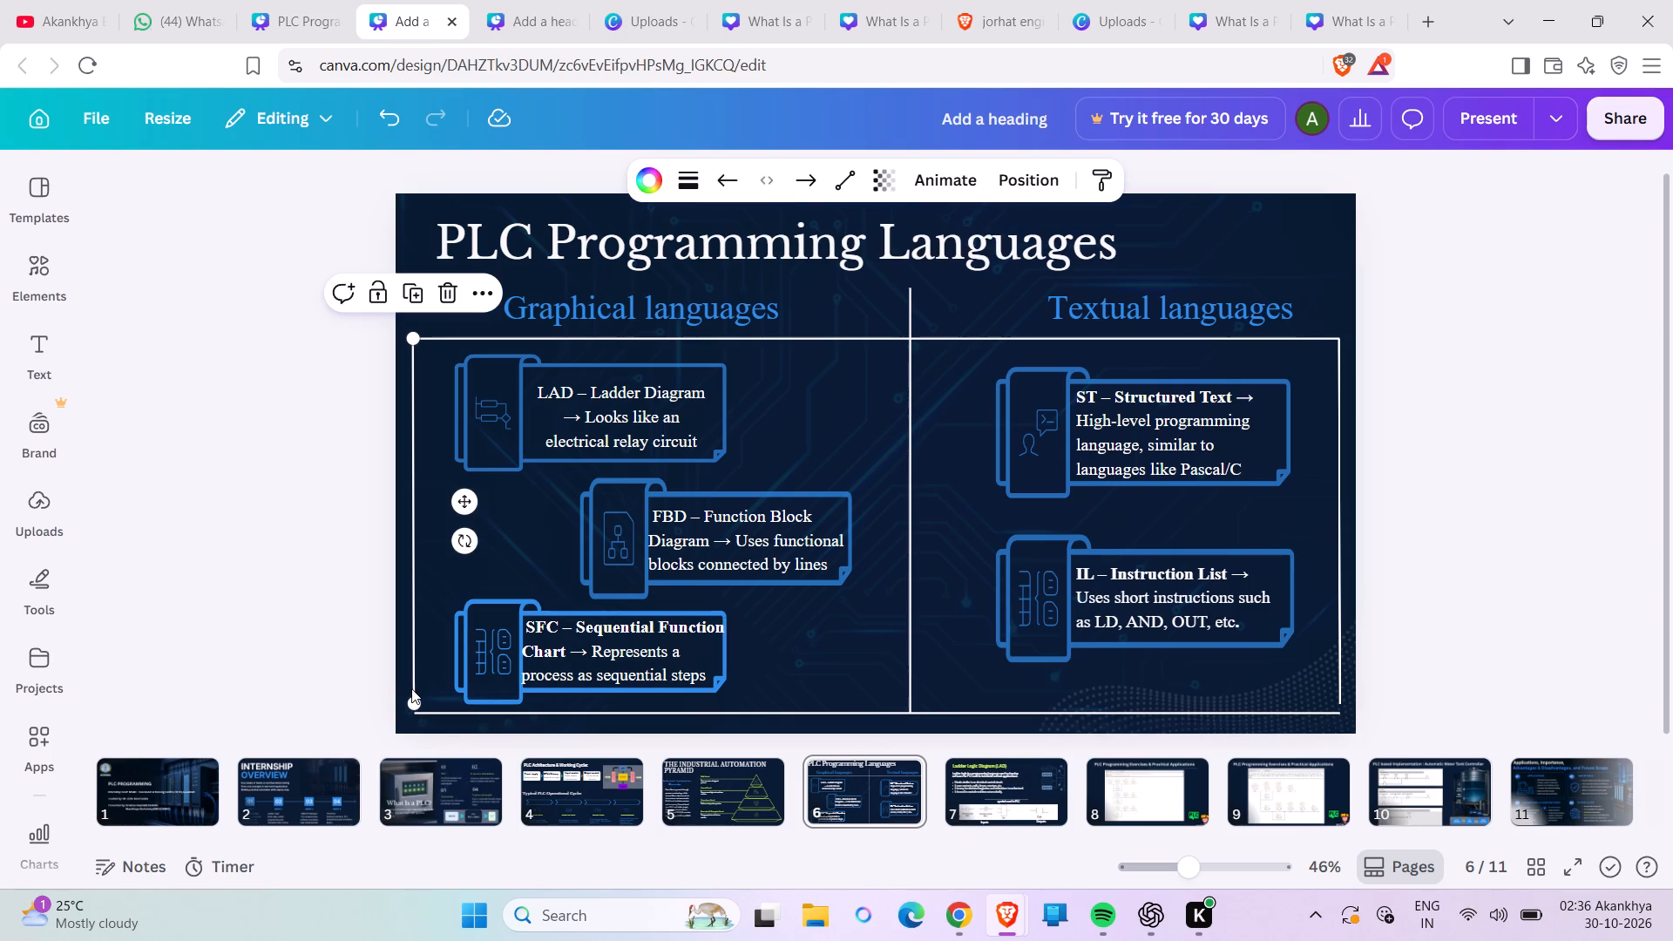
pyautogui.moveTo(415, 707); pyautogui.dragTo(416, 718)
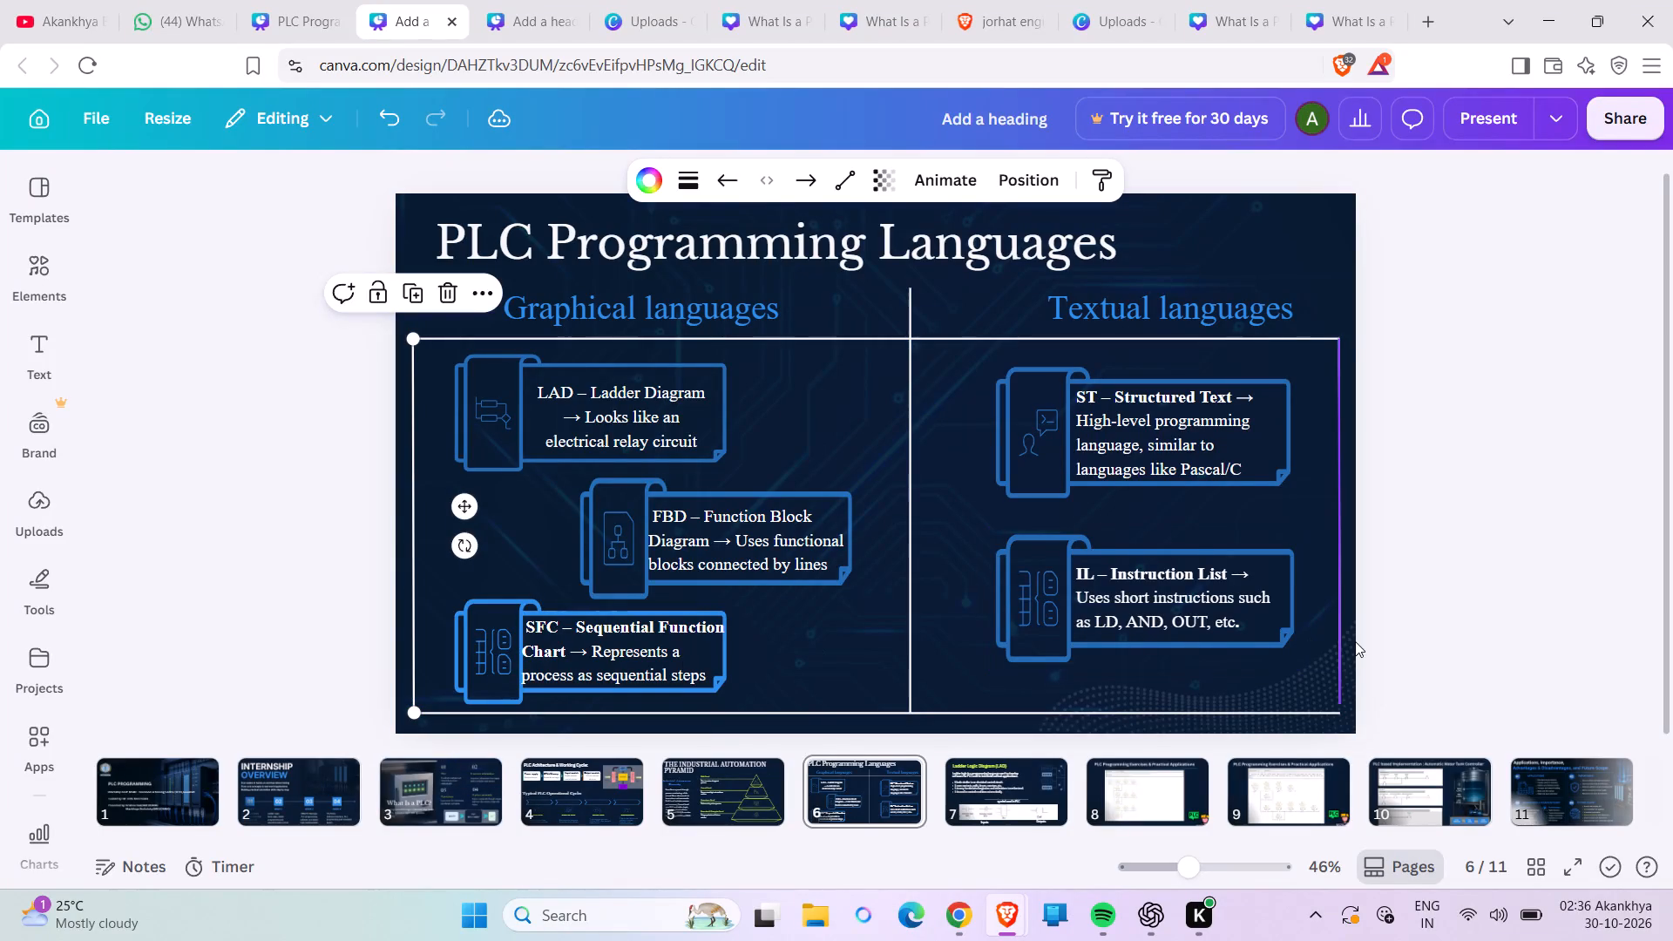
pyautogui.click(1341, 666)
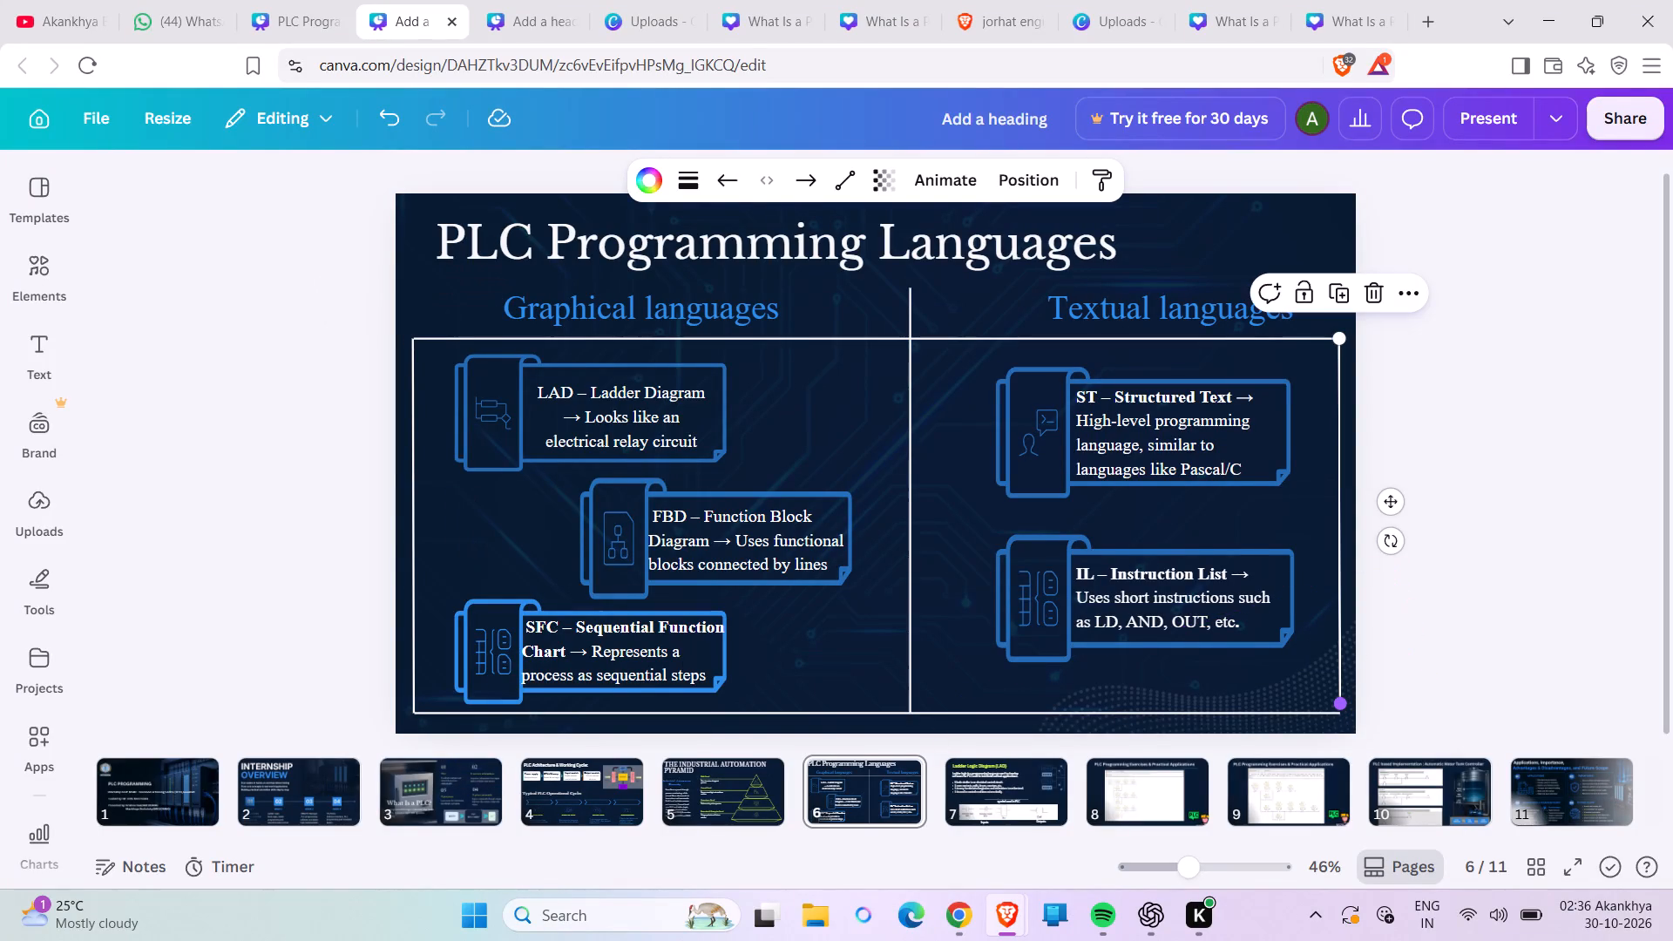
pyautogui.moveTo(1341, 701); pyautogui.dragTo(1344, 712)
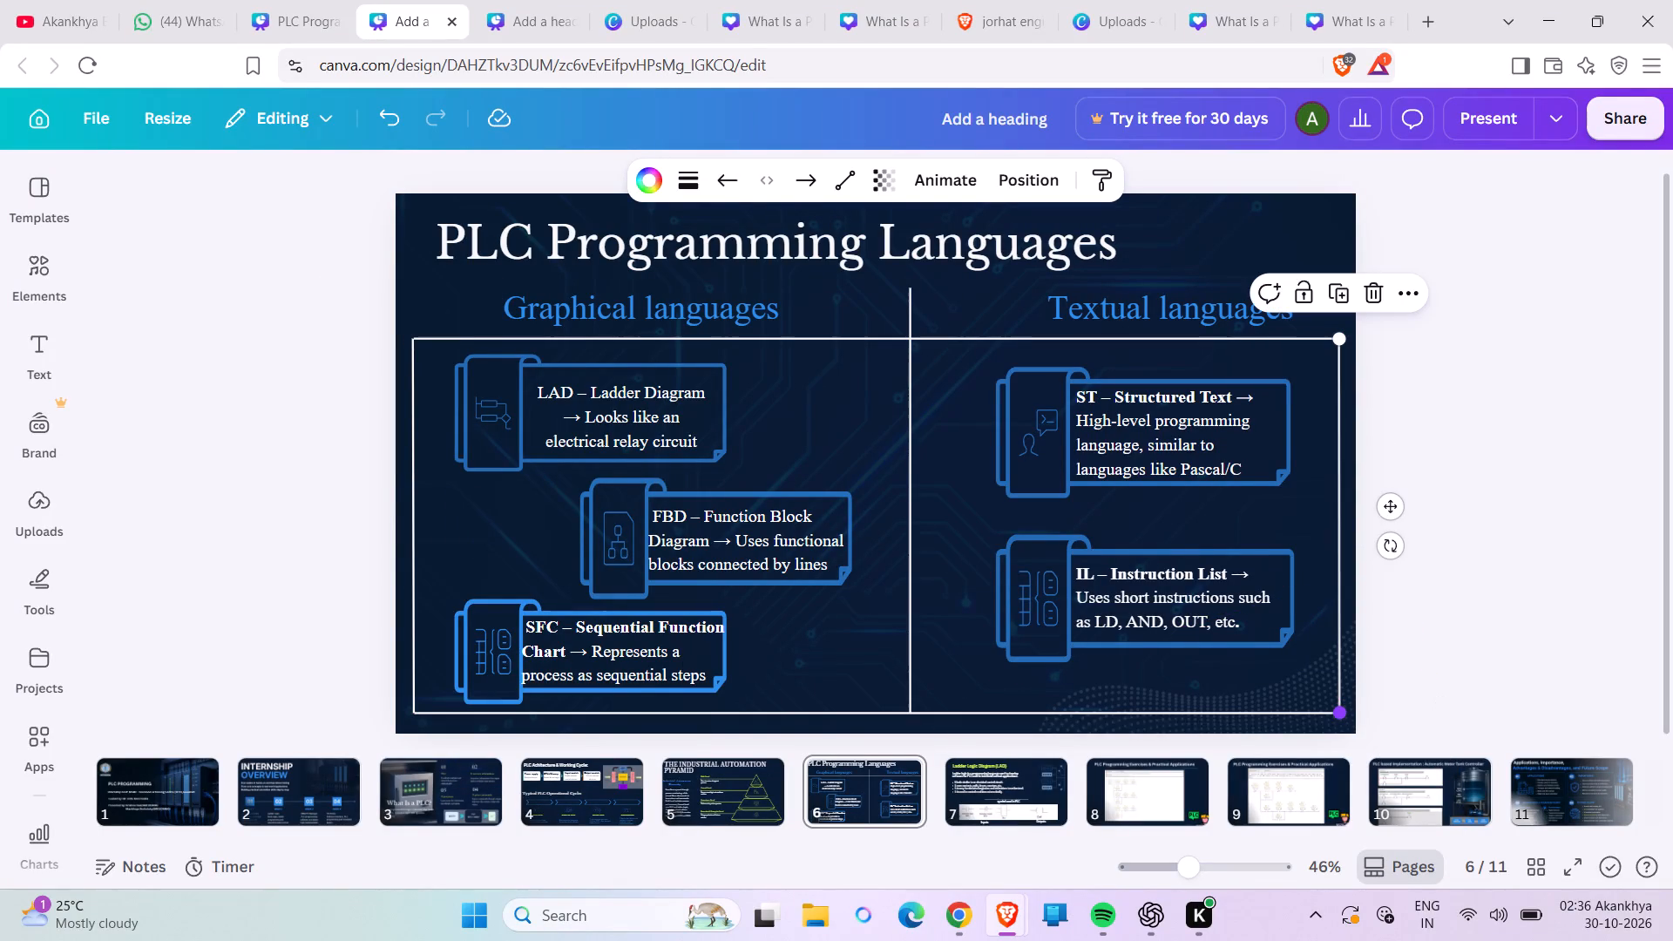
pyautogui.click(1448, 615)
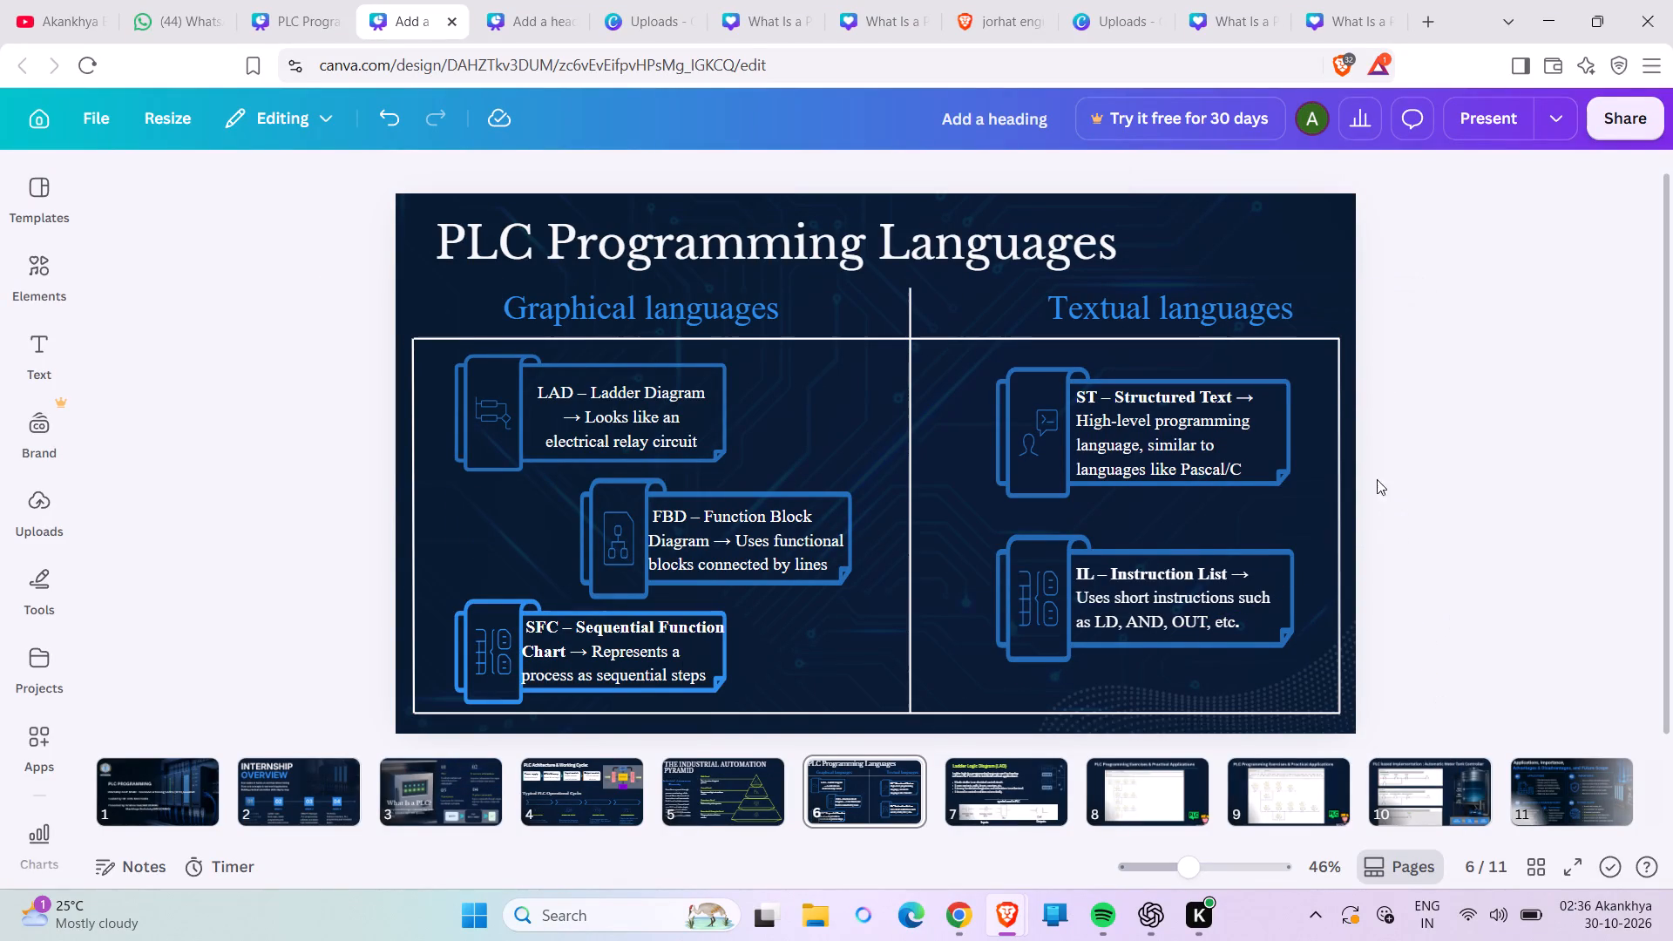
# Extend the upper ends of the right and left vertical lines to the height of the centre divider's top.
pyautogui.click(1337, 370)
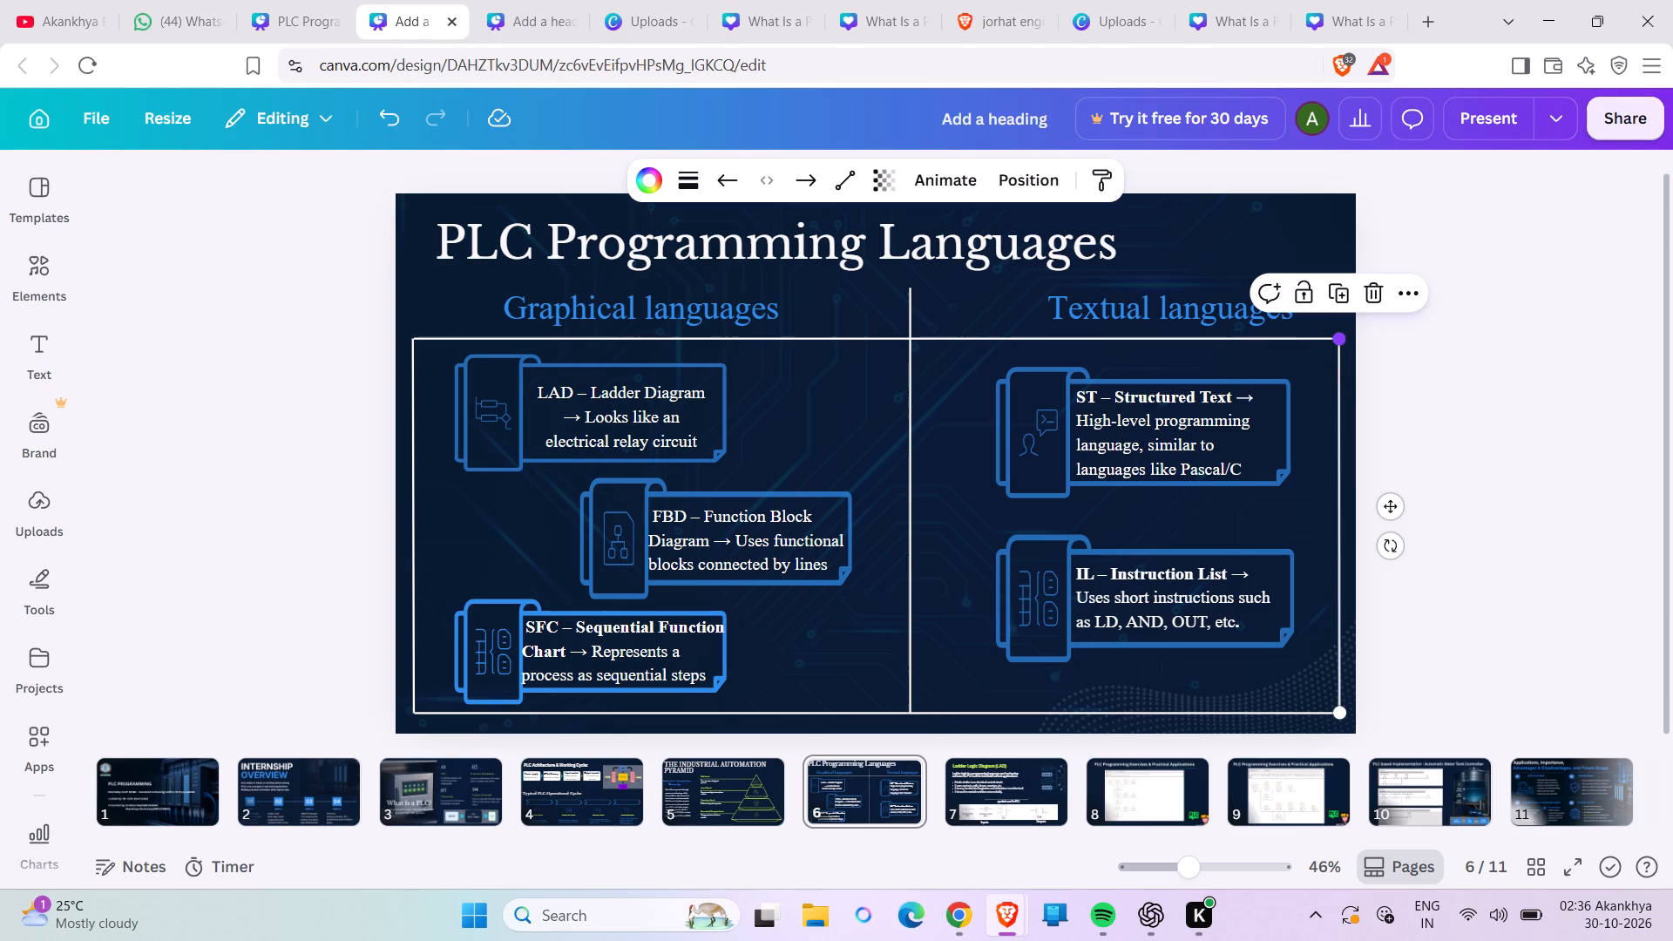
pyautogui.moveTo(1341, 342); pyautogui.dragTo(1340, 299)
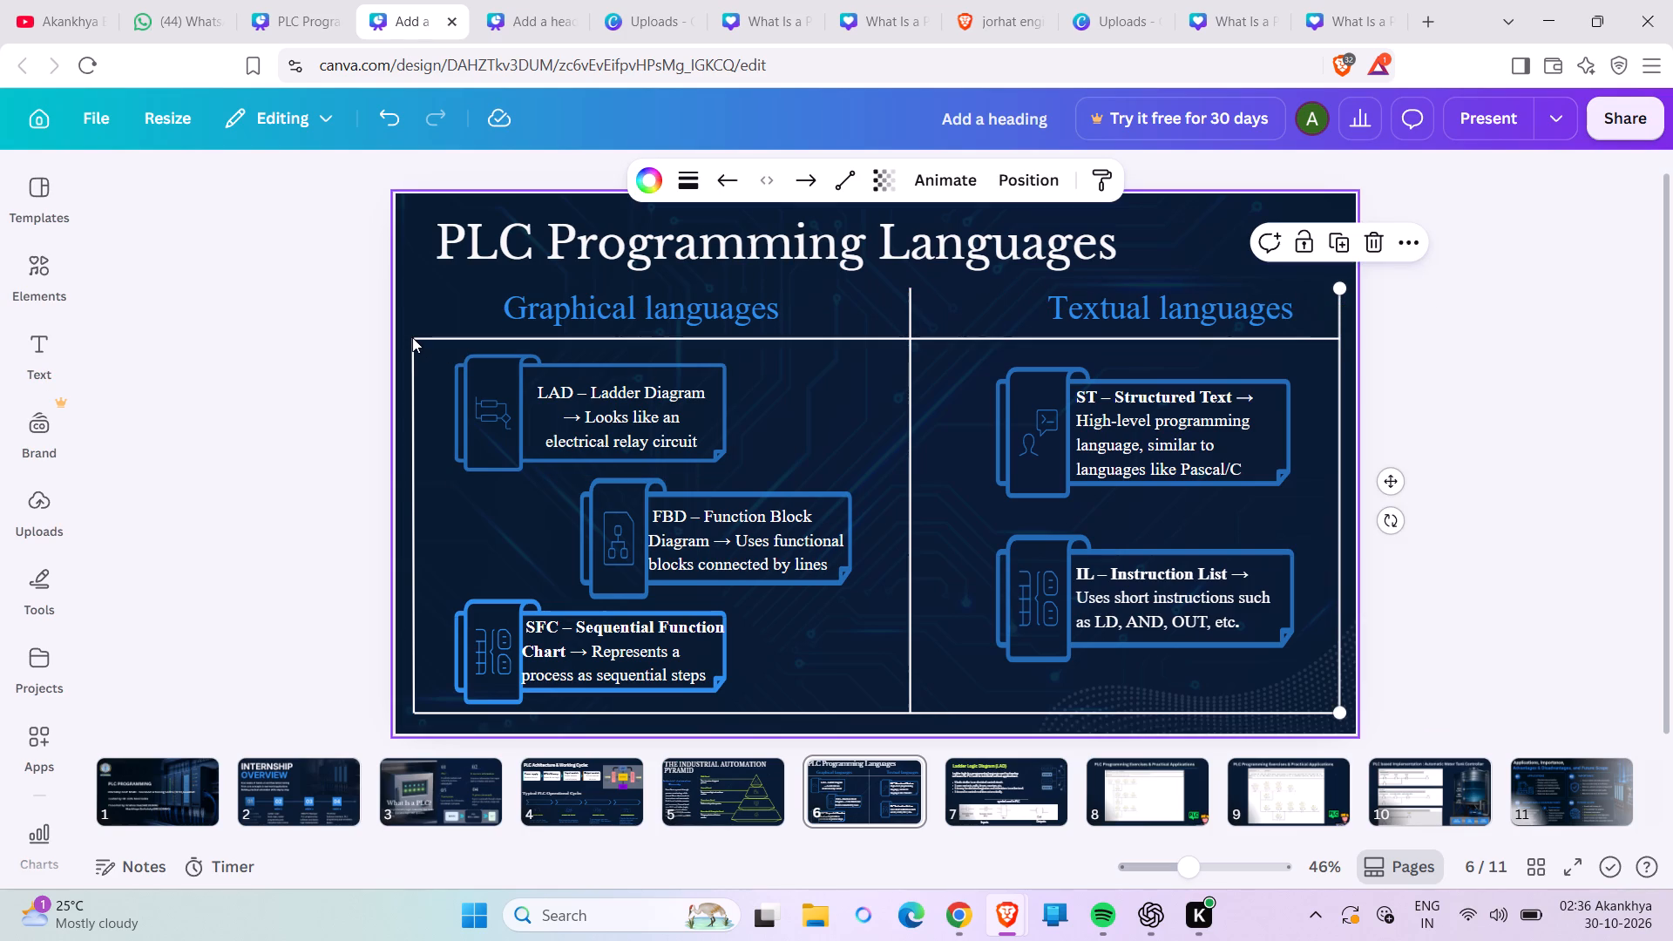
pyautogui.click(412, 337)
pyautogui.click(413, 351)
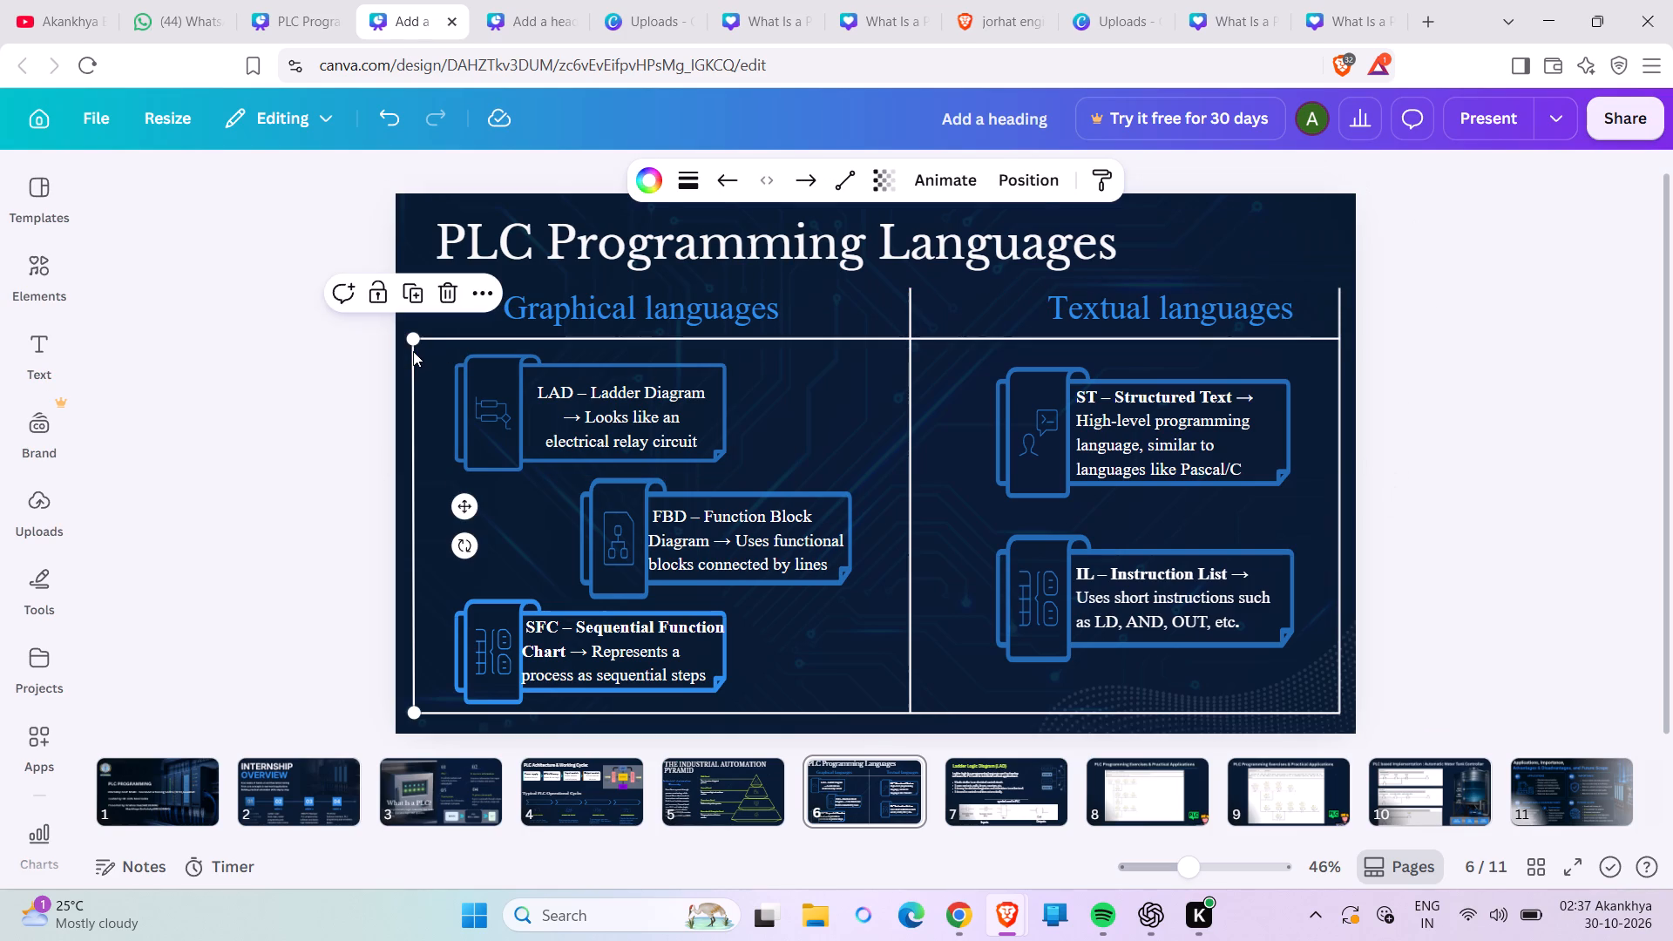
pyautogui.moveTo(413, 339); pyautogui.dragTo(416, 308)
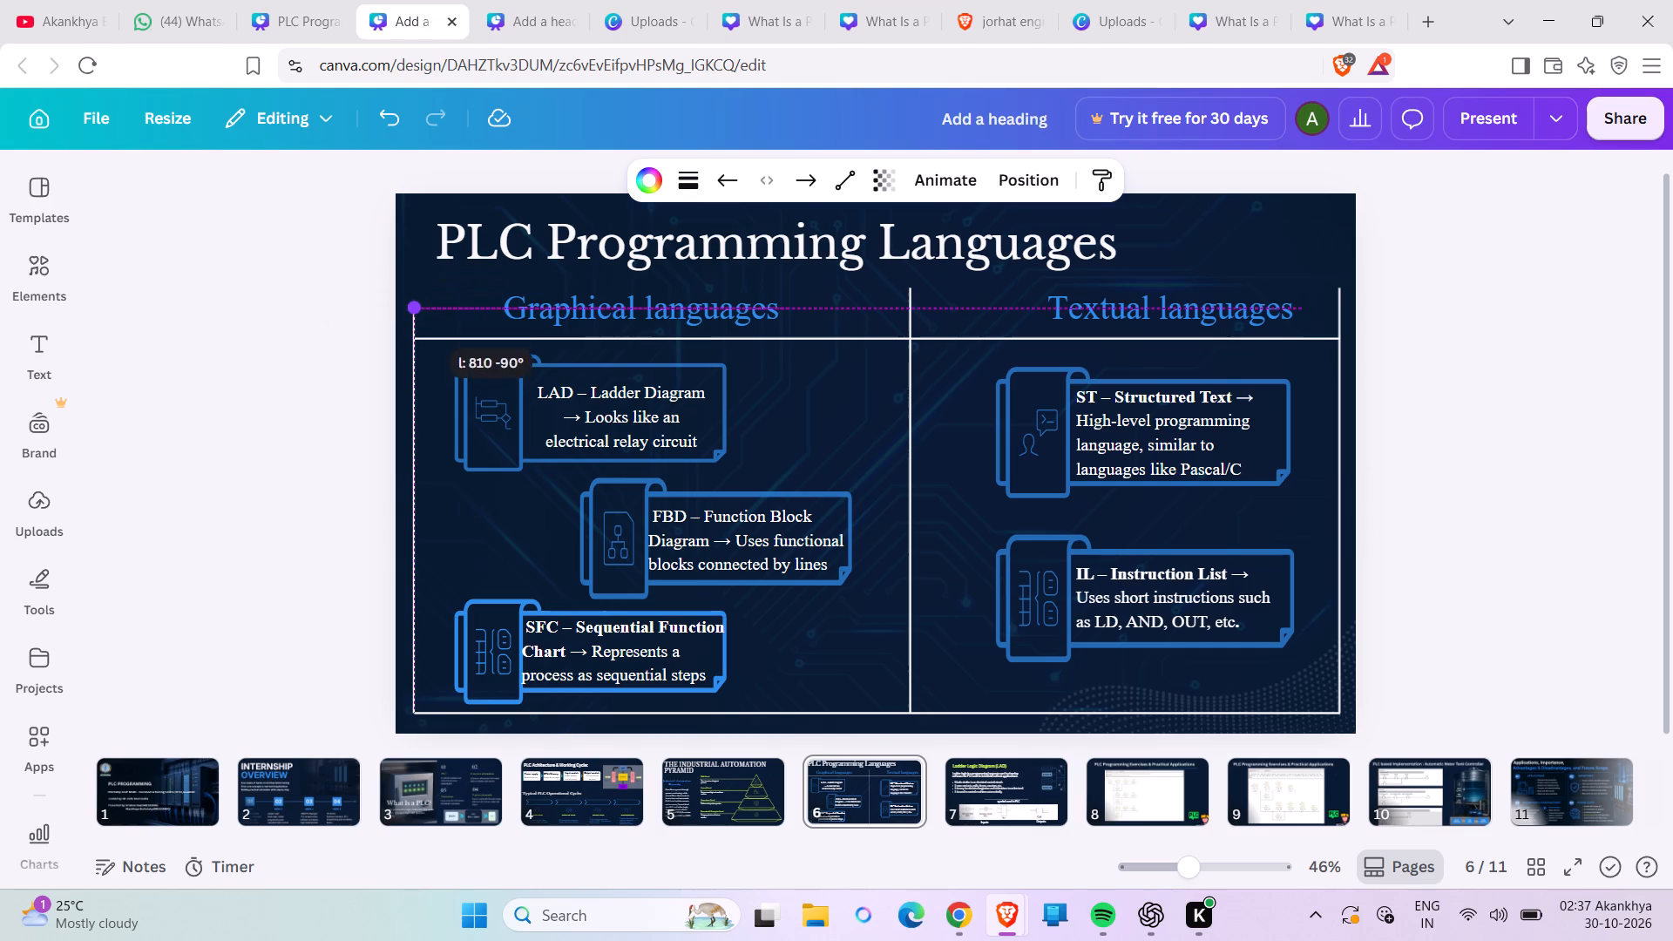
pyautogui.moveTo(416, 308); pyautogui.dragTo(417, 286)
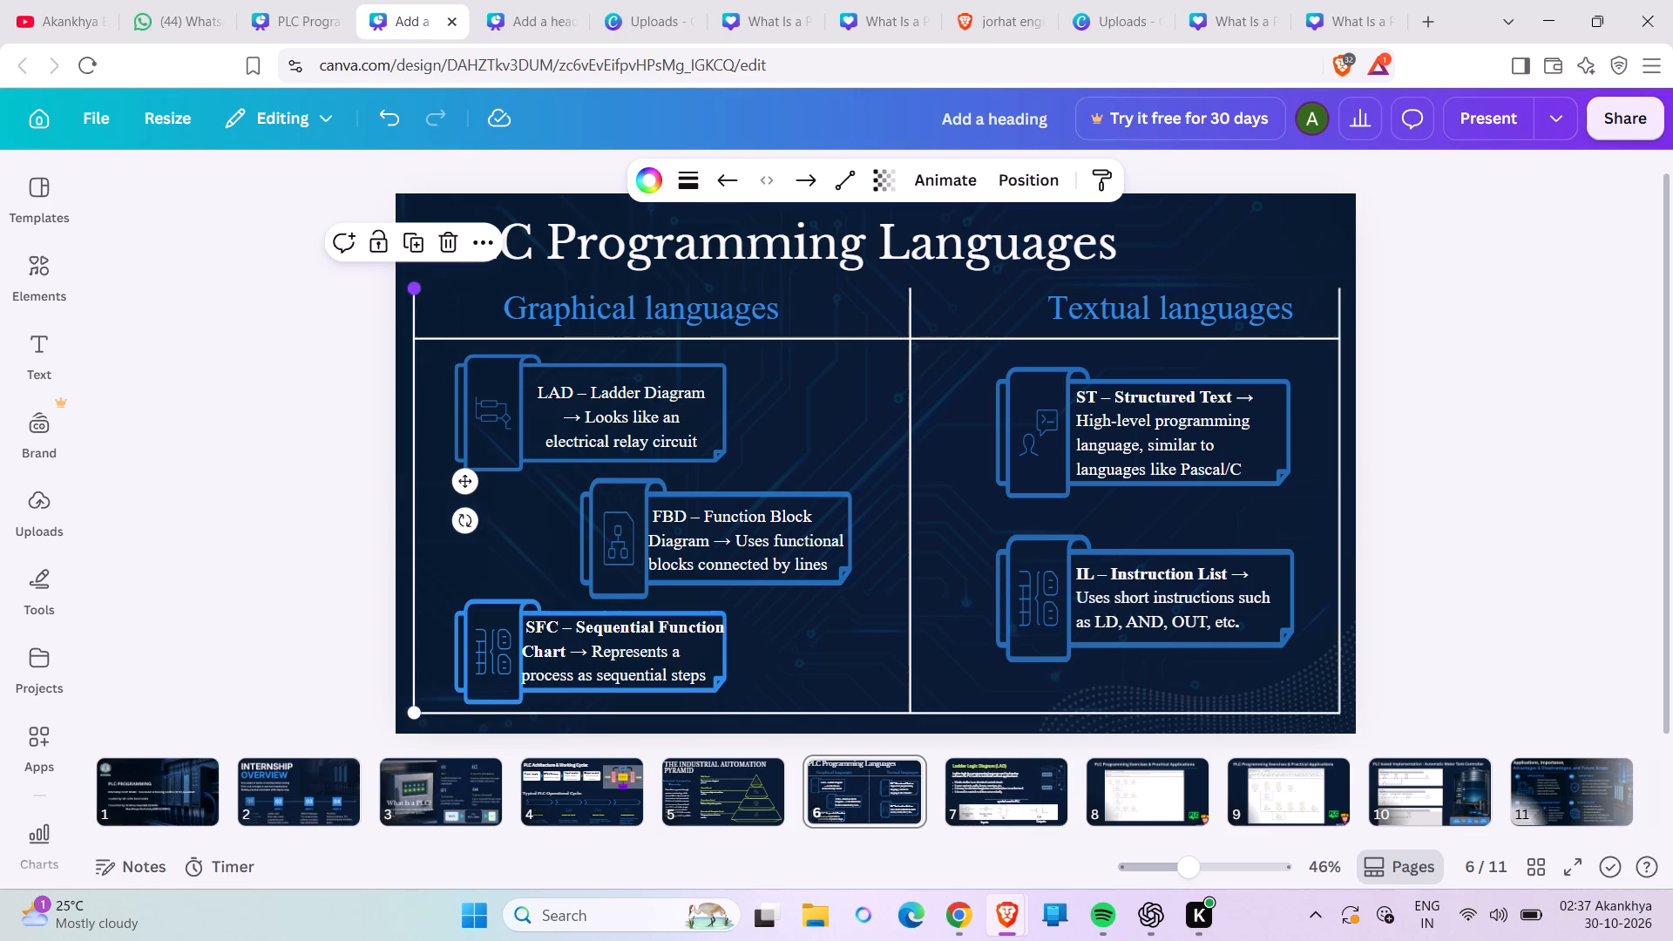
# Duplicate the horizontal line under the column headings and place the copy across the tops of the vertical lines.
pyautogui.click(685, 339)
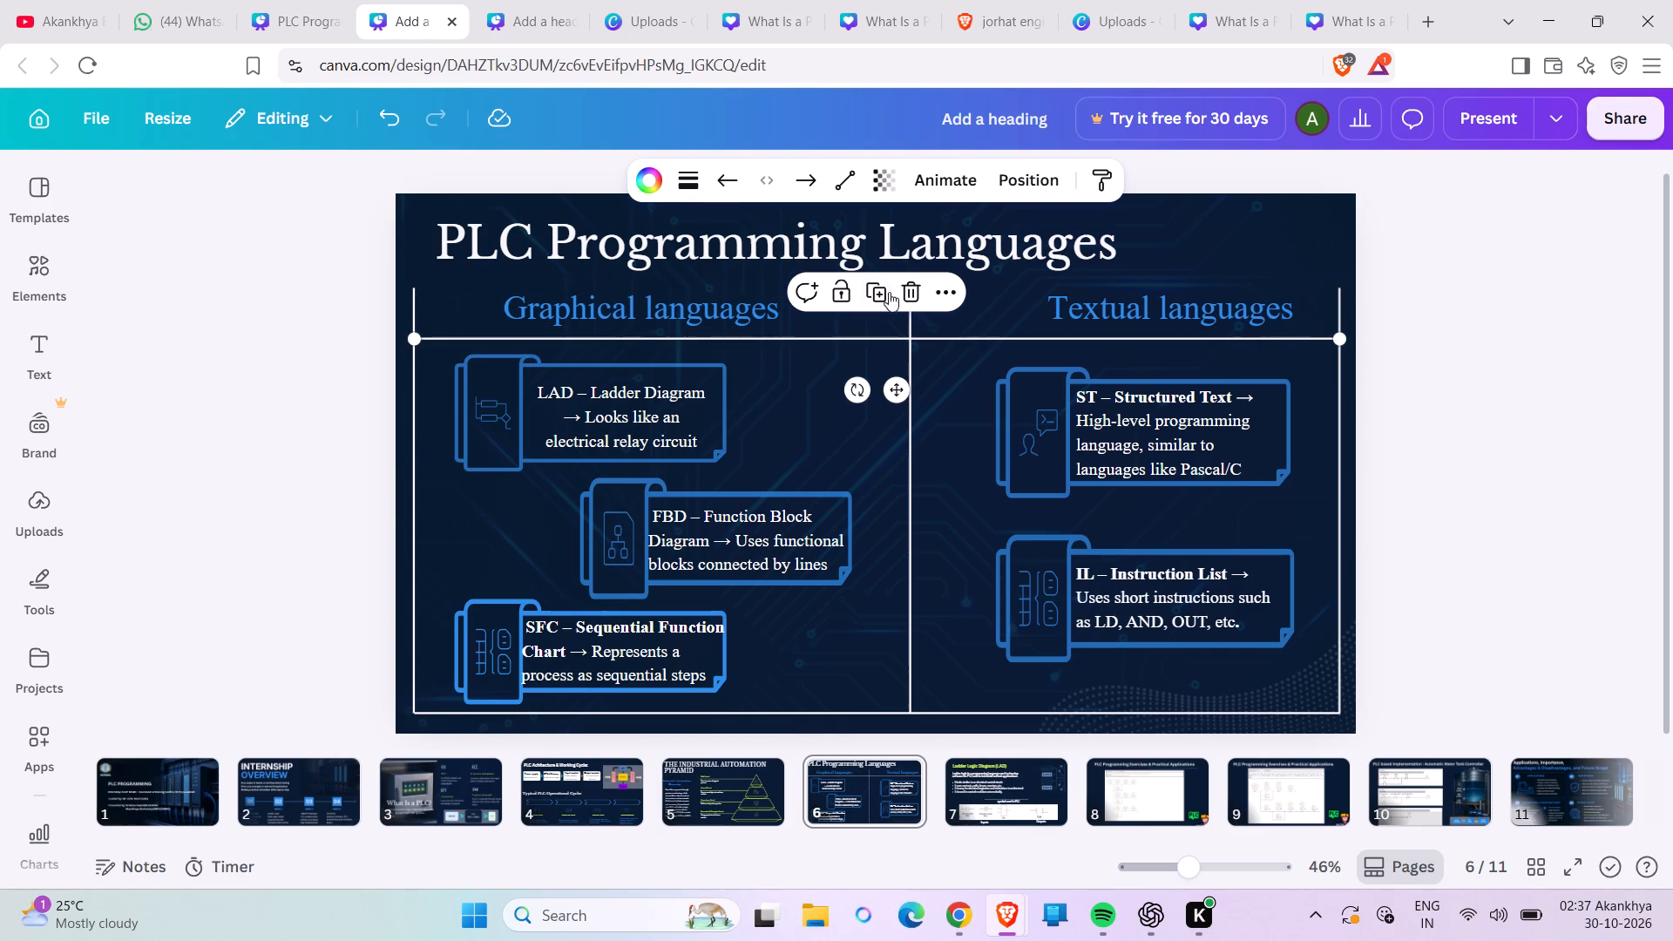
pyautogui.click(876, 293)
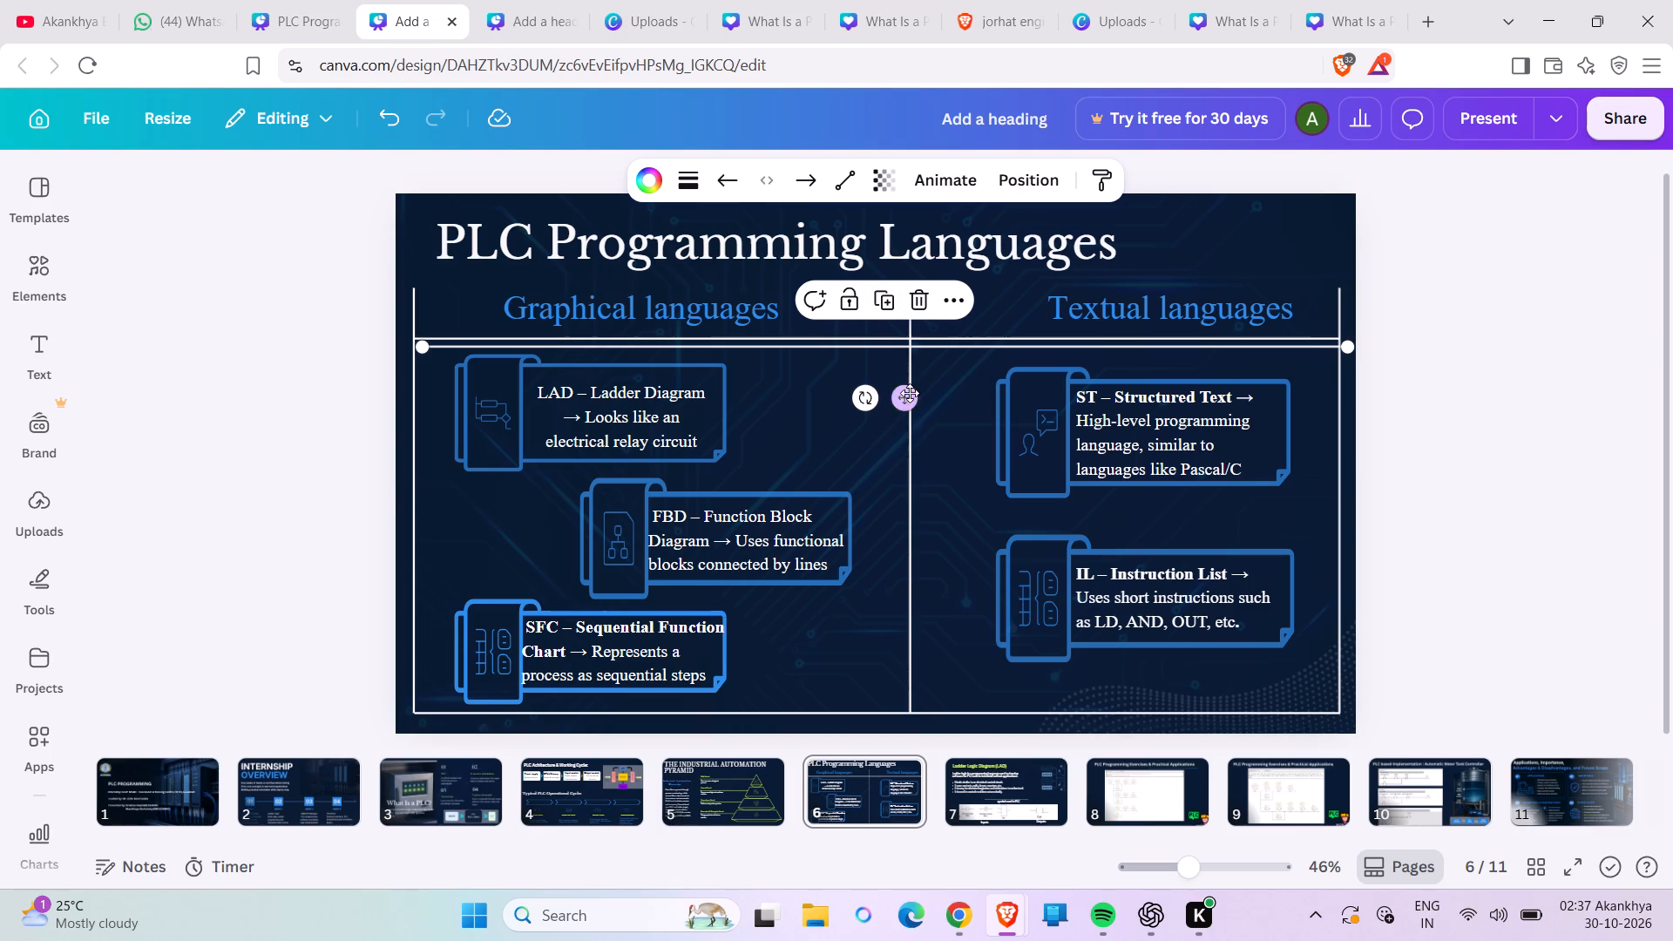
pyautogui.moveTo(906, 395); pyautogui.dragTo(894, 341)
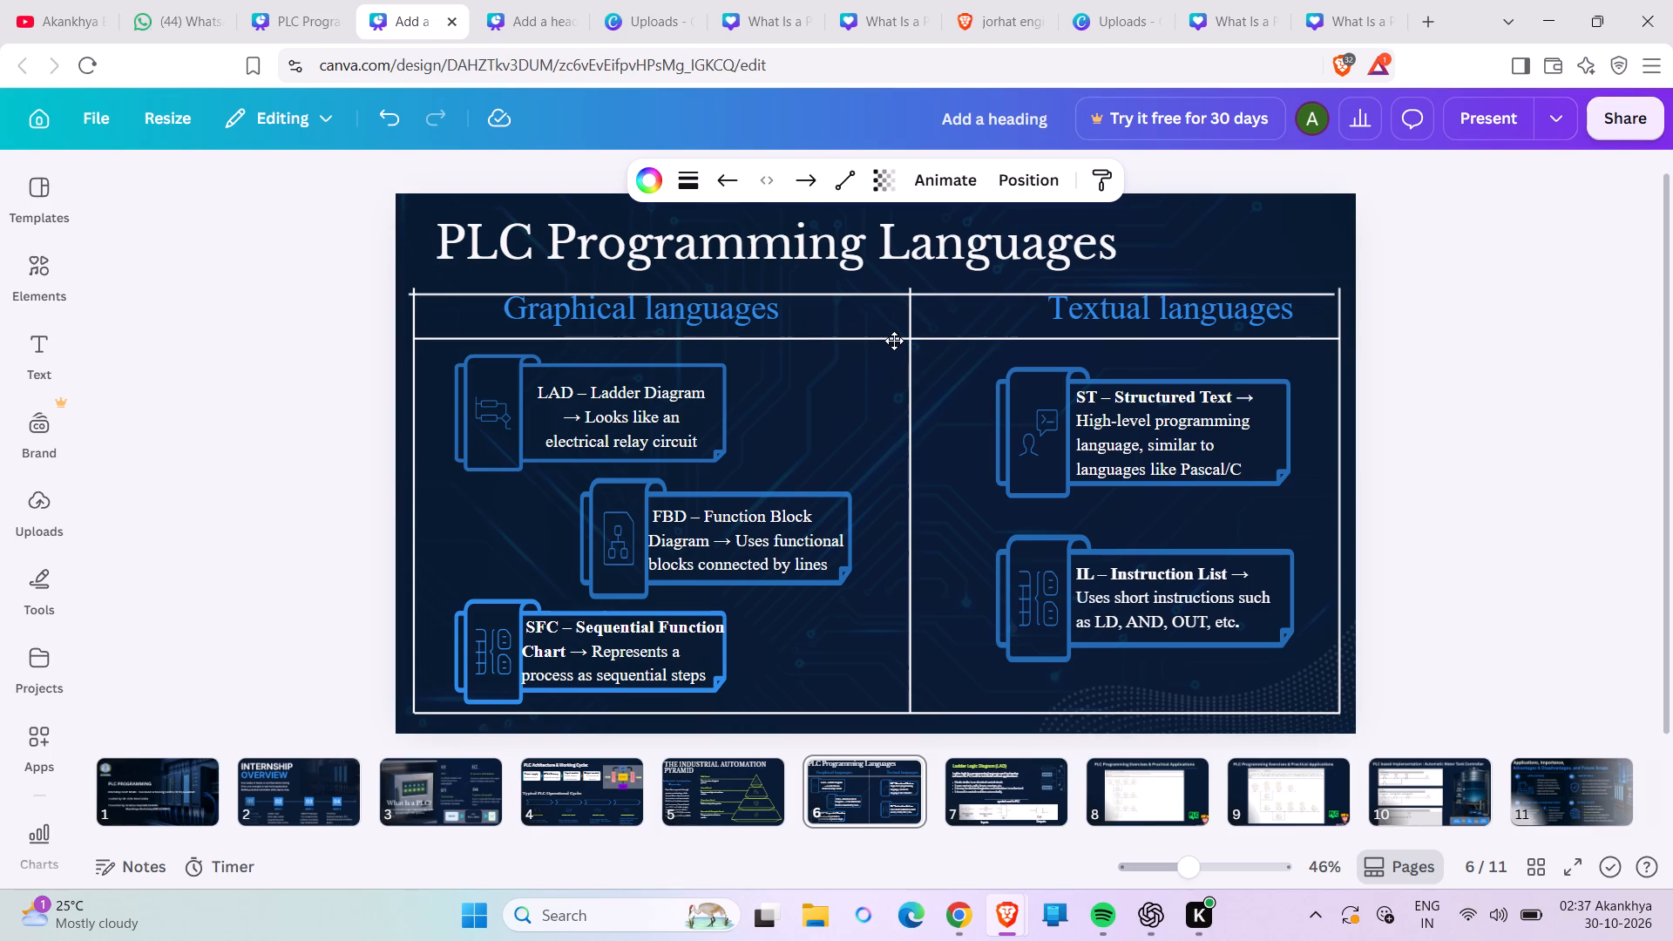
pyautogui.moveTo(894, 341); pyautogui.dragTo(894, 337)
pyautogui.click(1439, 291)
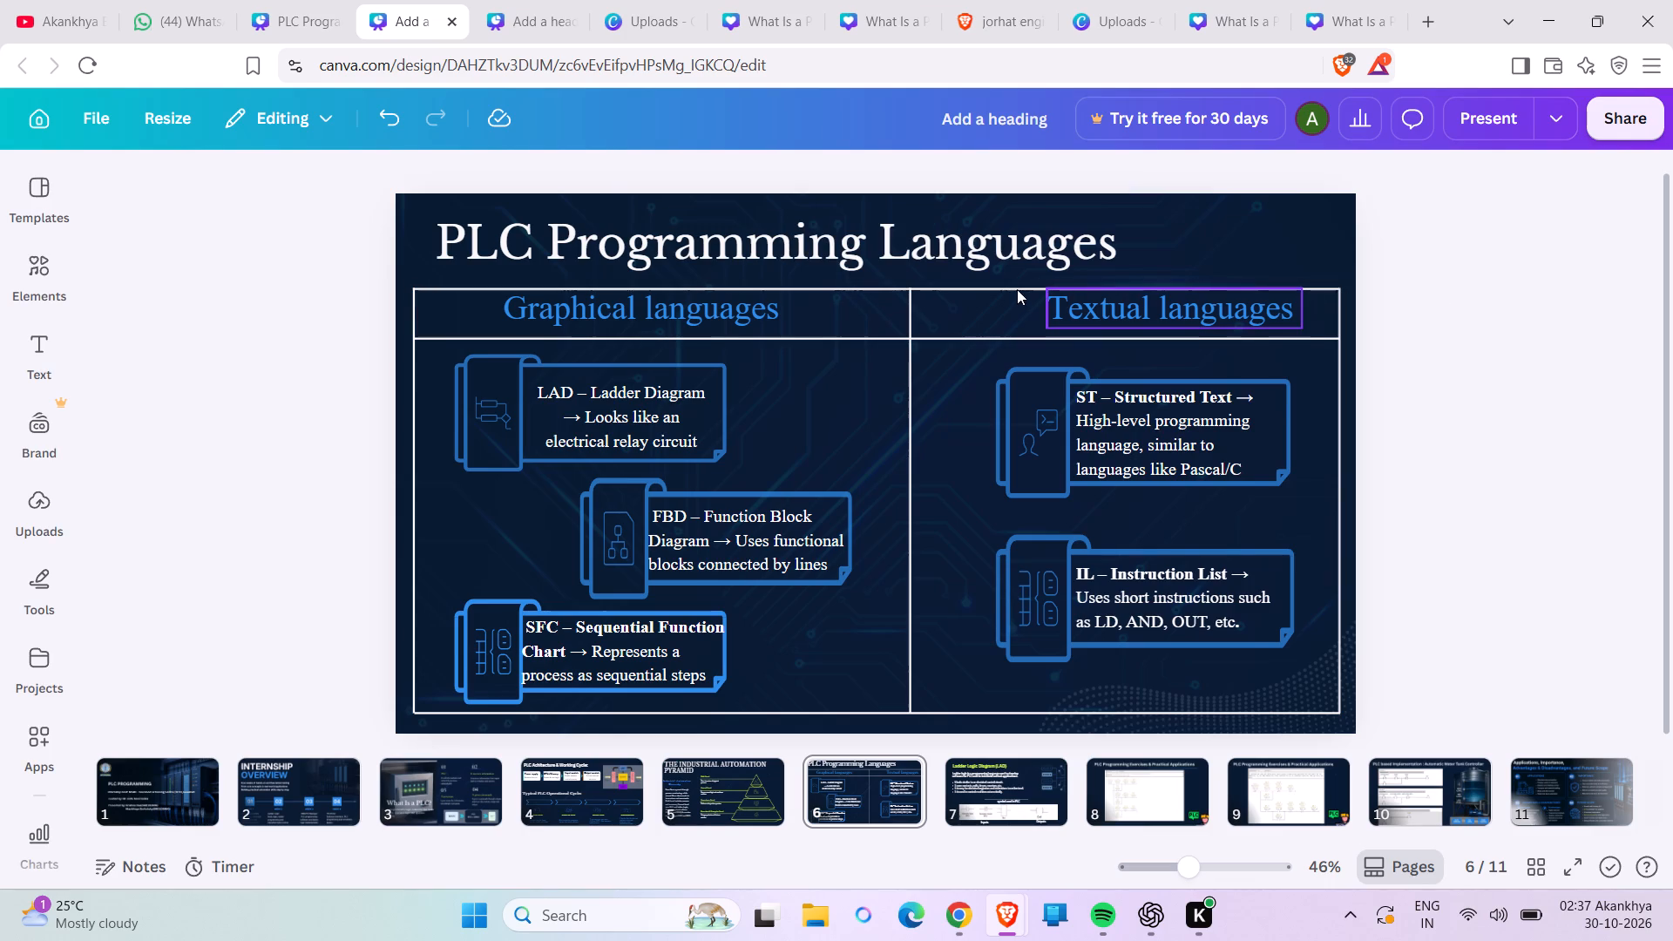
# Raise the top horizontal line slightly to leave more space above the Graphical languages and Textual languages headings.
pyautogui.click(877, 290)
pyautogui.moveTo(877, 290); pyautogui.dragTo(877, 277)
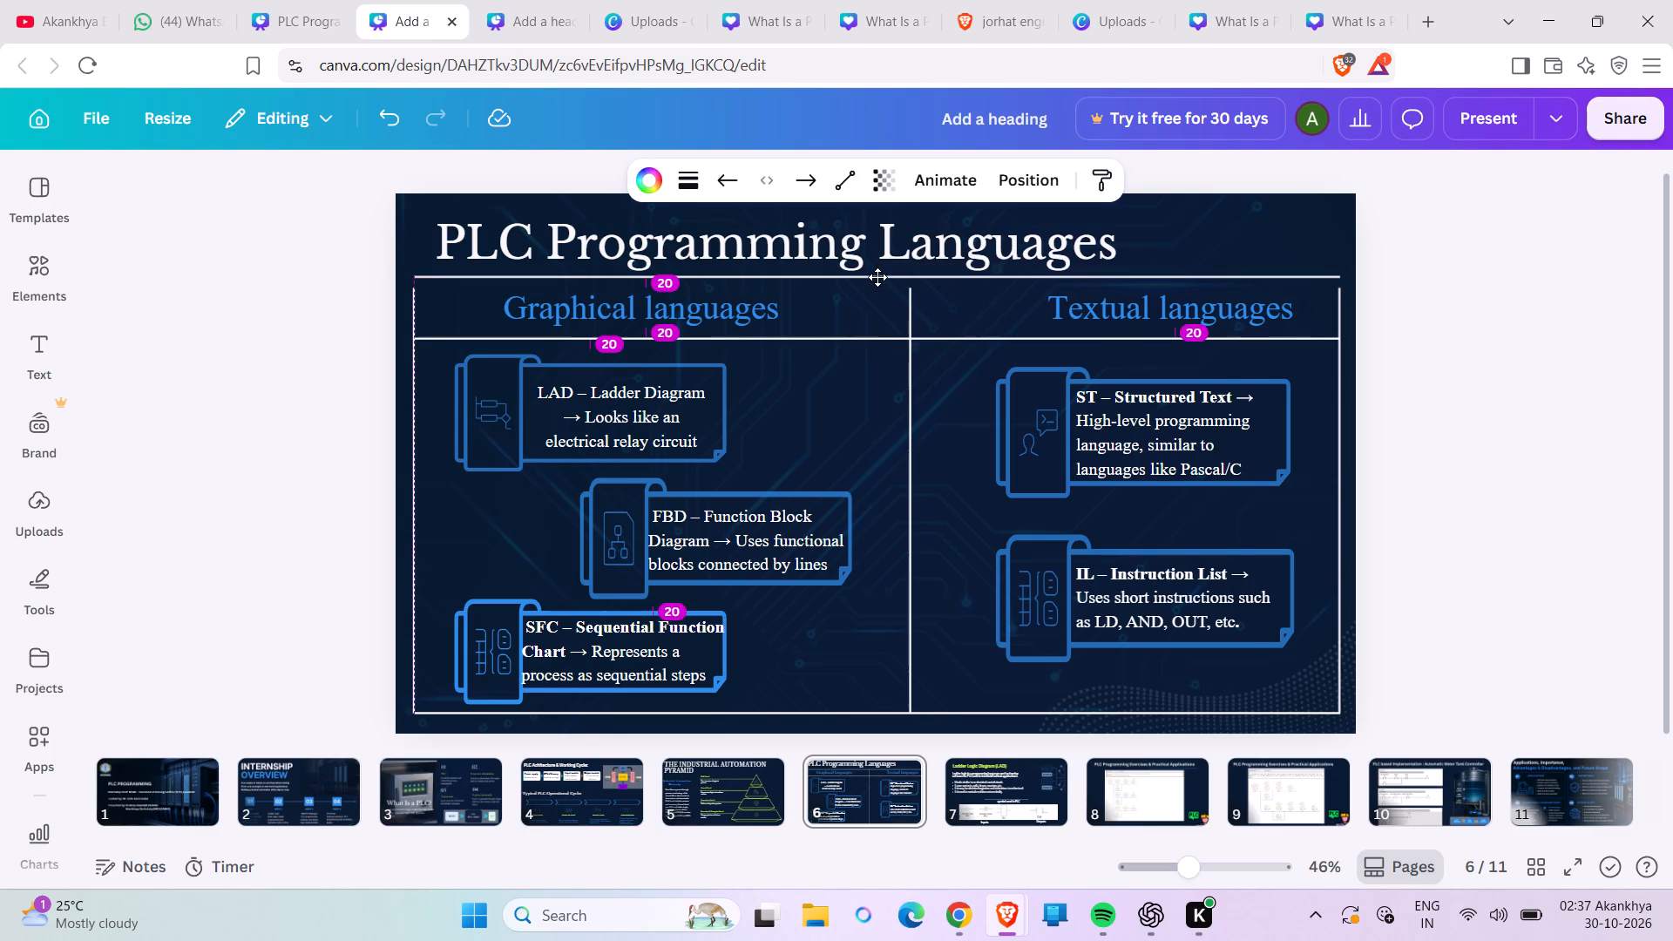
pyautogui.moveTo(877, 277); pyautogui.dragTo(878, 280)
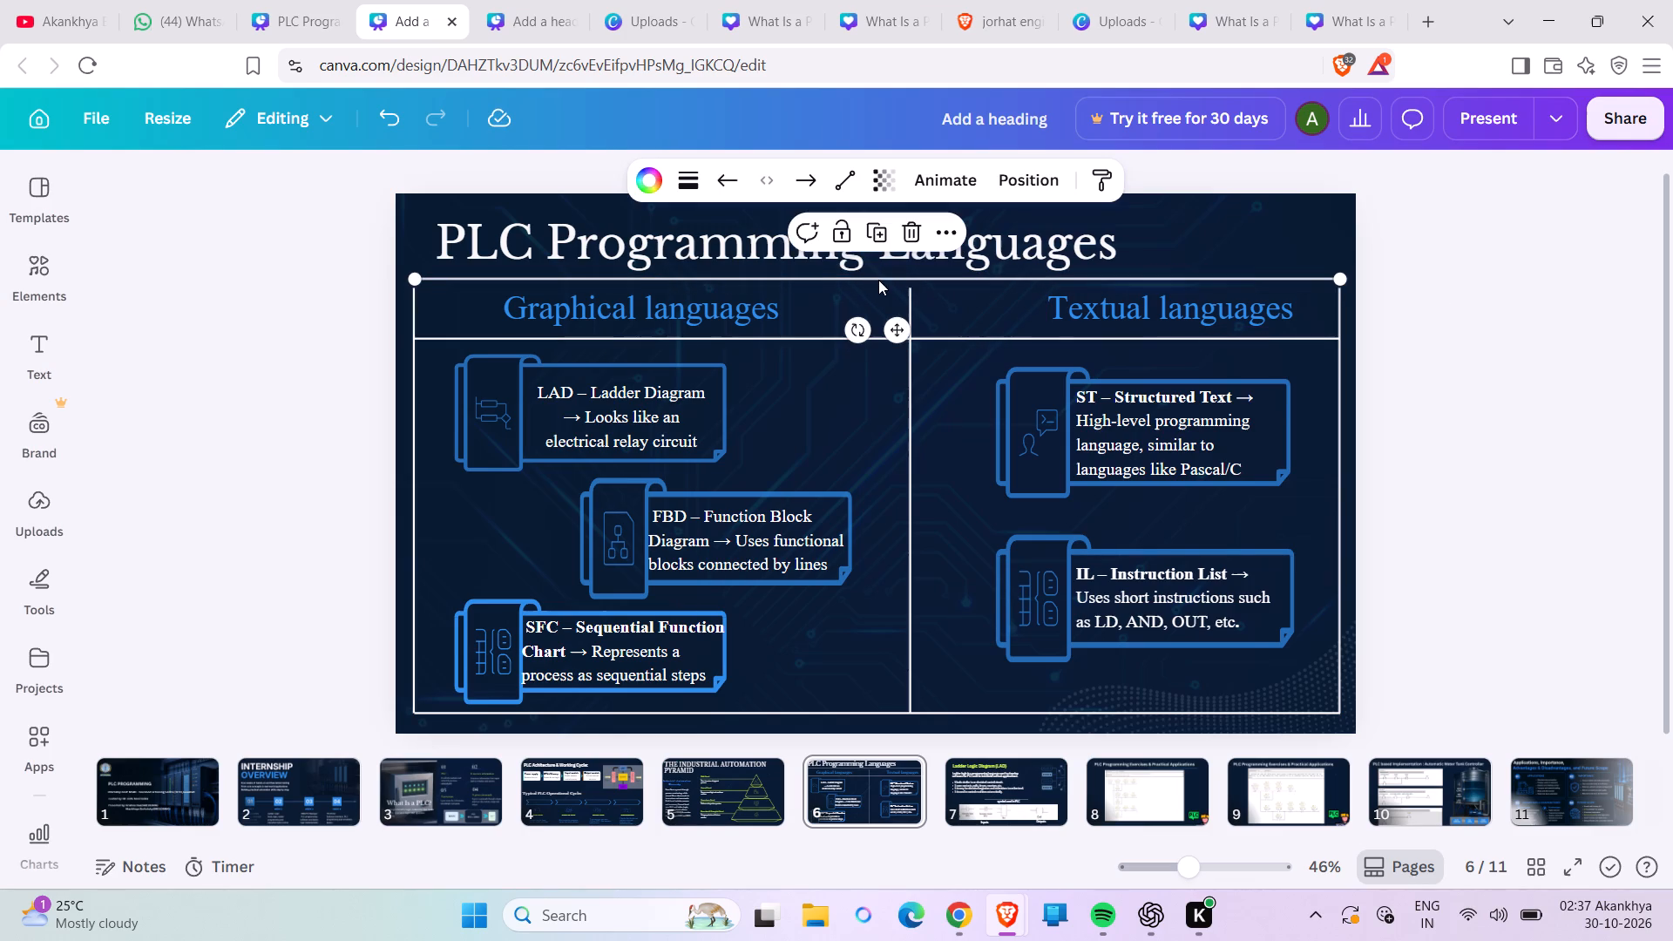
# Extend the upper ends of the centre, left and right vertical lines up to meet the top horizontal line.
pyautogui.click(911, 305)
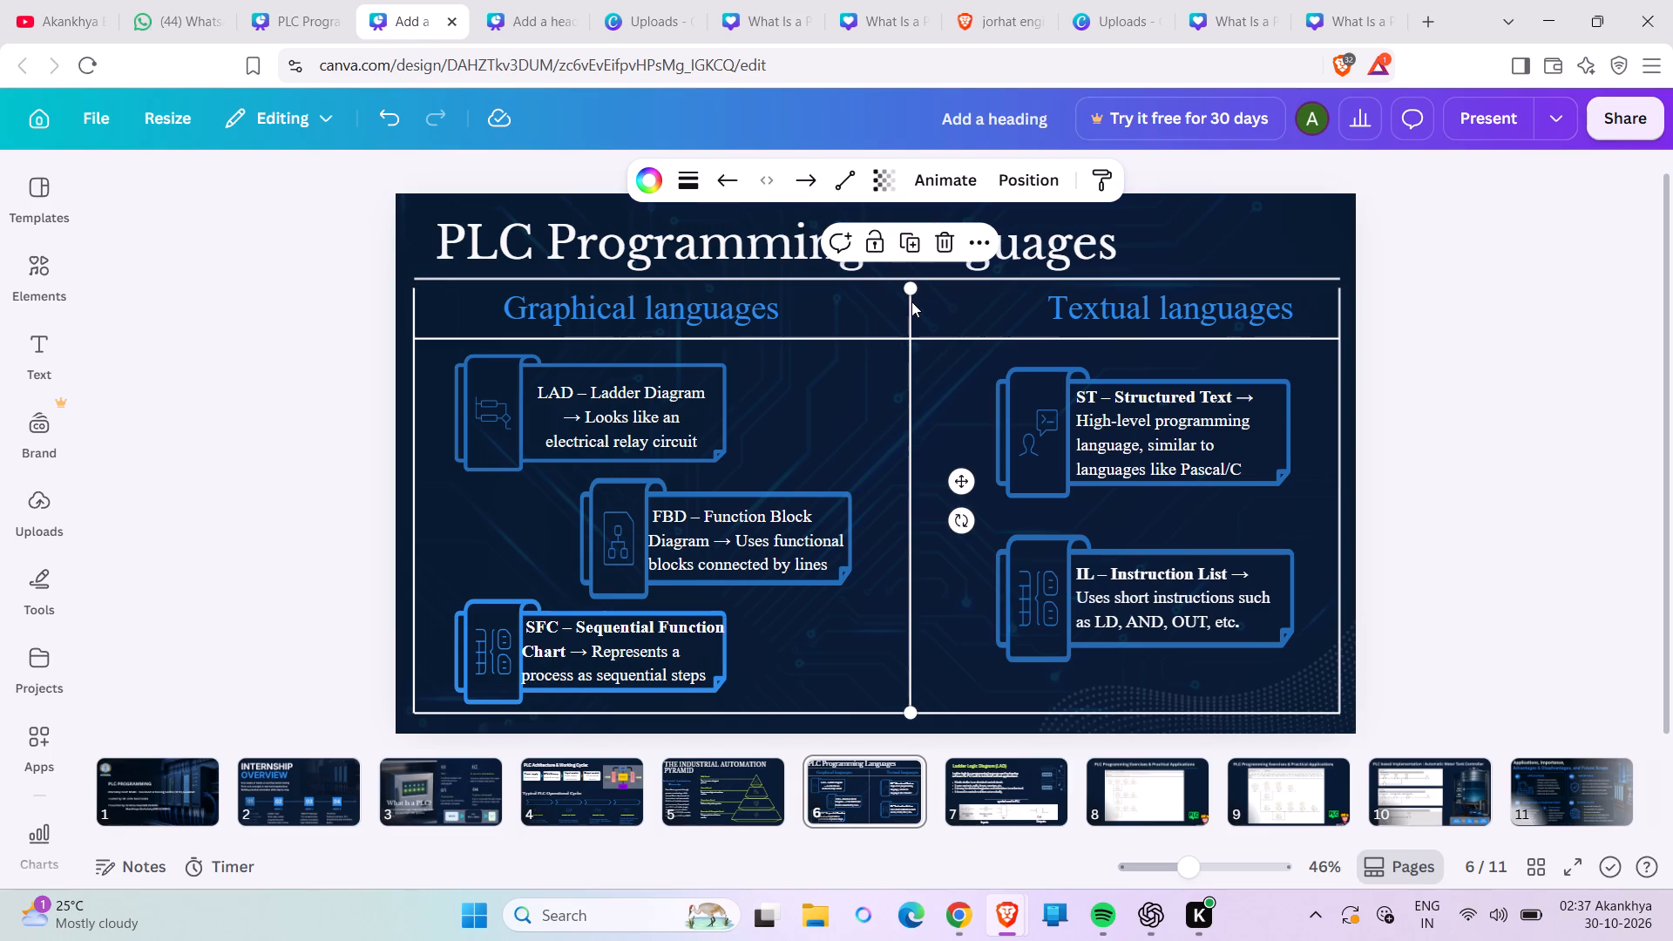
pyautogui.moveTo(908, 293); pyautogui.dragTo(909, 284)
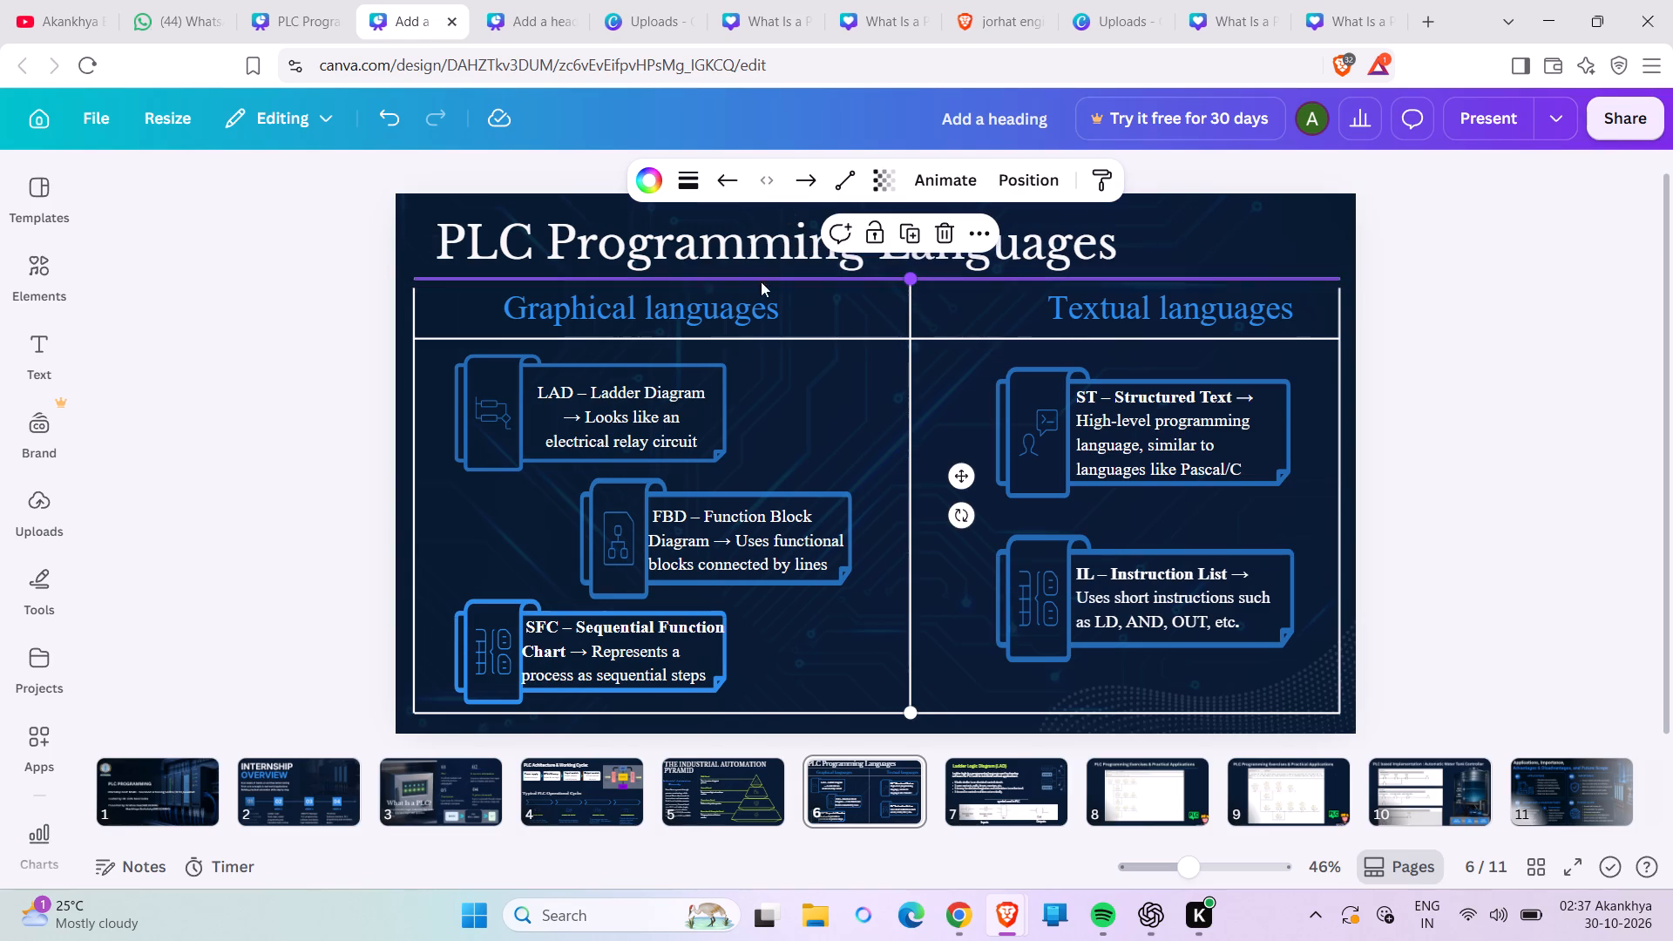
pyautogui.click(412, 313)
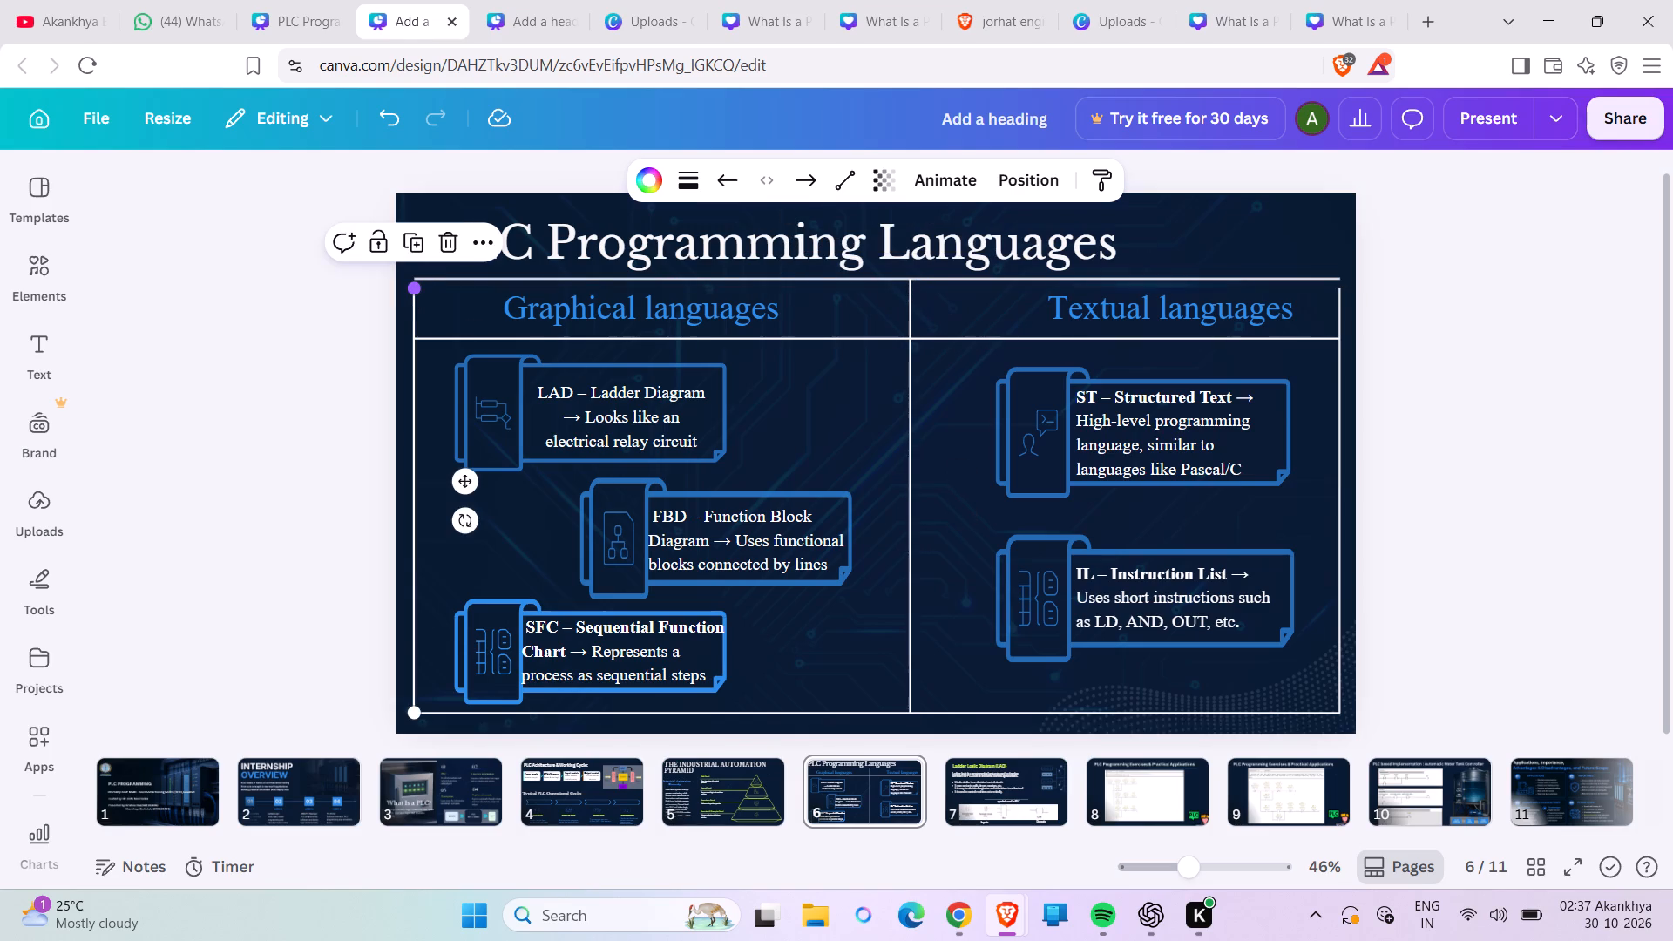
pyautogui.click(411, 291)
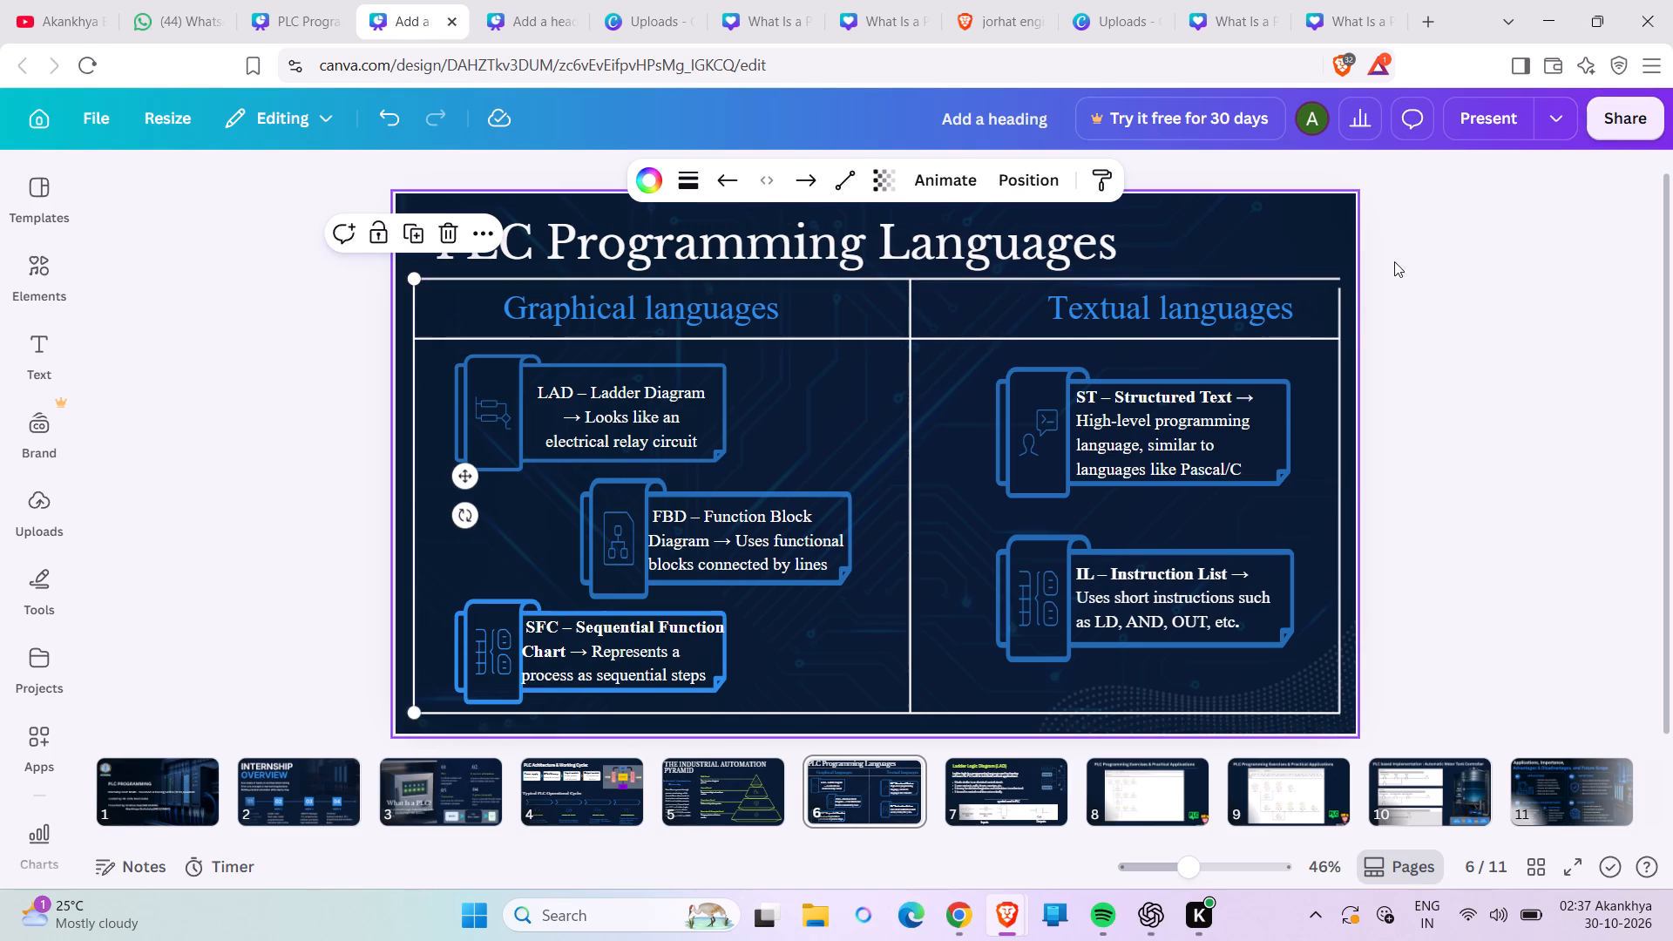
pyautogui.click(1339, 308)
pyautogui.click(1339, 291)
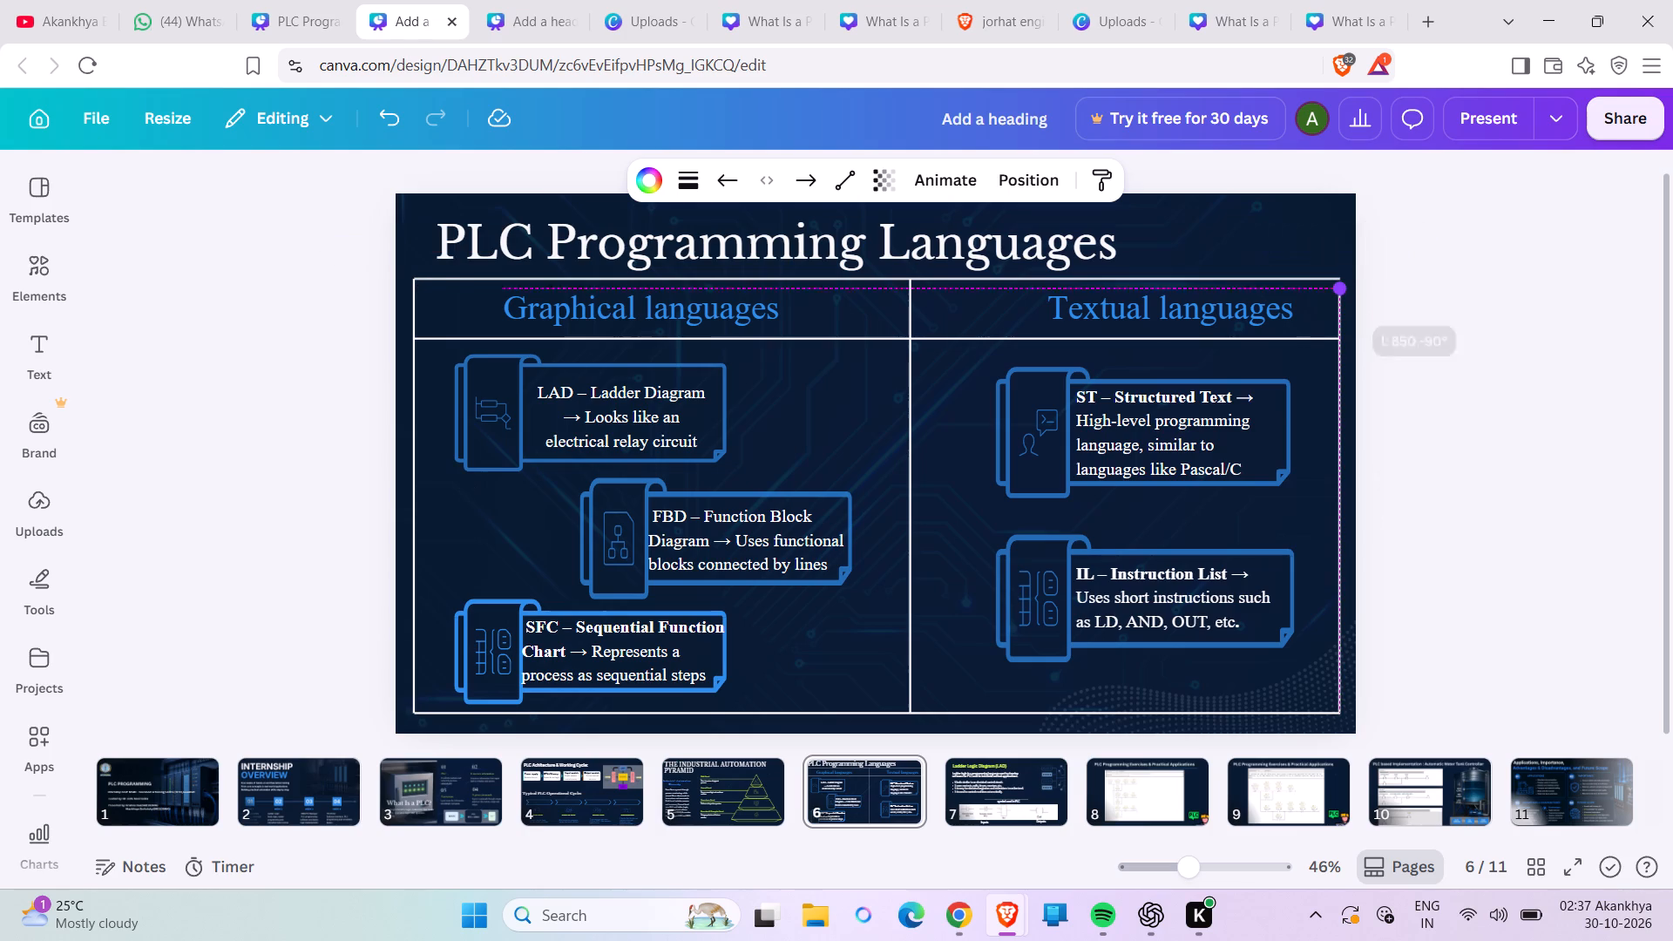
# Nudge the PLC Programming Languages title slightly up and to the left, above the table frame.
pyautogui.click(1003, 236)
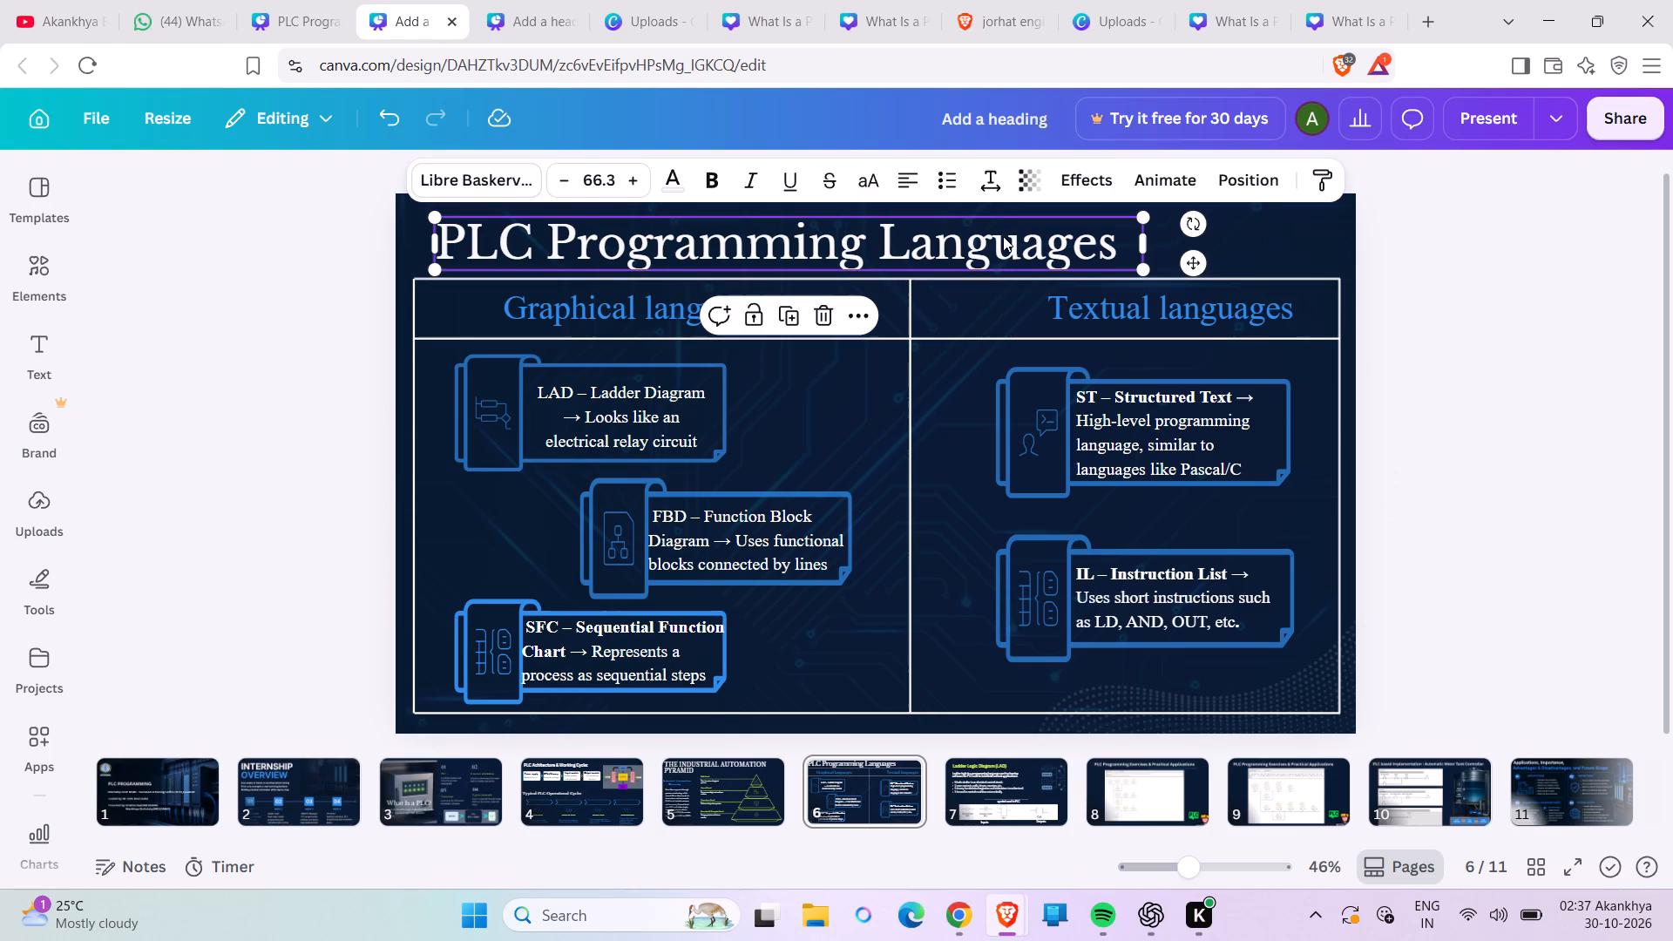
pyautogui.click(1003, 236)
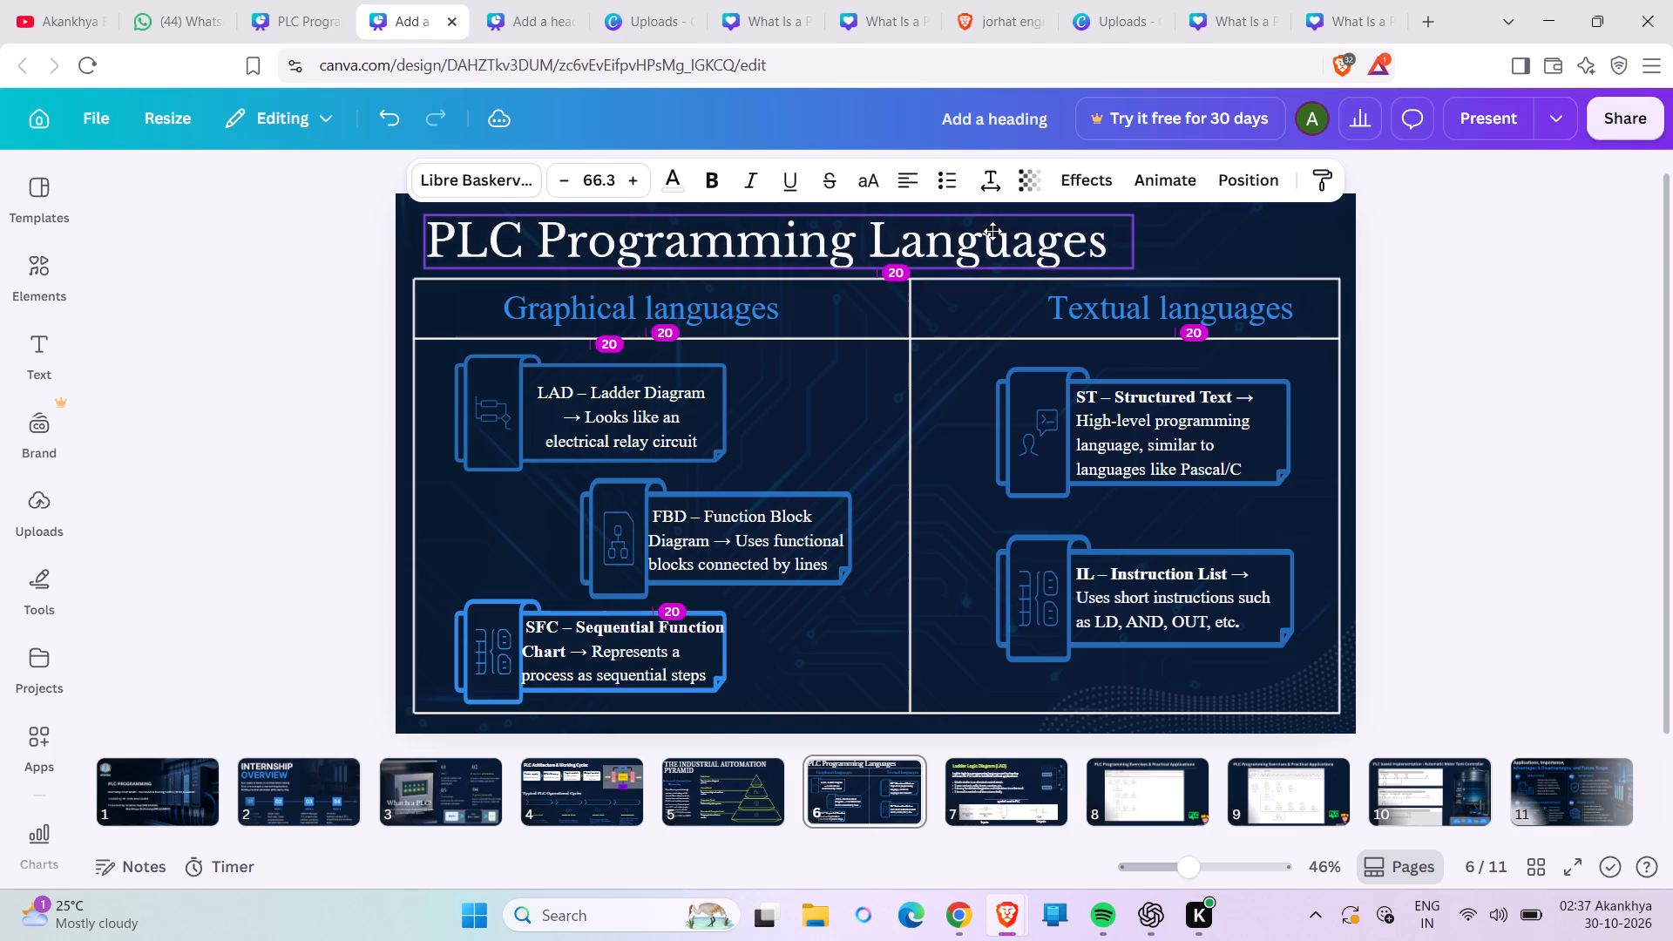
pyautogui.click(1422, 229)
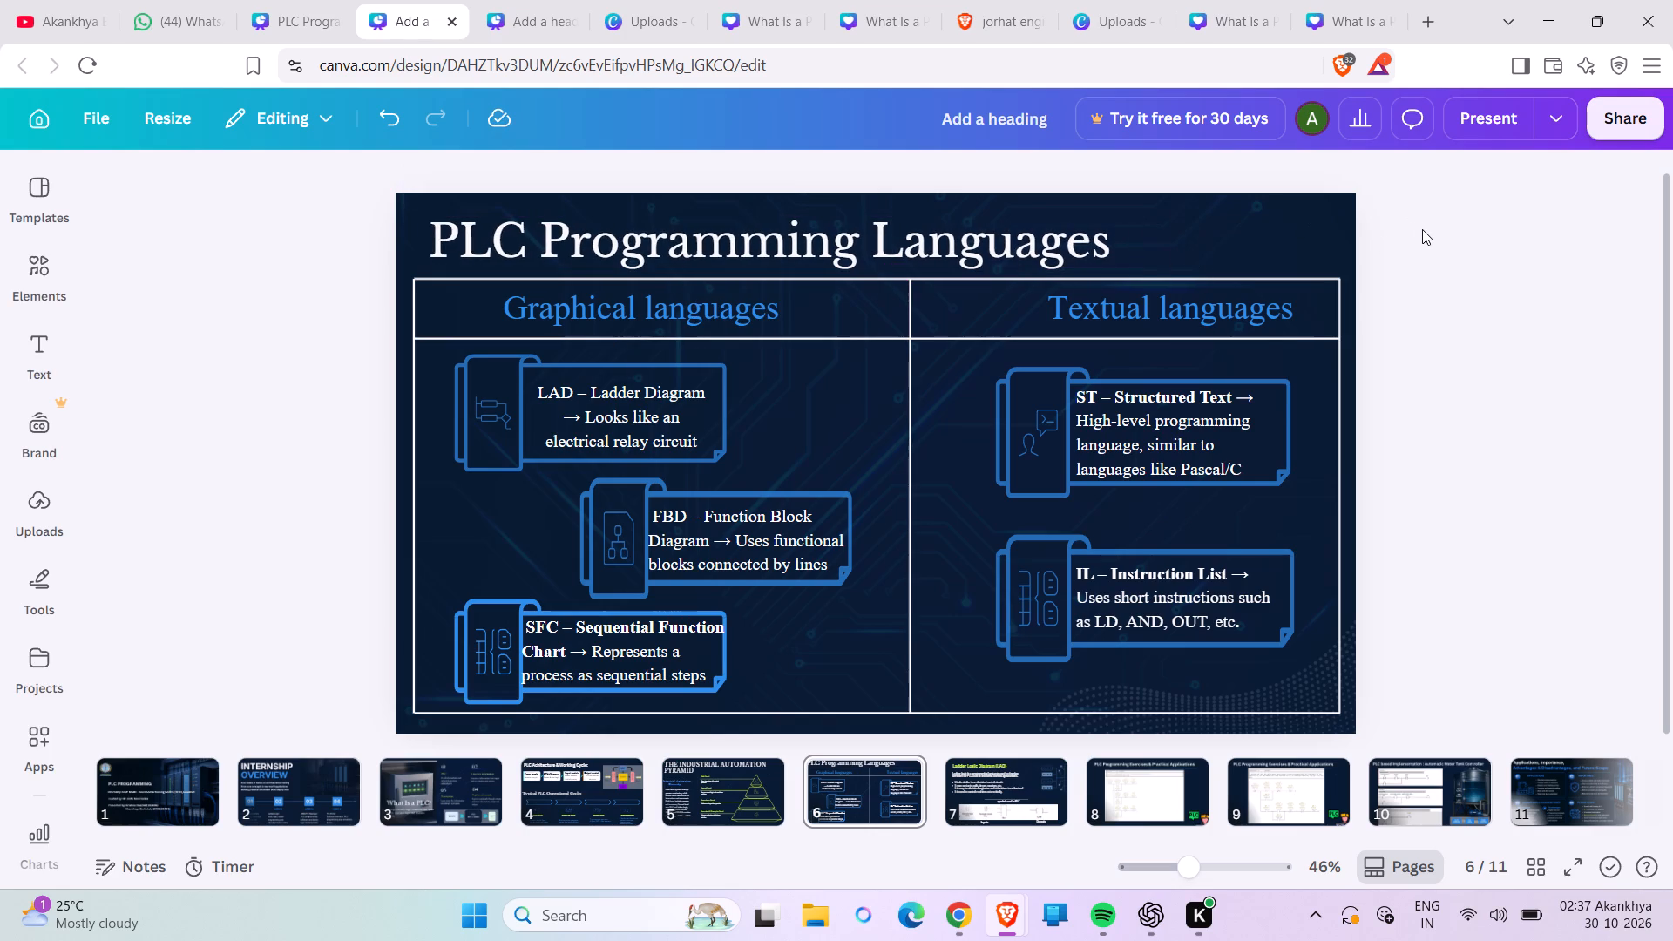
# Delete the top horizontal line between the slide title and the column headings.
pyautogui.click(961, 277)
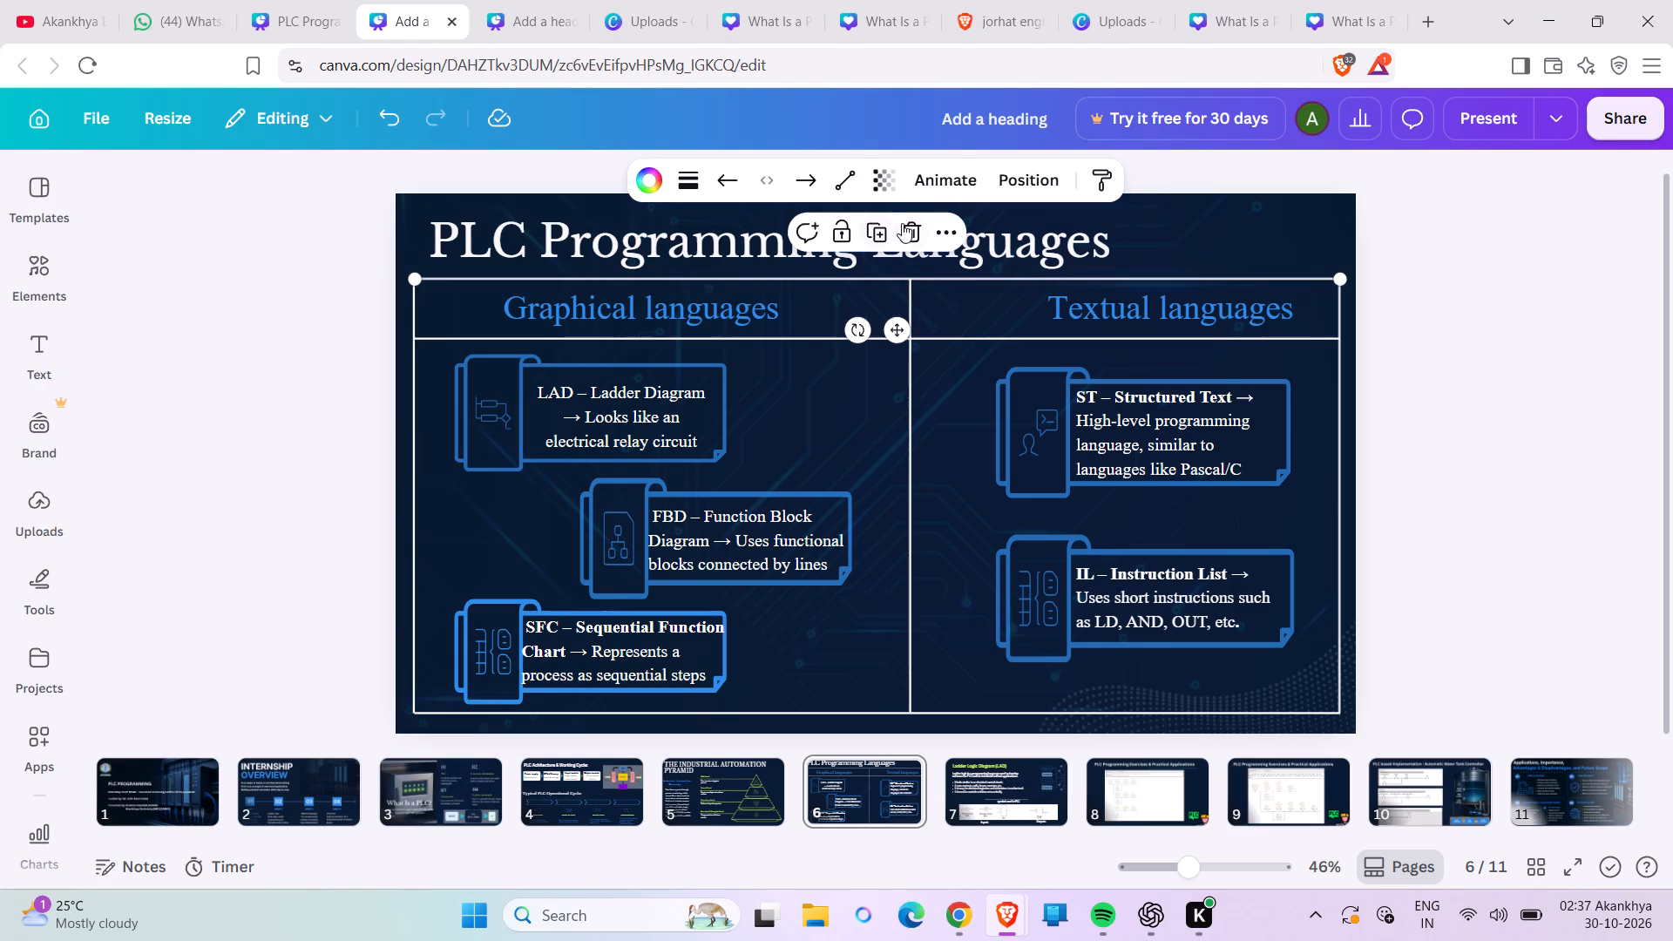
pyautogui.click(909, 227)
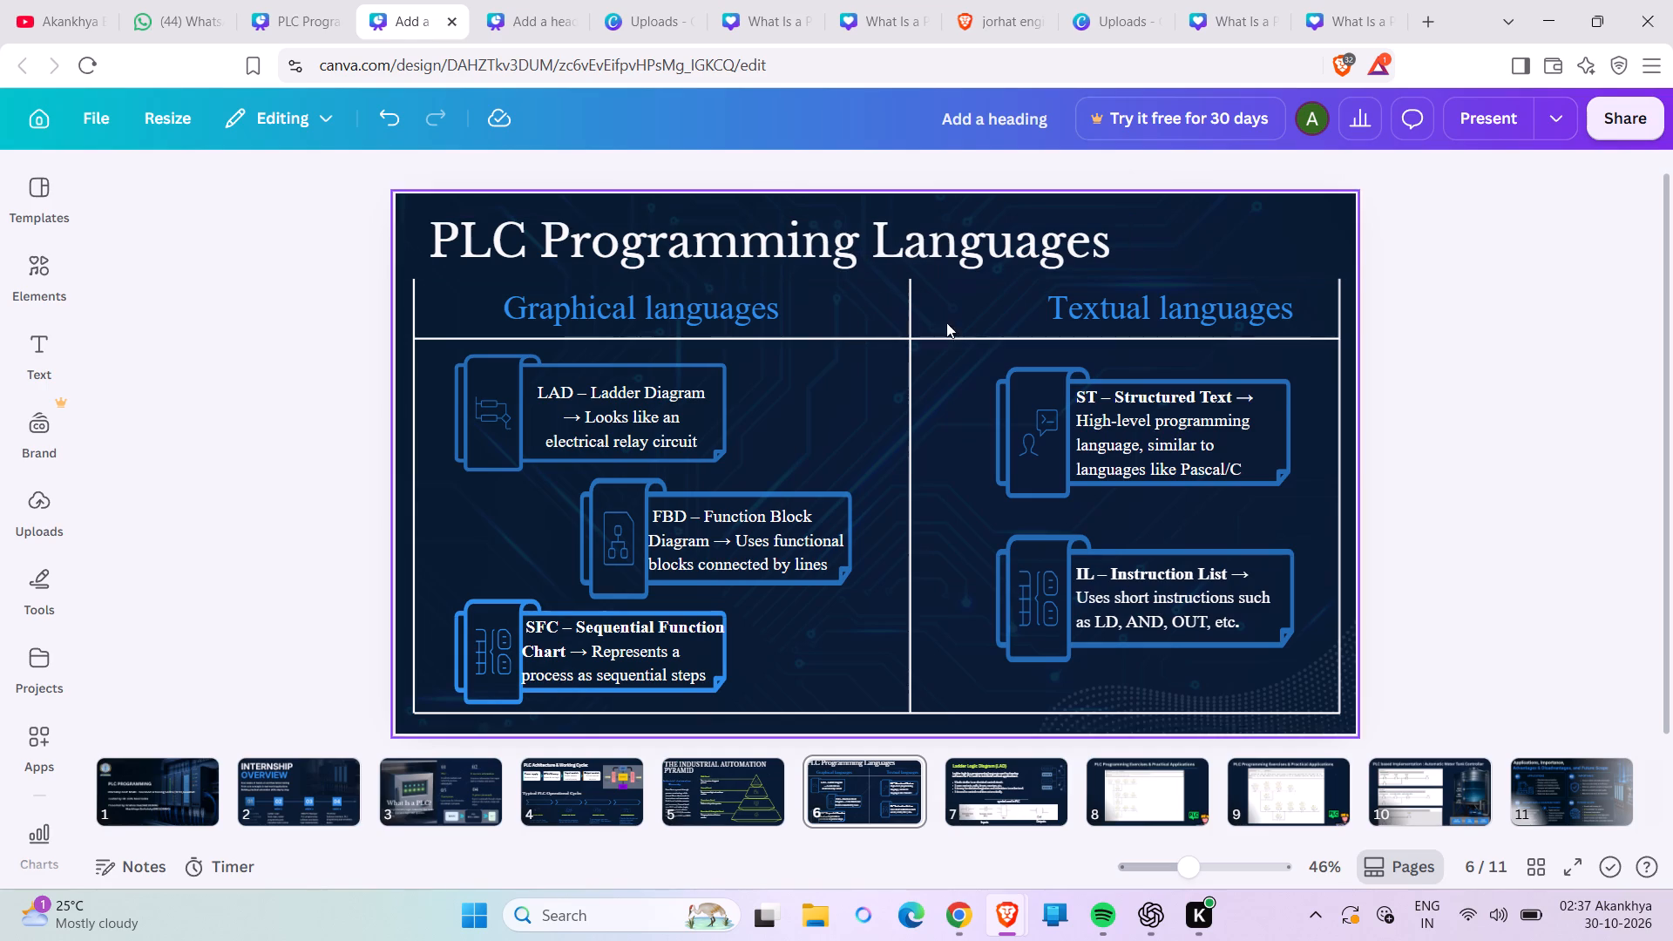
# Shorten the upper ends of the left and right vertical lines down to the horizontal line under the column headings.
pyautogui.click(412, 308)
pyautogui.moveTo(414, 281); pyautogui.dragTo(414, 346)
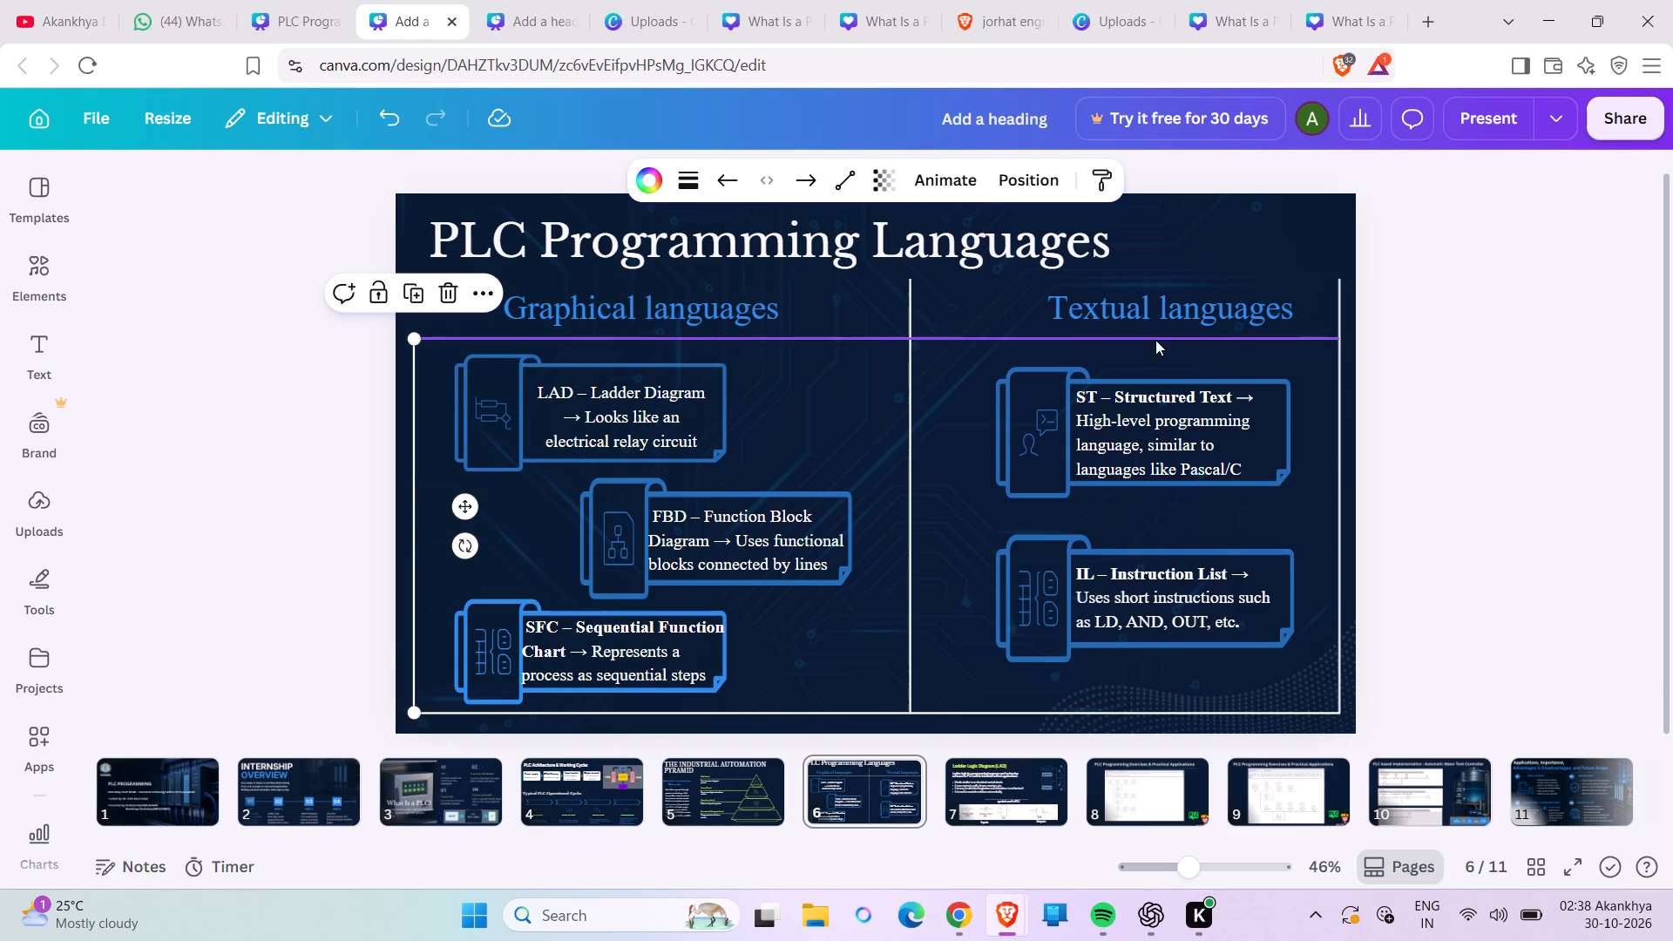
pyautogui.click(1342, 305)
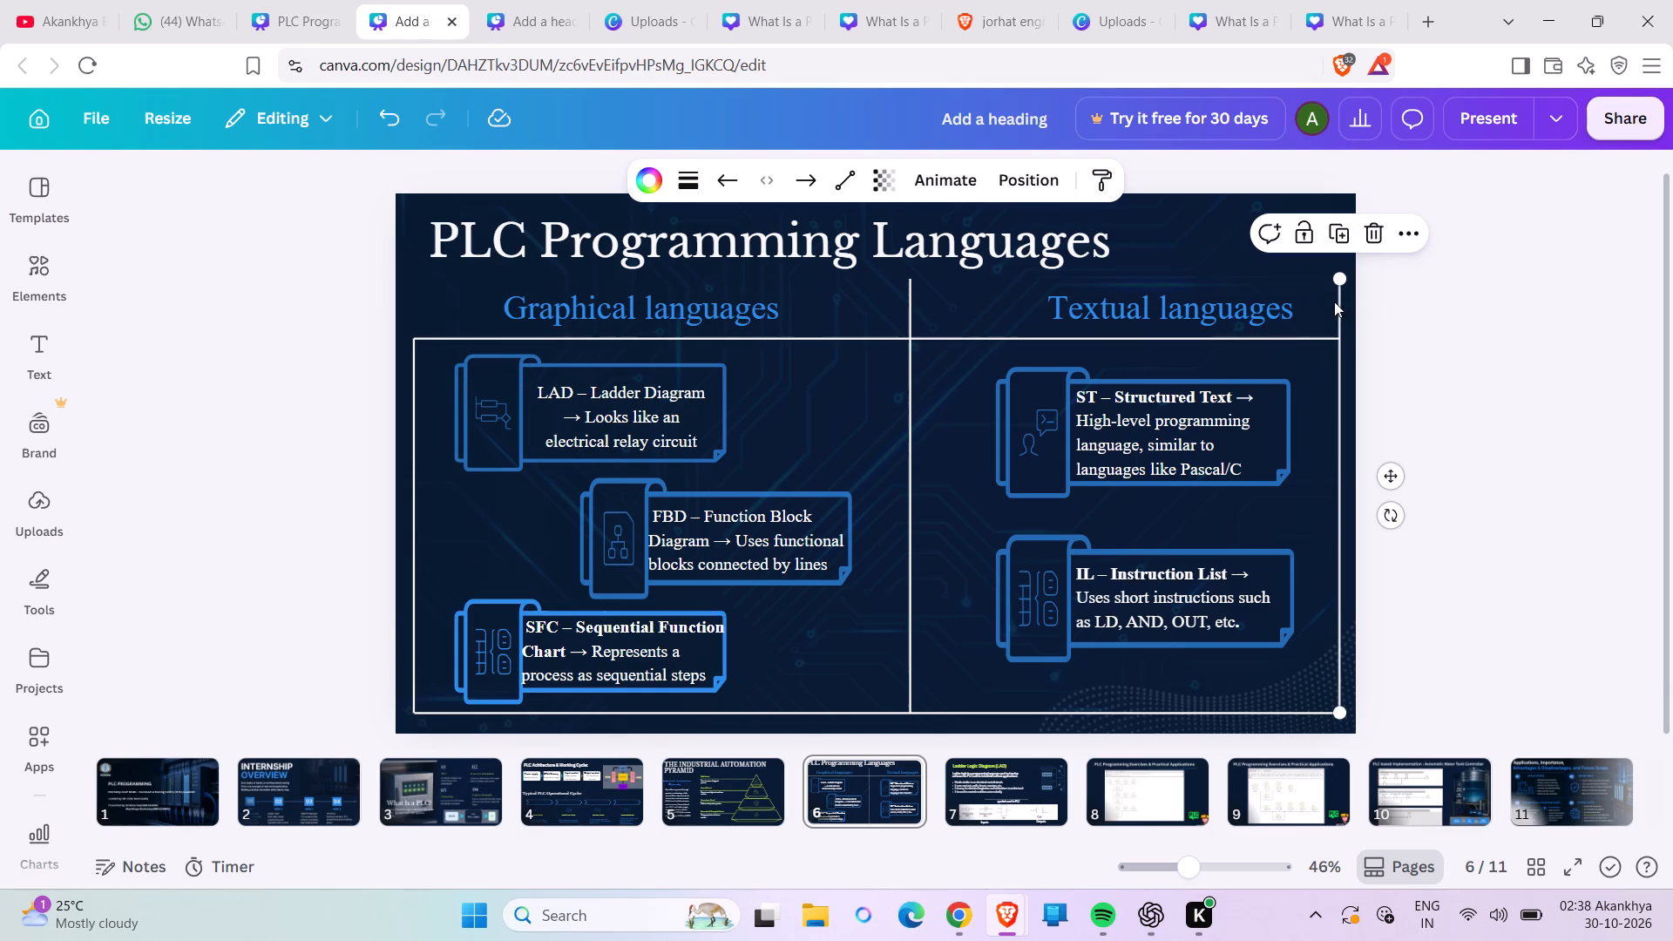
pyautogui.moveTo(1340, 281); pyautogui.dragTo(1340, 342)
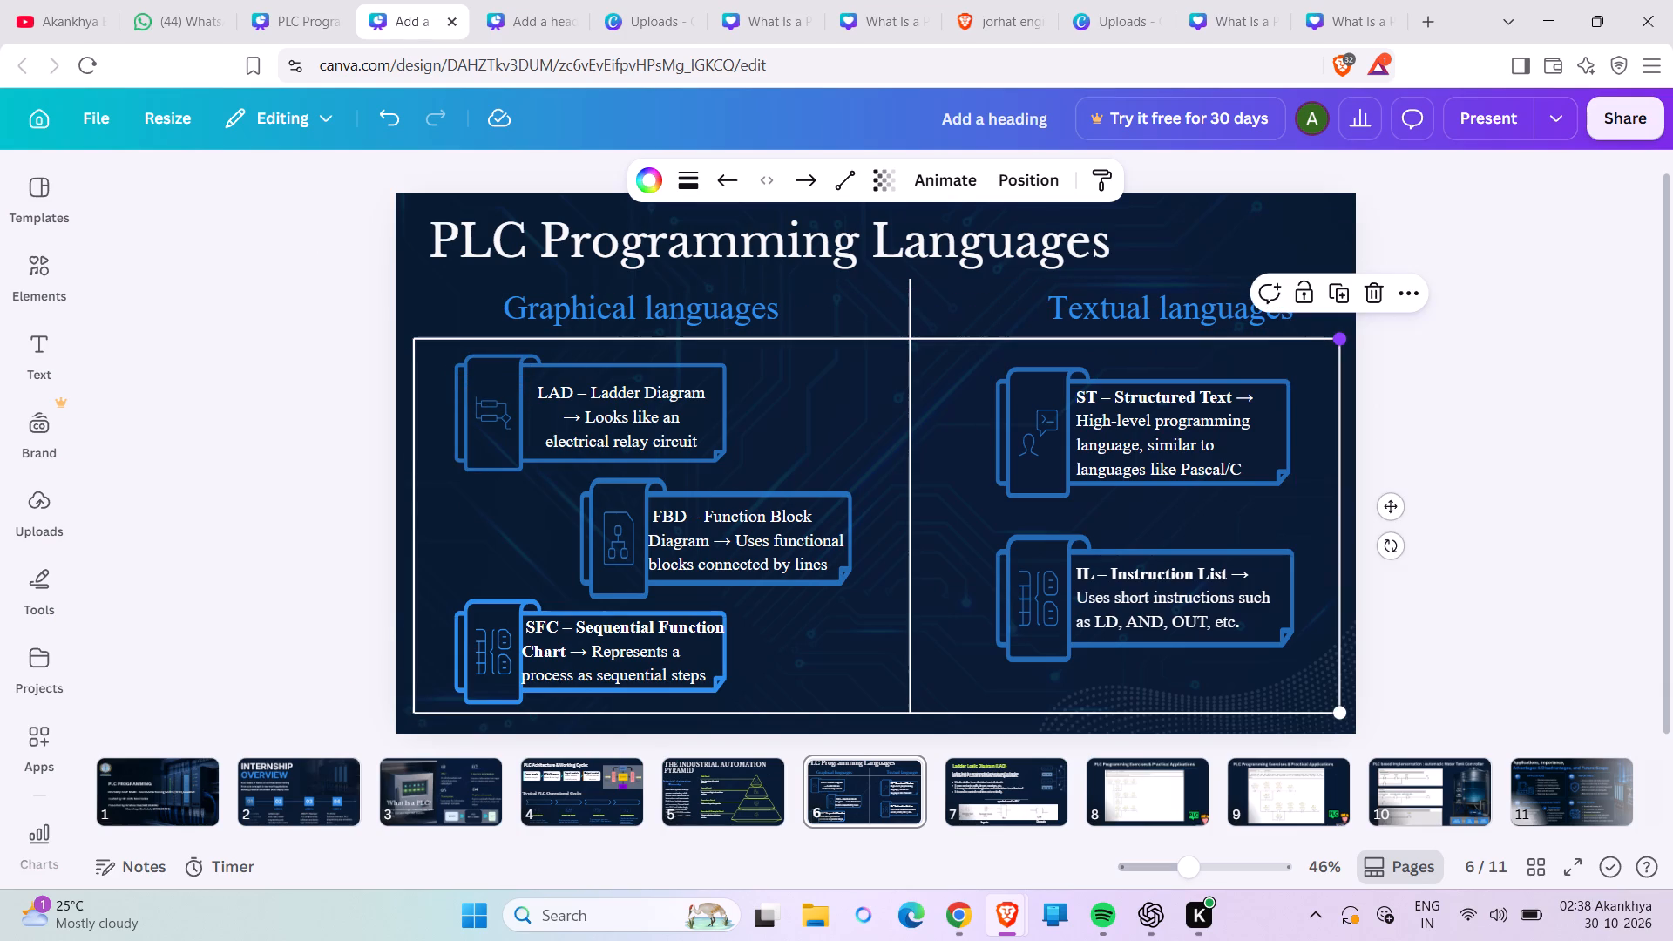
pyautogui.click(1507, 324)
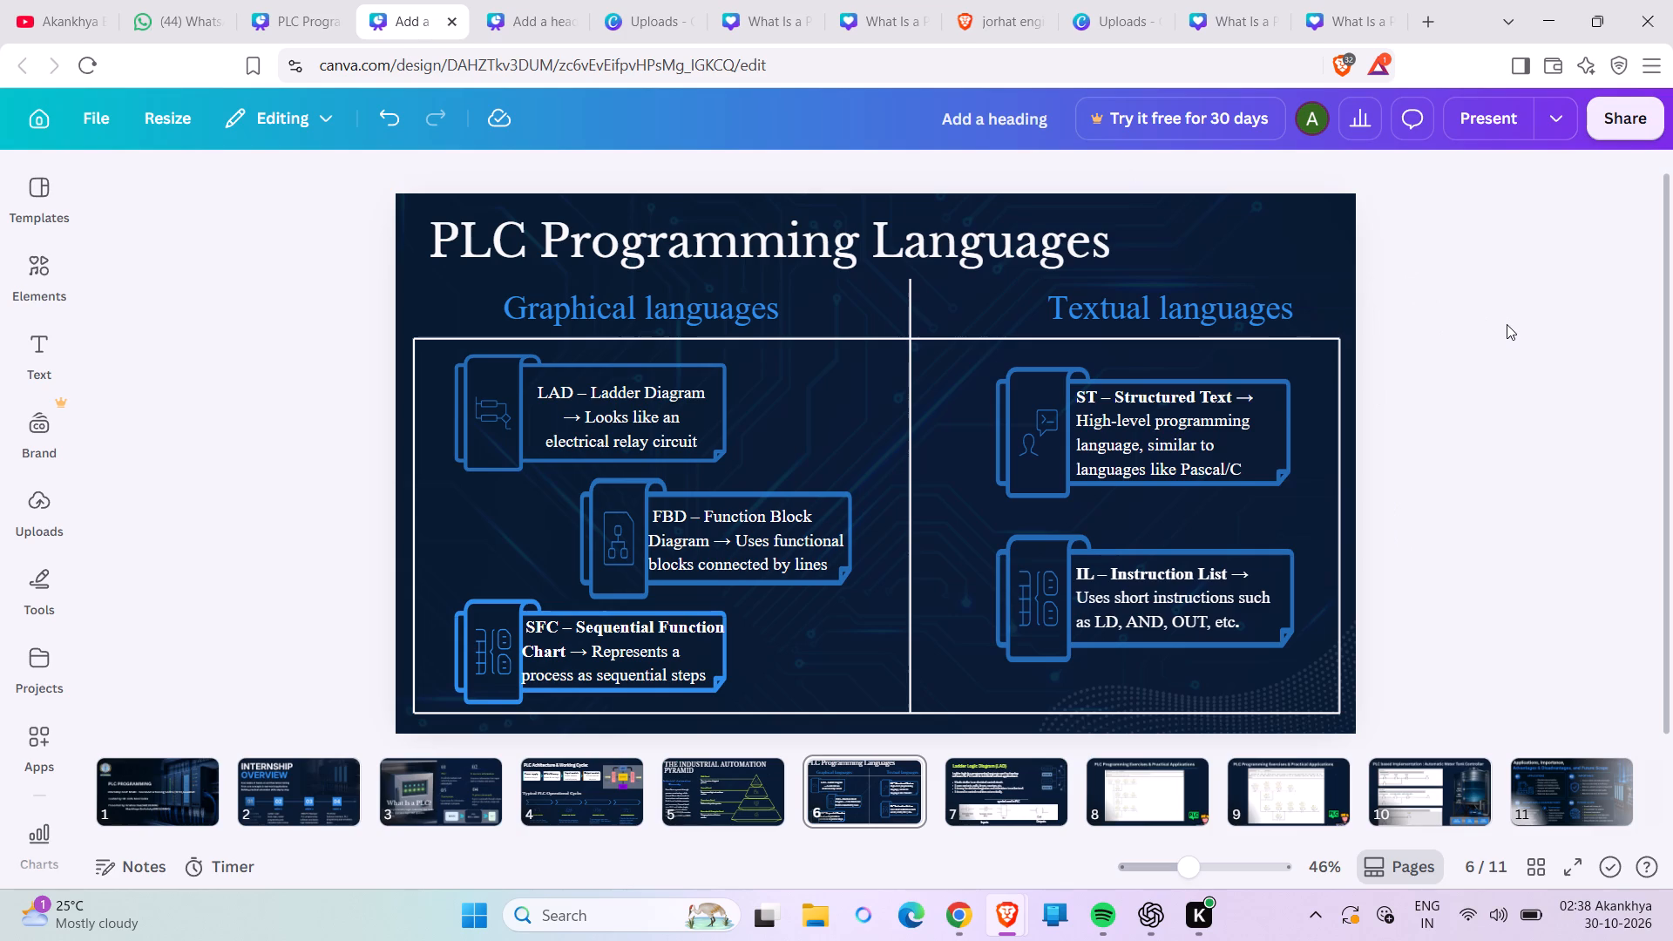
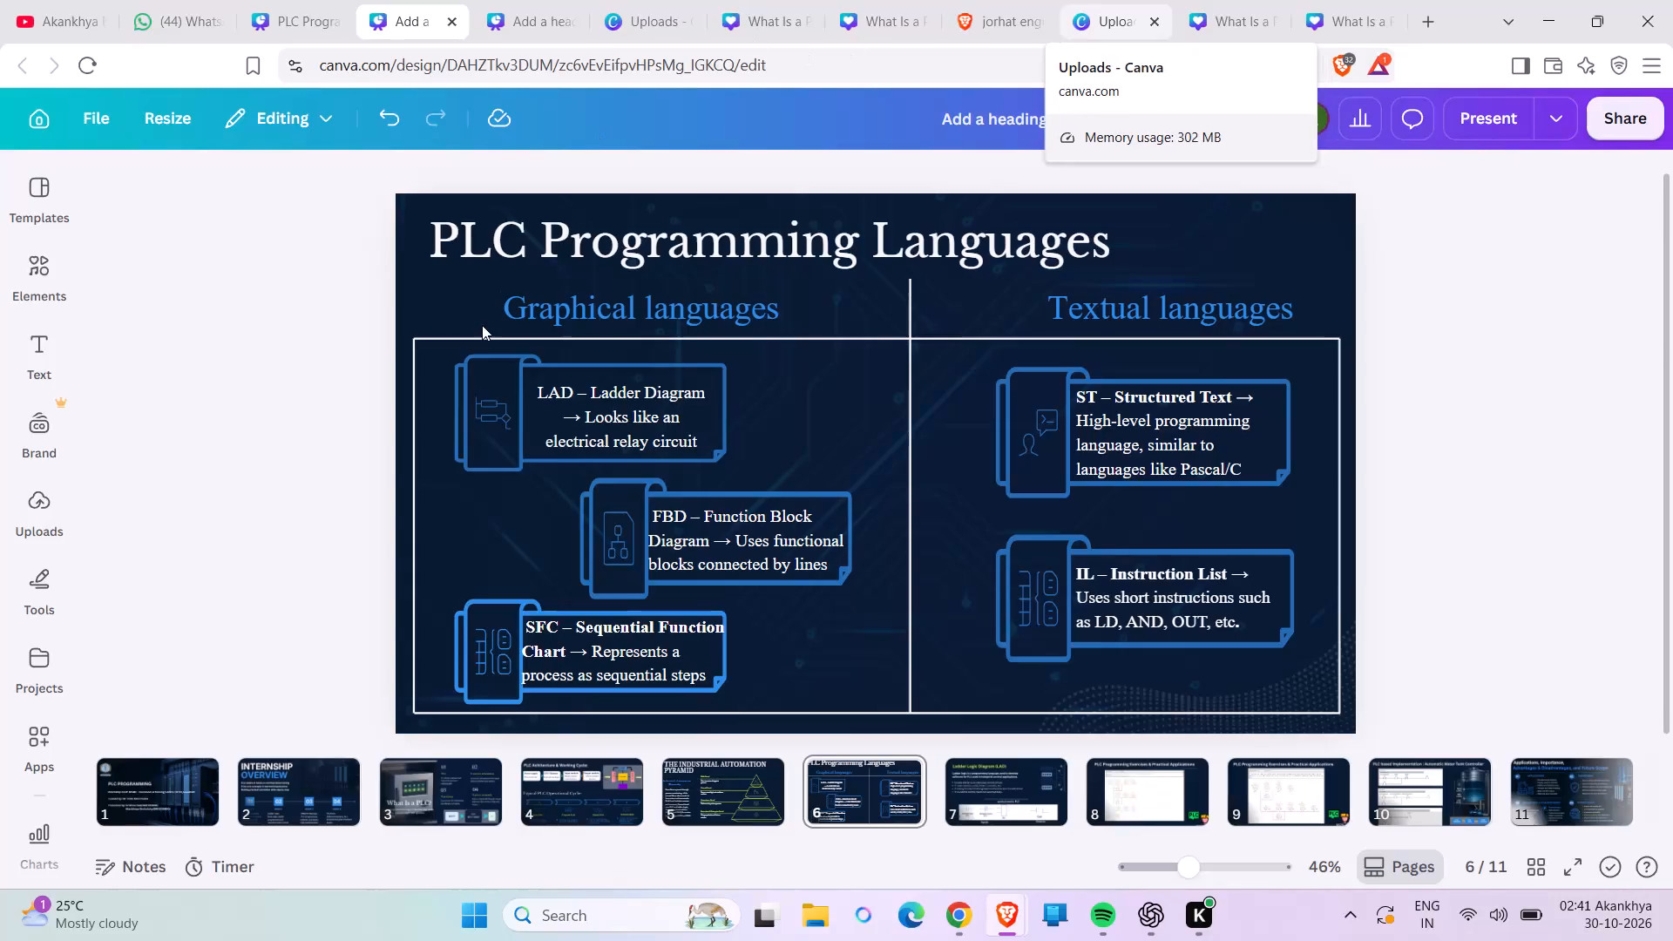
# Open slide 2, the Internship Overview slide with the four-week timeline.
pyautogui.click(261, 792)
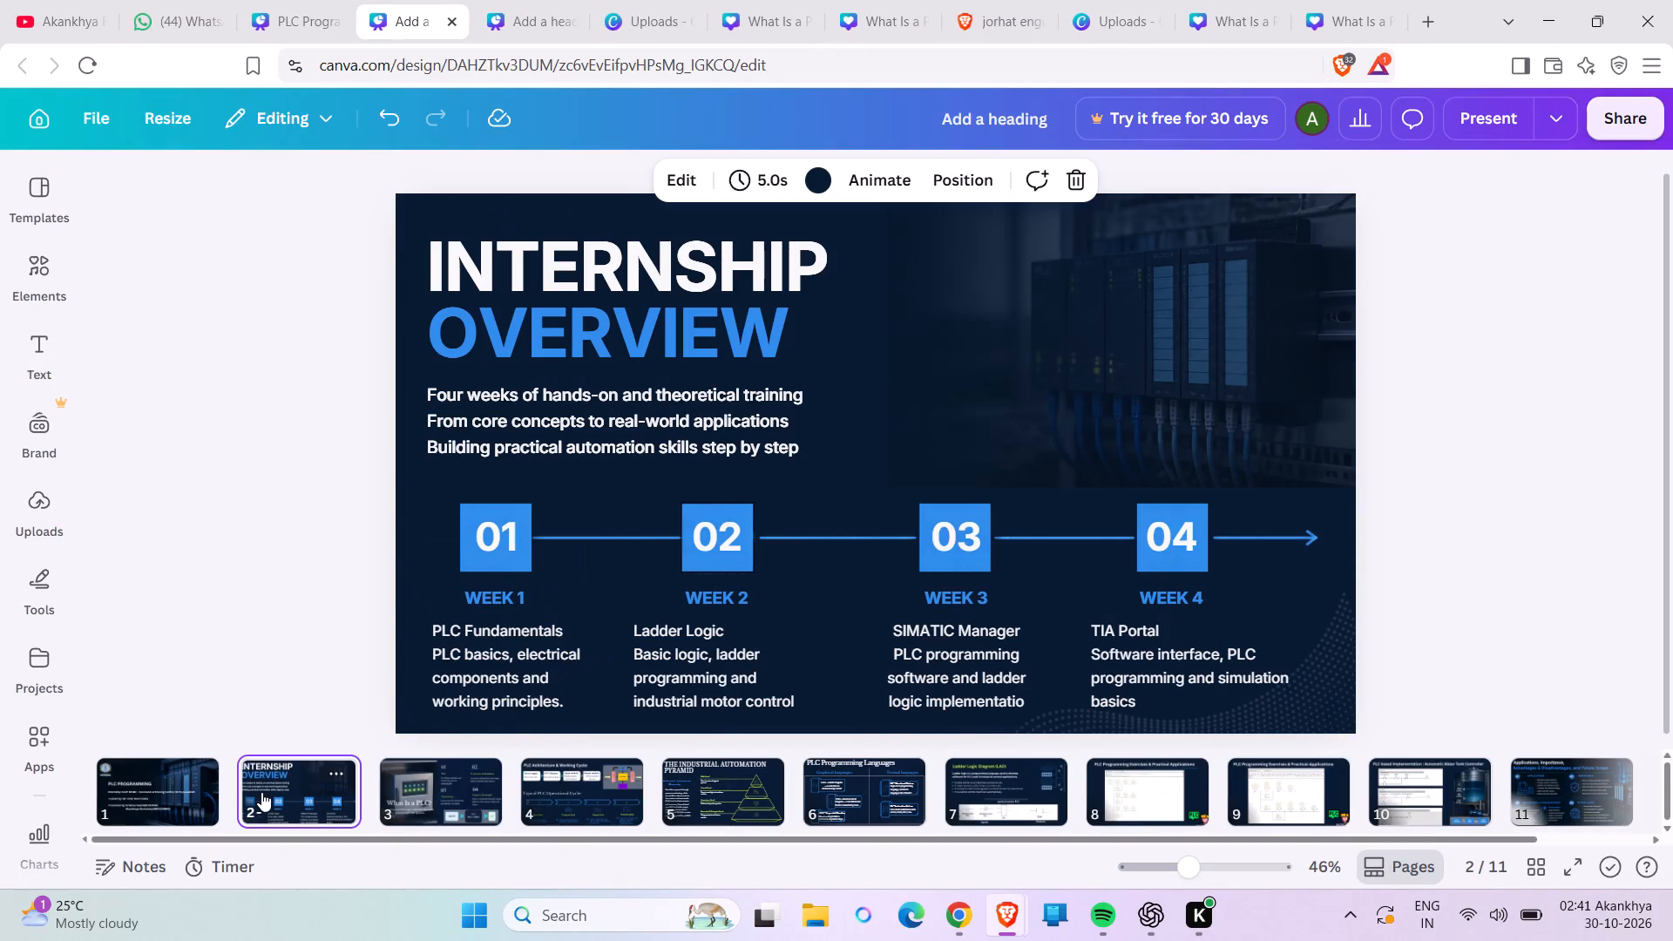
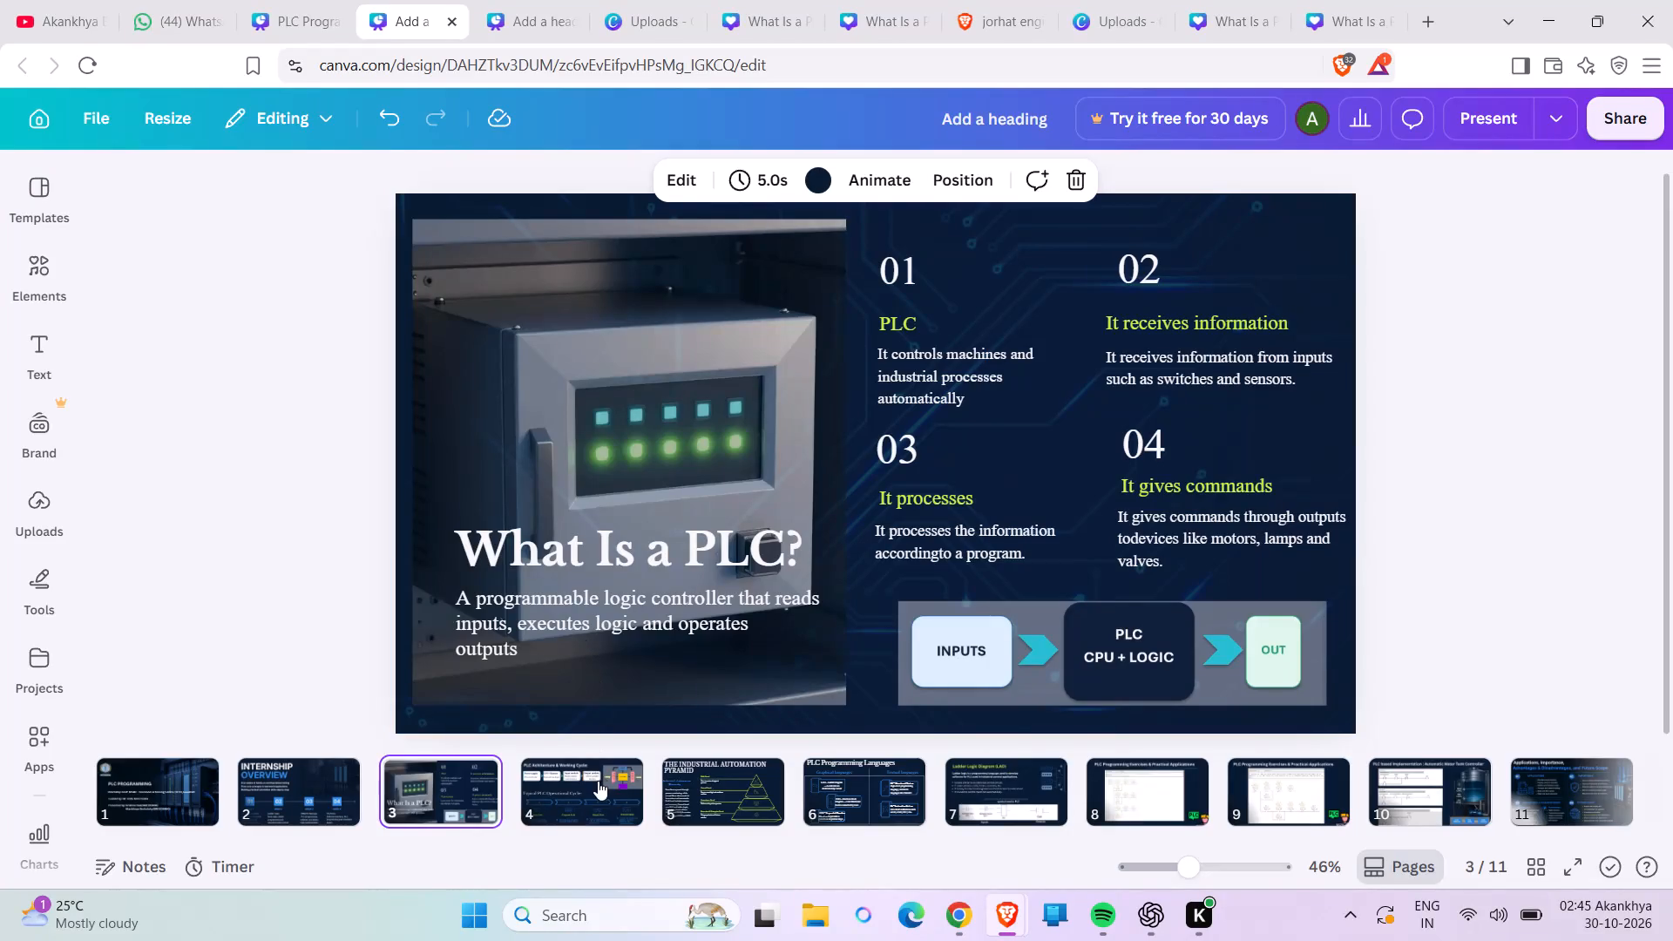
# Open slide 4, the PLC architecture and working cycle slide.
pyautogui.click(599, 779)
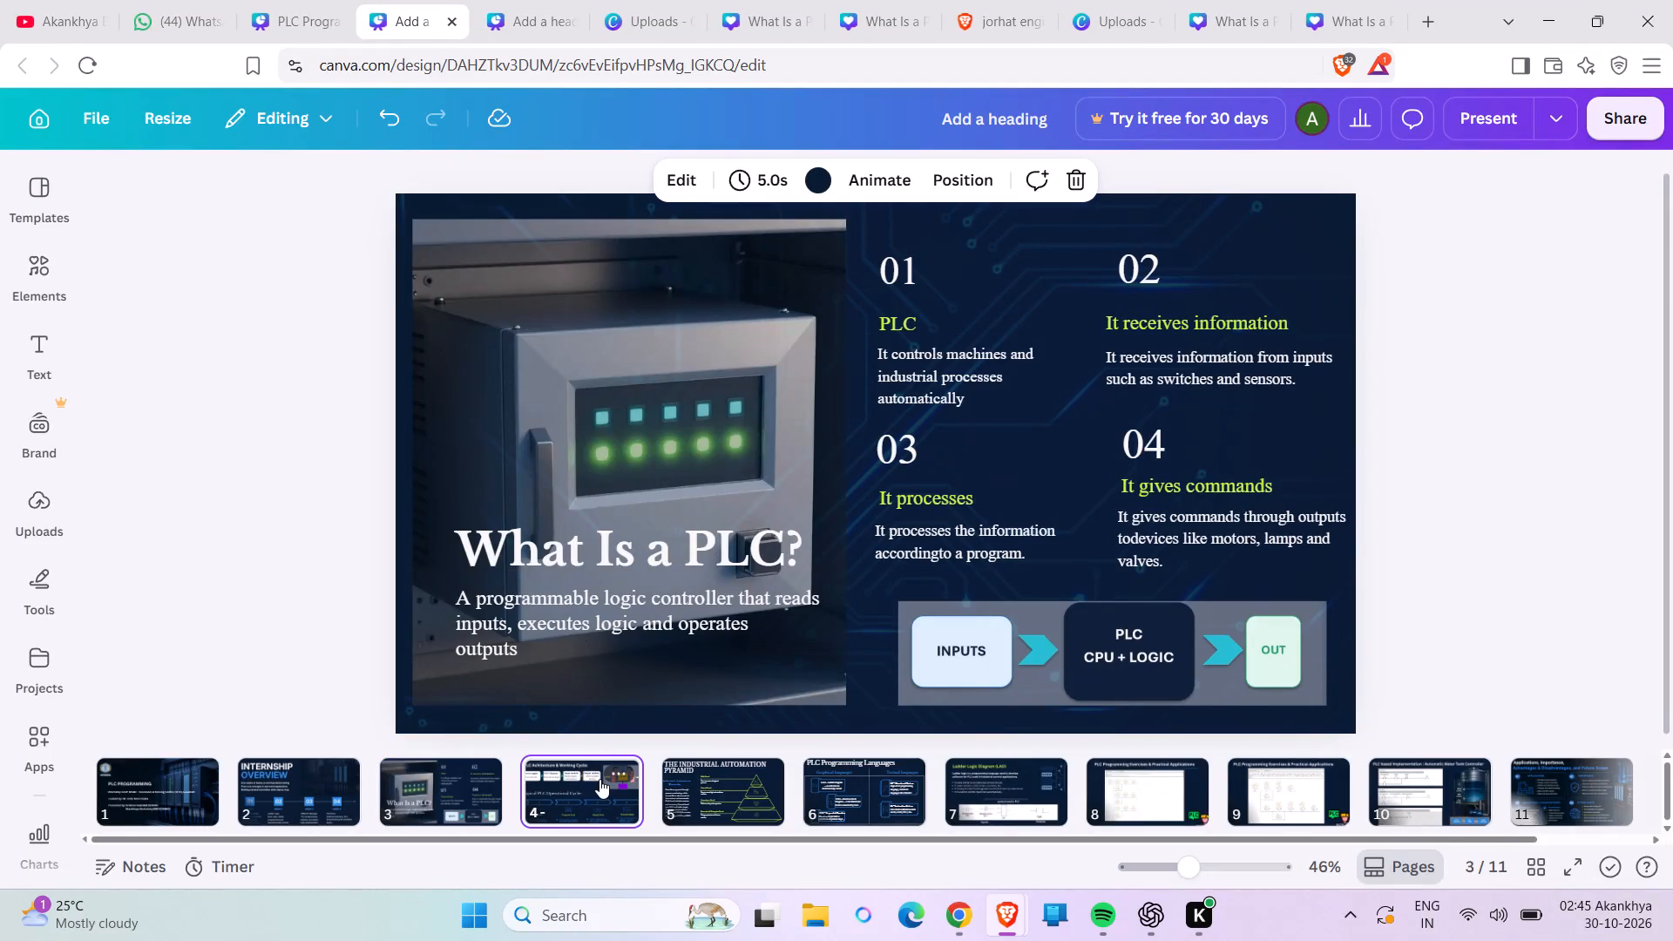
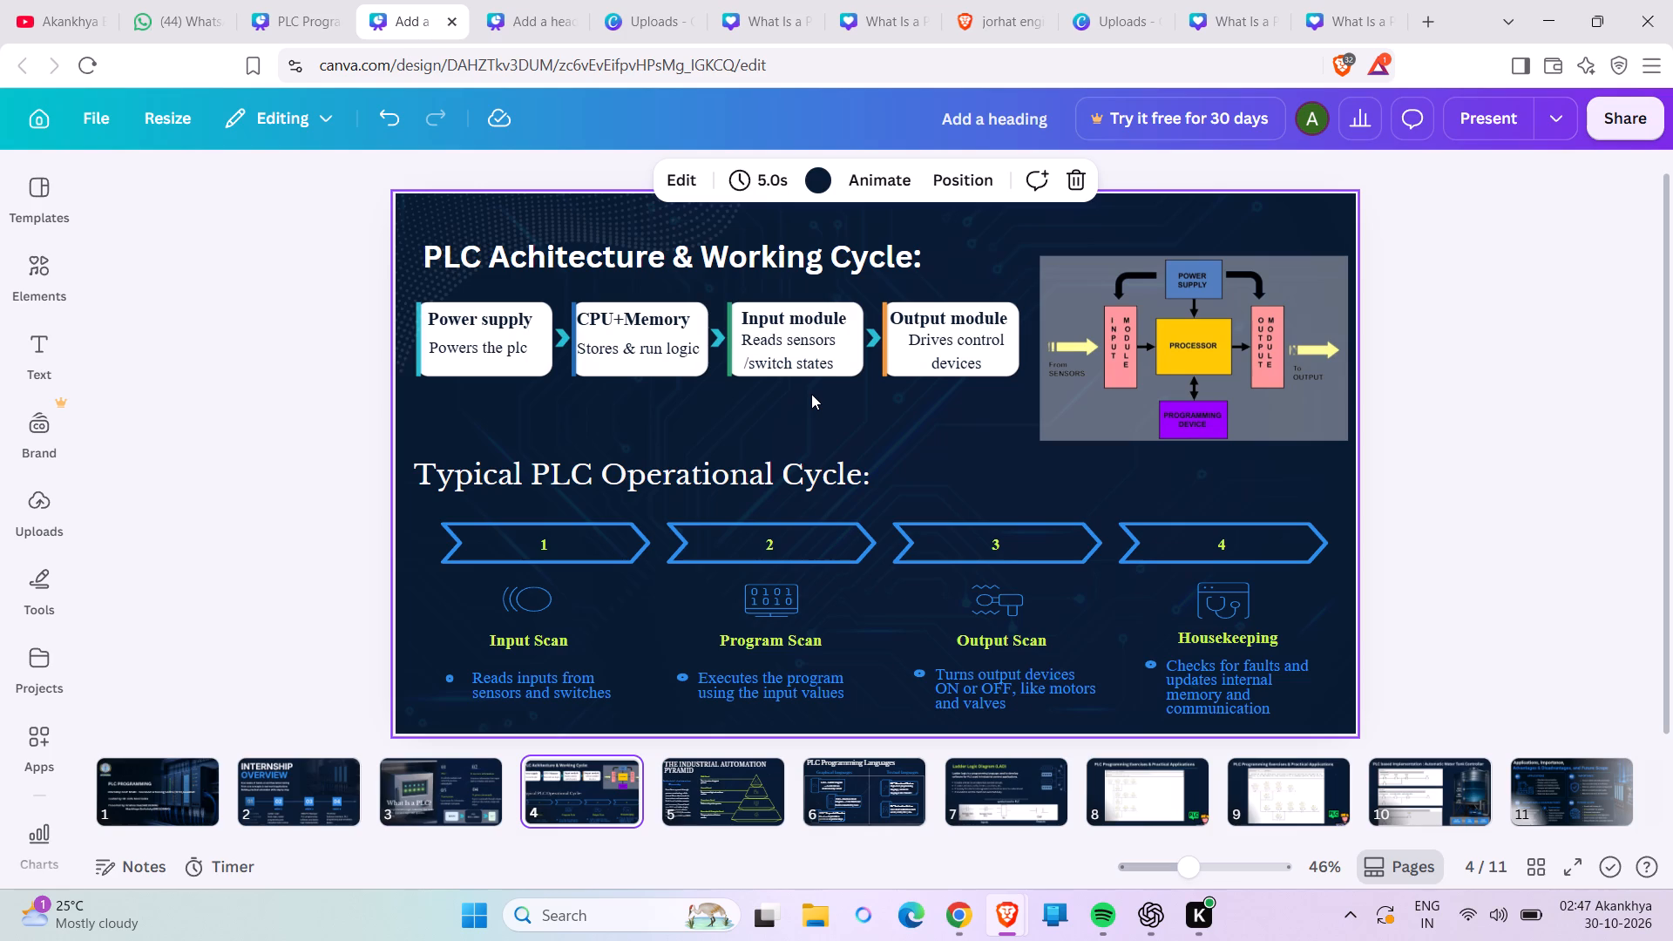
# Set the font size of the numbers 1 and 2 in the operational cycle arrows to 30.
pyautogui.click(545, 538)
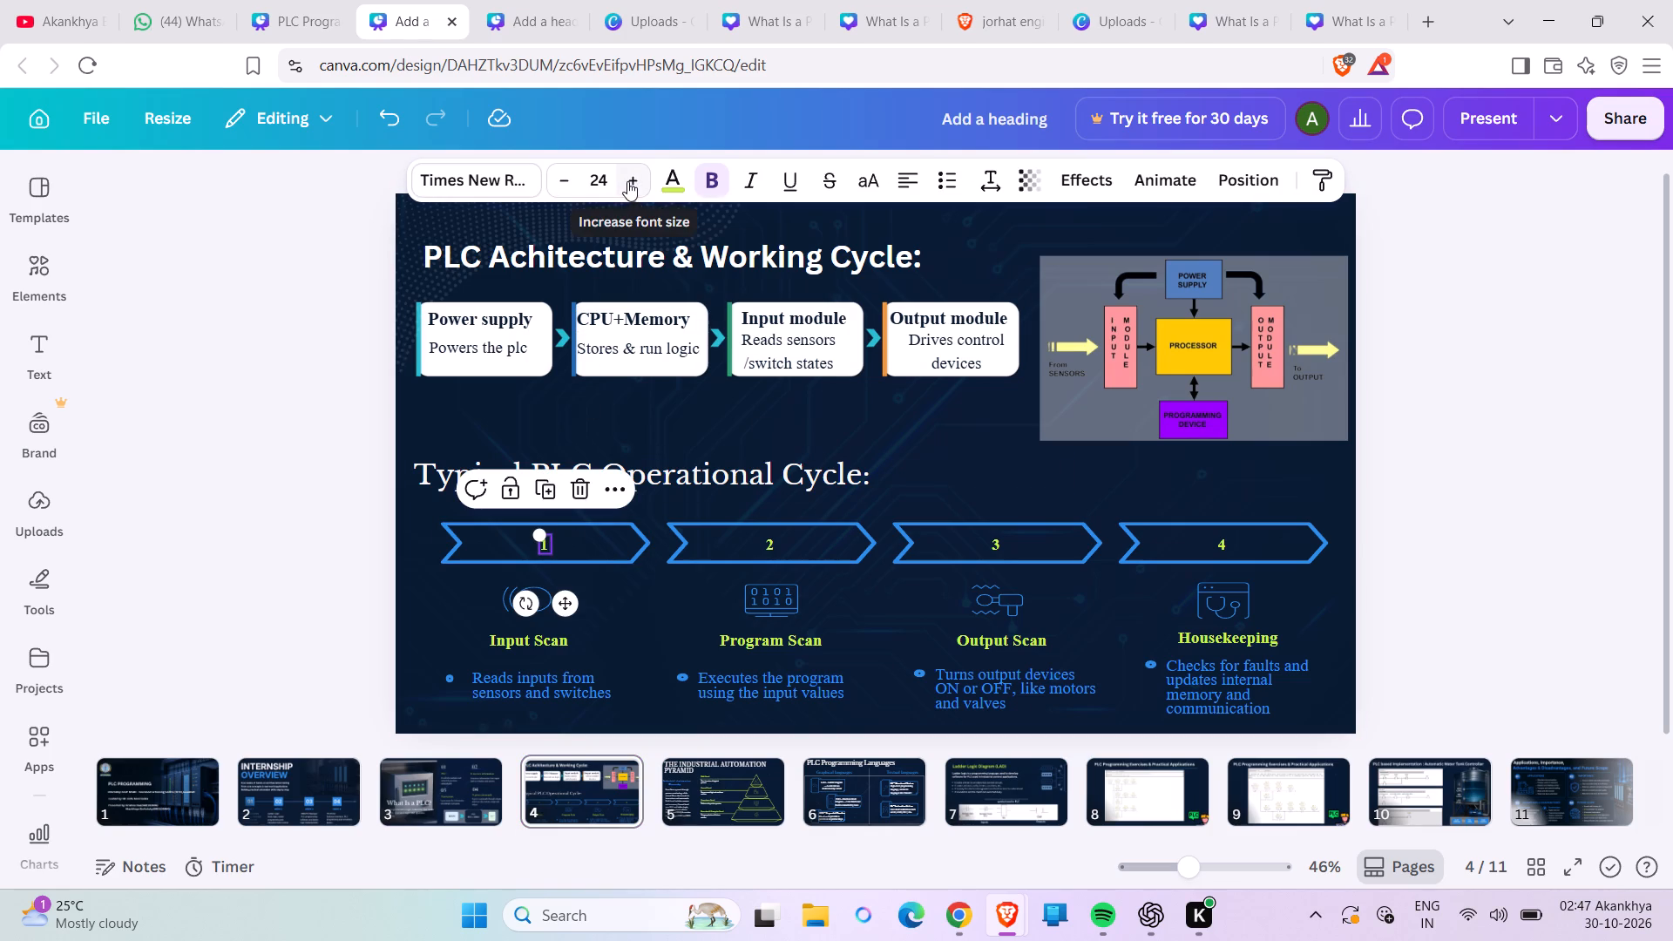
pyautogui.tripleClick(627, 181)
pyautogui.tripleClick(627, 181)
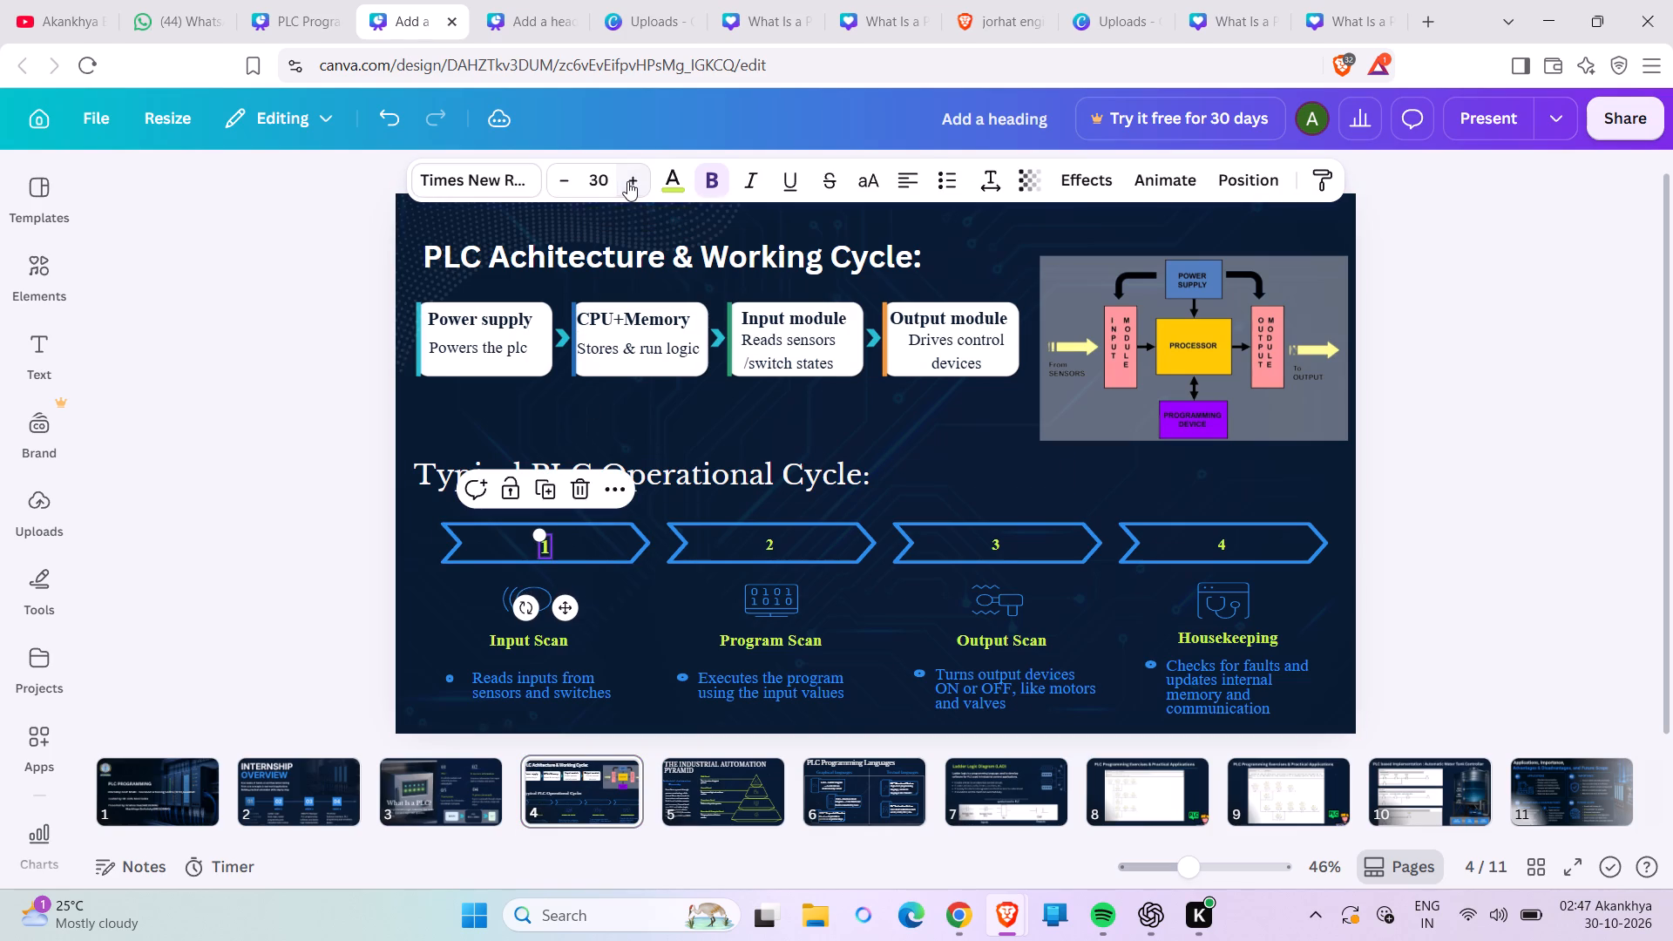
pyautogui.moveTo(569, 612); pyautogui.dragTo(568, 588, button='right')
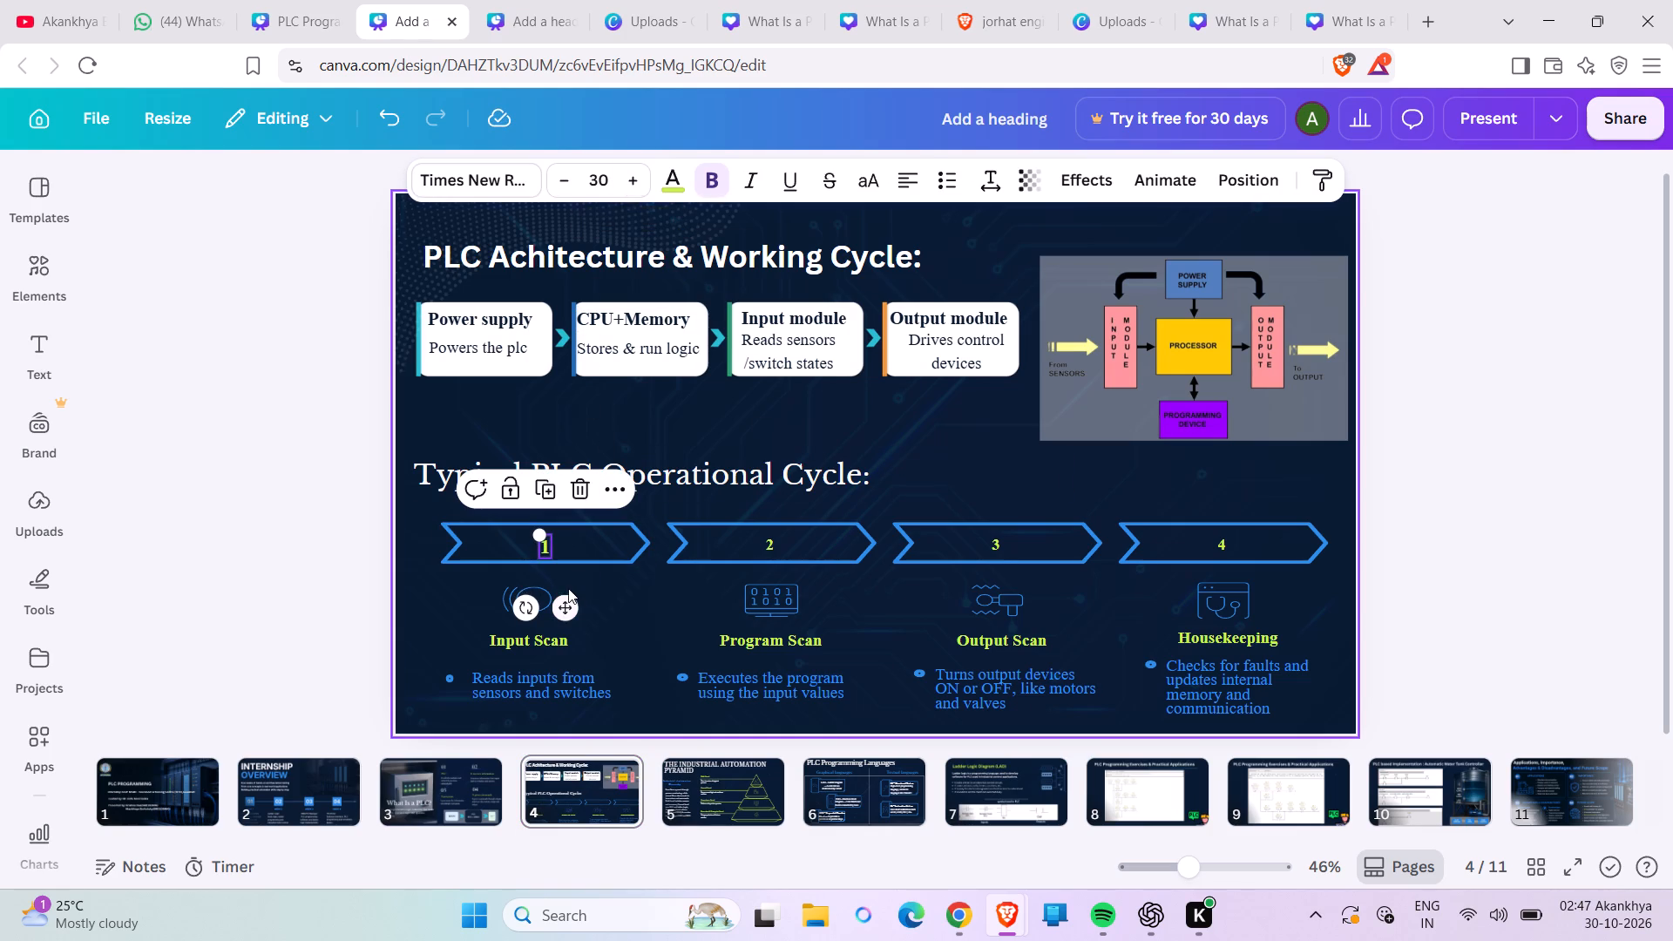
pyautogui.moveTo(568, 588); pyautogui.dragTo(569, 586, button='right')
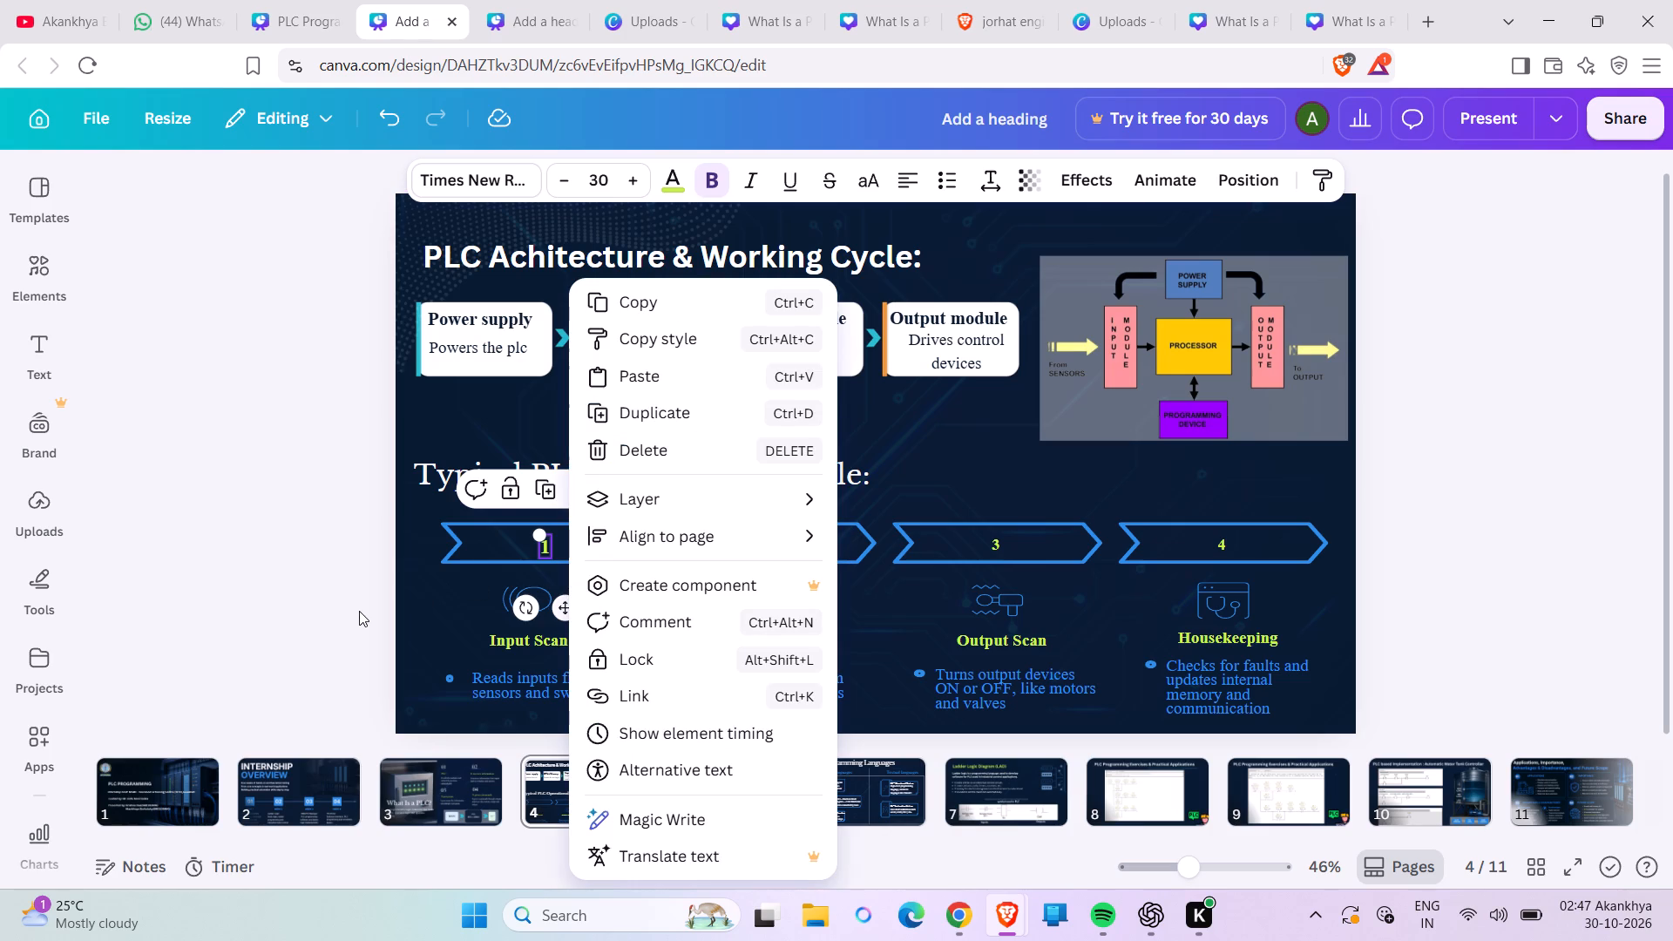
pyautogui.click(359, 611)
pyautogui.click(359, 611)
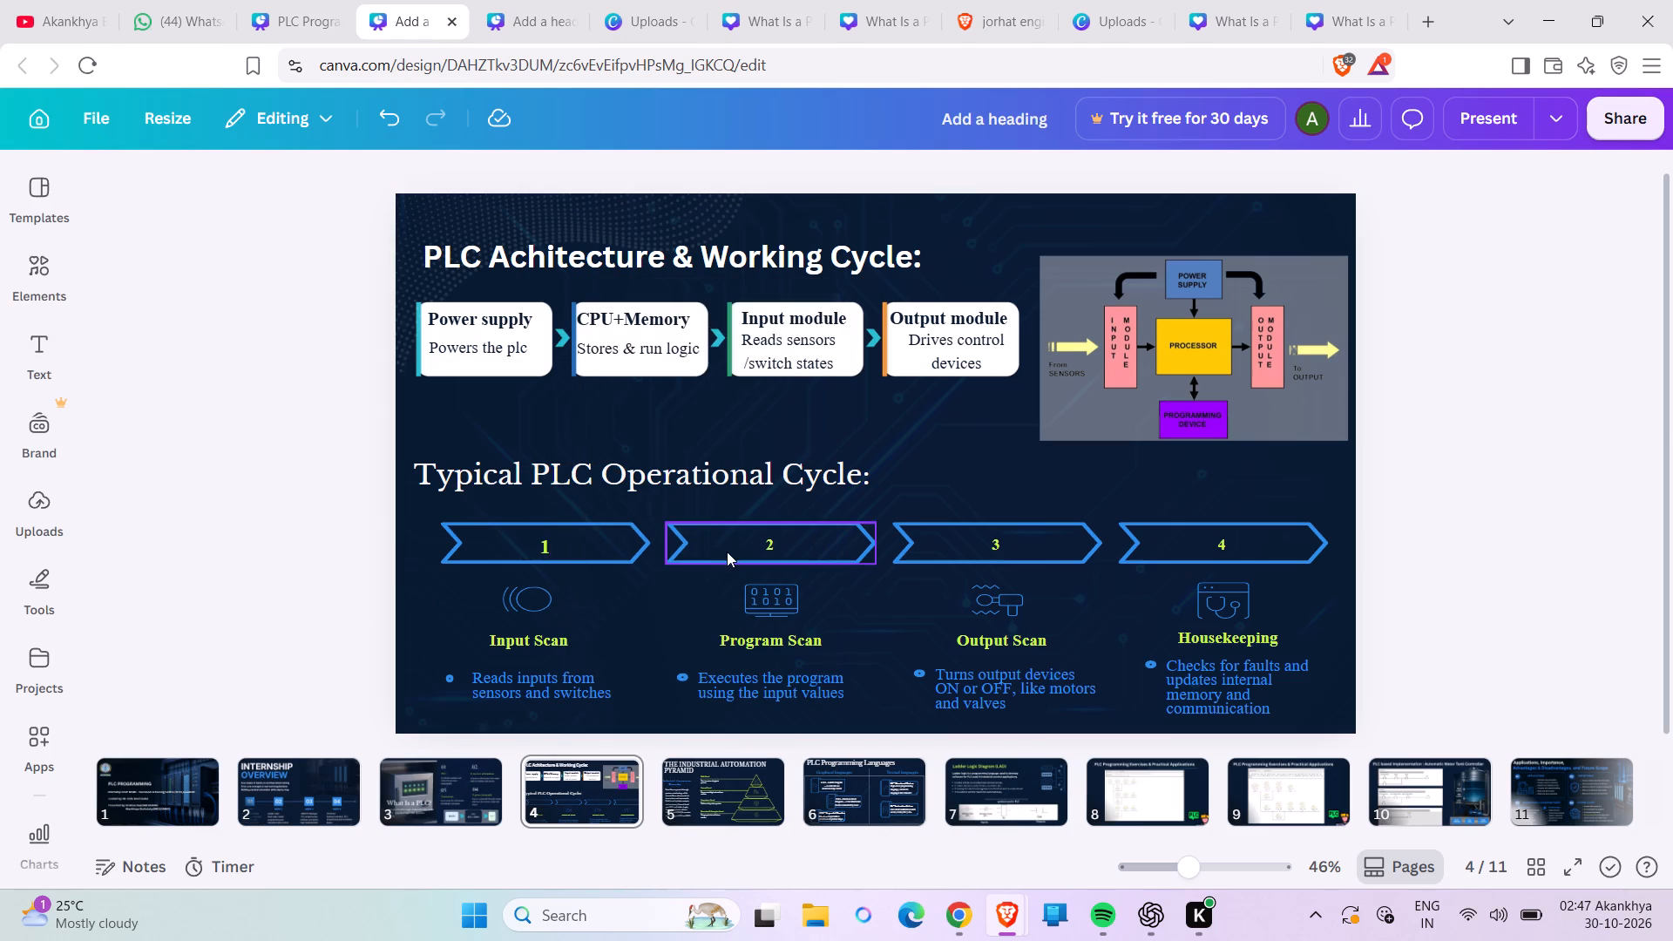
pyautogui.click(768, 541)
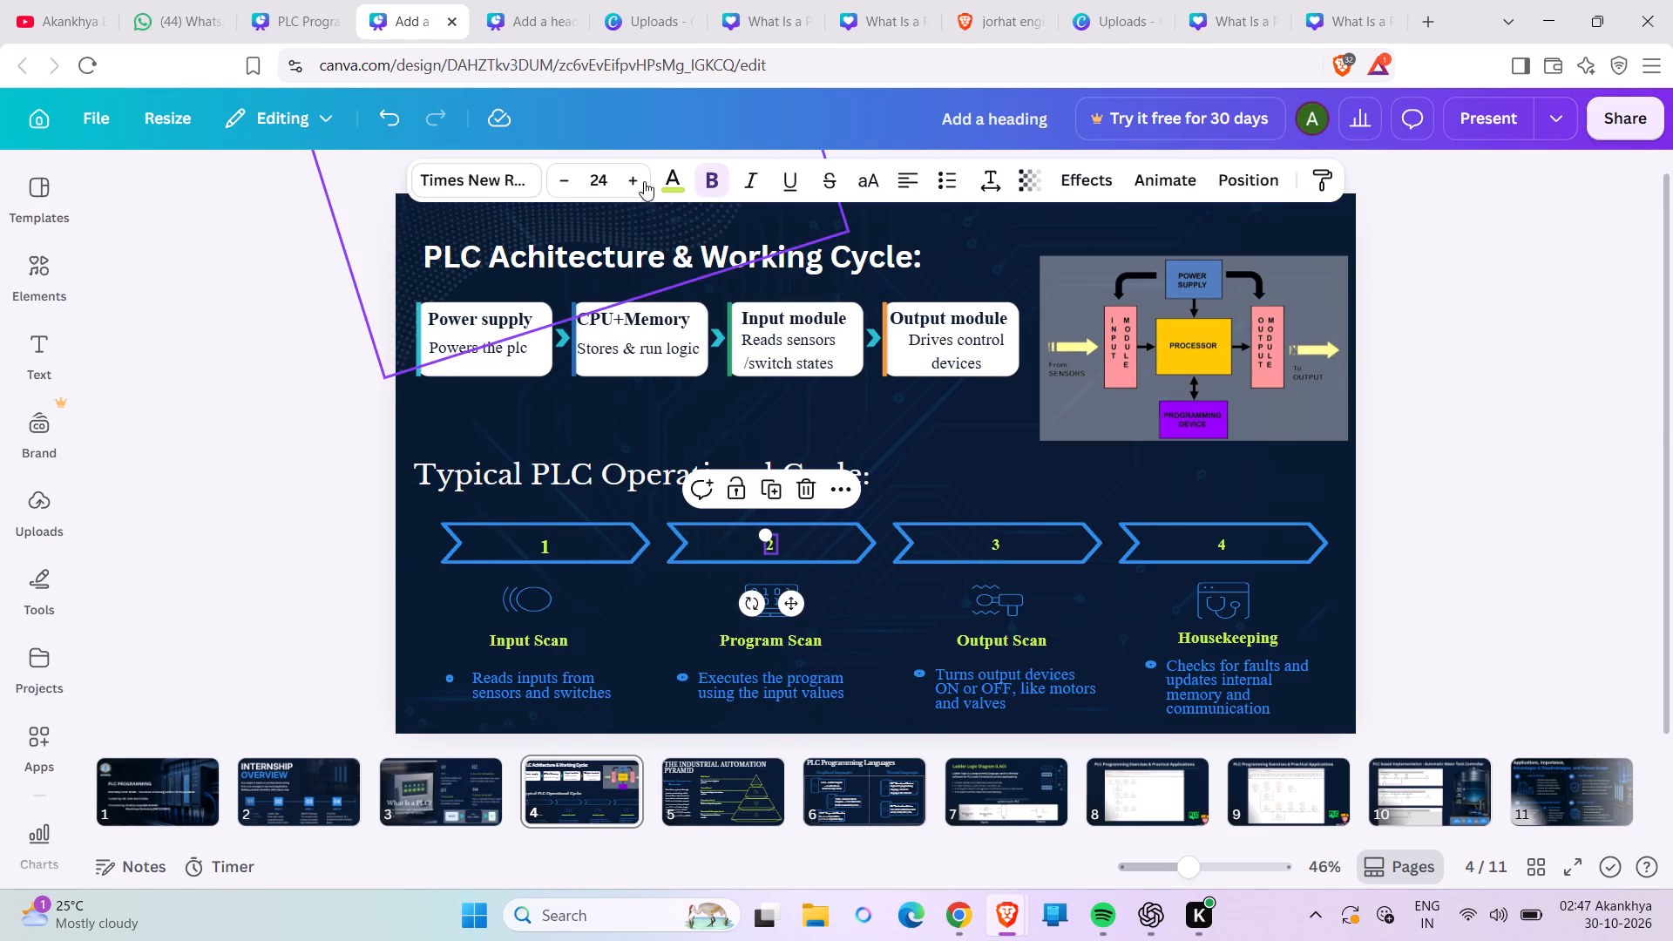
pyautogui.tripleClick(633, 177)
pyautogui.doubleClick(633, 177)
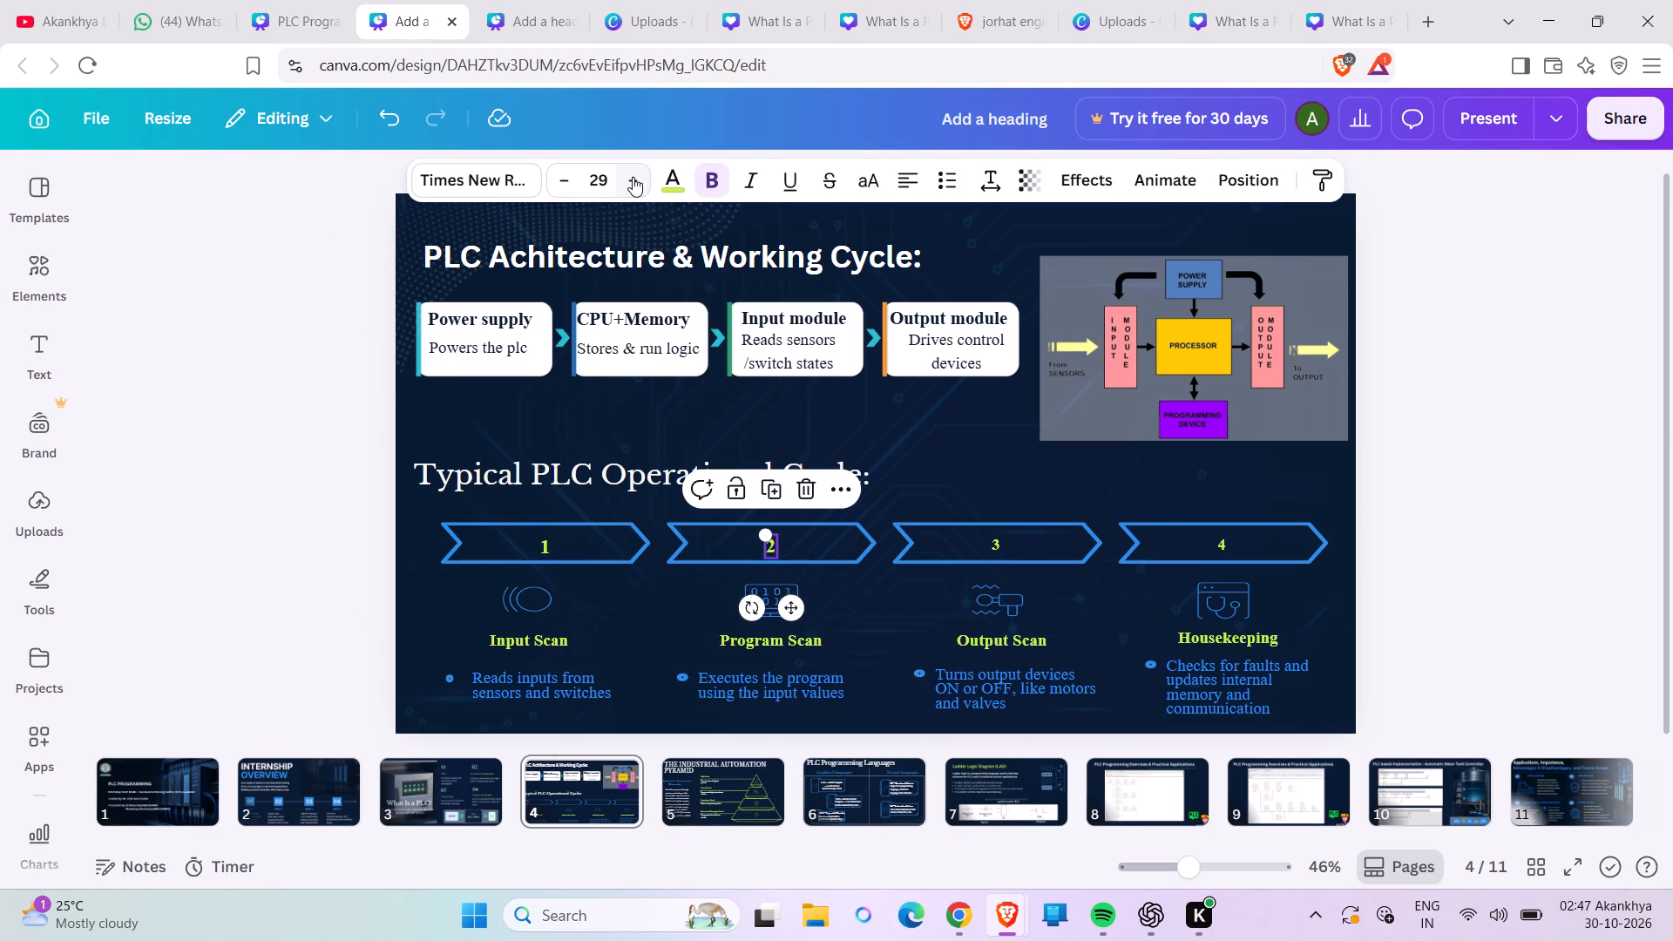
pyautogui.click(633, 177)
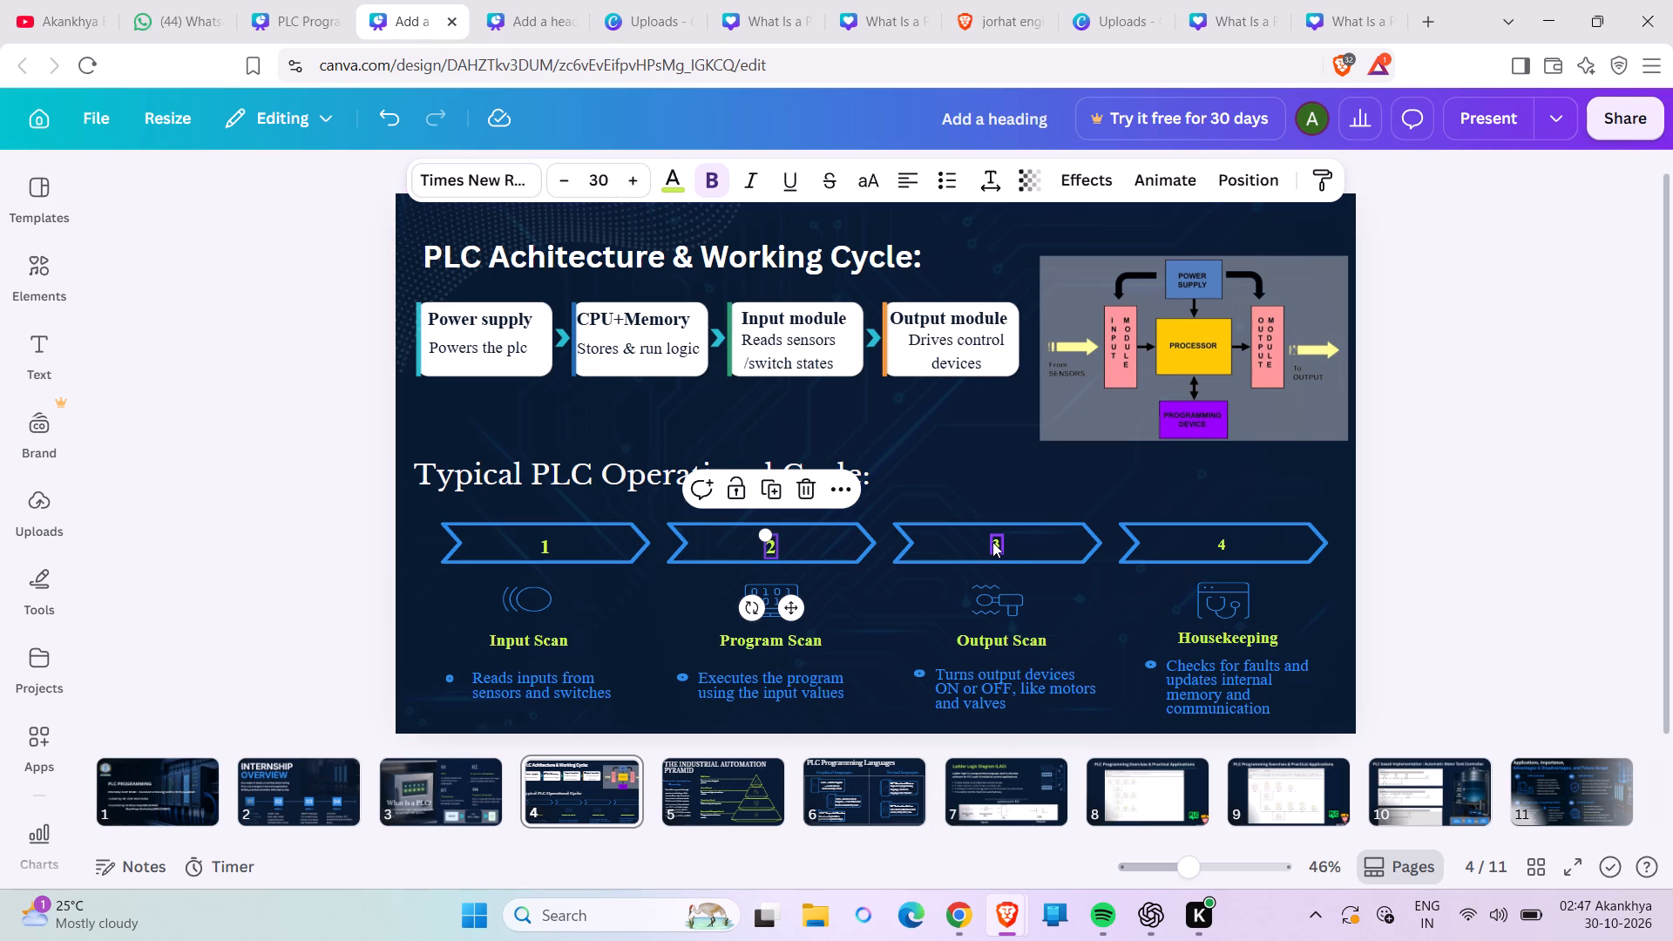
# Set the font size of the numbers 3 and 4 in the operational cycle arrows to 30.
pyautogui.click(992, 542)
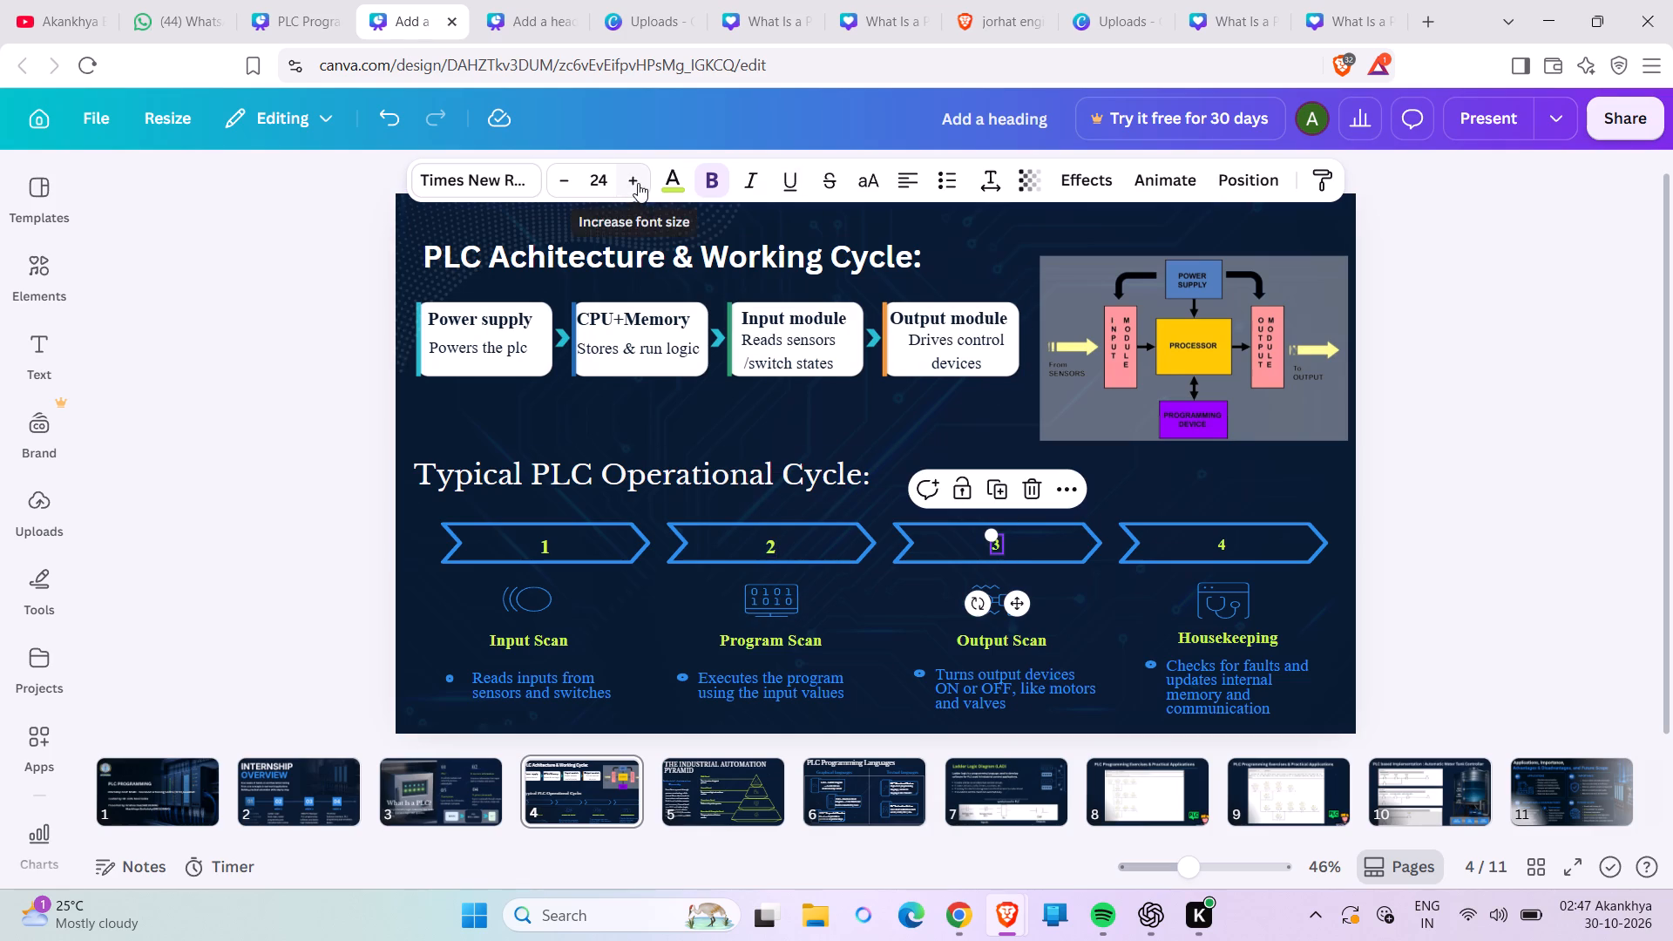
pyautogui.tripleClick(638, 183)
pyautogui.tripleClick(638, 183)
pyautogui.click(638, 183)
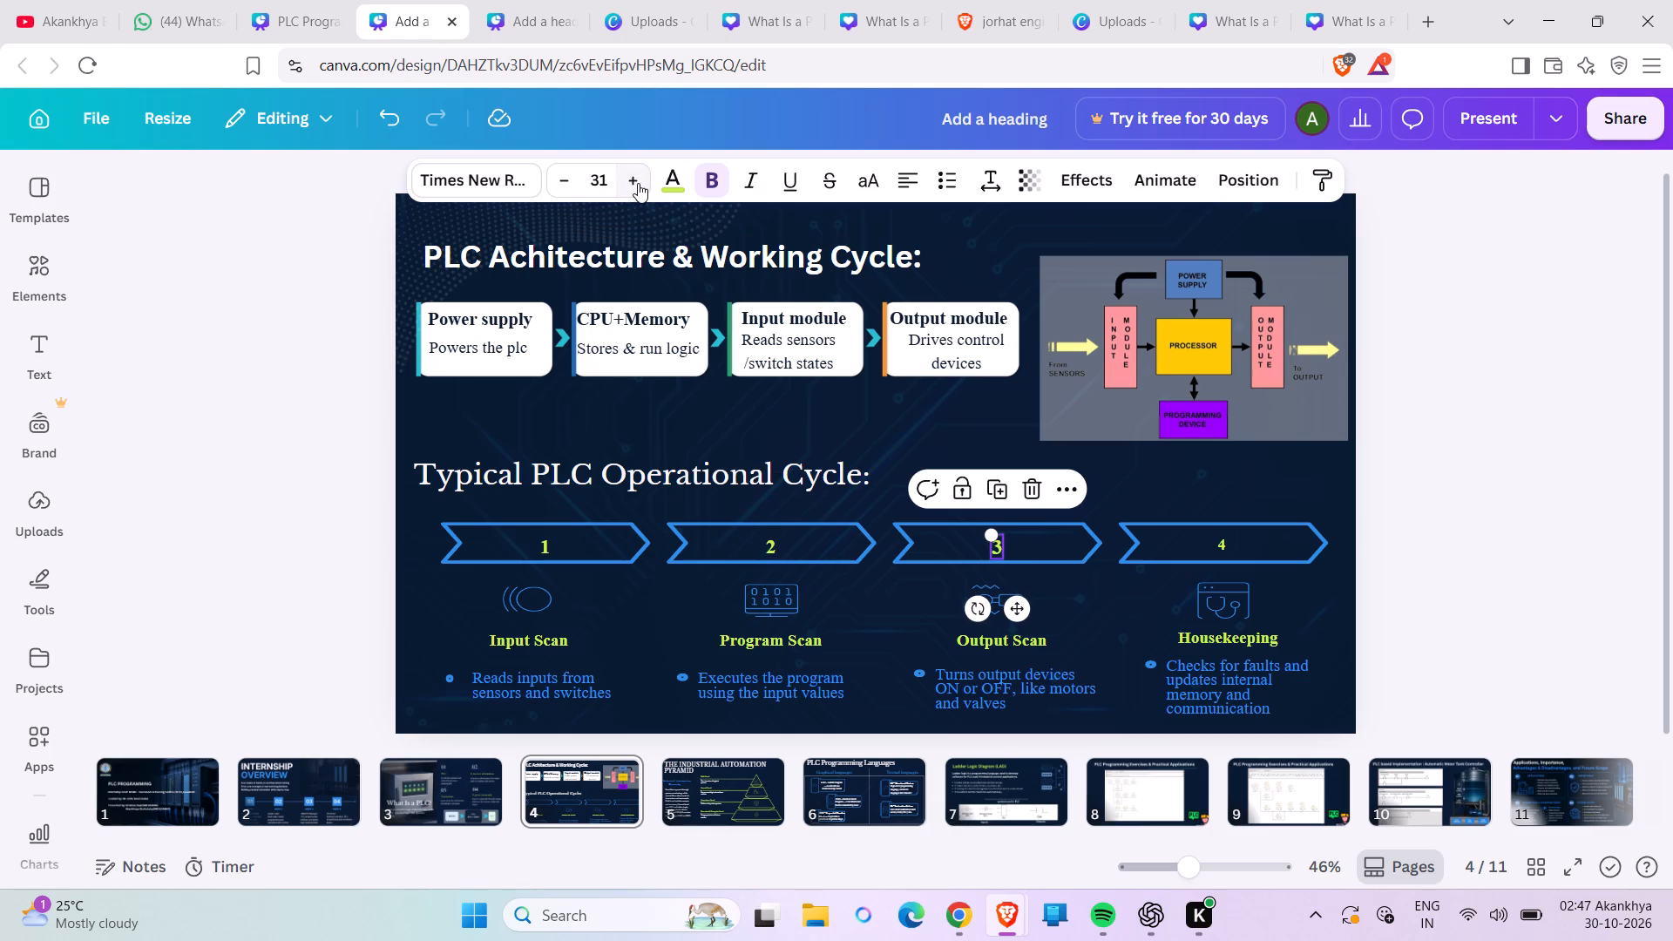
pyautogui.click(575, 187)
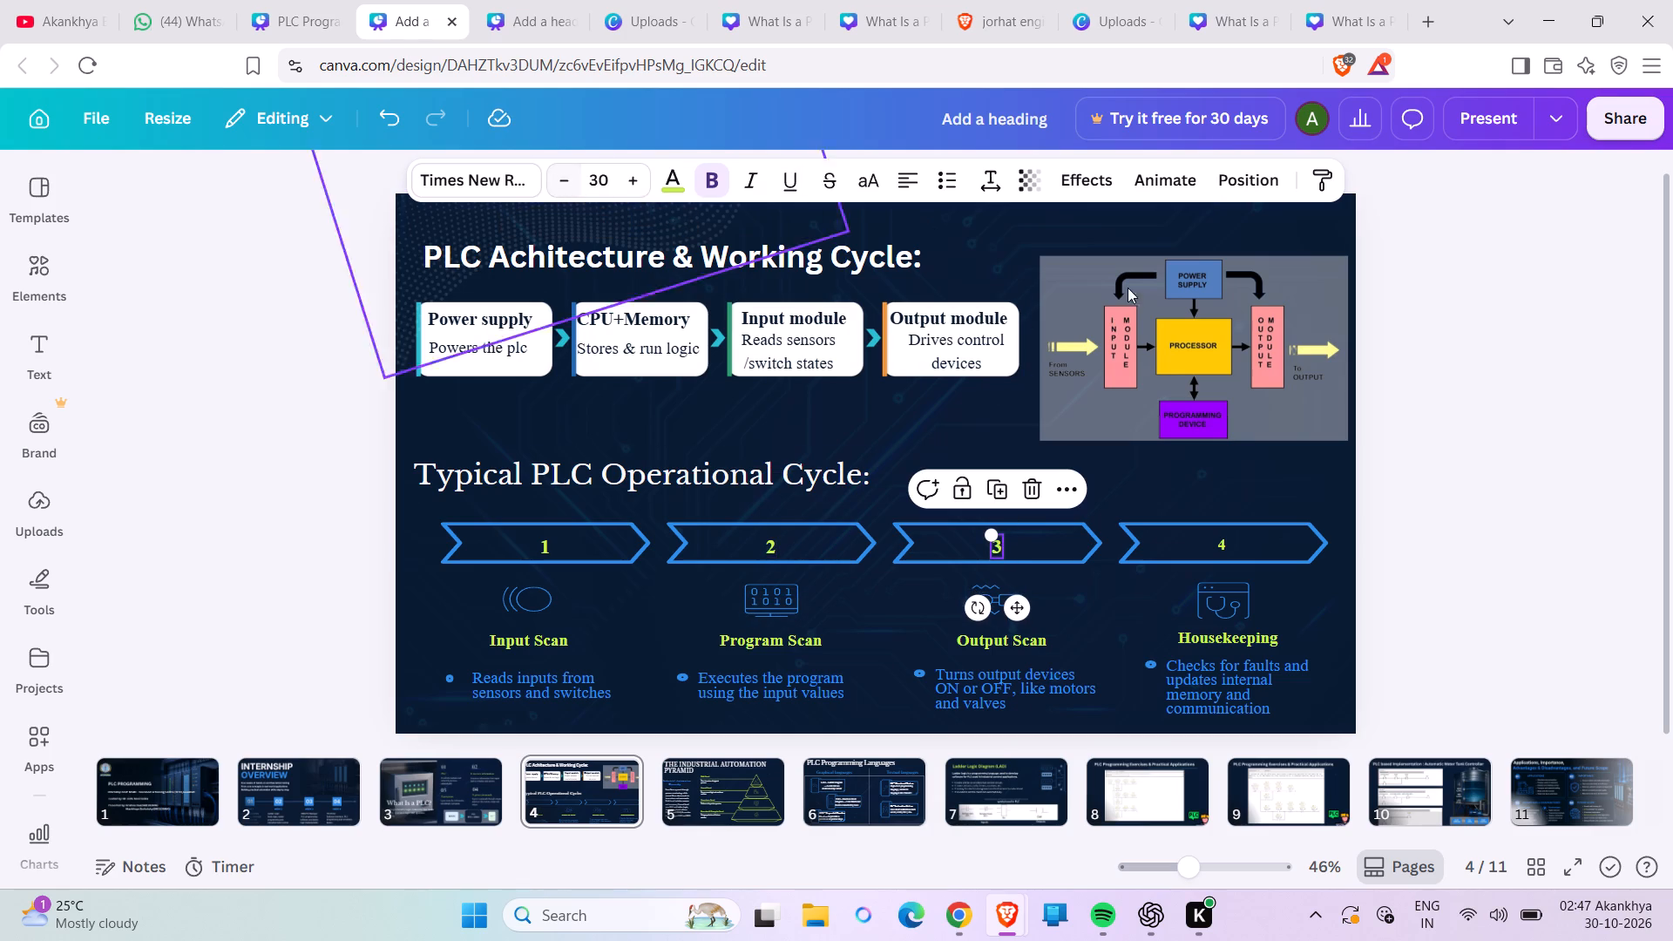
pyautogui.click(1223, 545)
pyautogui.tripleClick(633, 182)
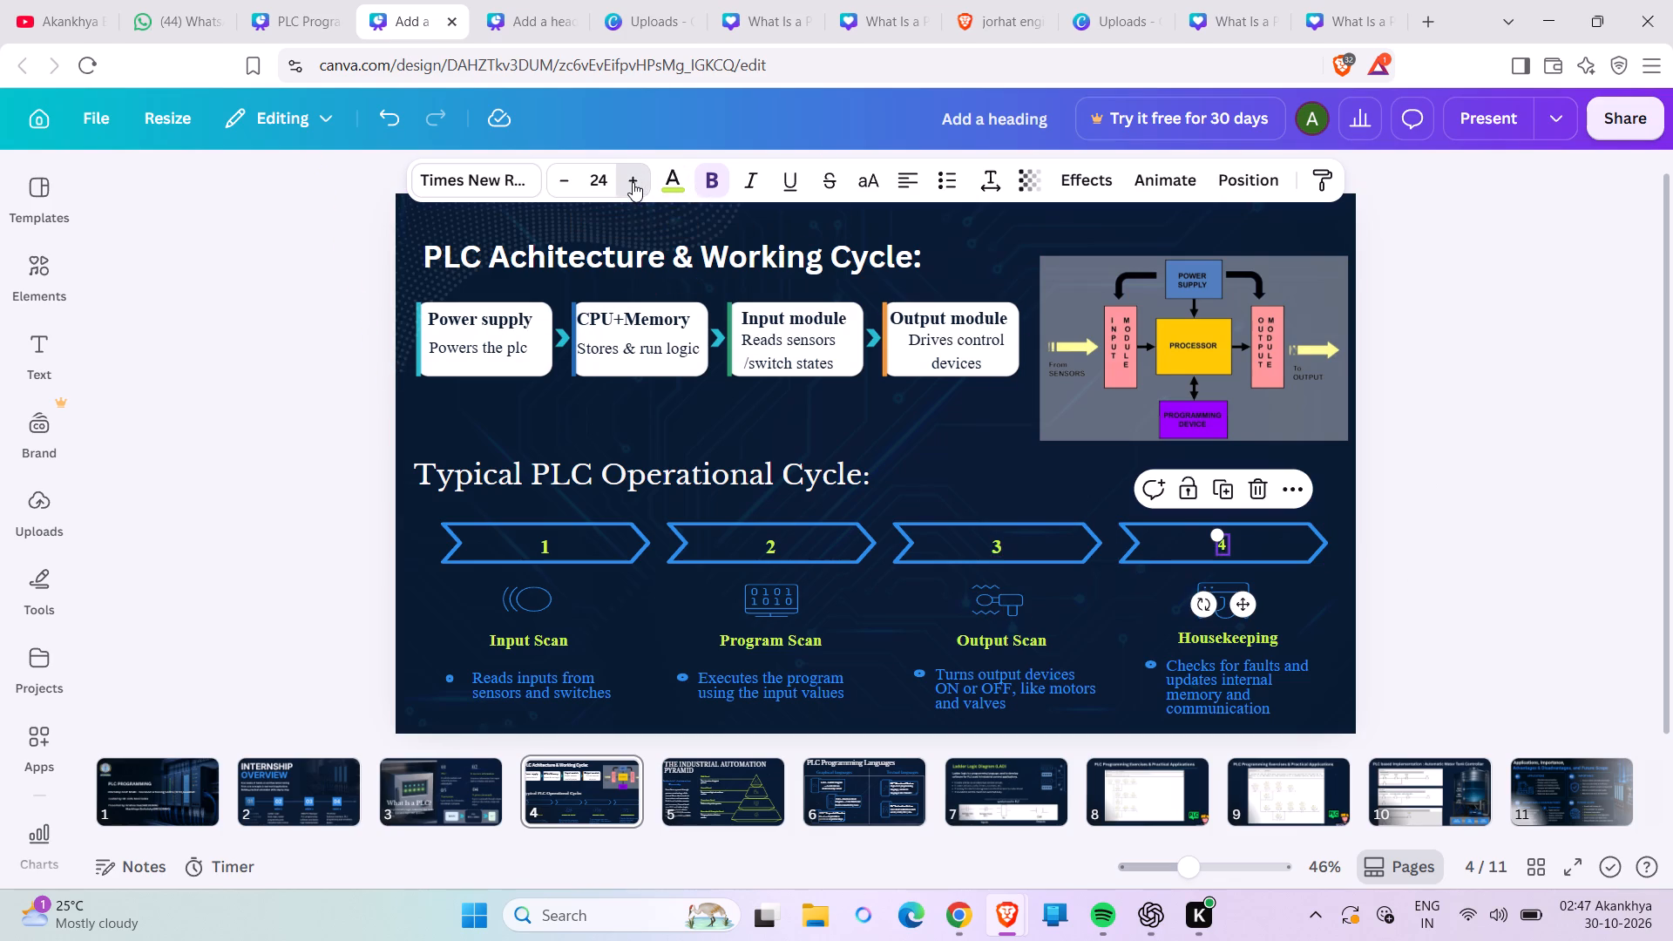
pyautogui.doubleClick(633, 182)
pyautogui.click(633, 182)
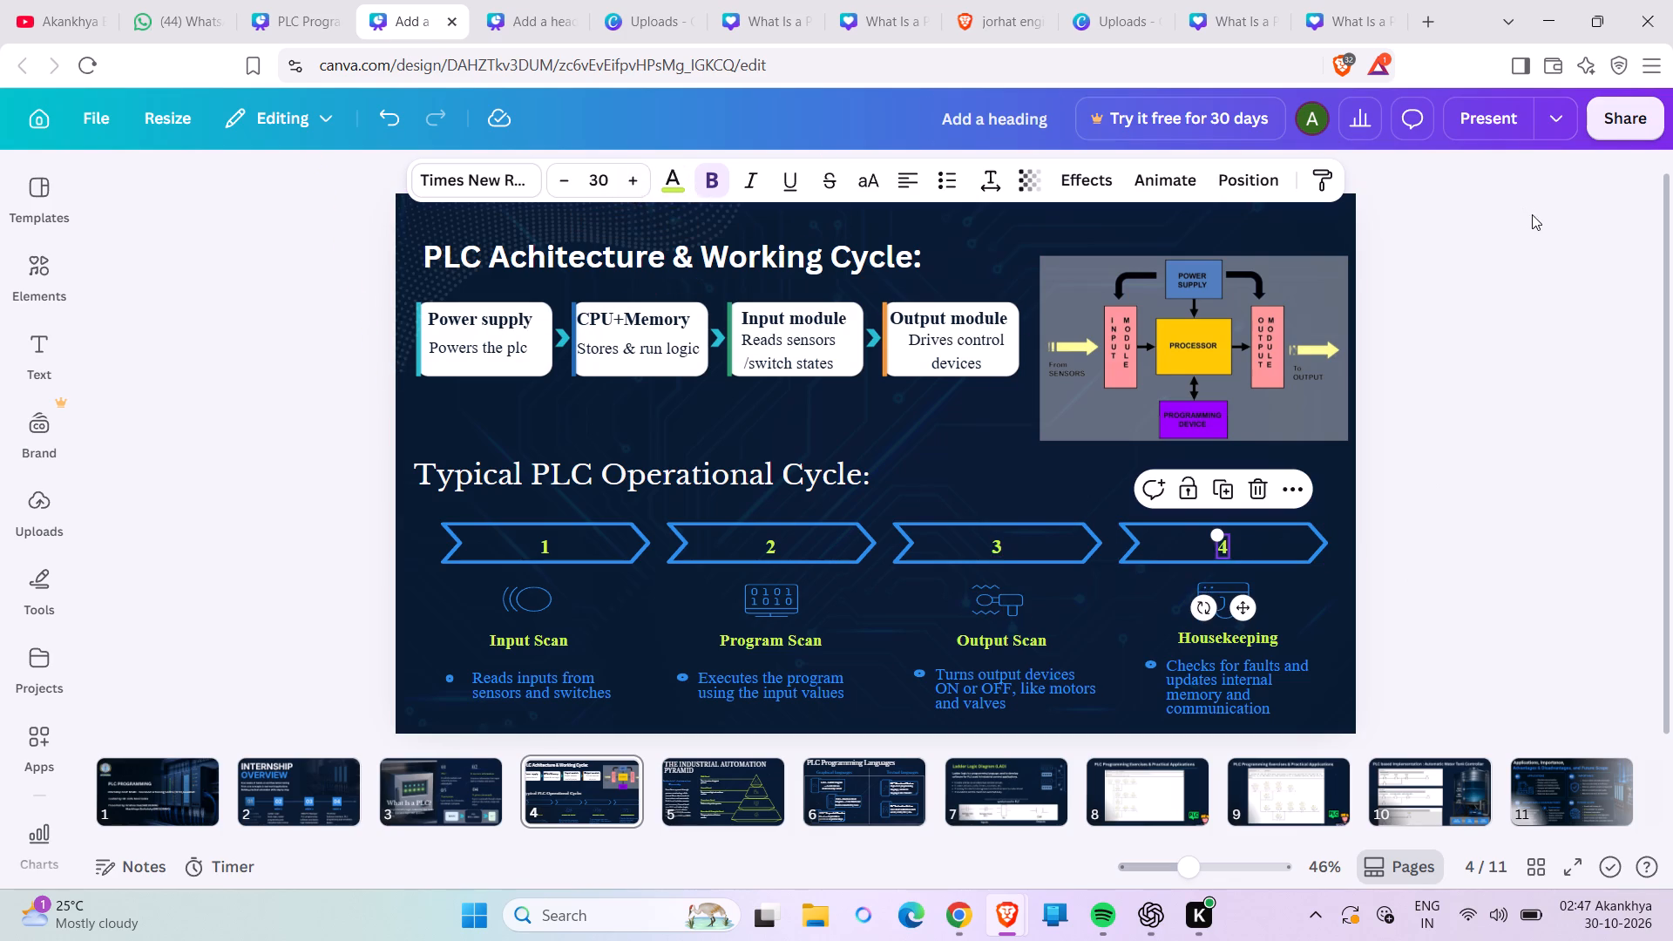
pyautogui.click(1485, 337)
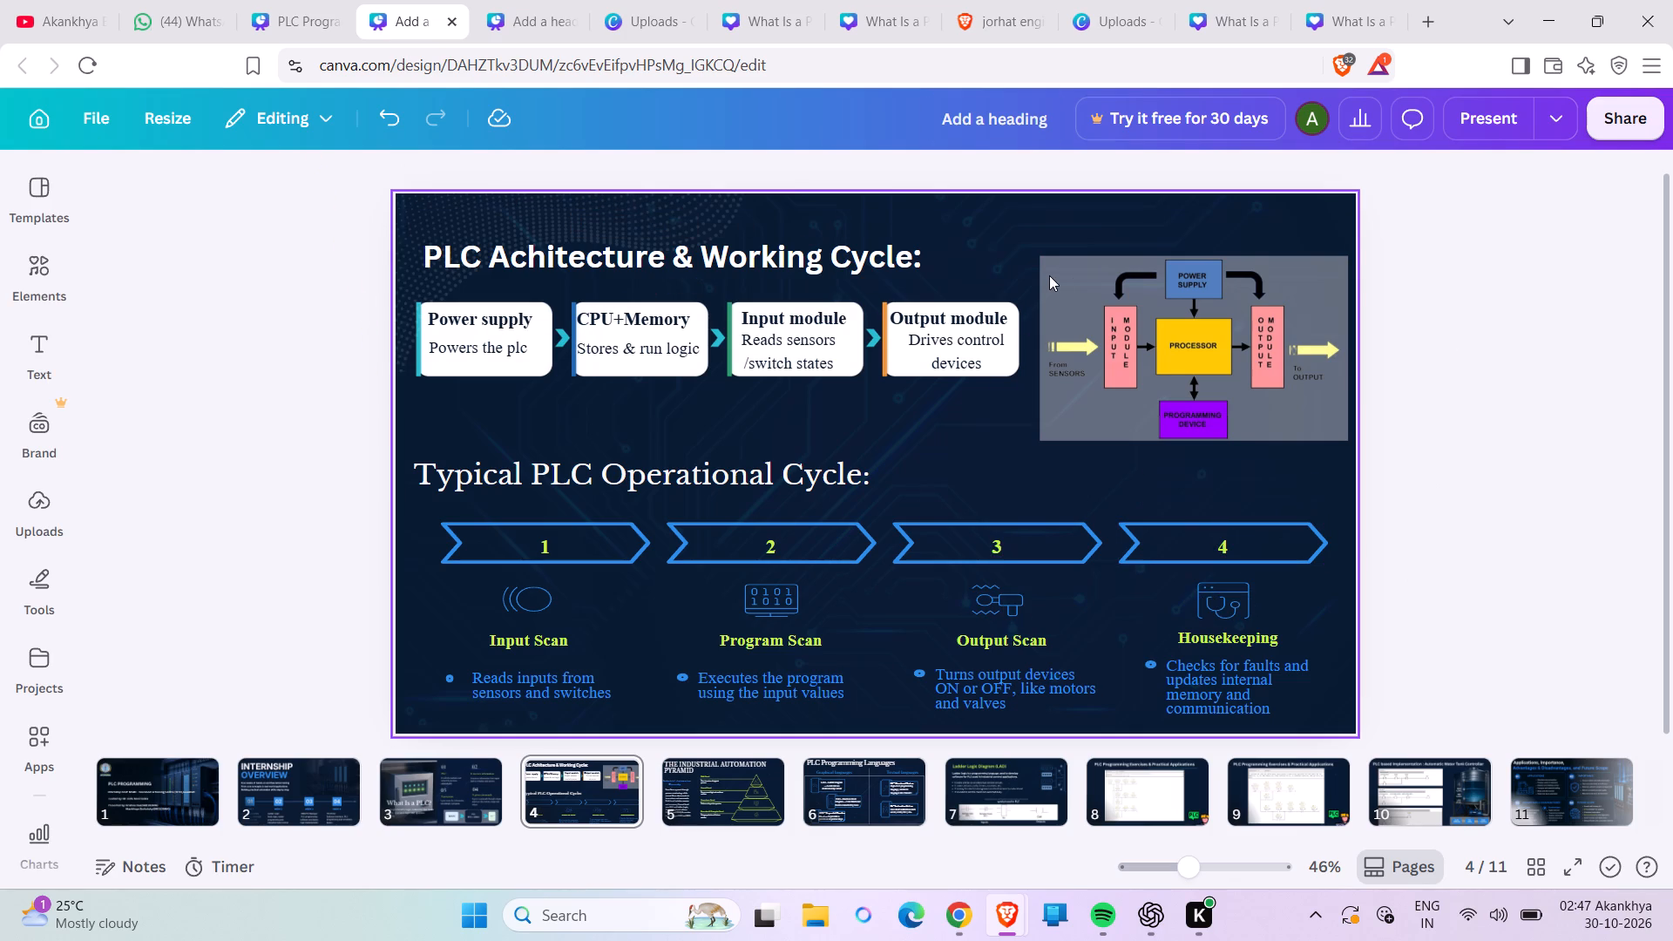
# Enlarge the PLC block diagram to about 657 by 401 and shift it slightly down, just above the operational cycle row.
pyautogui.click(1047, 267)
pyautogui.moveTo(1043, 261); pyautogui.dragTo(1038, 256)
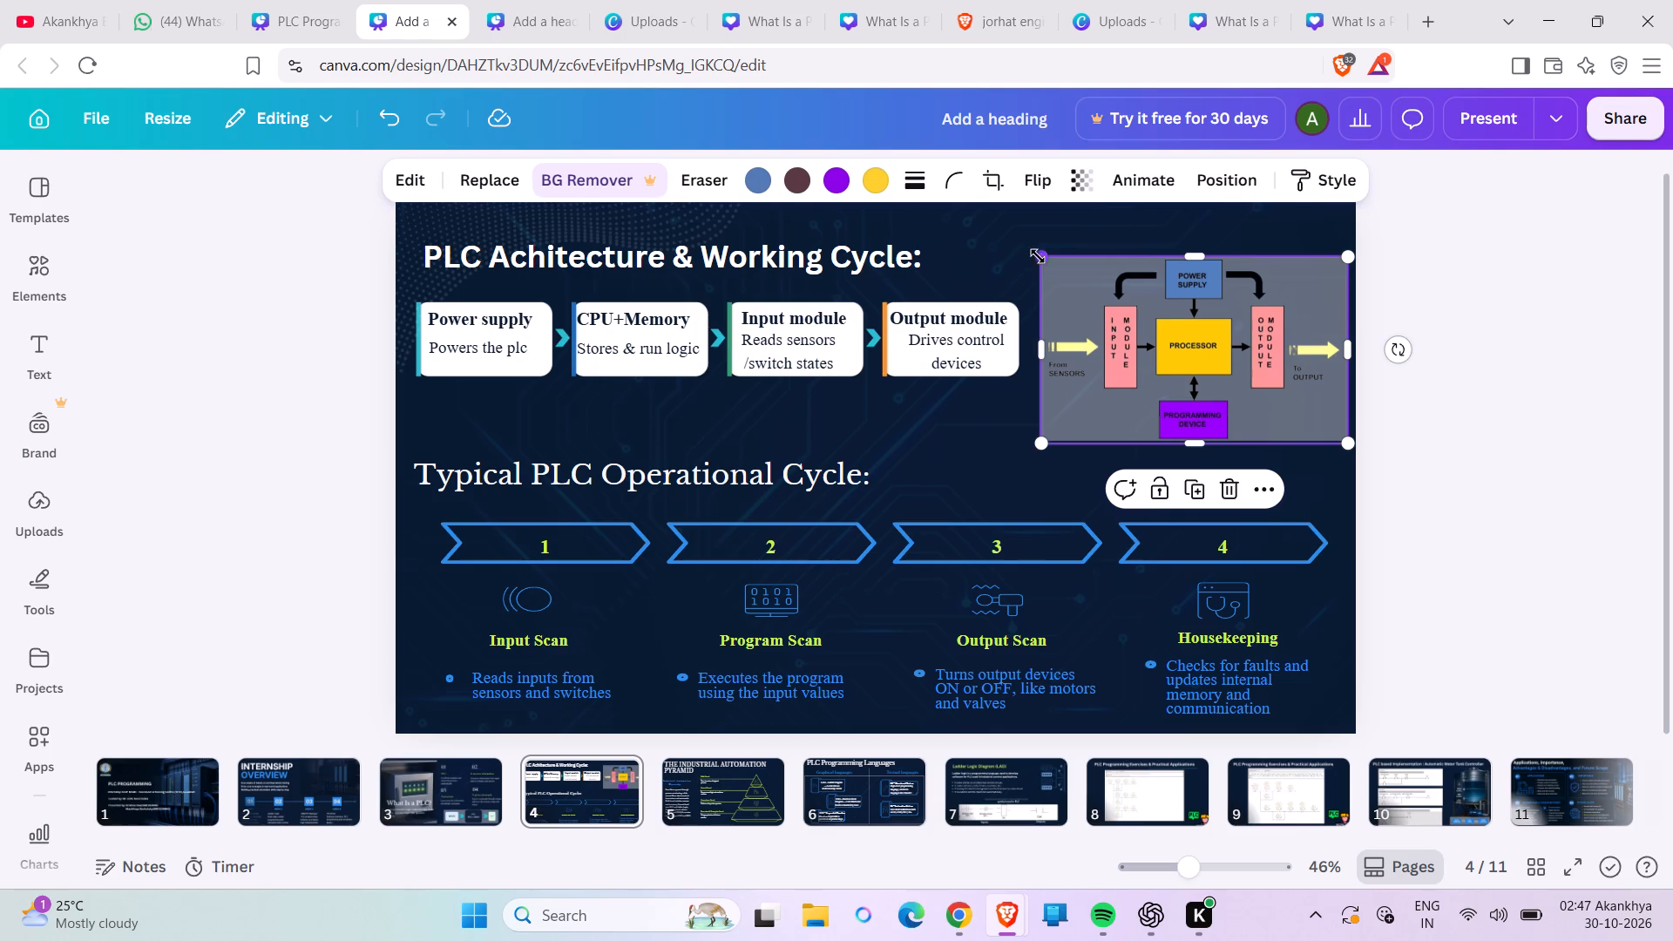
pyautogui.moveTo(1038, 256); pyautogui.dragTo(1011, 248)
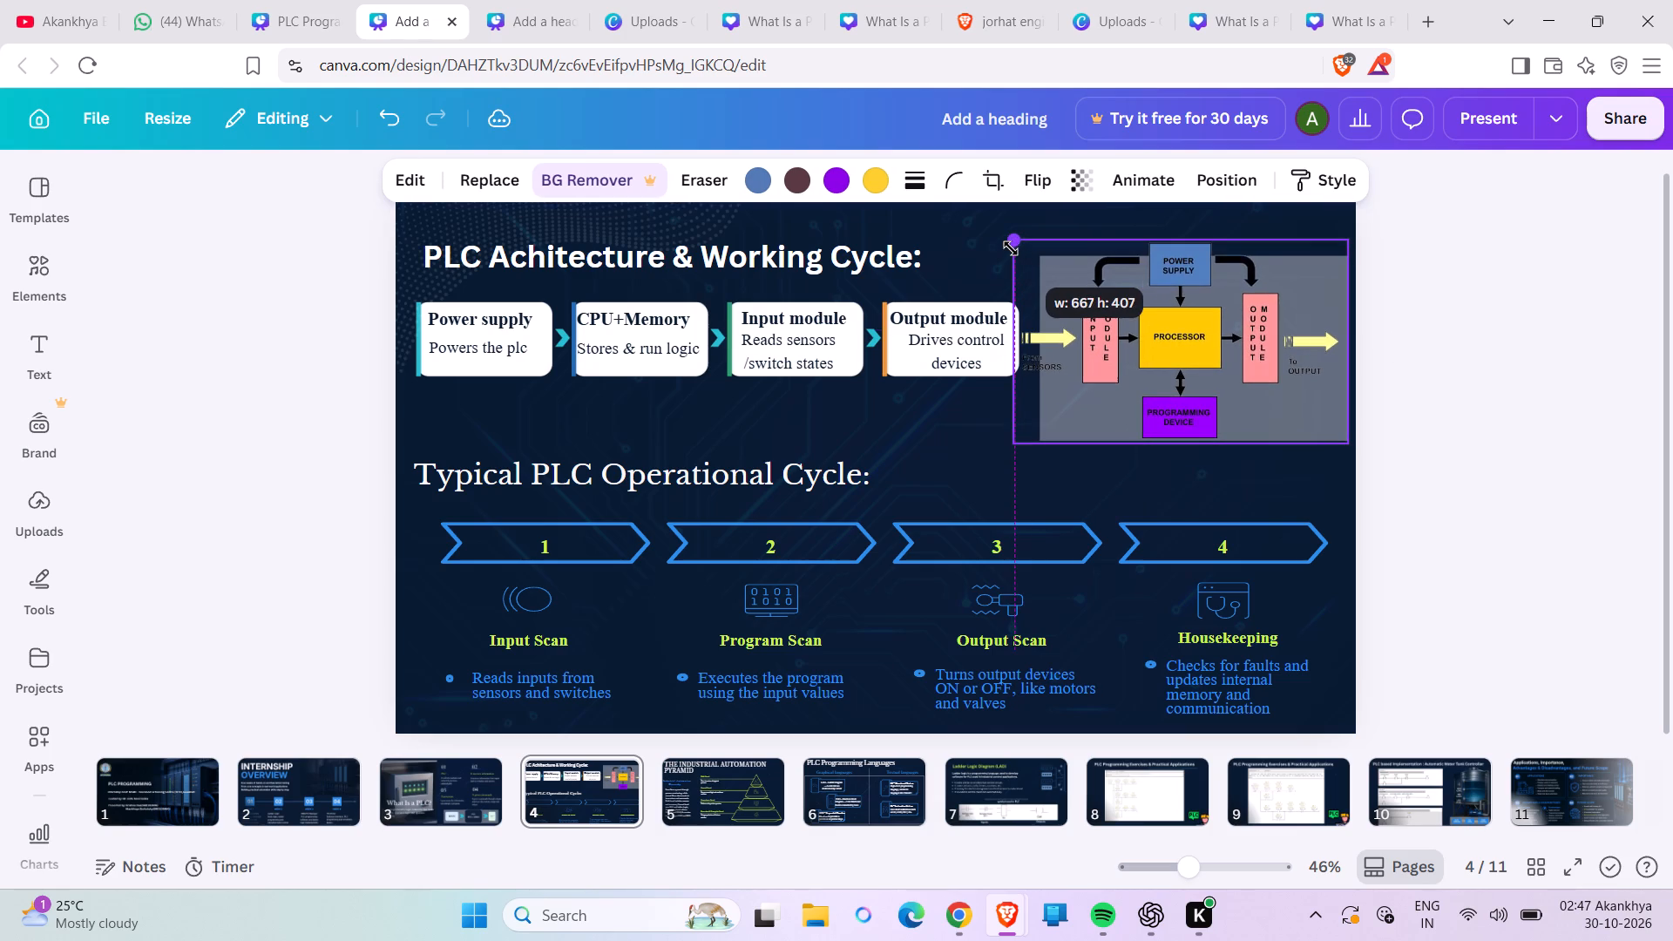
pyautogui.moveTo(1011, 248); pyautogui.dragTo(1020, 250)
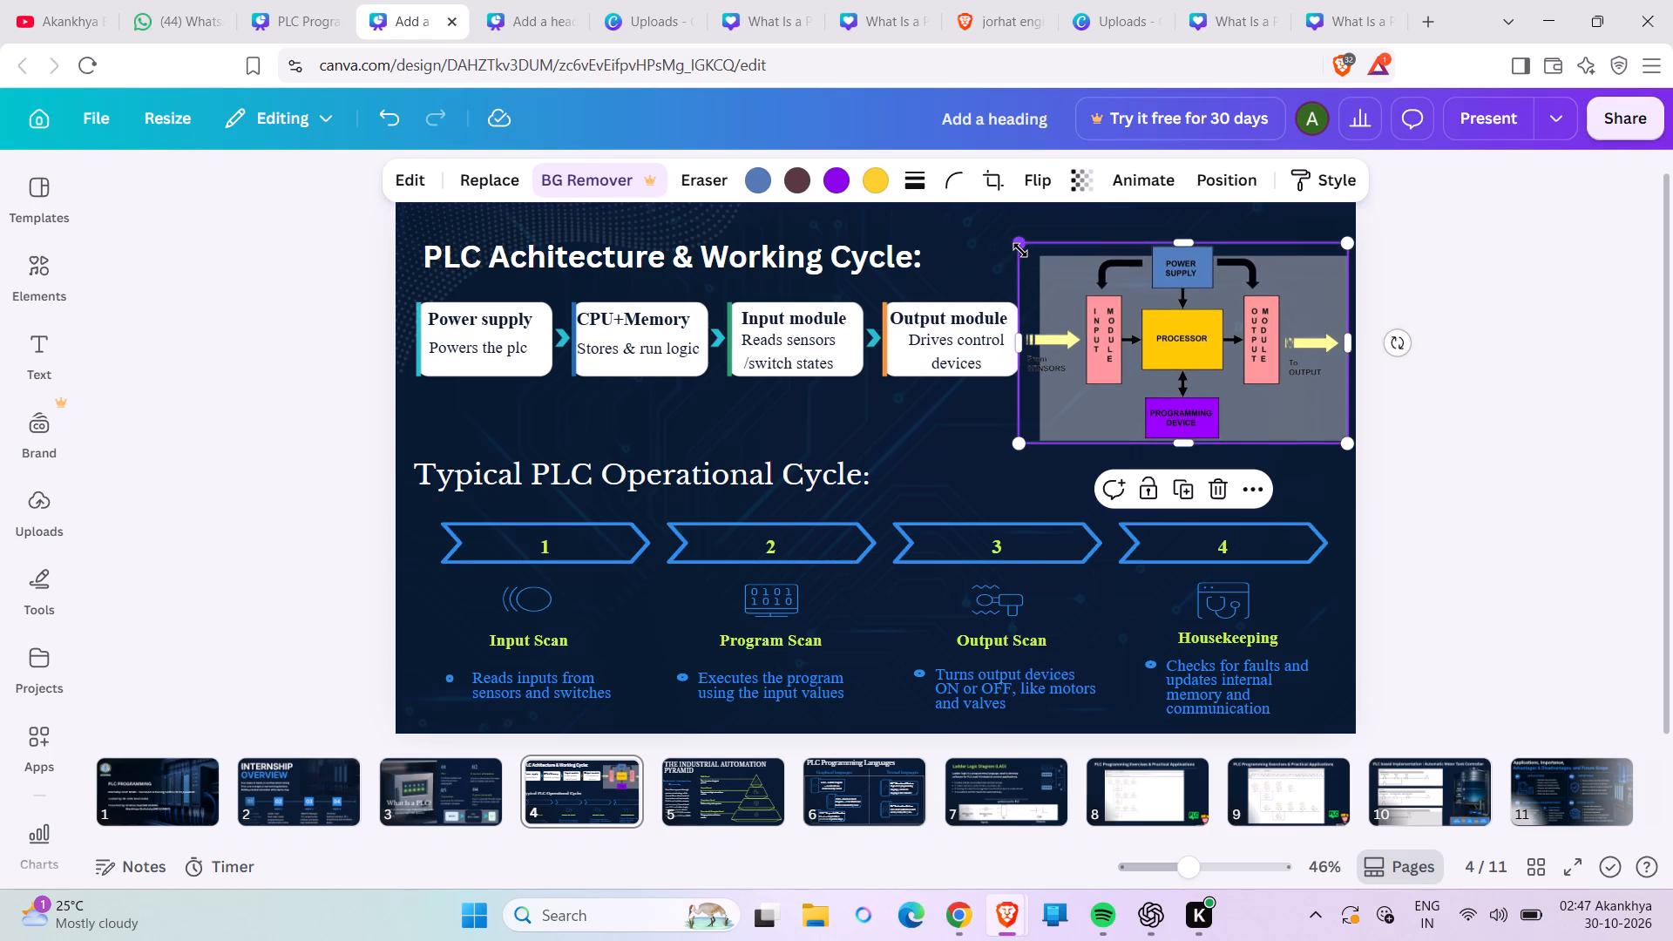
pyautogui.moveTo(1101, 386); pyautogui.dragTo(1127, 413, button='right')
pyautogui.moveTo(1127, 413); pyautogui.dragTo(1125, 409, button='right')
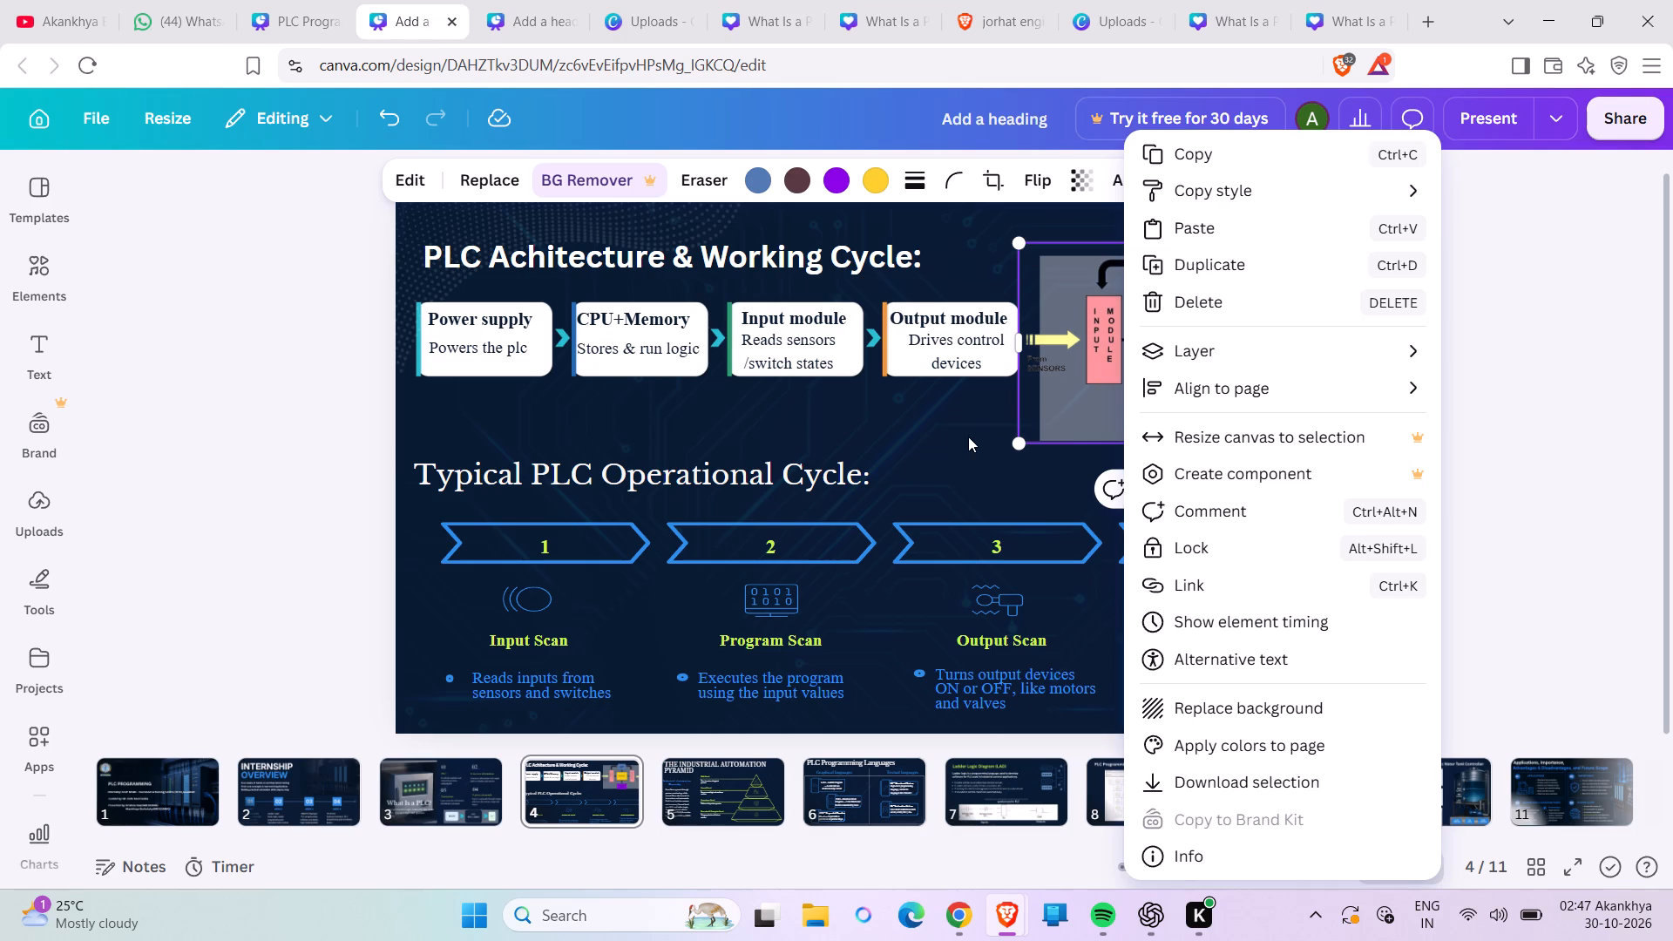
pyautogui.click(968, 437)
pyautogui.moveTo(1060, 419); pyautogui.dragTo(1078, 417)
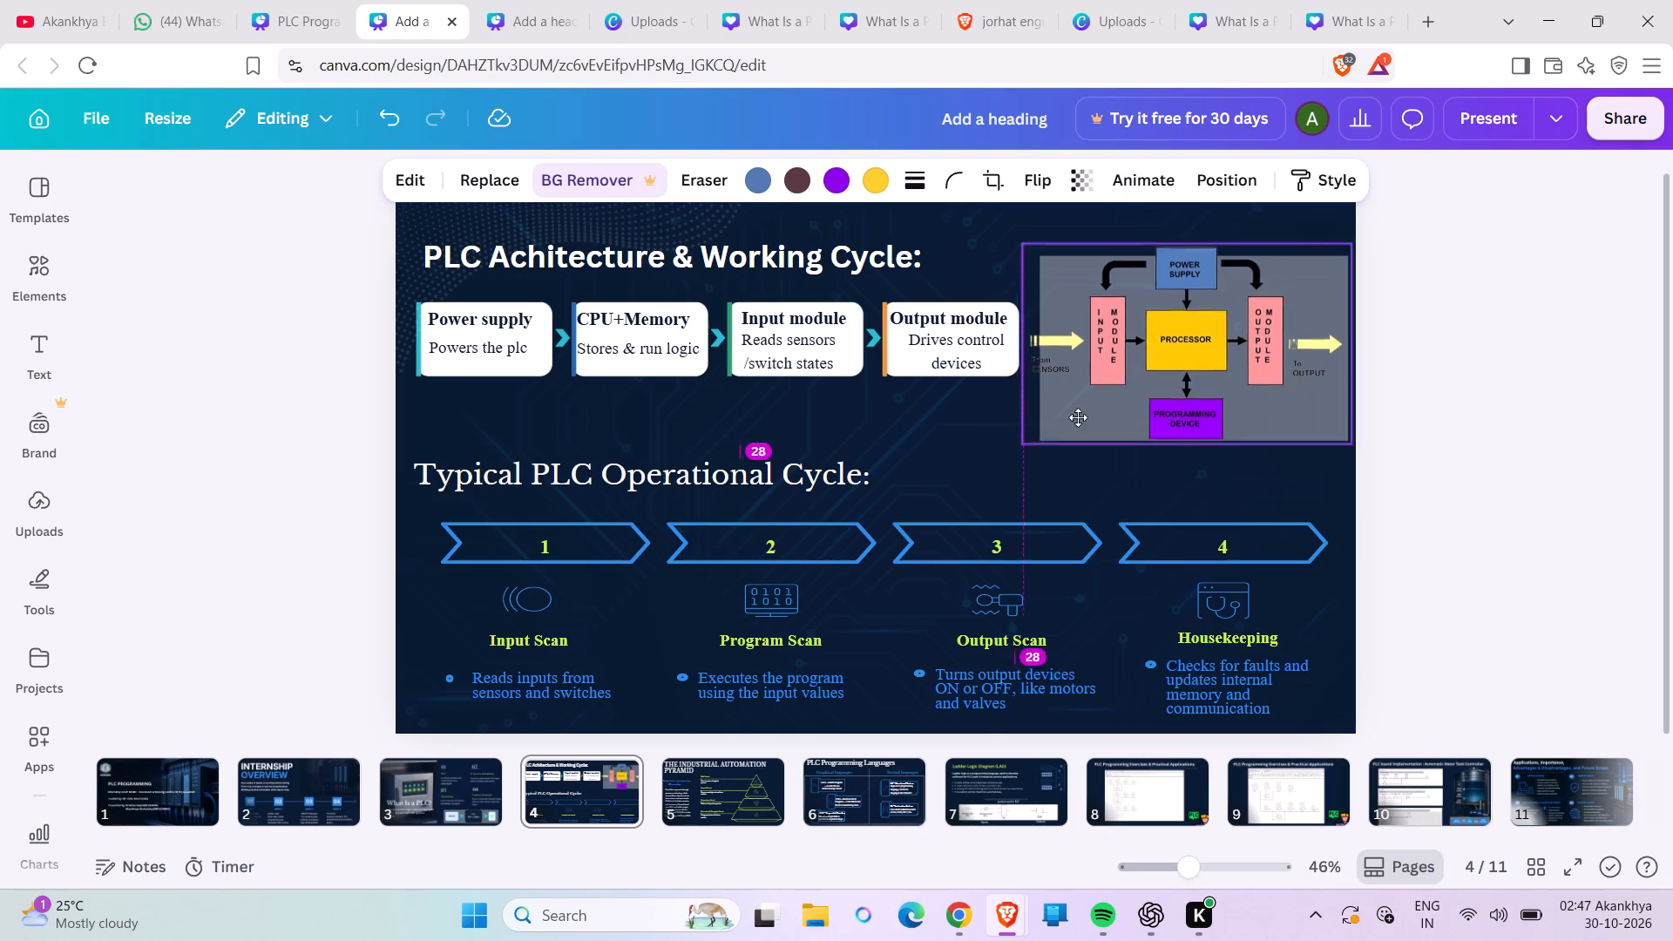
pyautogui.moveTo(1078, 417); pyautogui.dragTo(1075, 440)
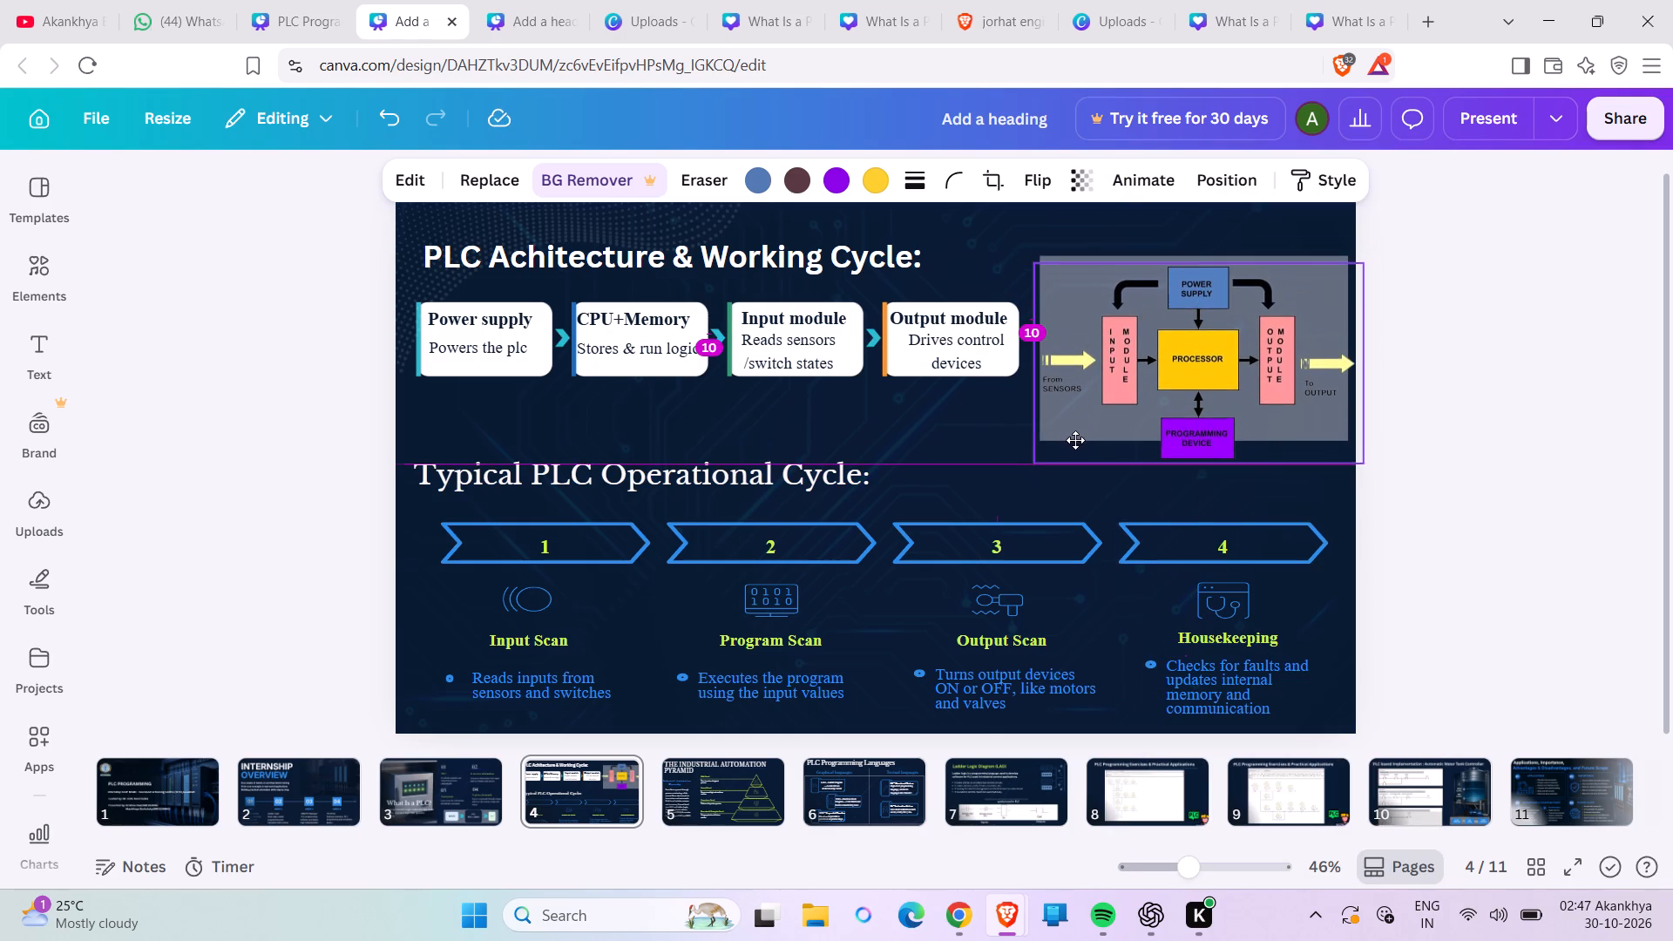
pyautogui.moveTo(1075, 440); pyautogui.dragTo(1071, 441)
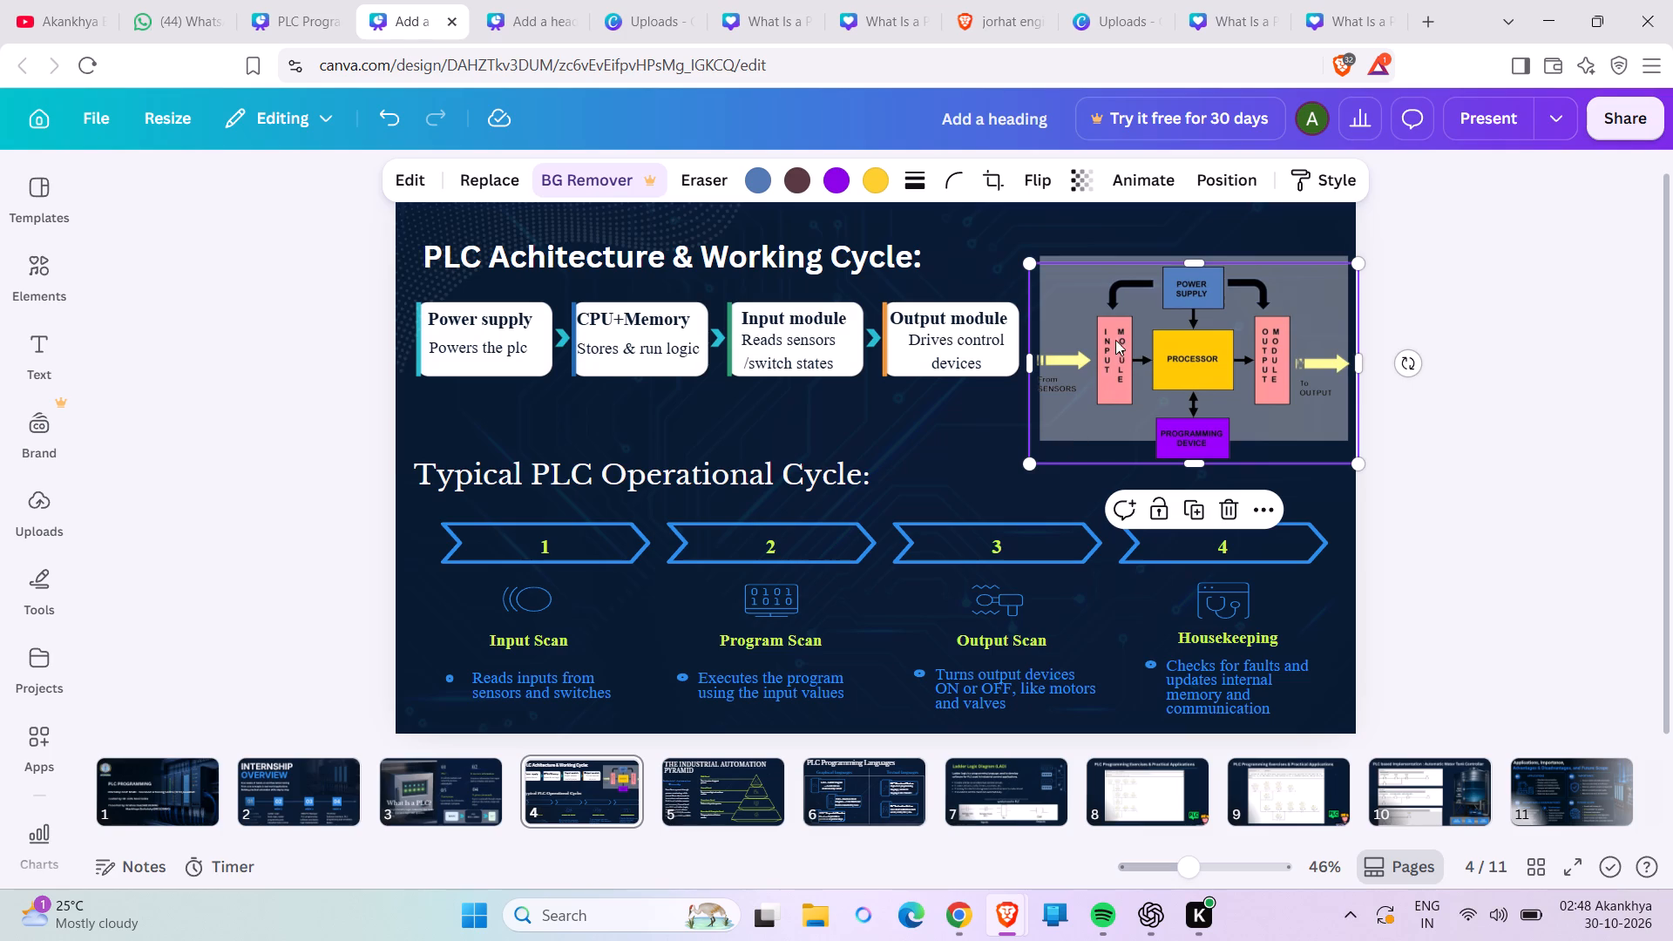
# Enlarge the grey backdrop slightly and extend its bottom edge so it sits behind the whole block diagram, including the programming device box.
pyautogui.click(1077, 312)
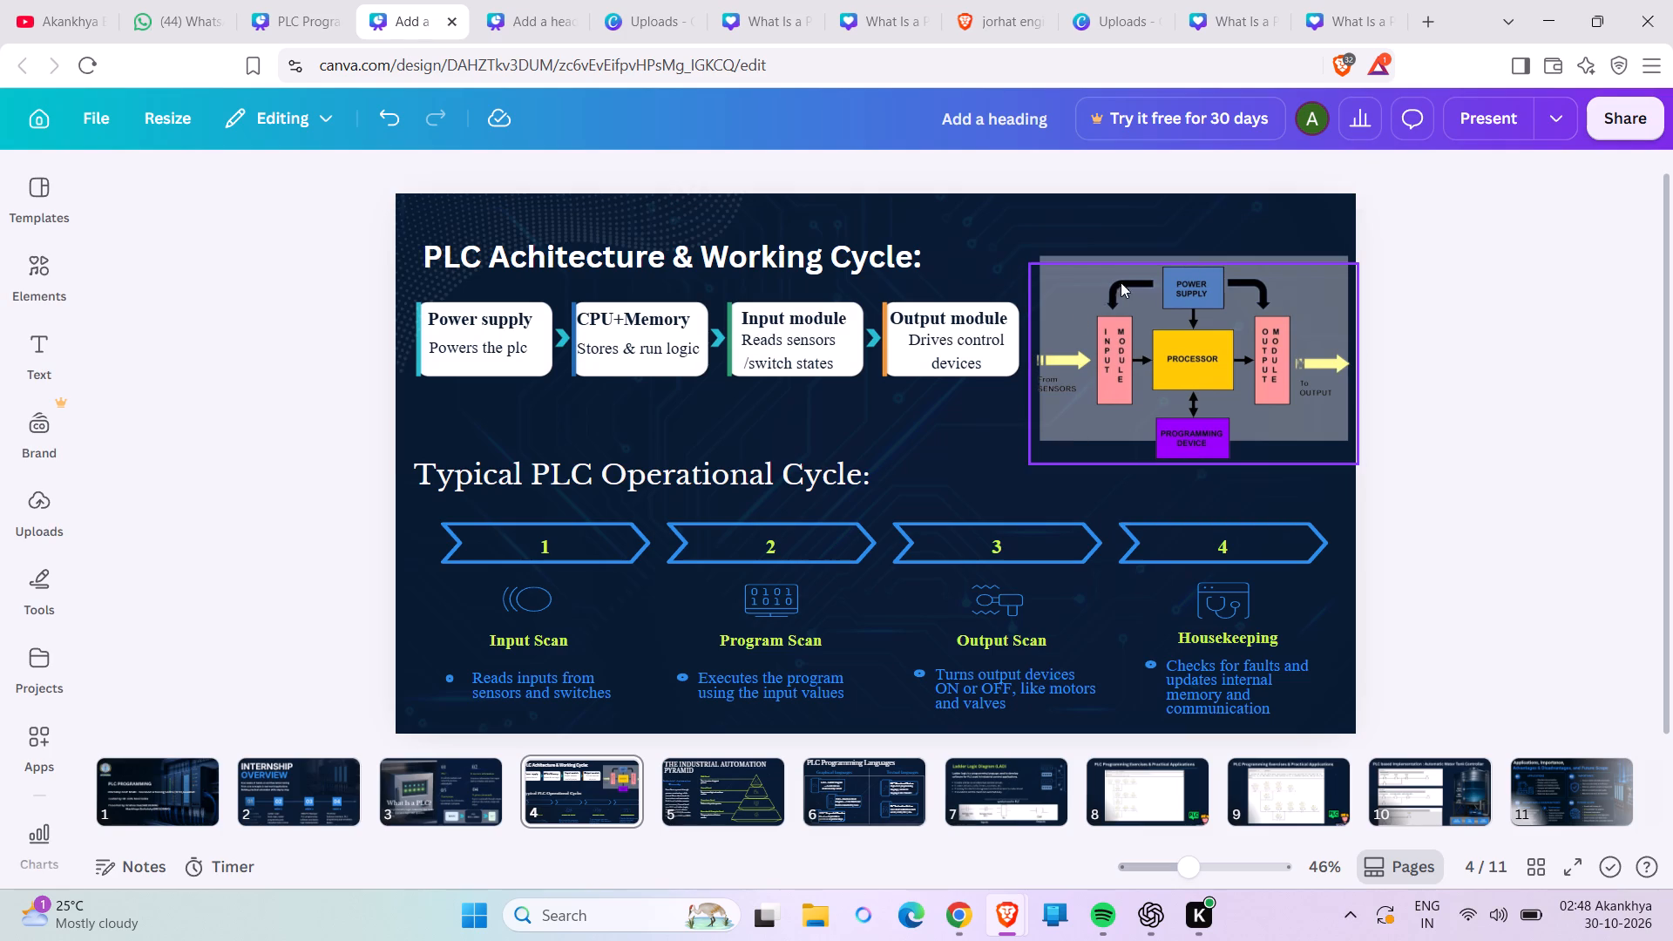
pyautogui.click(1126, 260)
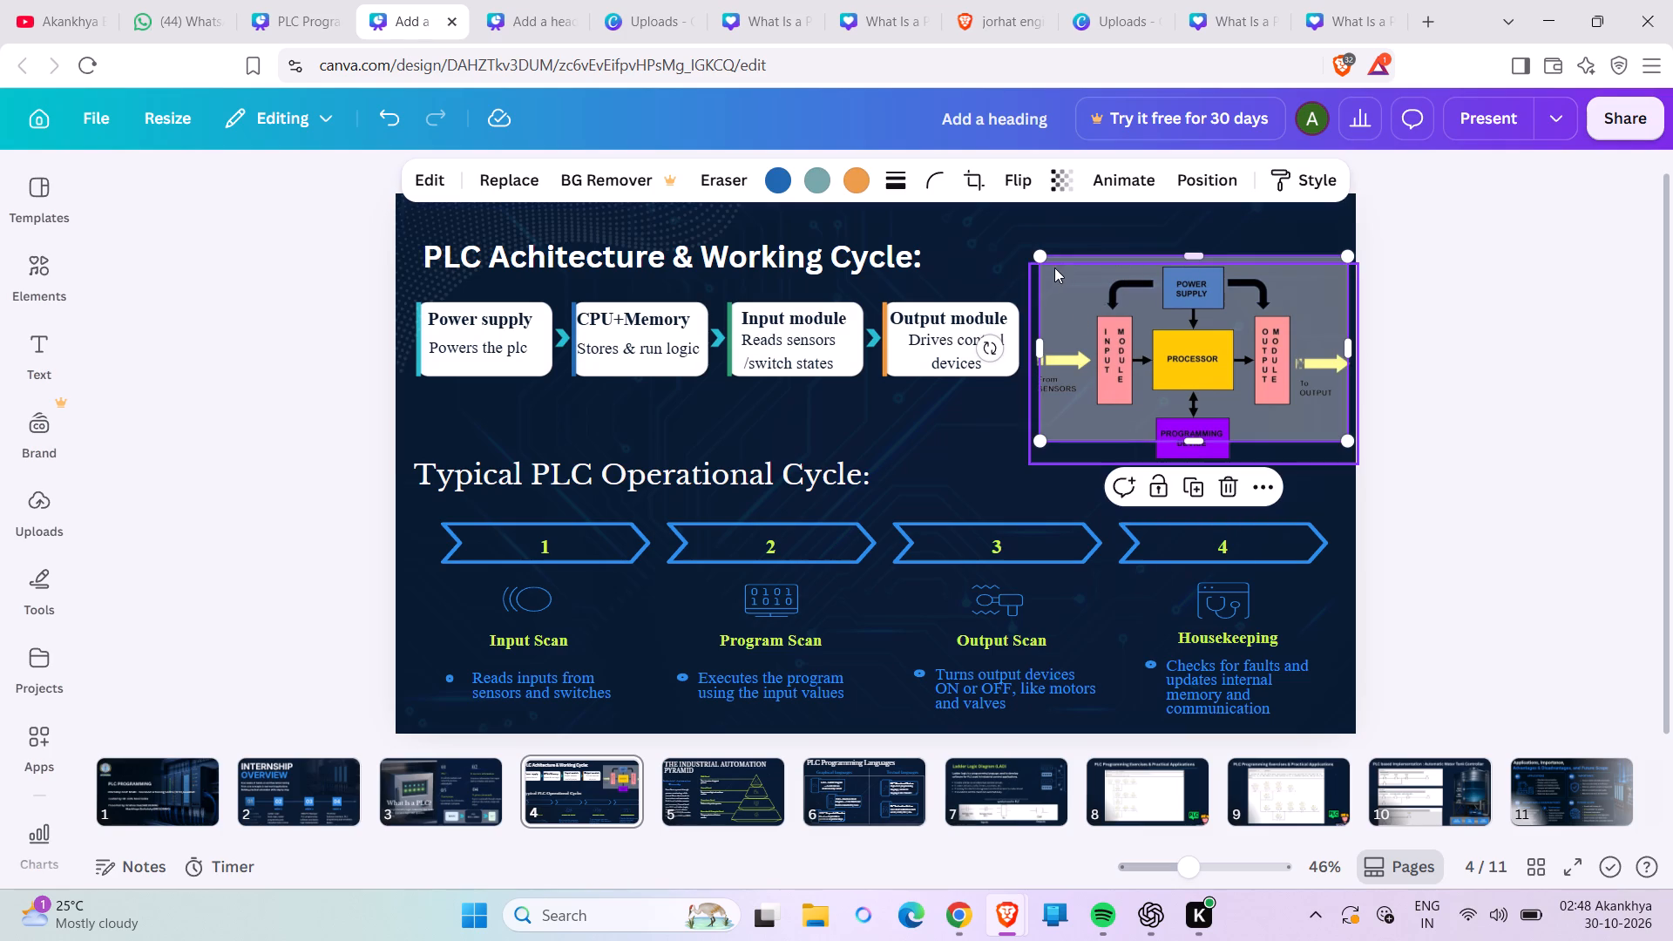
pyautogui.moveTo(1046, 261); pyautogui.dragTo(1032, 266)
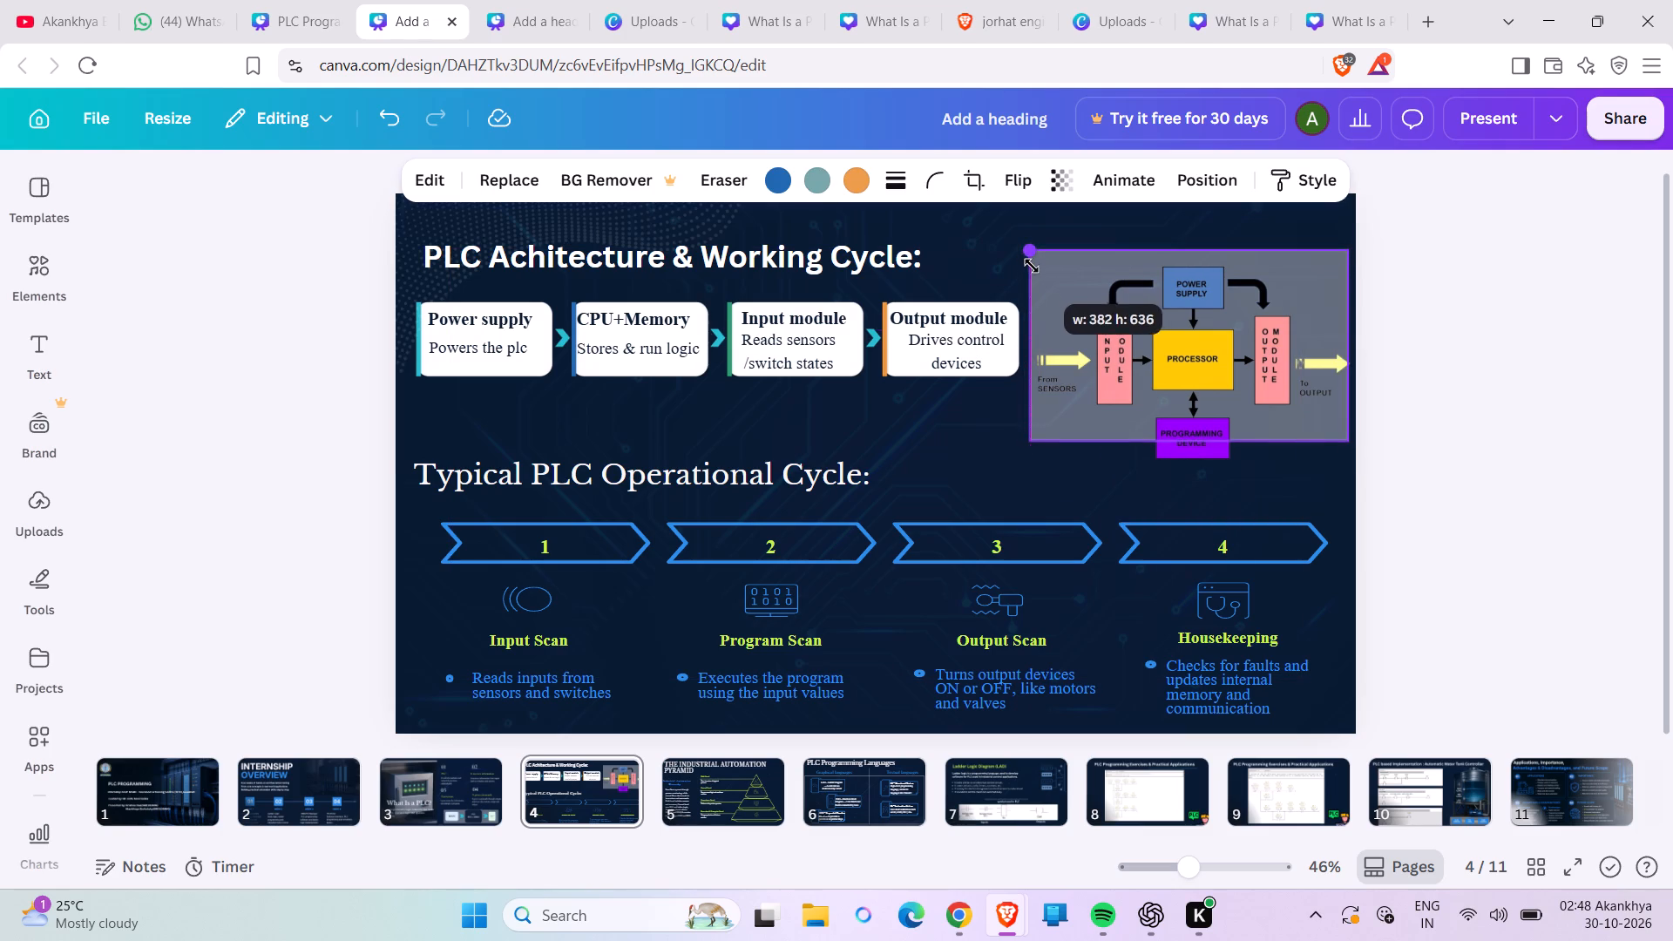
pyautogui.moveTo(1032, 266); pyautogui.dragTo(1035, 267)
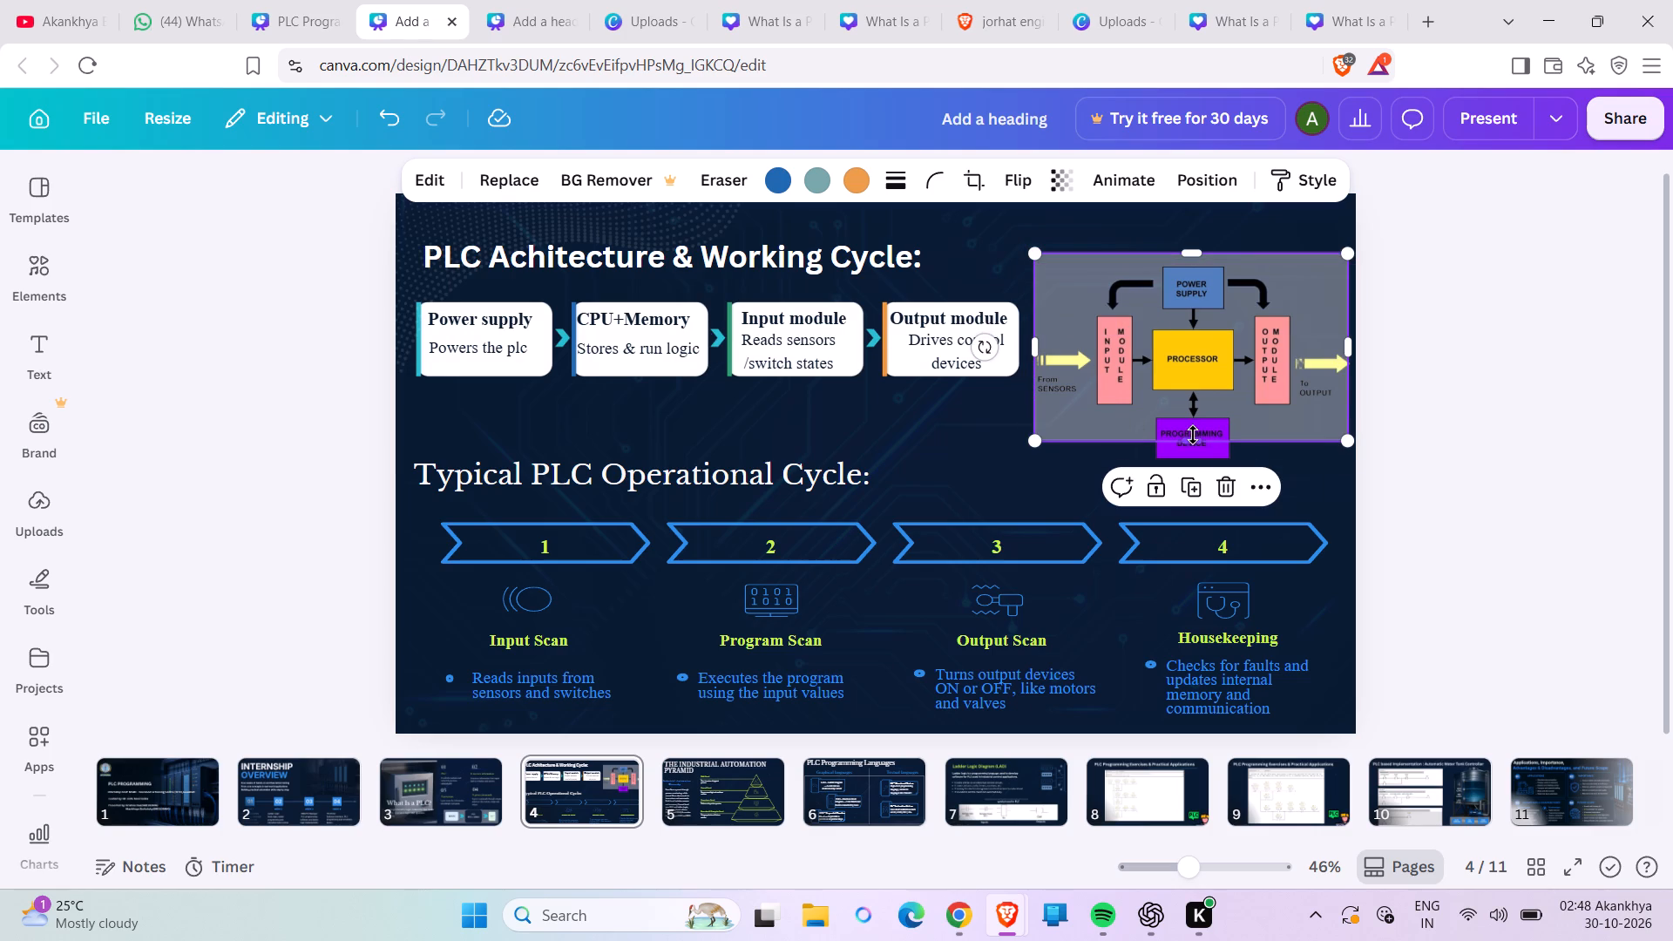
pyautogui.moveTo(1190, 433); pyautogui.dragTo(1188, 459, button='right')
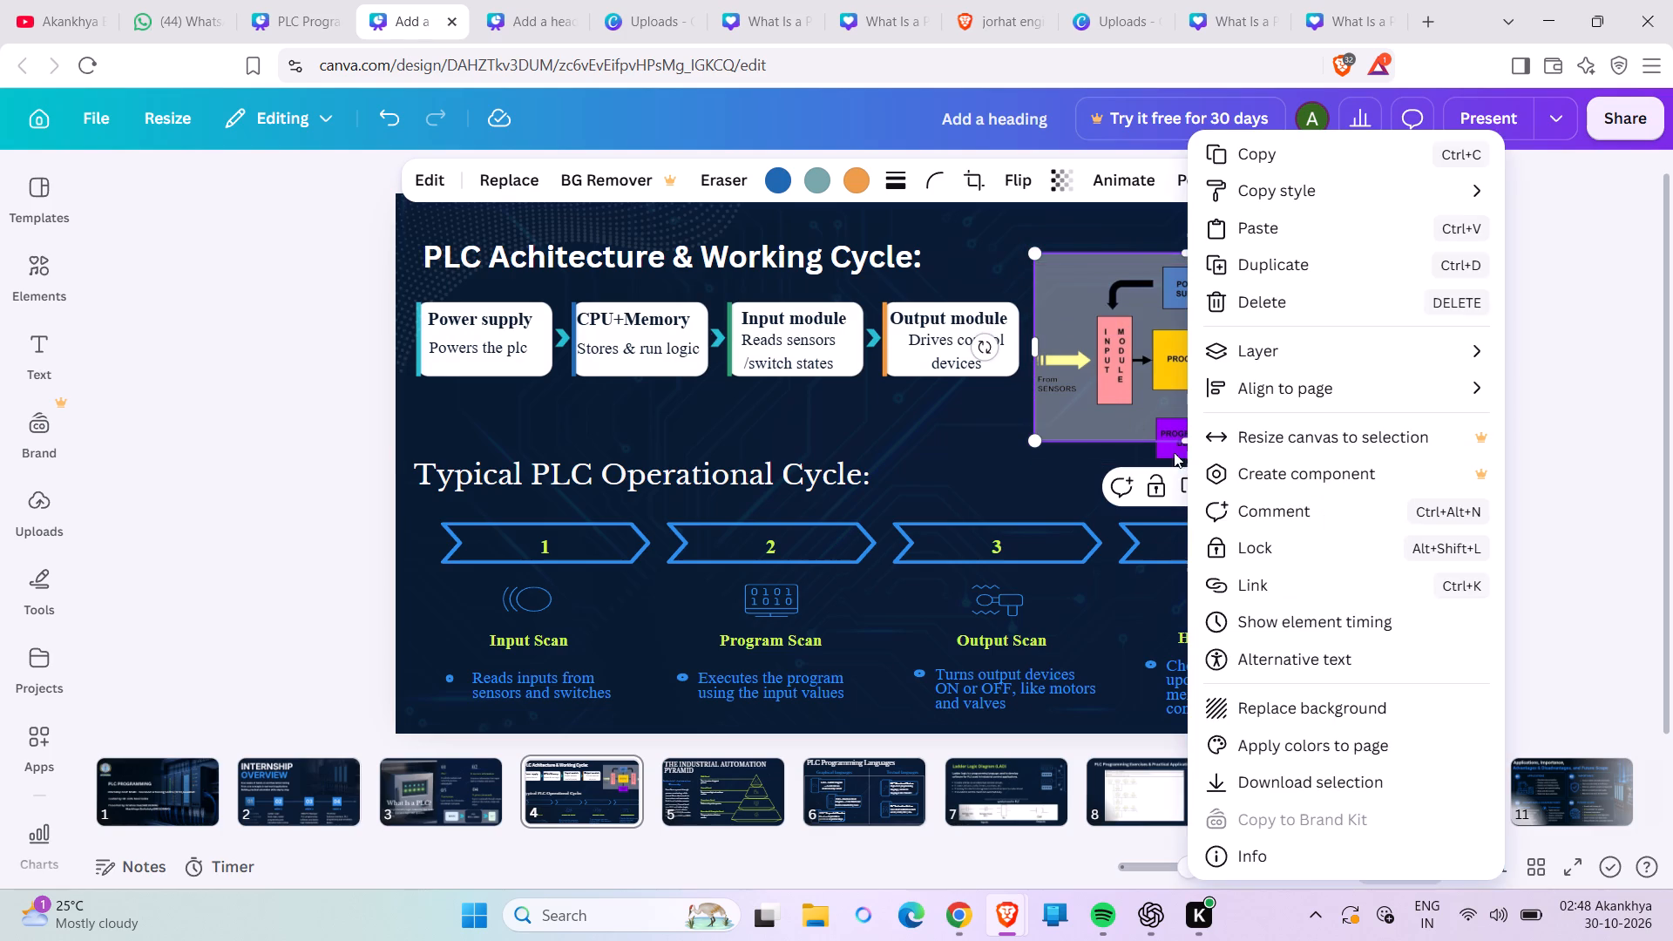
pyautogui.click(1101, 455)
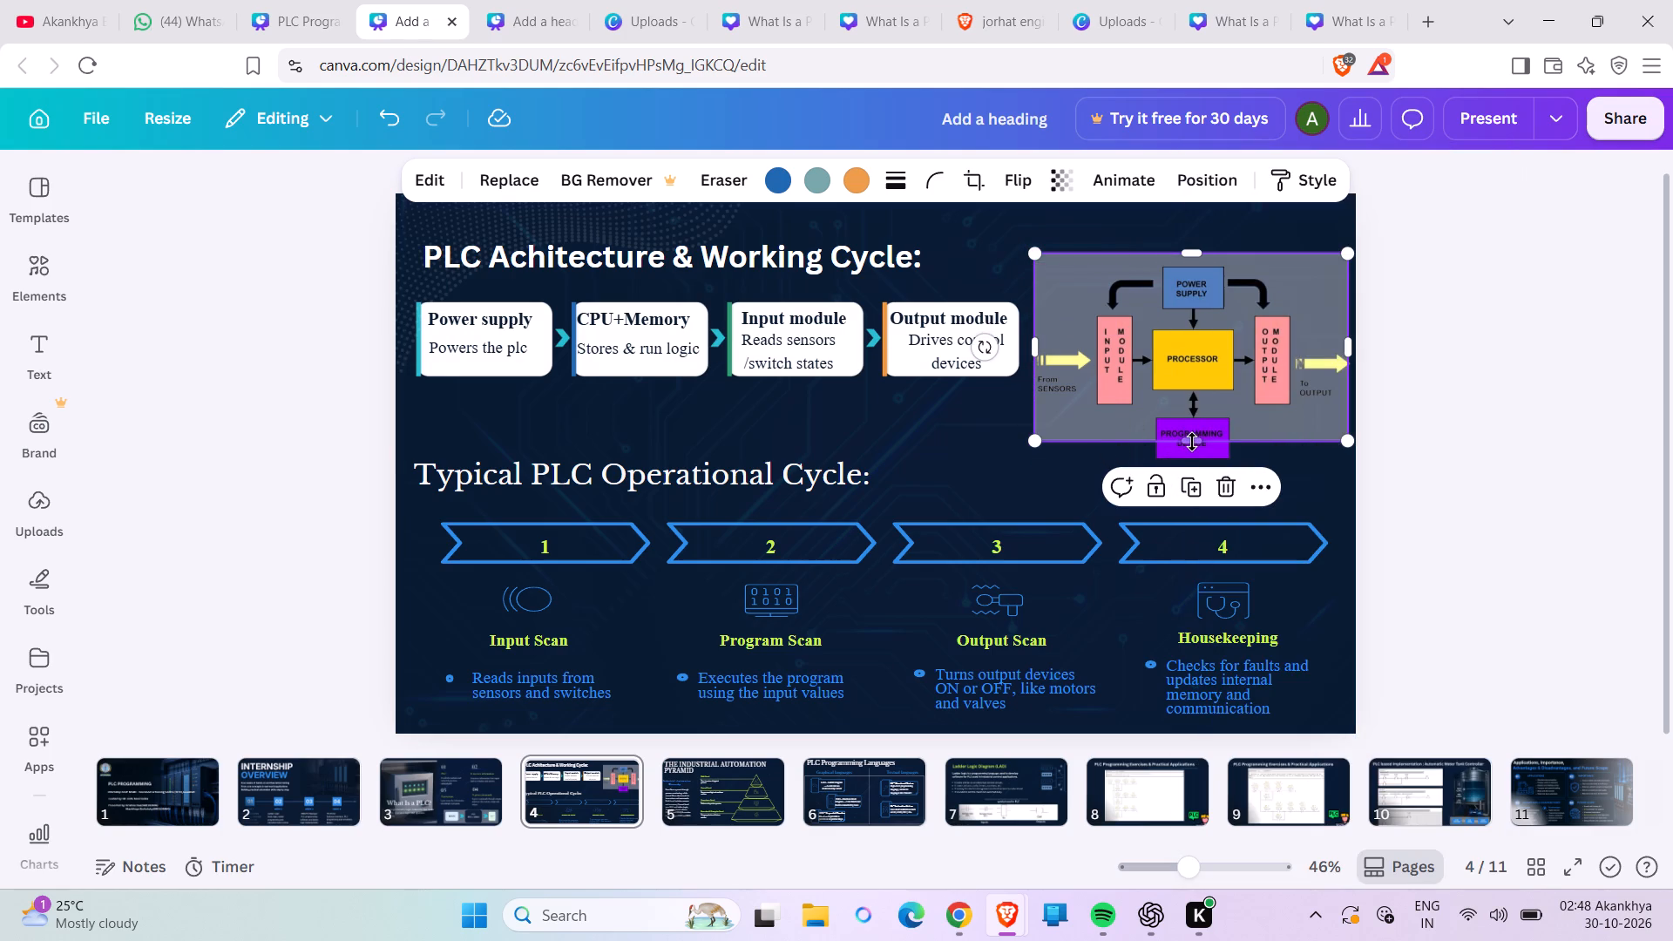
pyautogui.moveTo(1192, 442); pyautogui.dragTo(1192, 469)
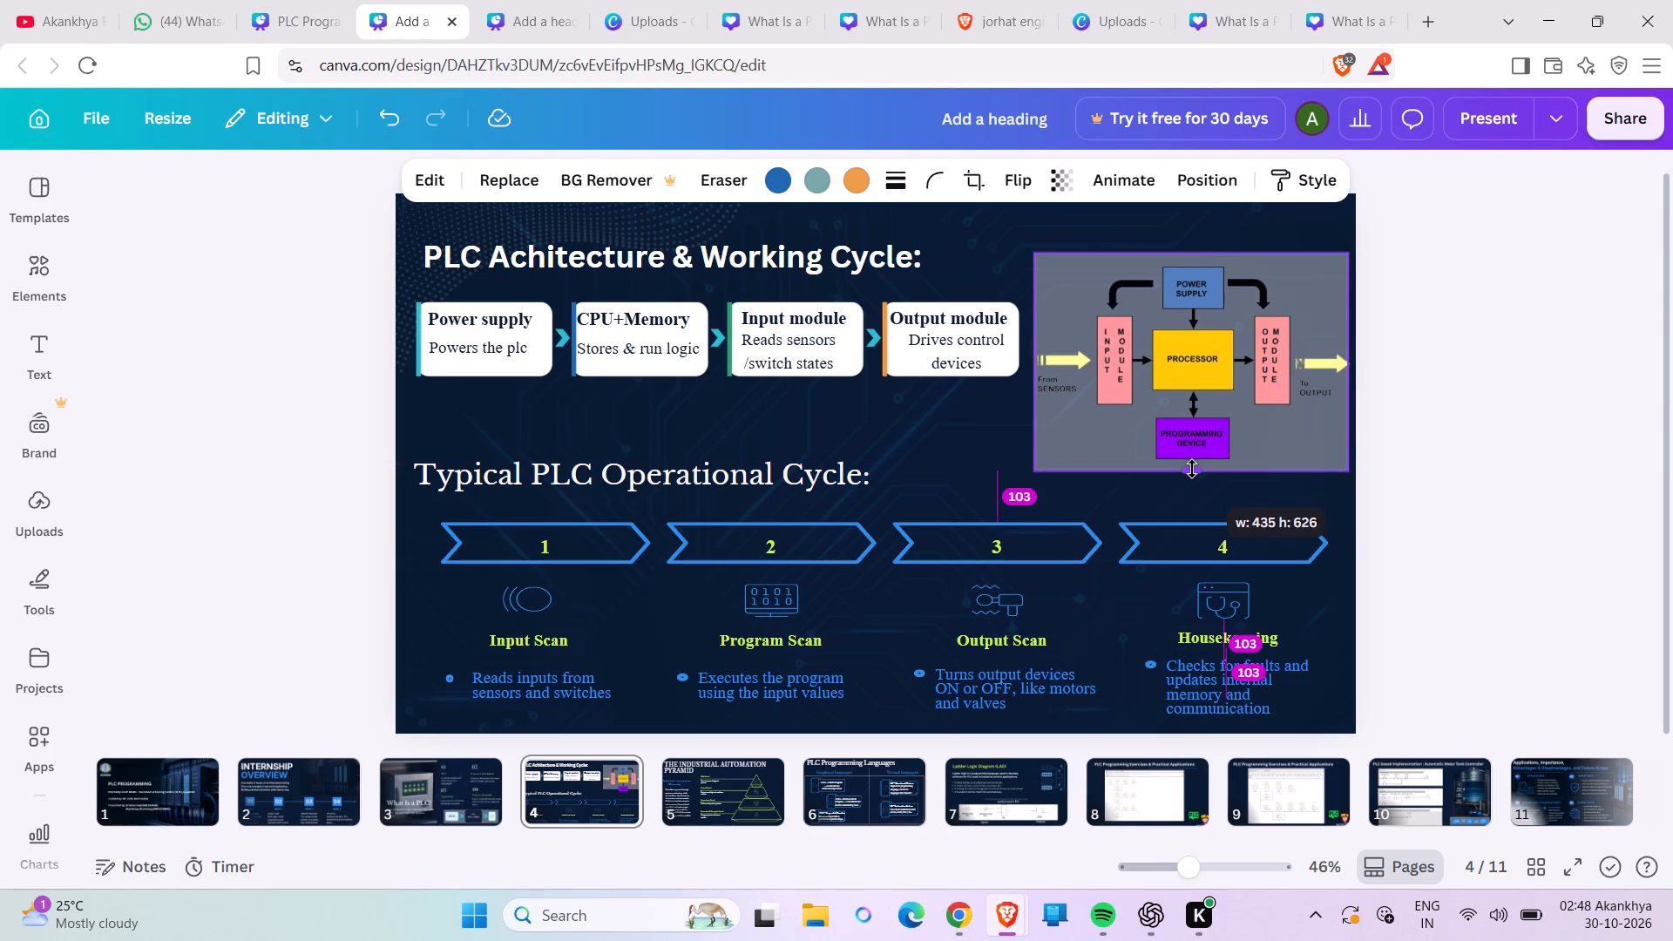
pyautogui.moveTo(1192, 469); pyautogui.dragTo(1192, 466)
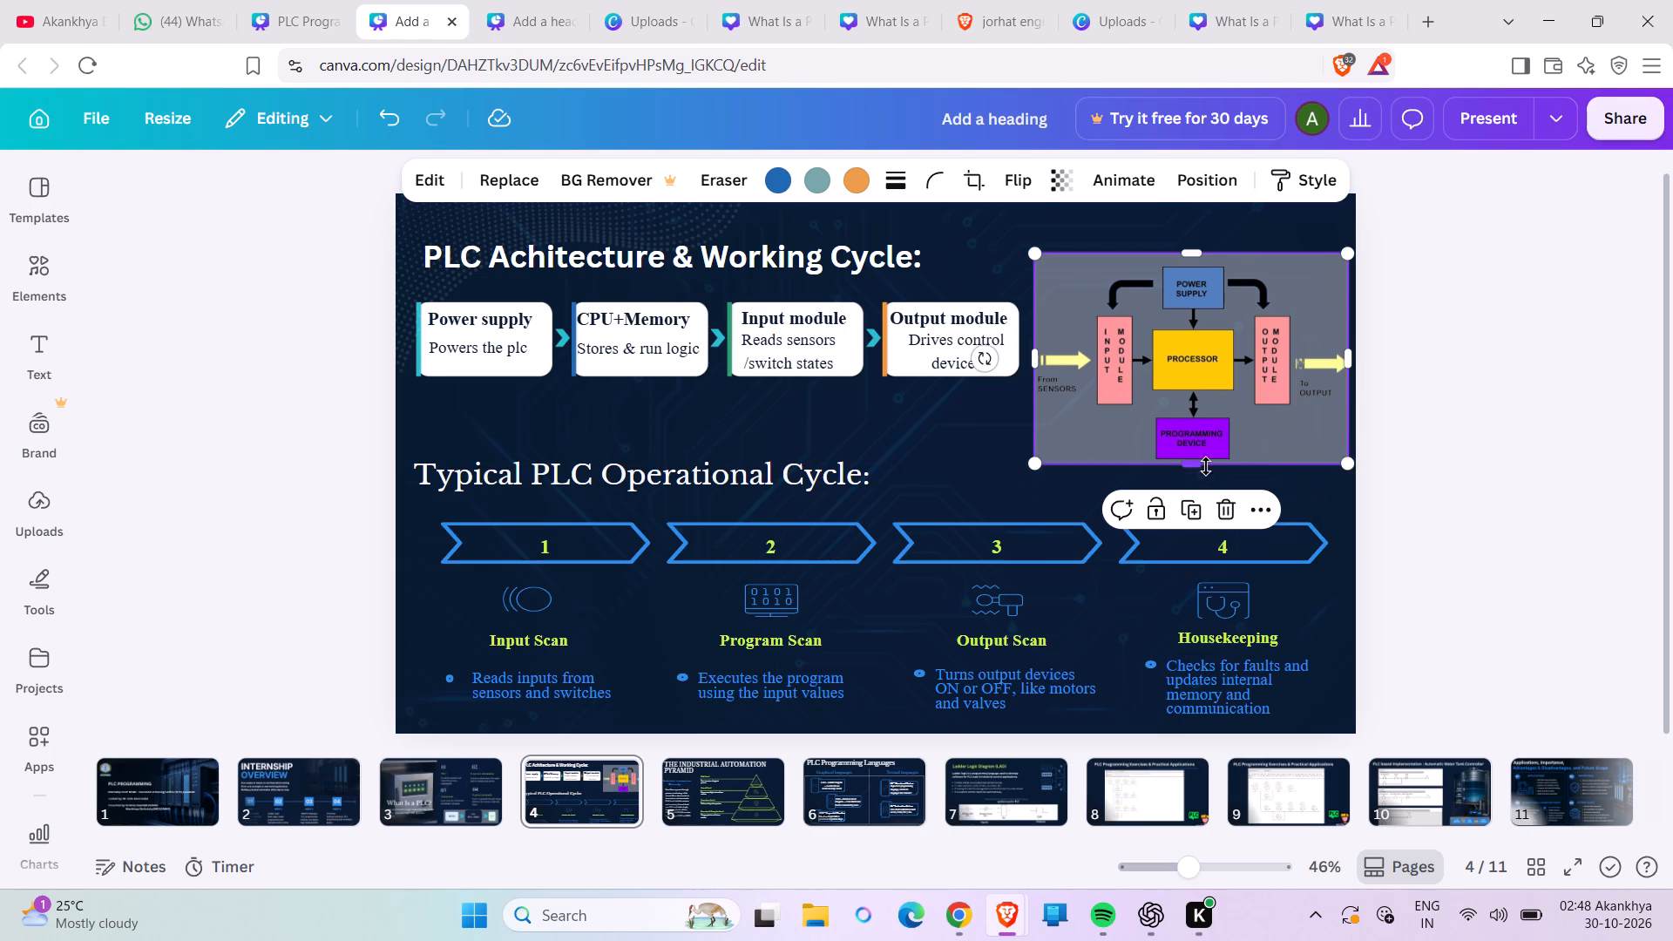
pyautogui.click(1416, 443)
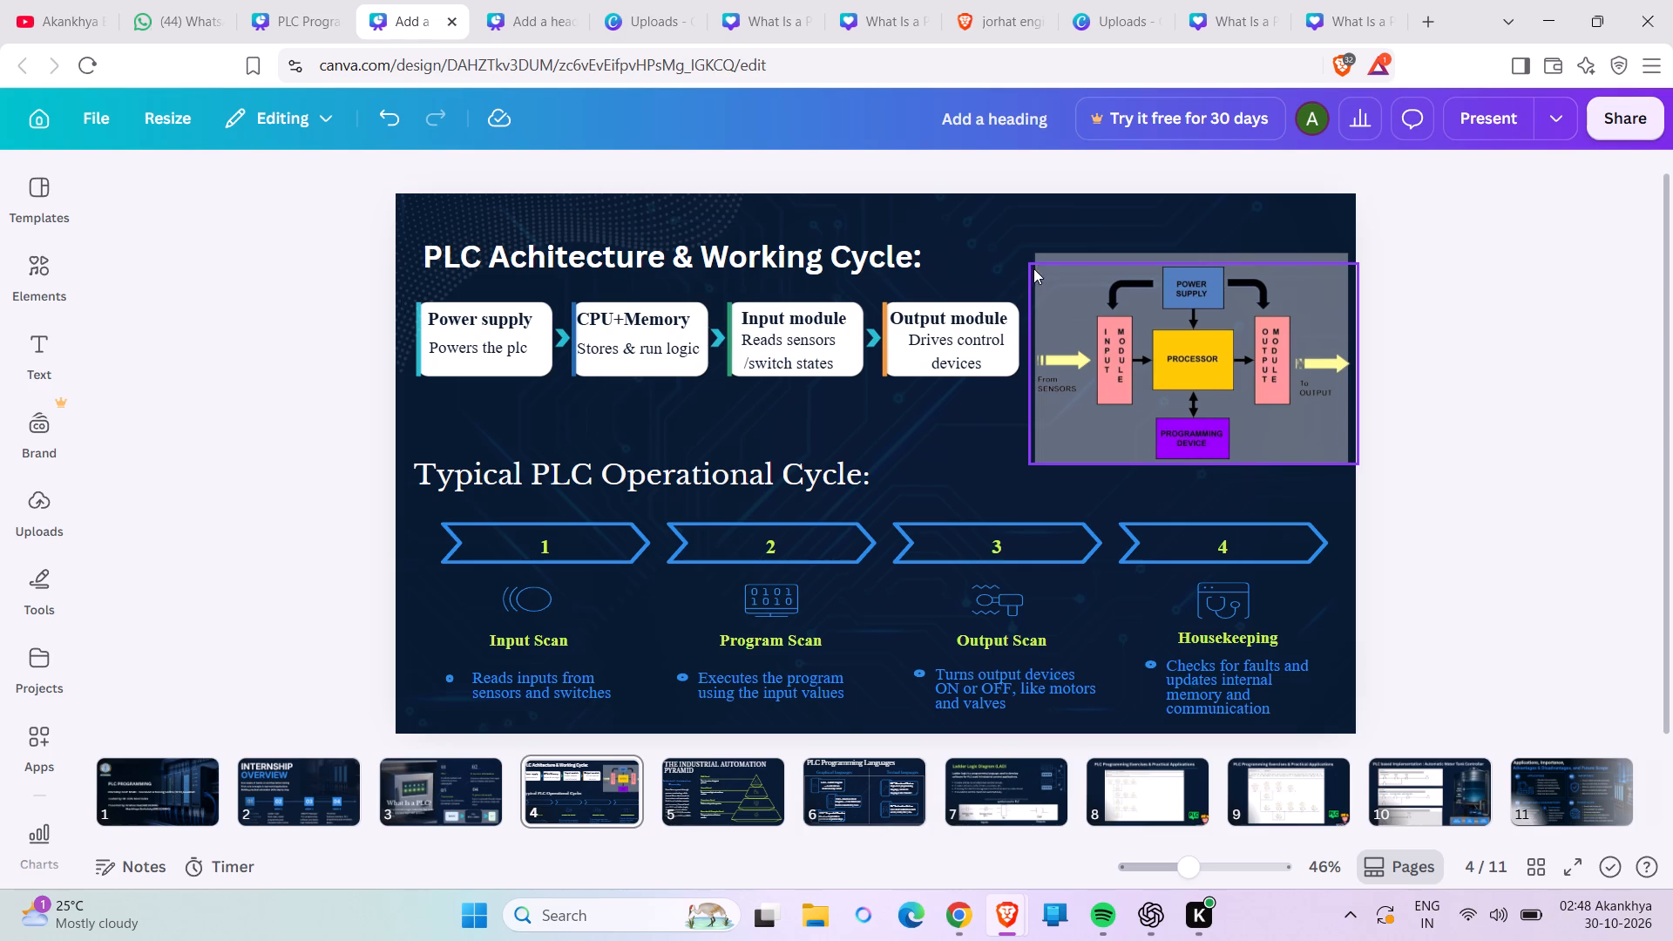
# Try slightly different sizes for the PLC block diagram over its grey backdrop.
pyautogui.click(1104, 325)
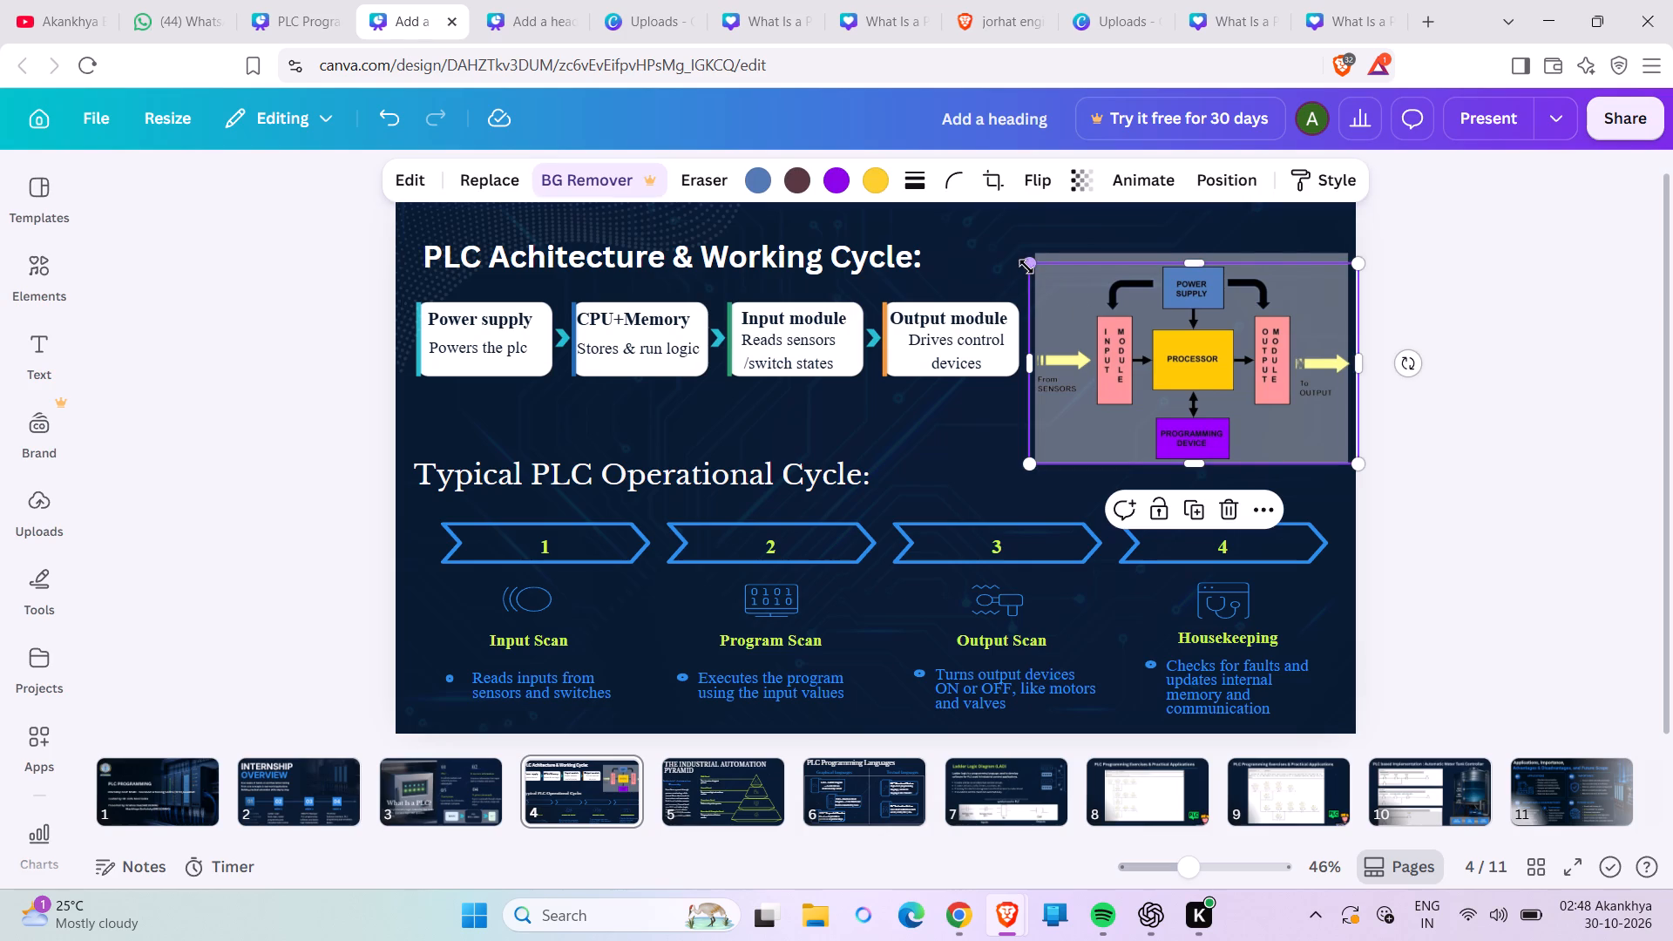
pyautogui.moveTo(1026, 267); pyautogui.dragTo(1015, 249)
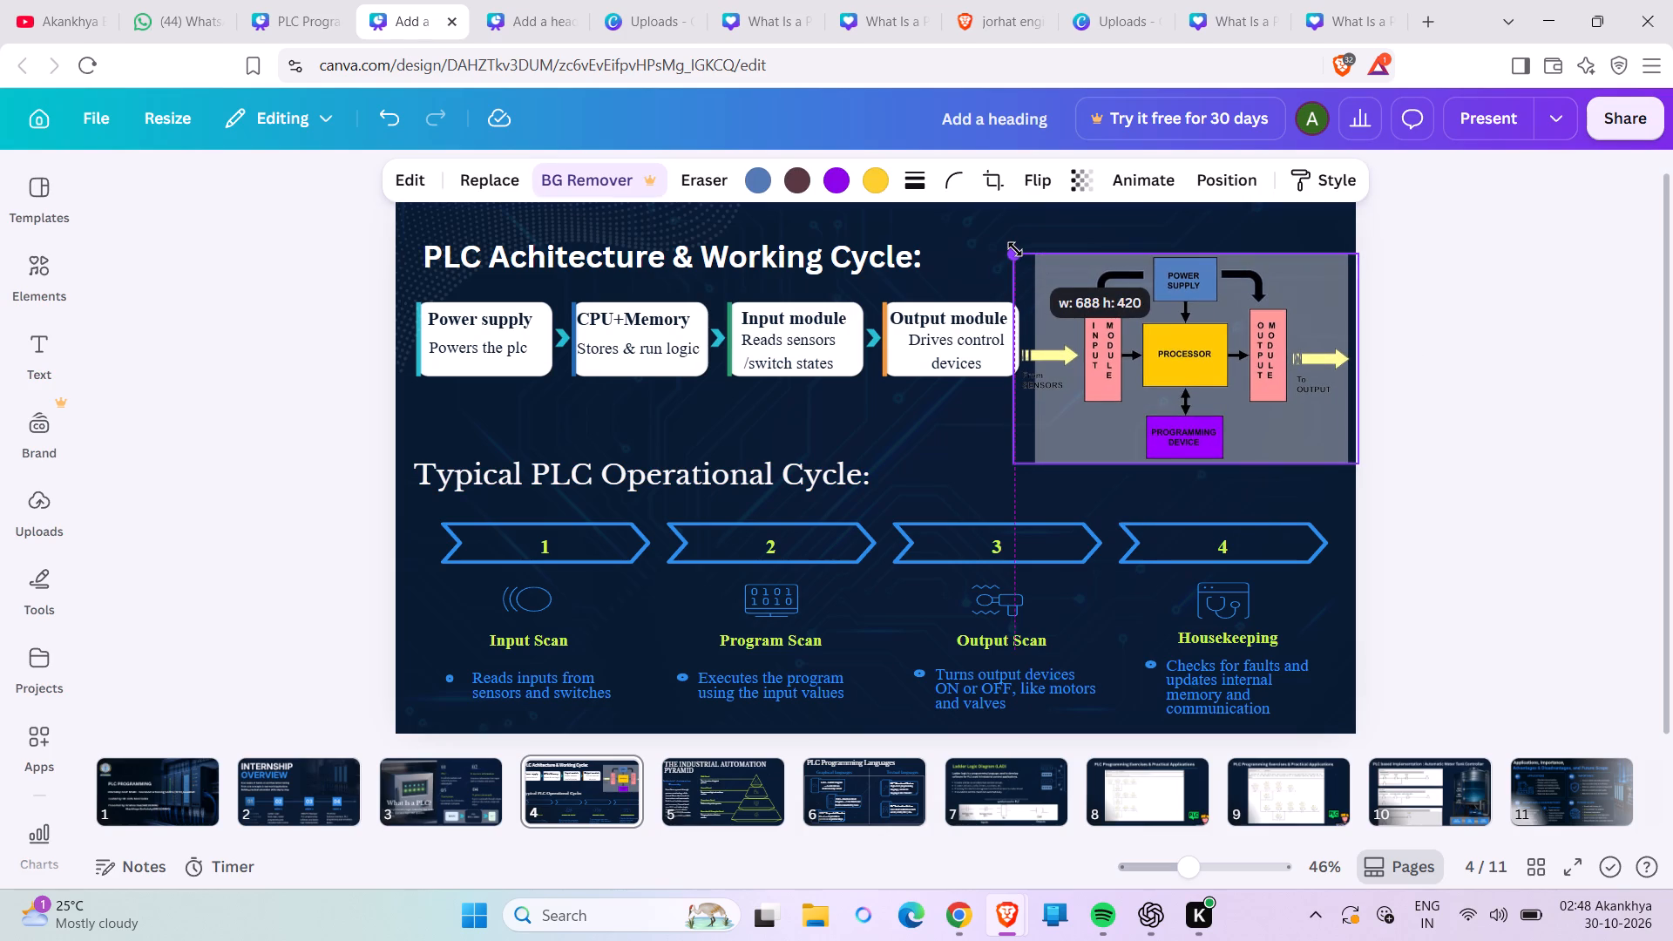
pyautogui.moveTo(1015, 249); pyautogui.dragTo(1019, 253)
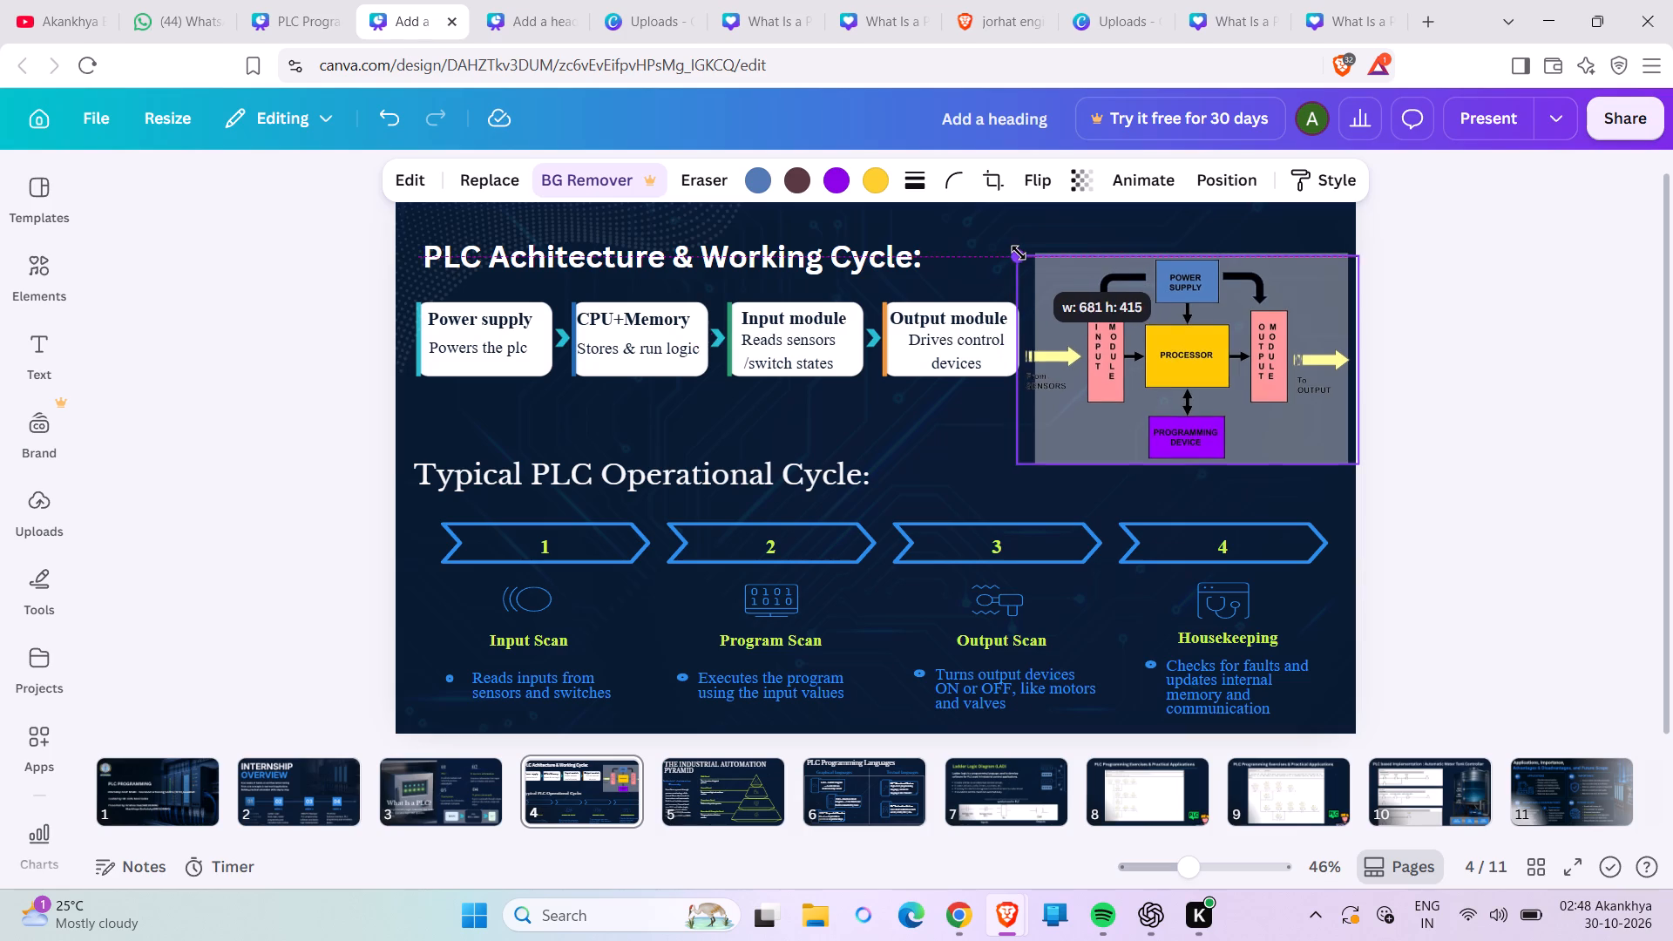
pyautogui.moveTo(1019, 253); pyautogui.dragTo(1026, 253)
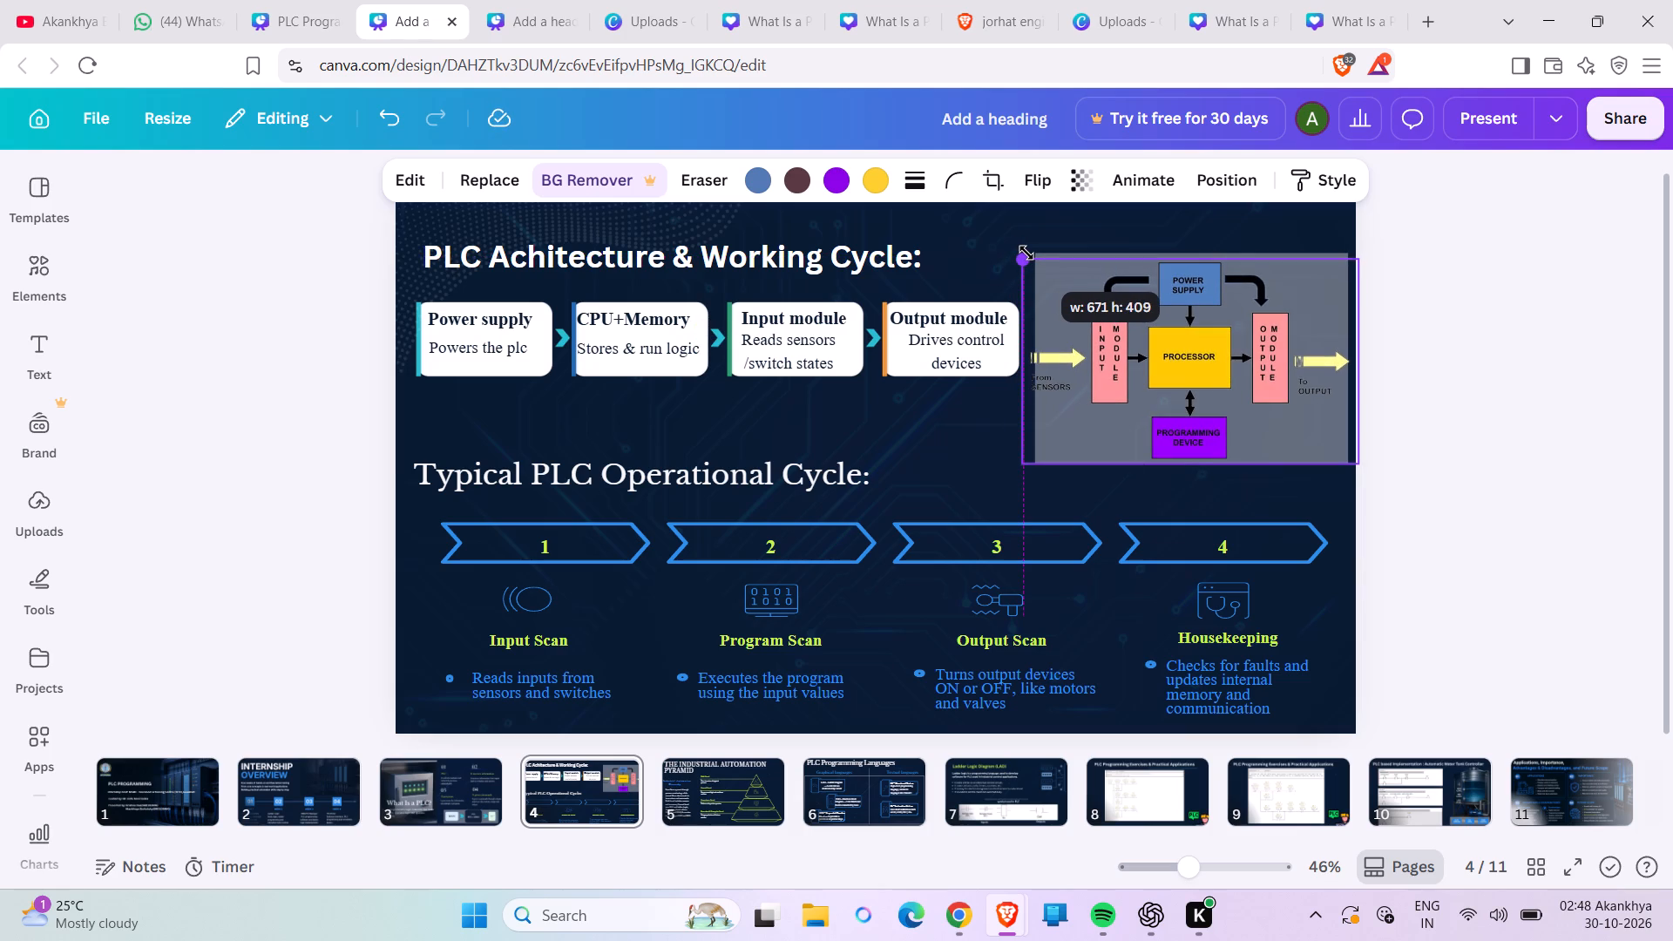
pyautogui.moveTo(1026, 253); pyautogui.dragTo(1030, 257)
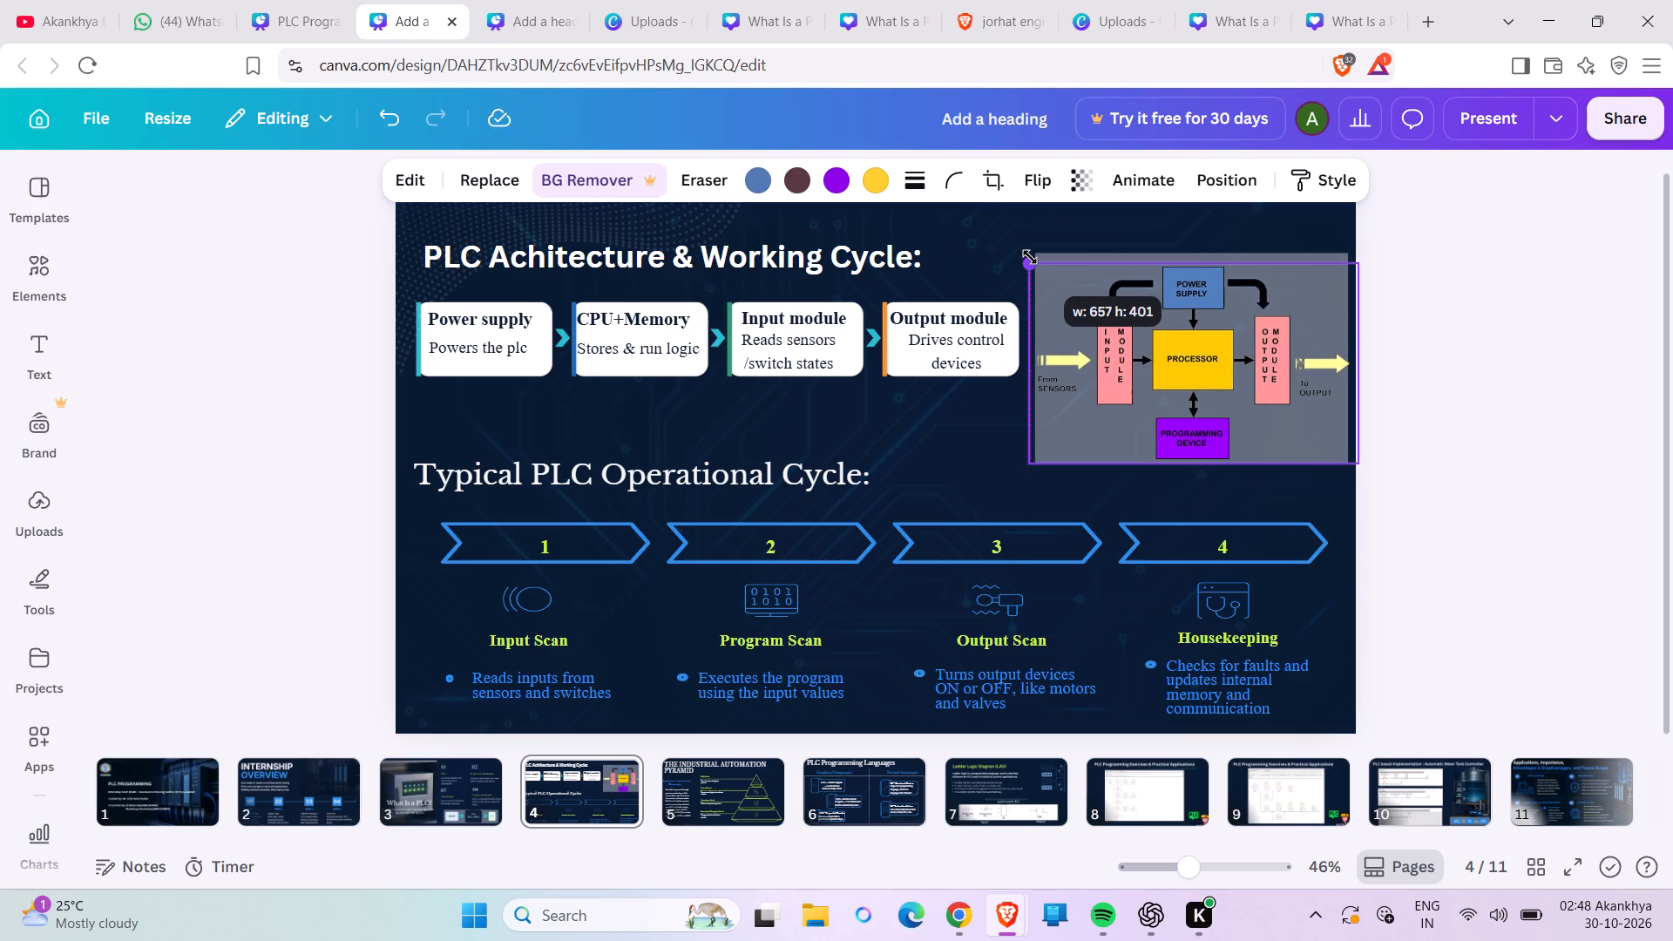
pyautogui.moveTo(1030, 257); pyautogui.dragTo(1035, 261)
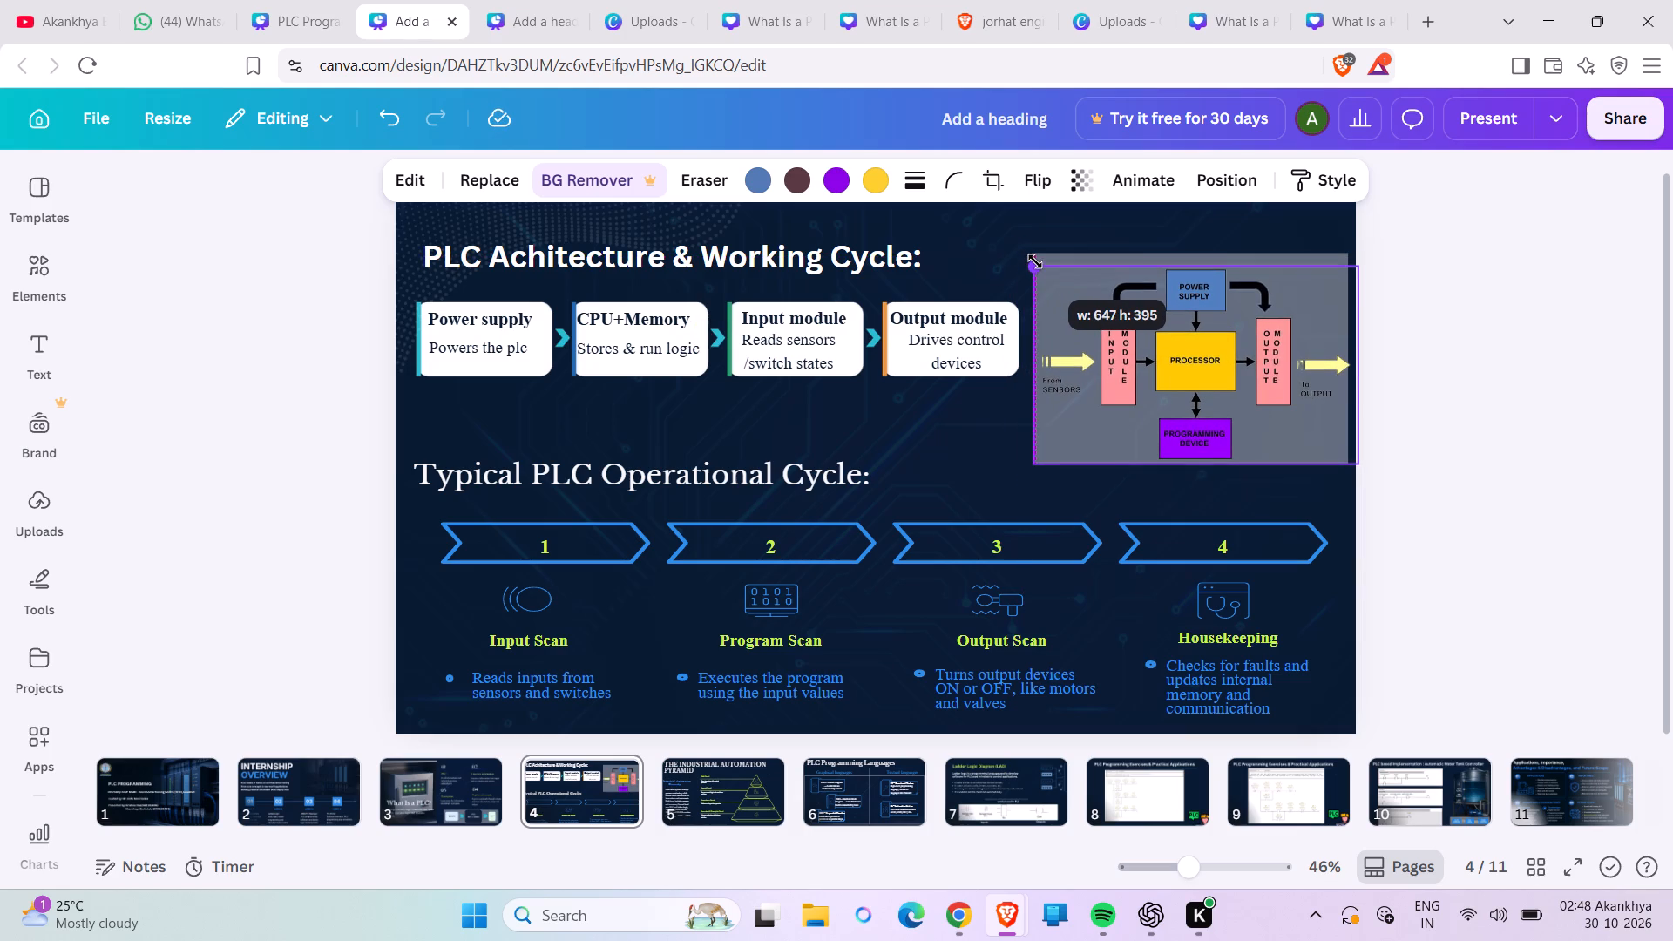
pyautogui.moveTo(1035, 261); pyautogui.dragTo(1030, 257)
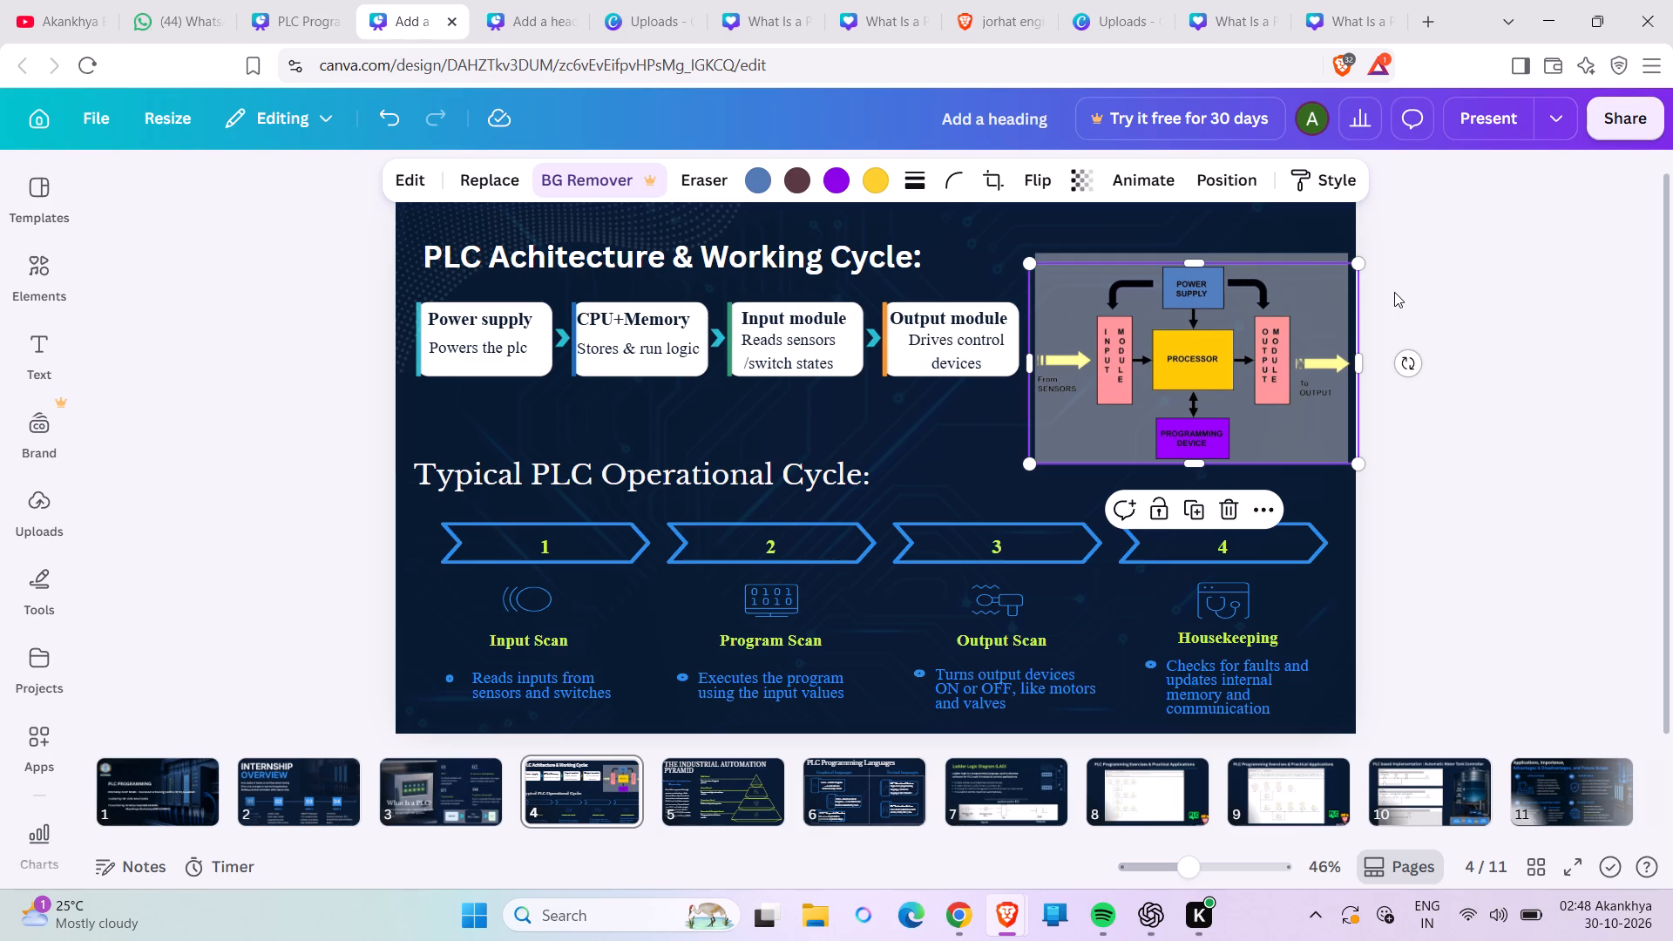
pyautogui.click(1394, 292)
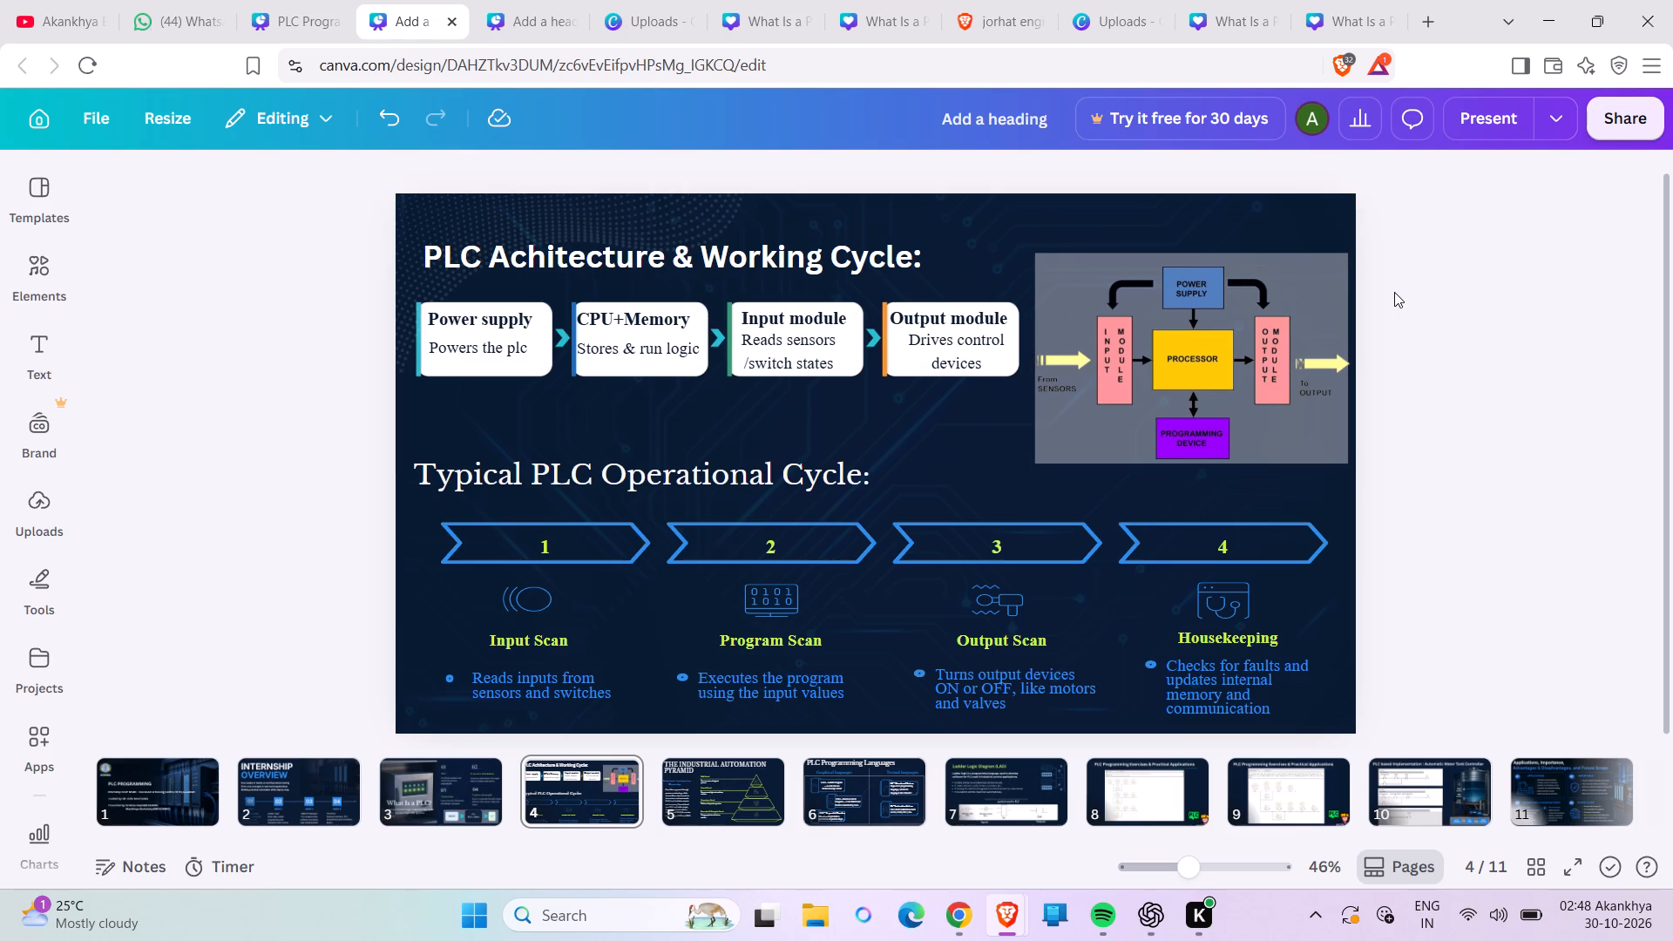
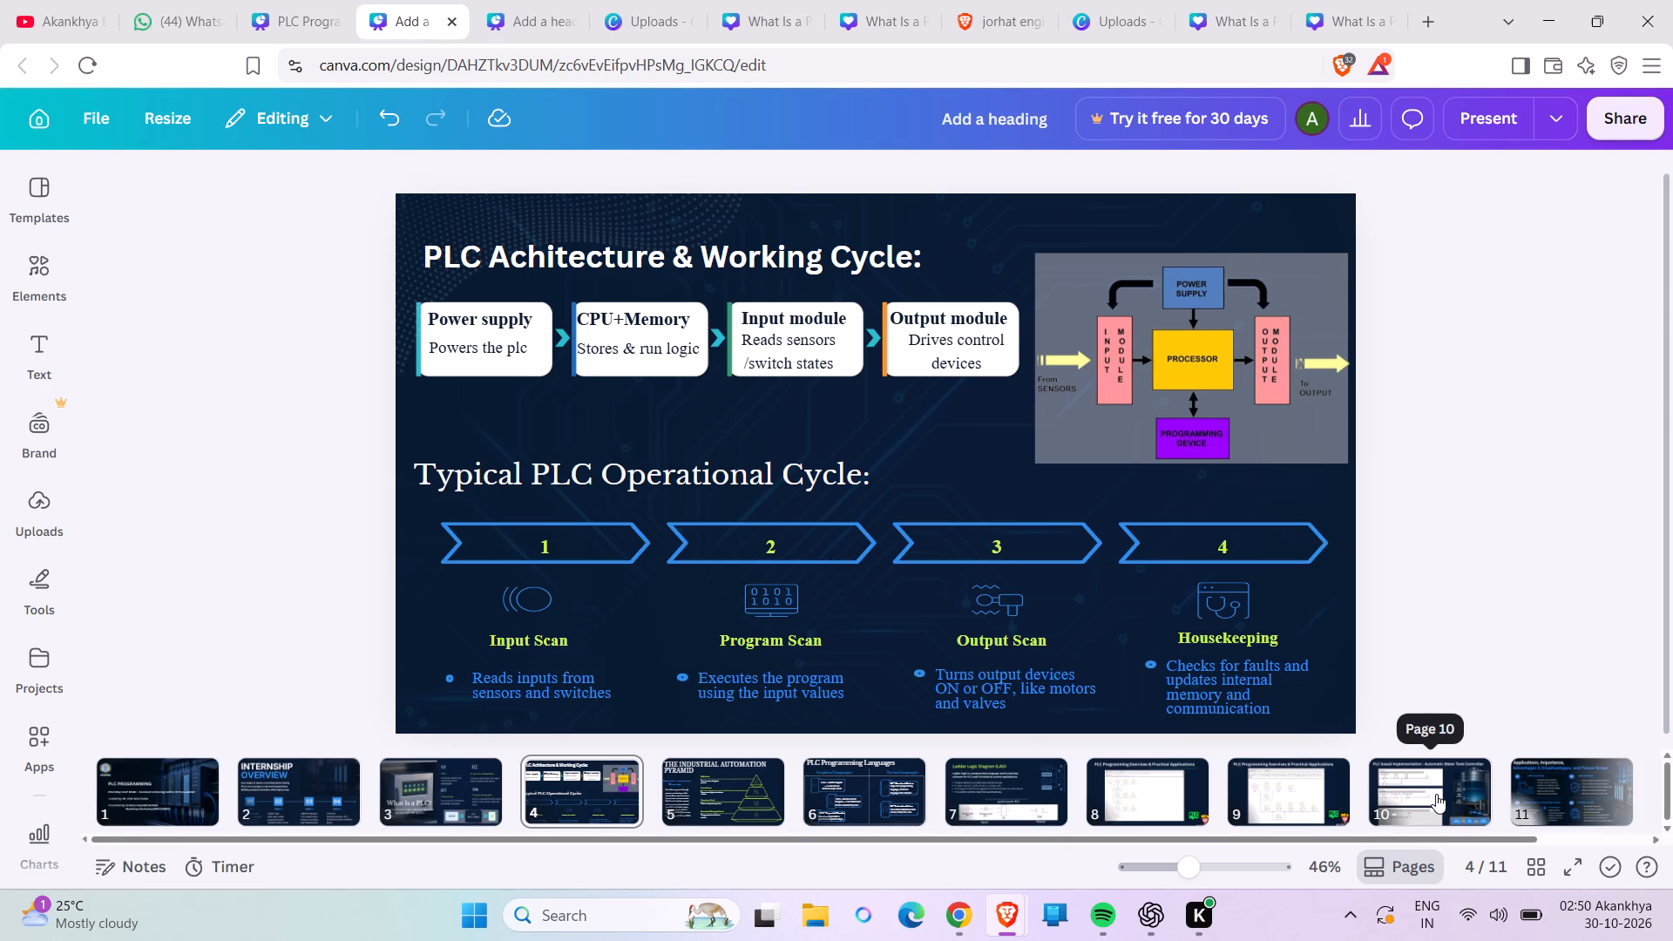
# Move on from the PLC architecture slide and open slide 10 of the presentation.
pyautogui.hscroll(-1, 938, 898)
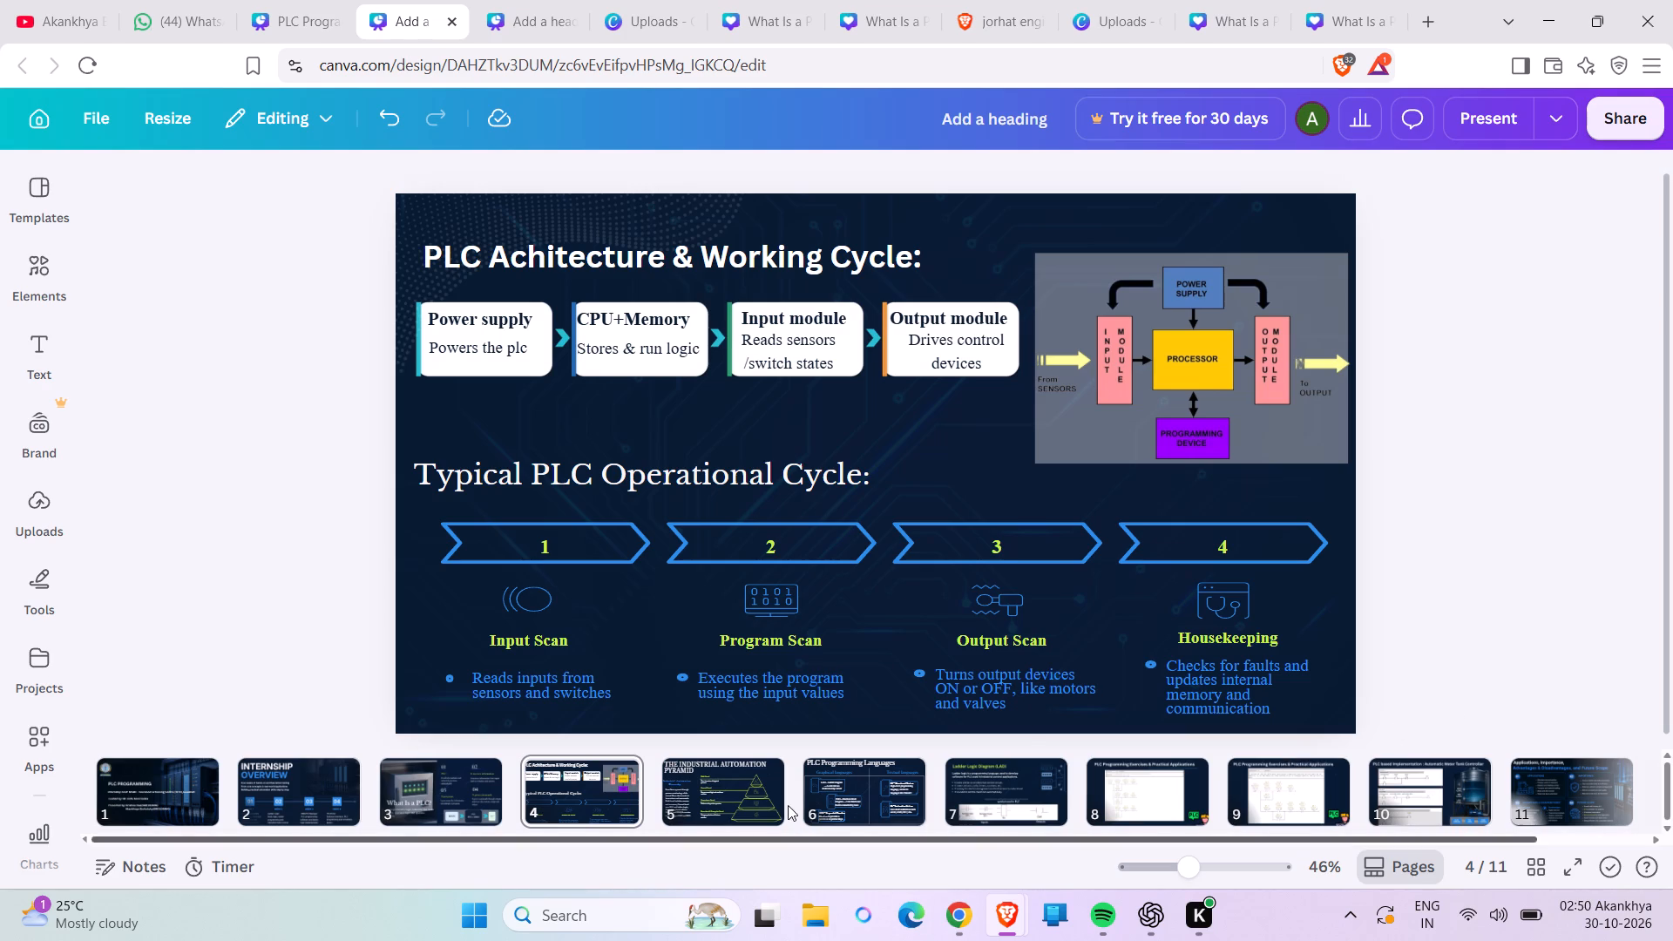
pyautogui.hscroll(-1, 788, 805)
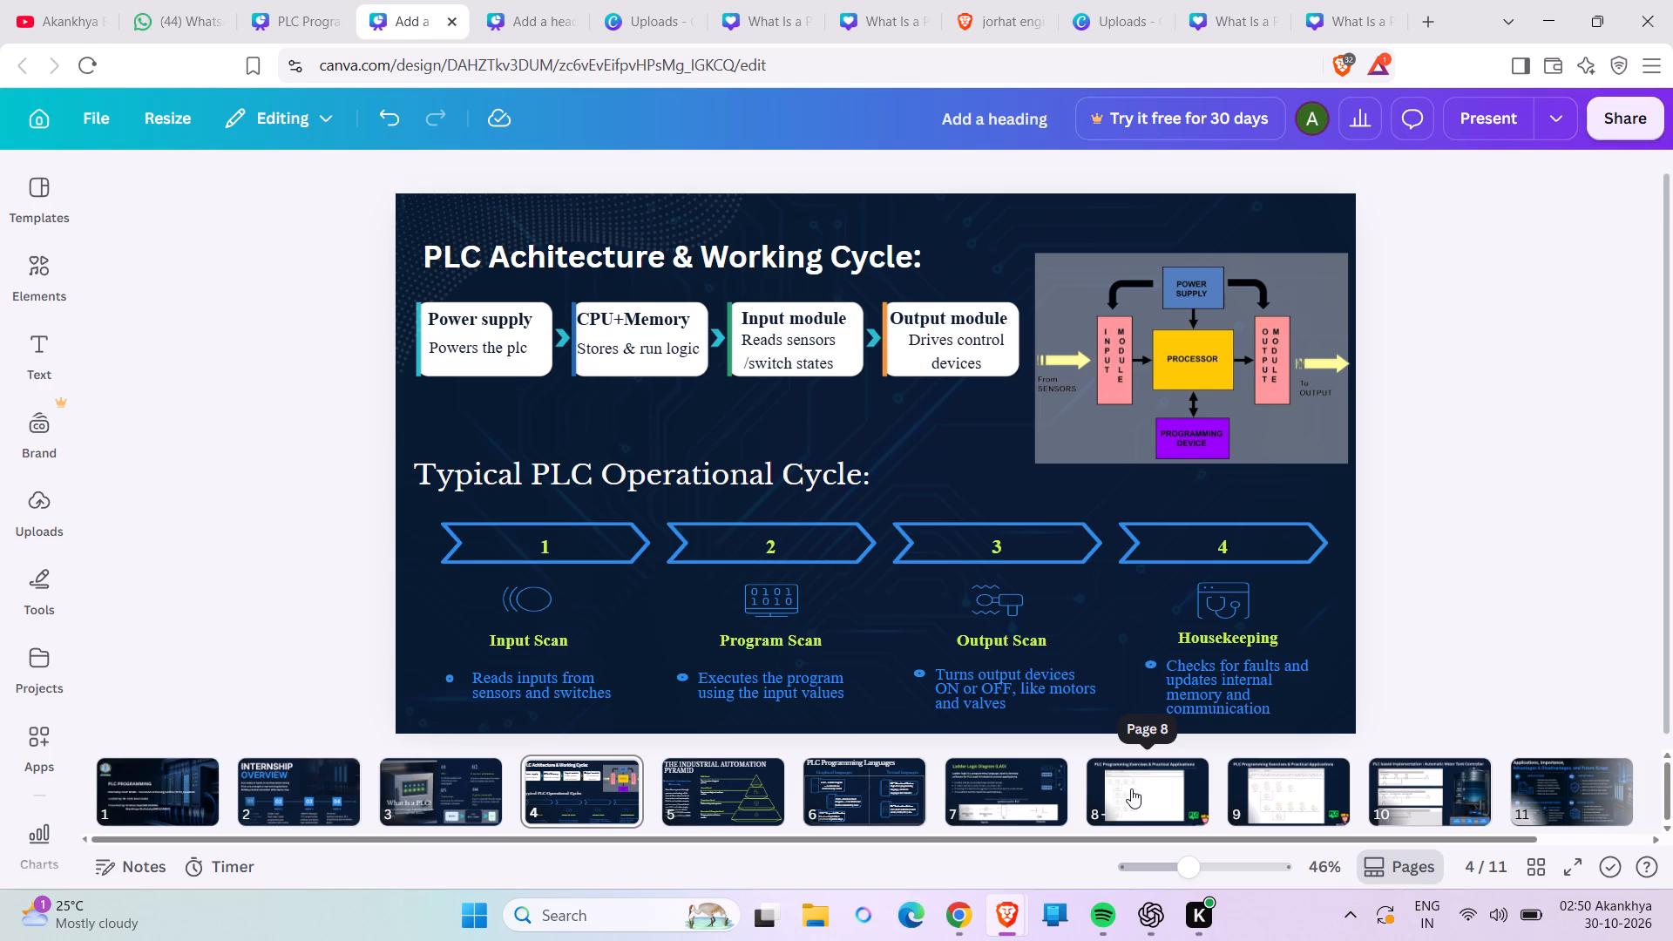
pyautogui.click(1420, 793)
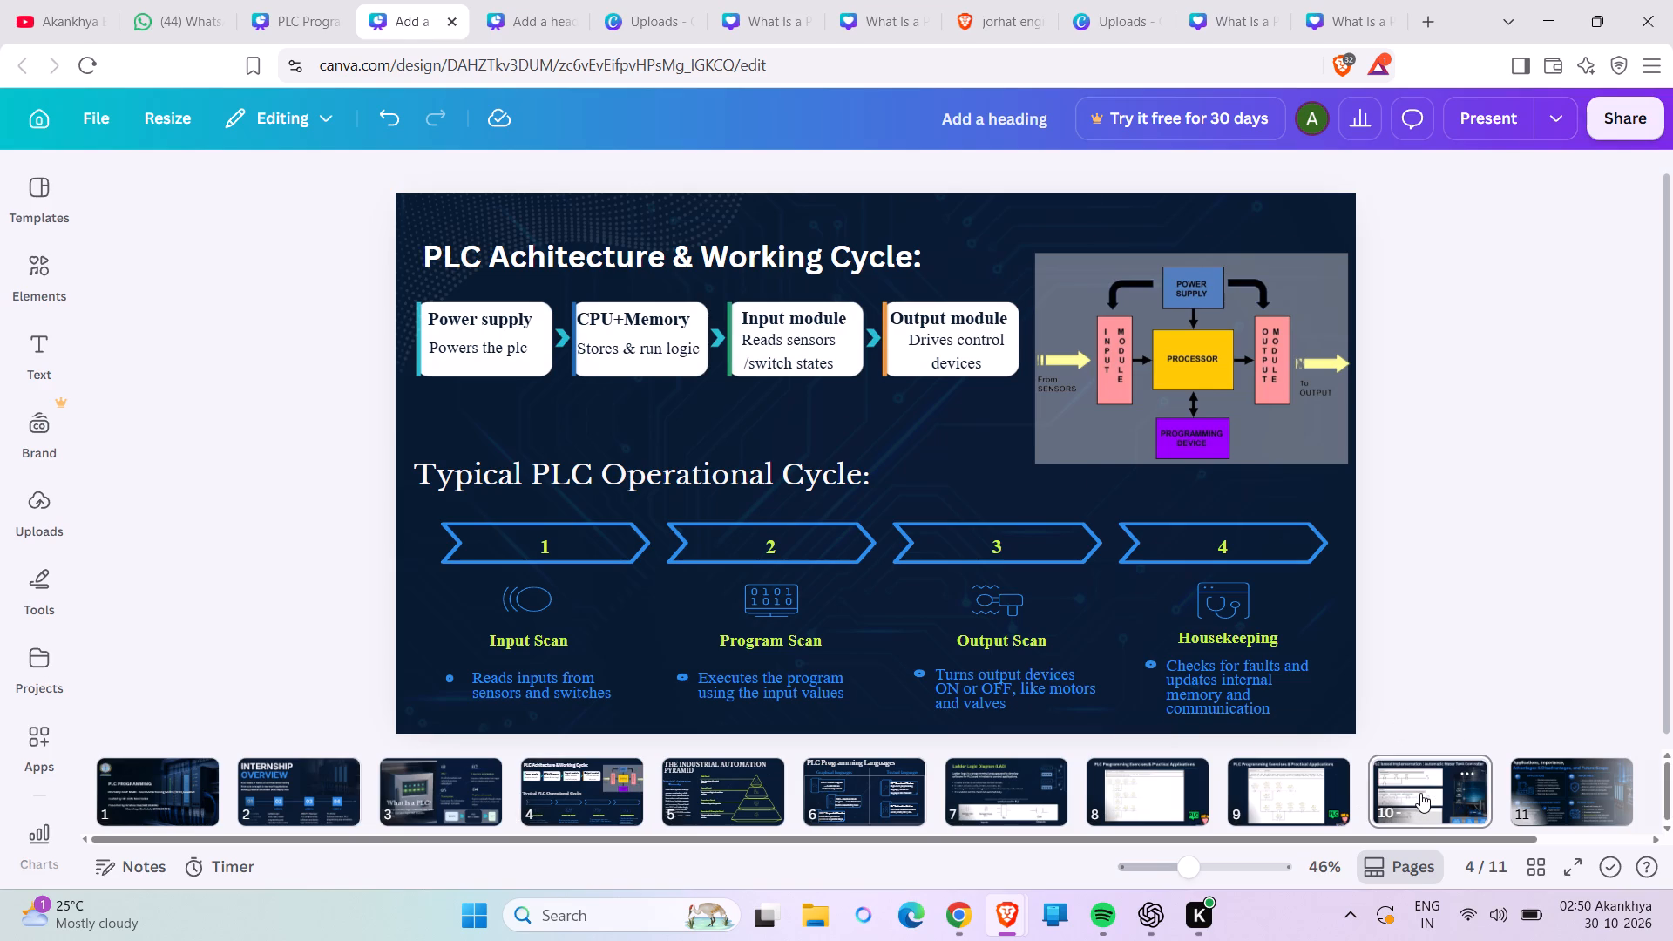
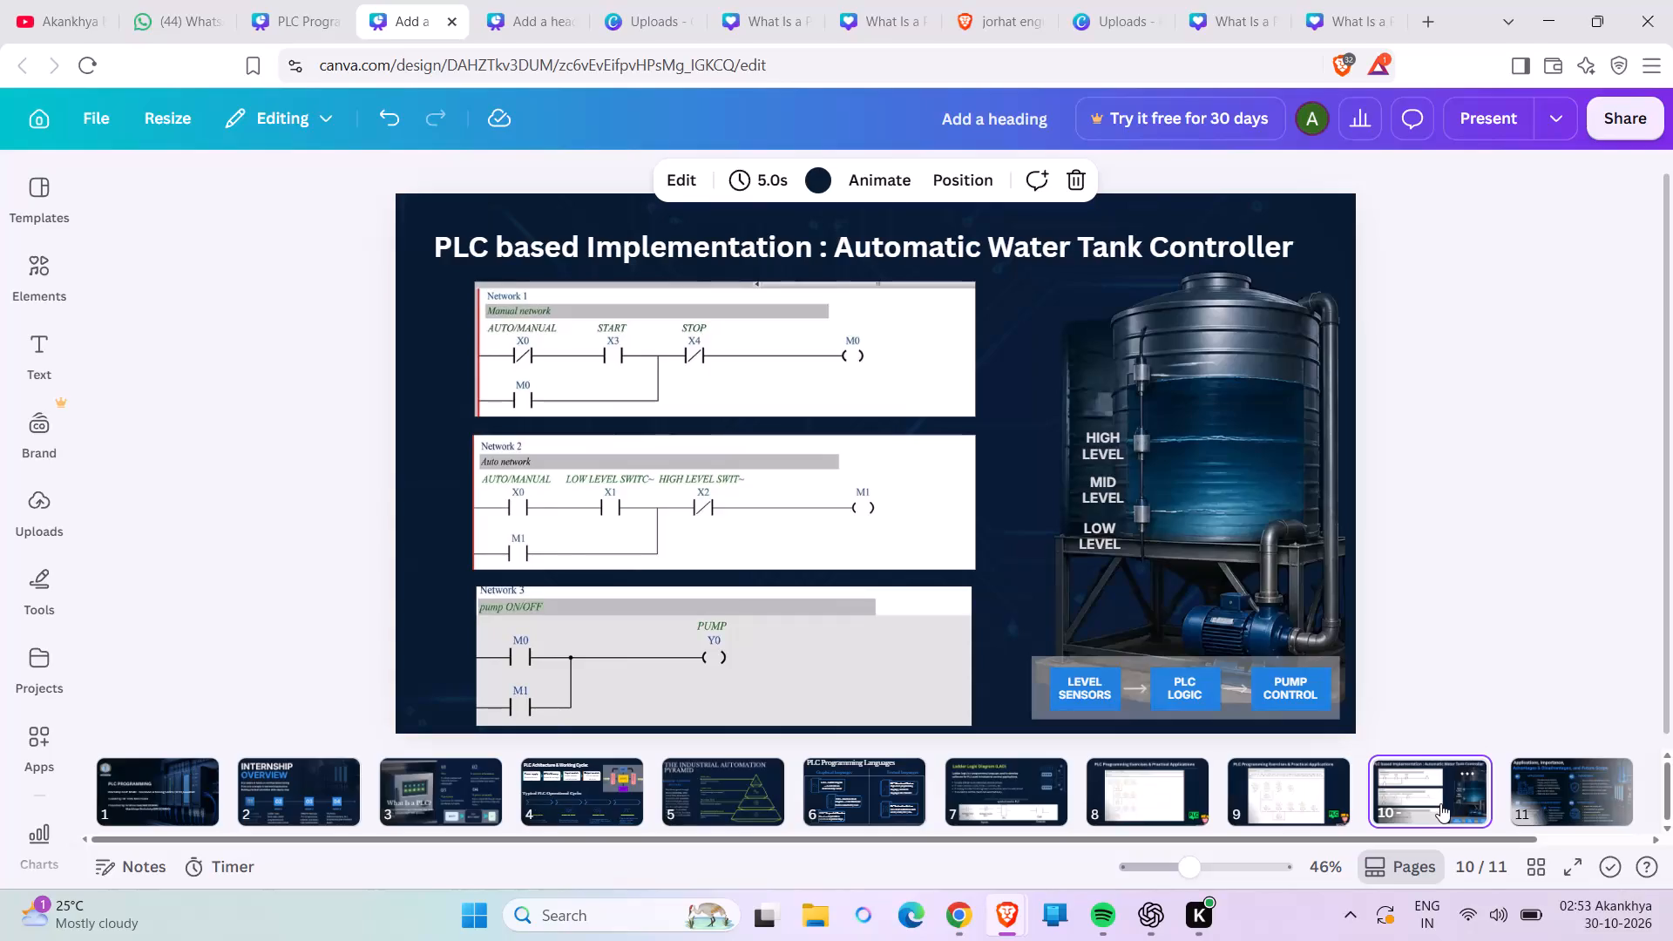
# Open slide 11, covering applications, importance, advantages and disadvantages, and future scope.
pyautogui.click(1541, 787)
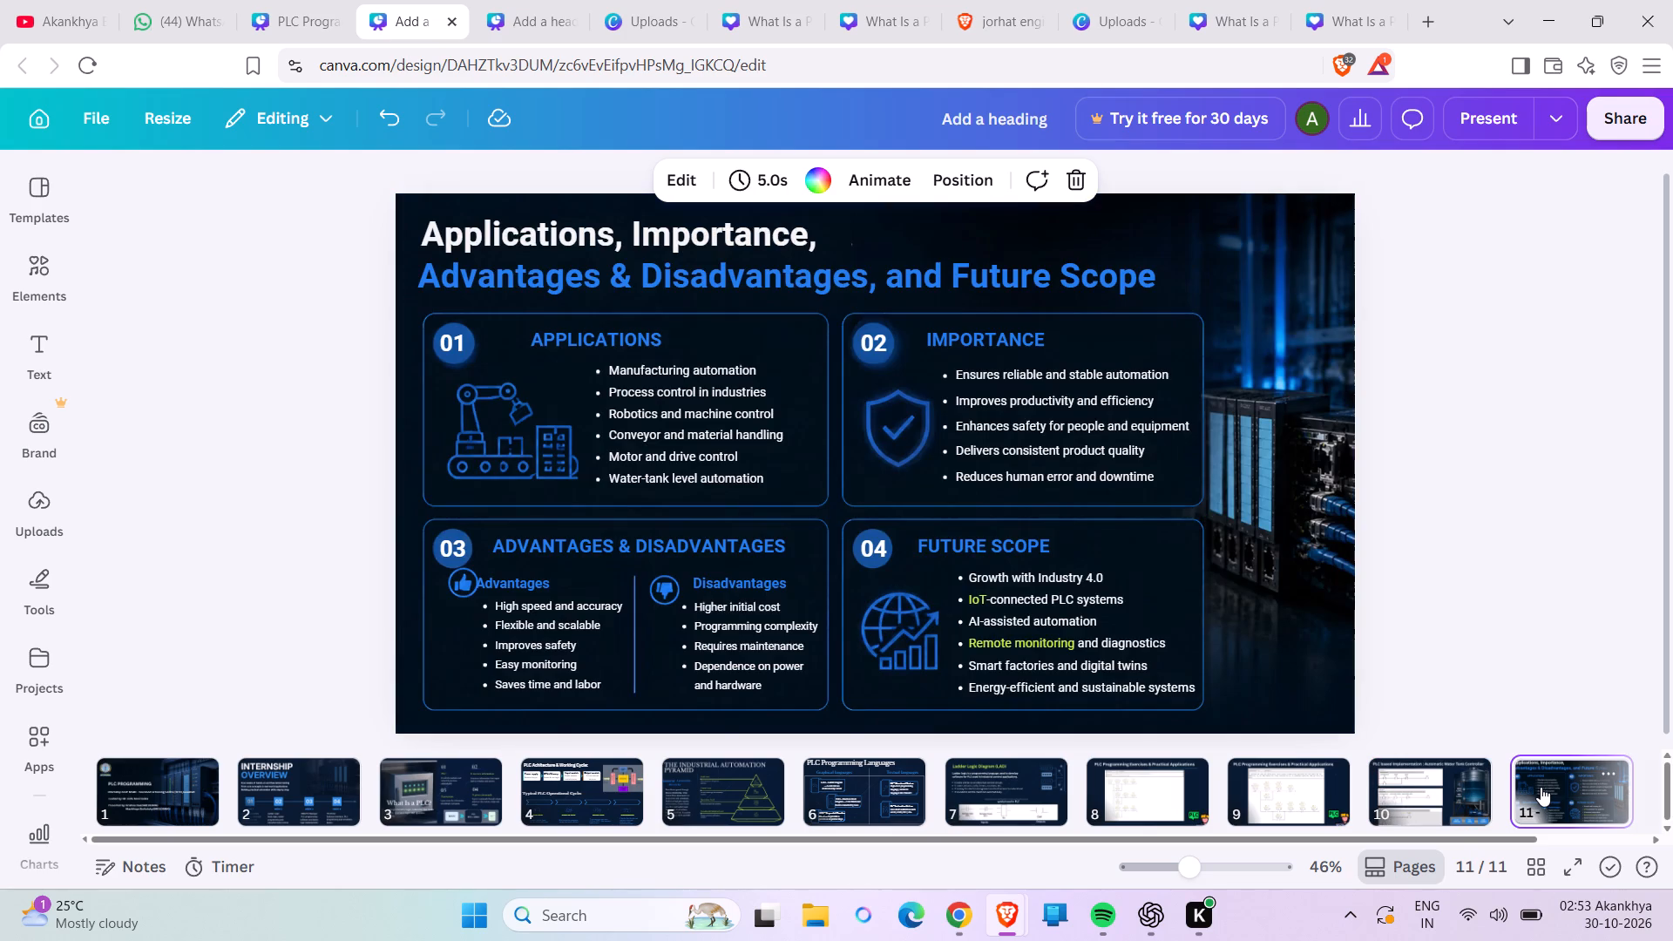
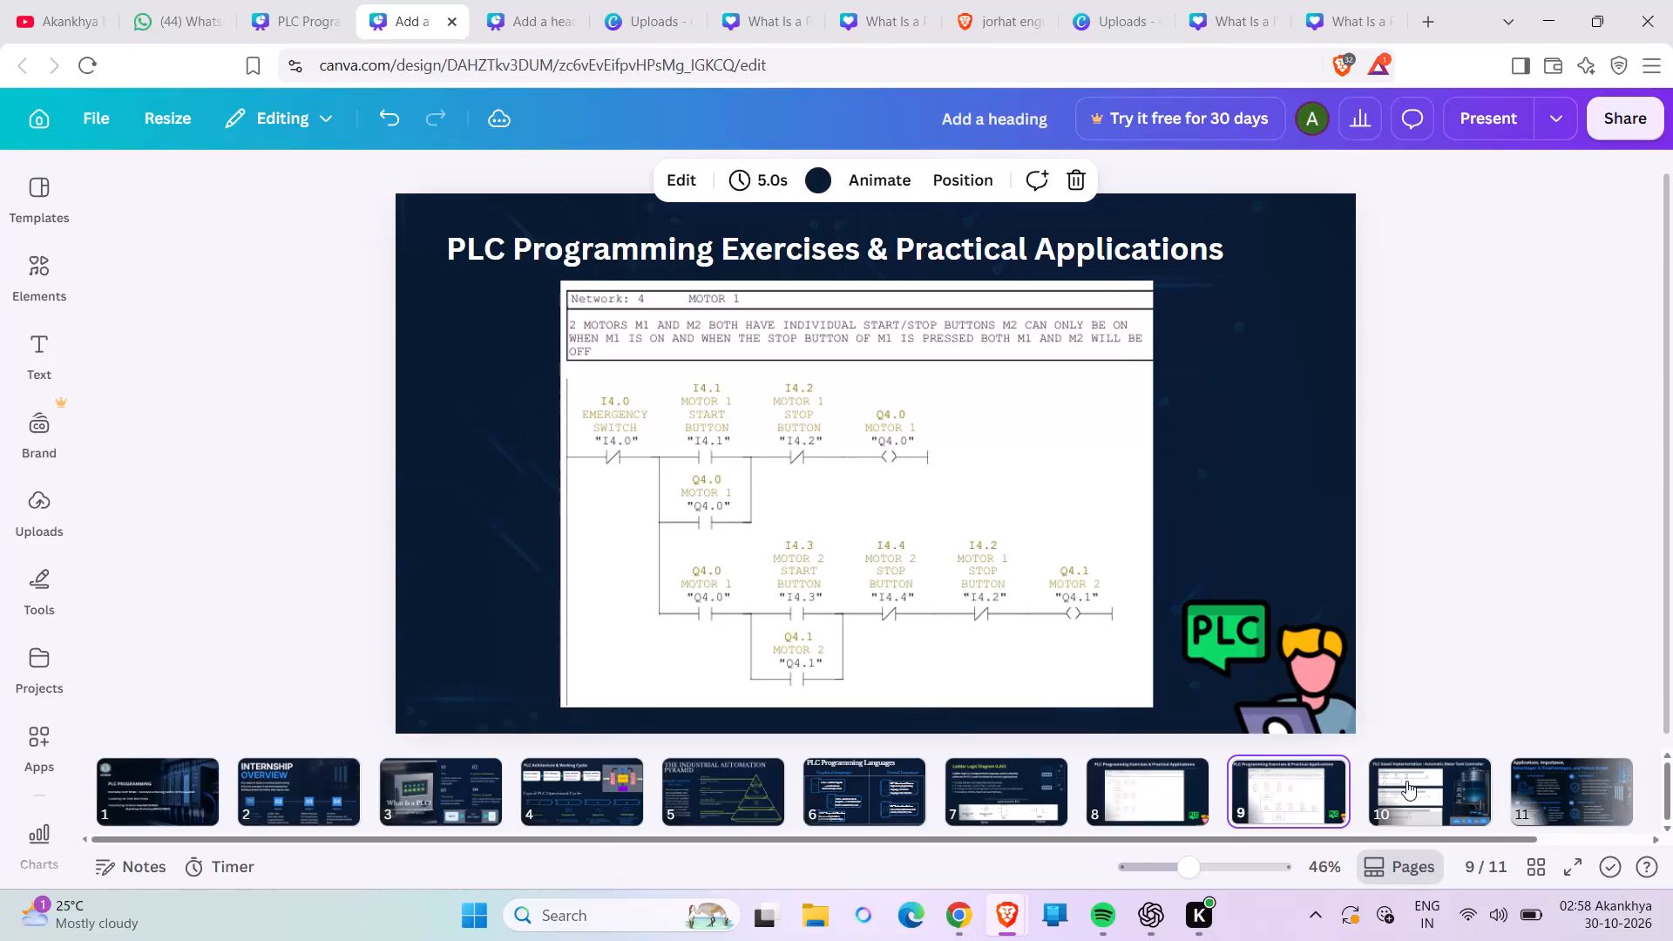
# Open slide 10, covering the PLC-based automatic water tank controller implementation.
pyautogui.click(1459, 783)
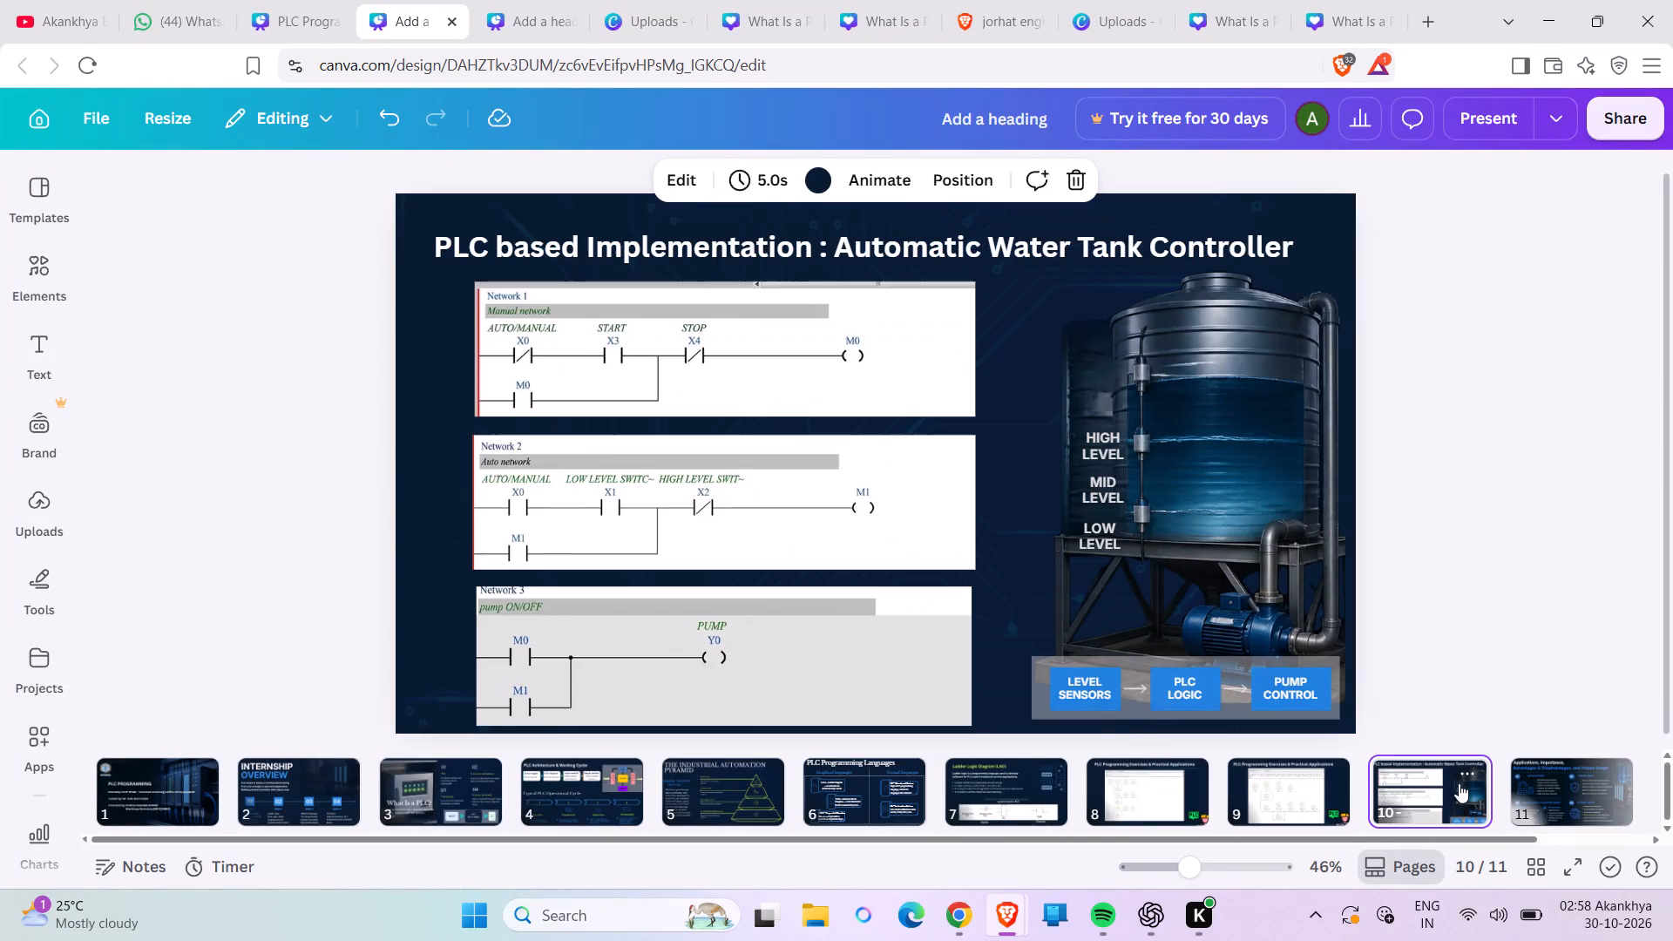
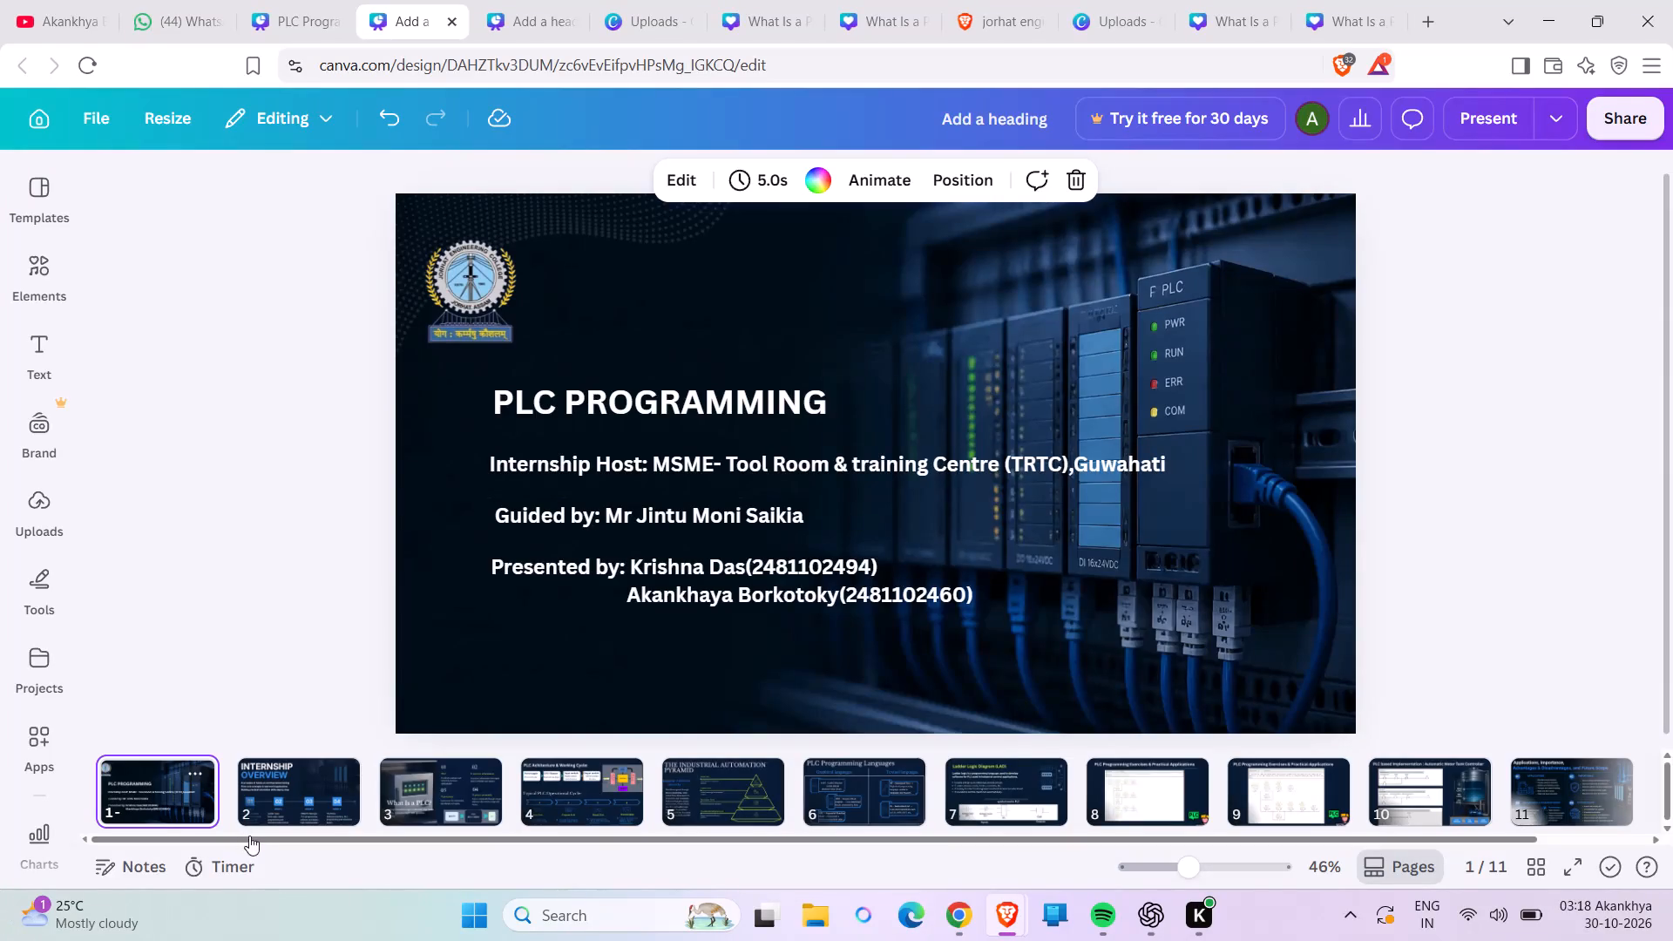
# Review slide 2 with the internship overview and slide 3, "What Is a PLC?".
pyautogui.click(268, 802)
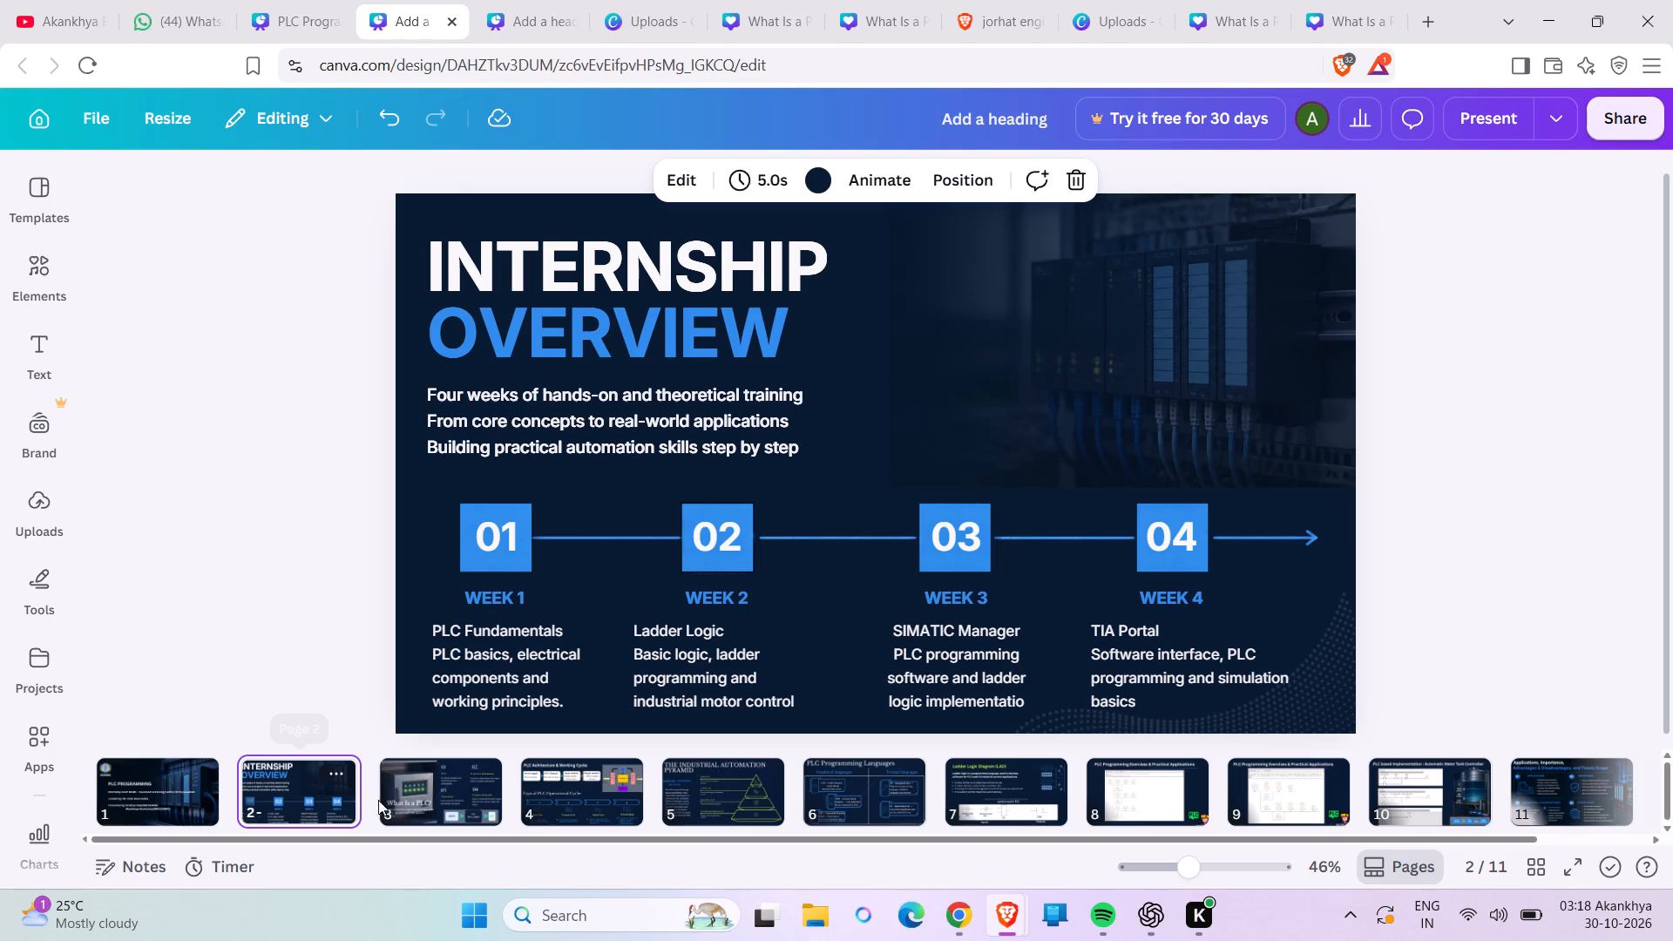
pyautogui.click(405, 786)
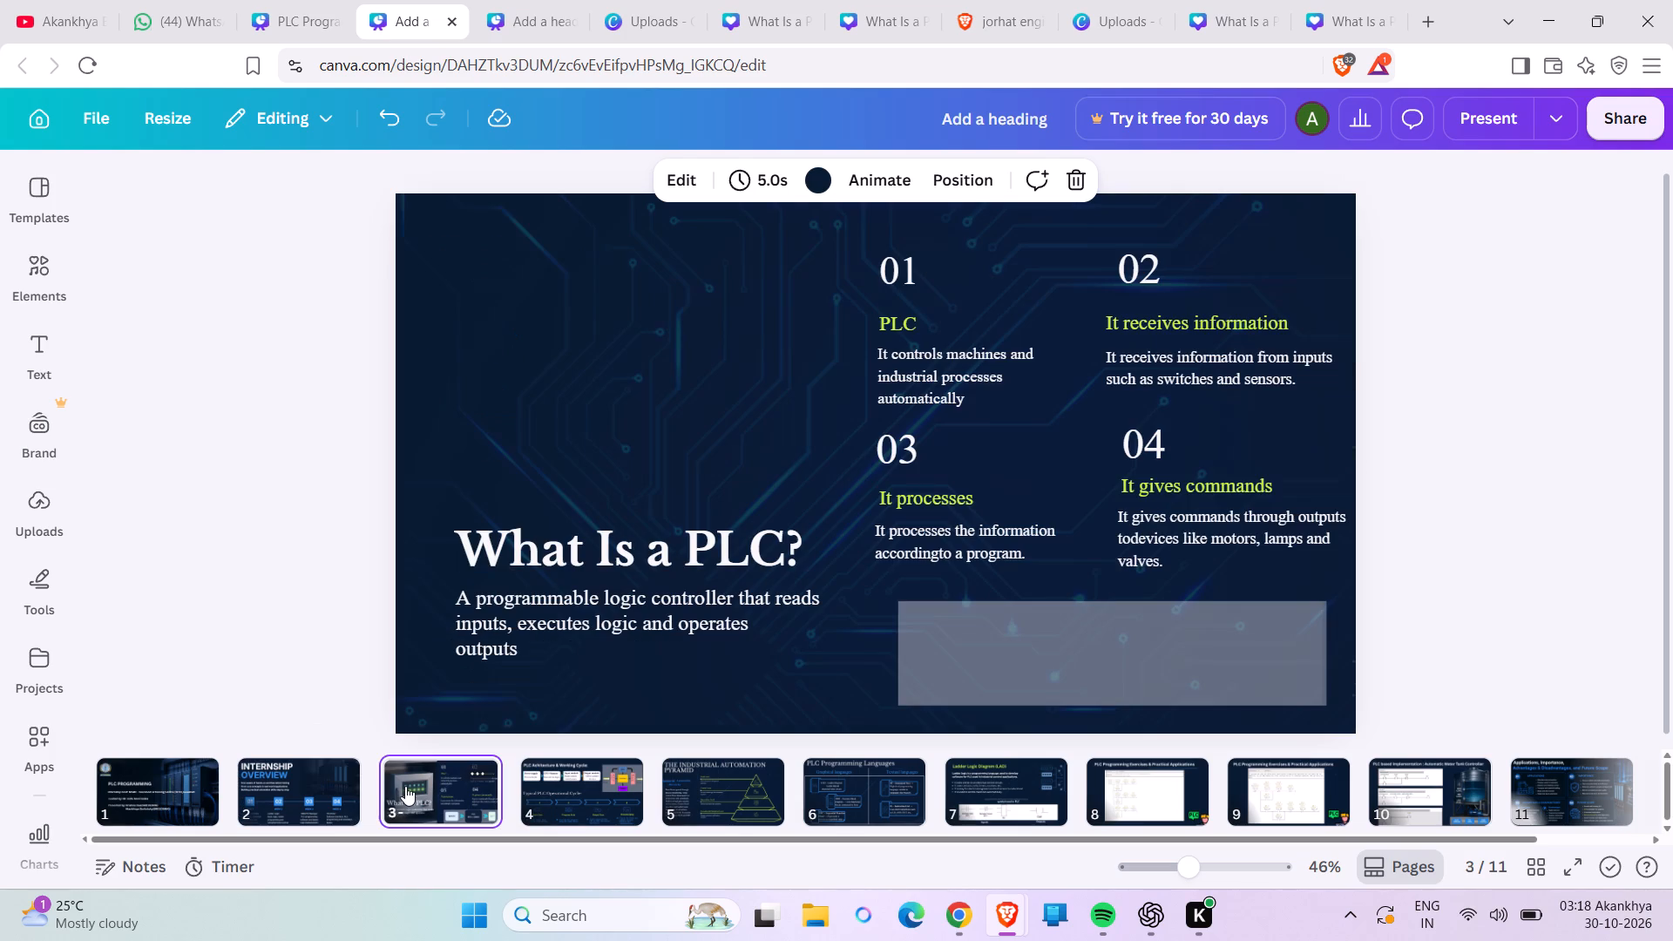
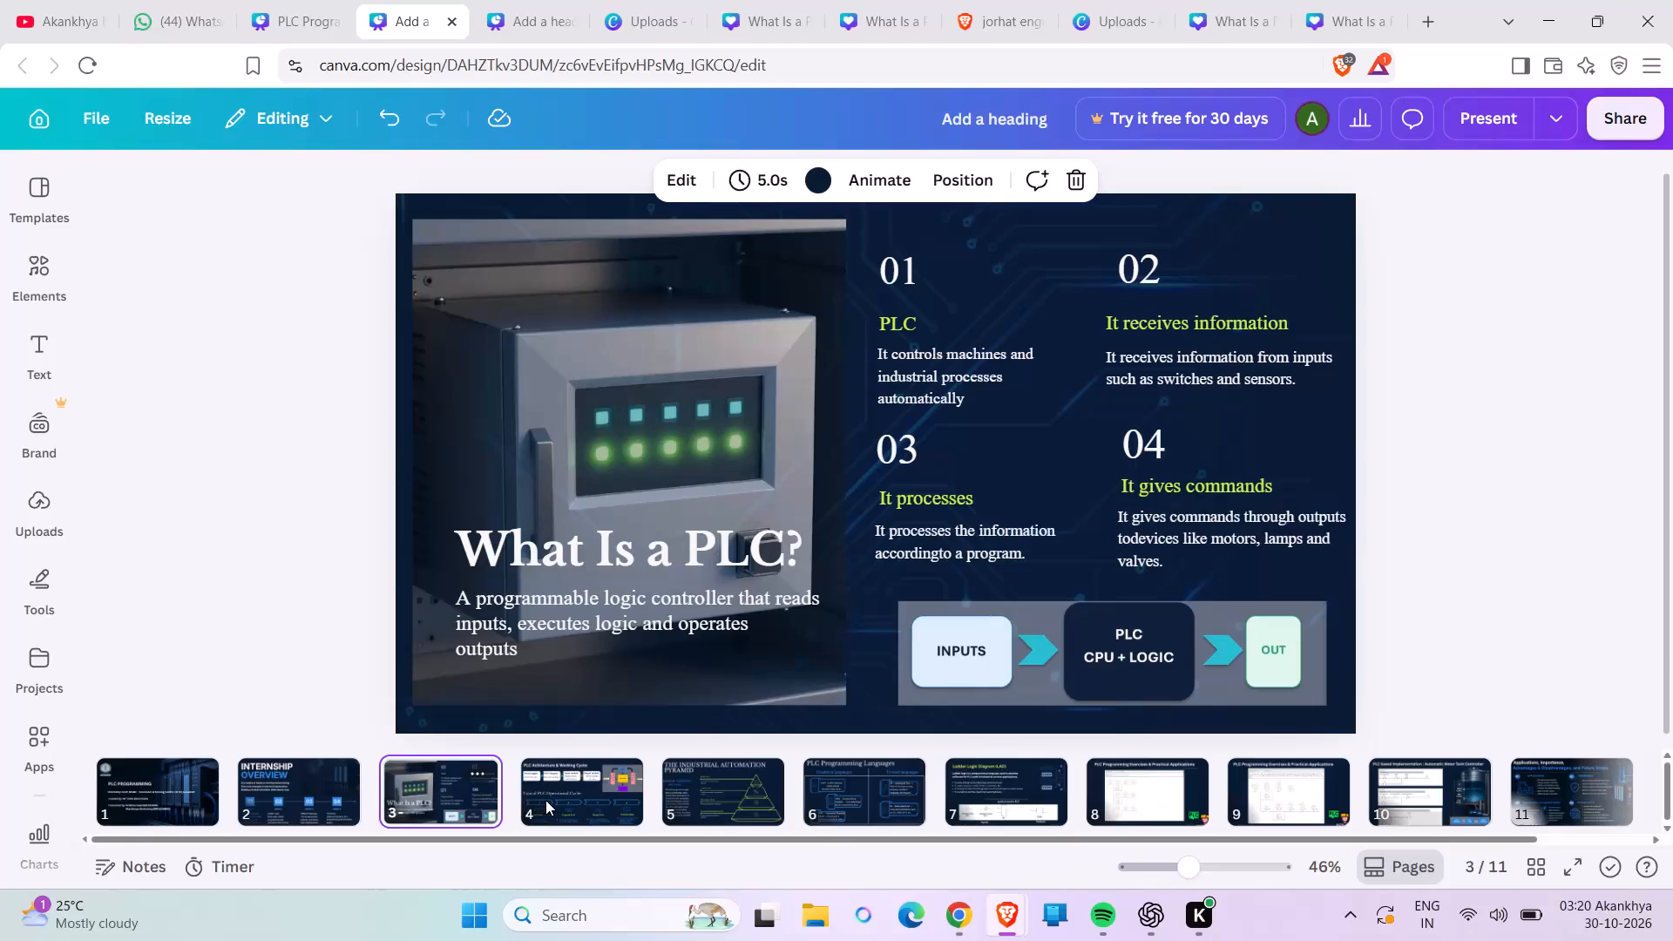
# Open slide 4, on PLC architecture and the working cycle, to continue the slide-by-slide review.
pyautogui.click(545, 800)
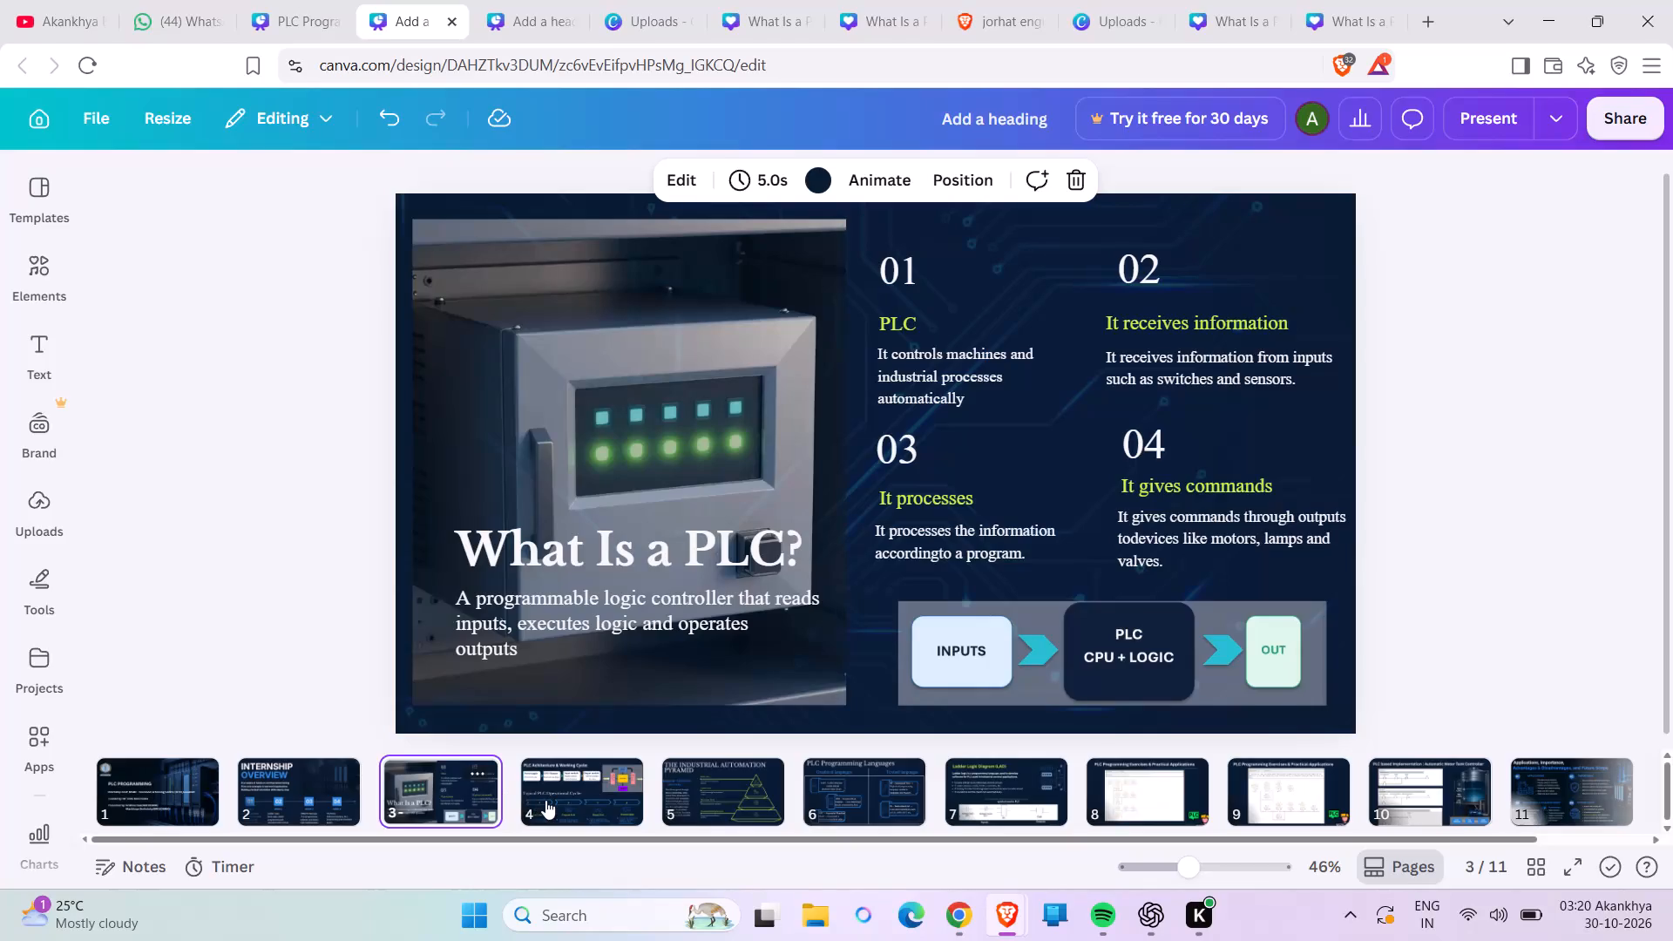
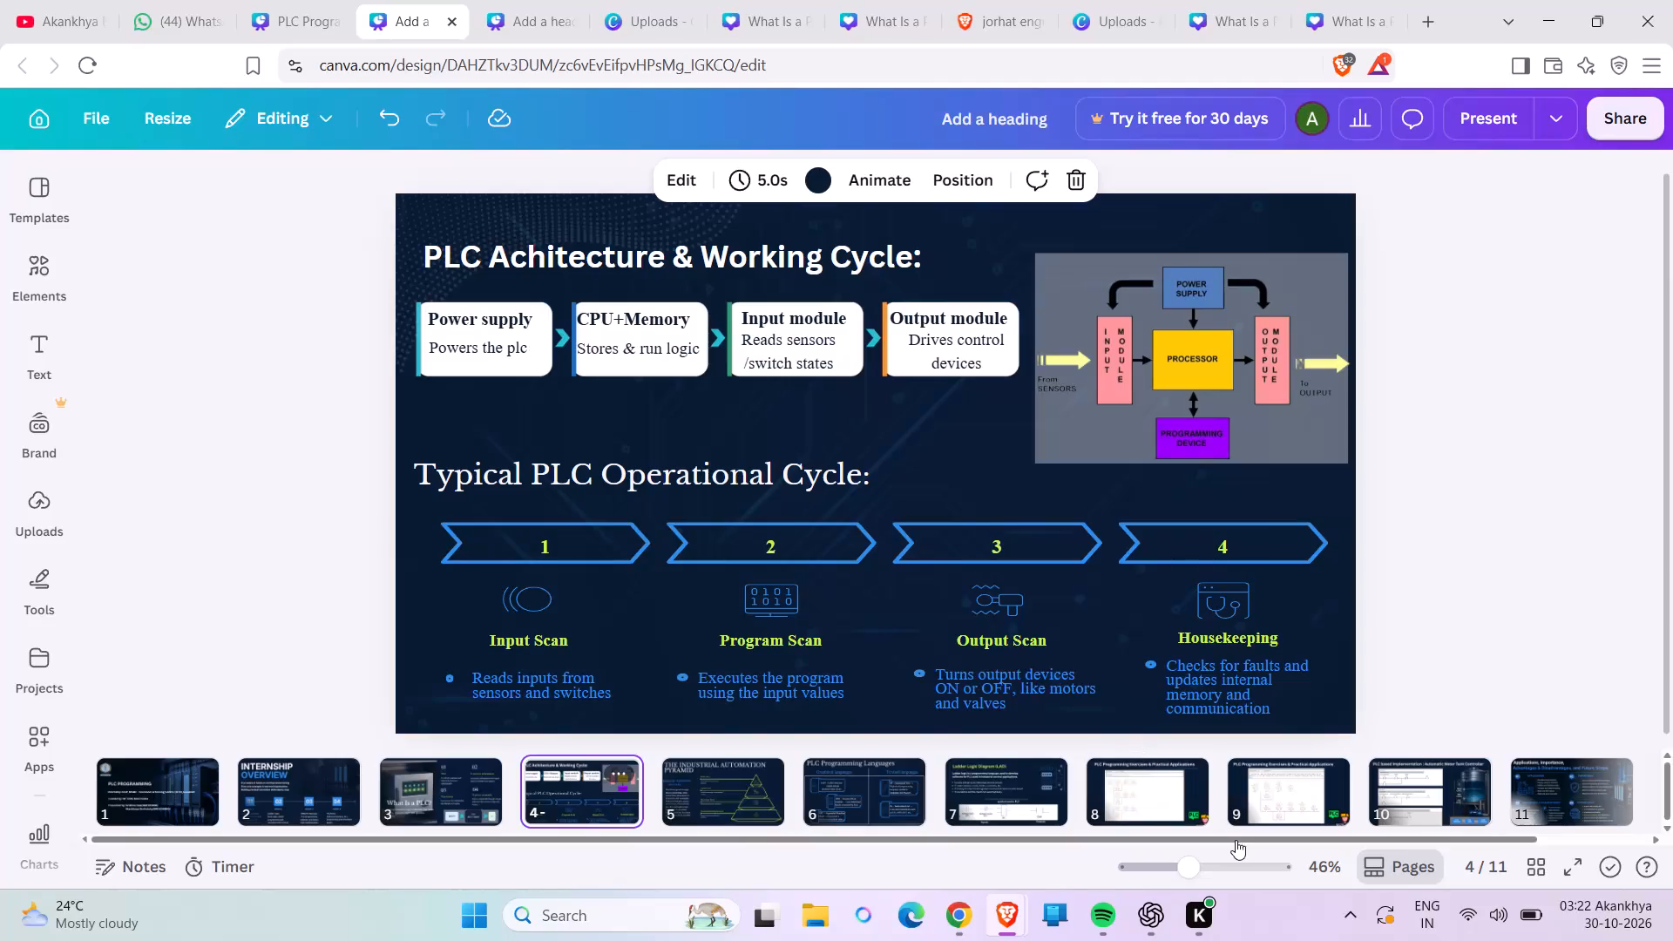
# Review slides 8 to 10, covering the PLC programming exercises and the automatic water tank controller implementation.
pyautogui.click(1119, 792)
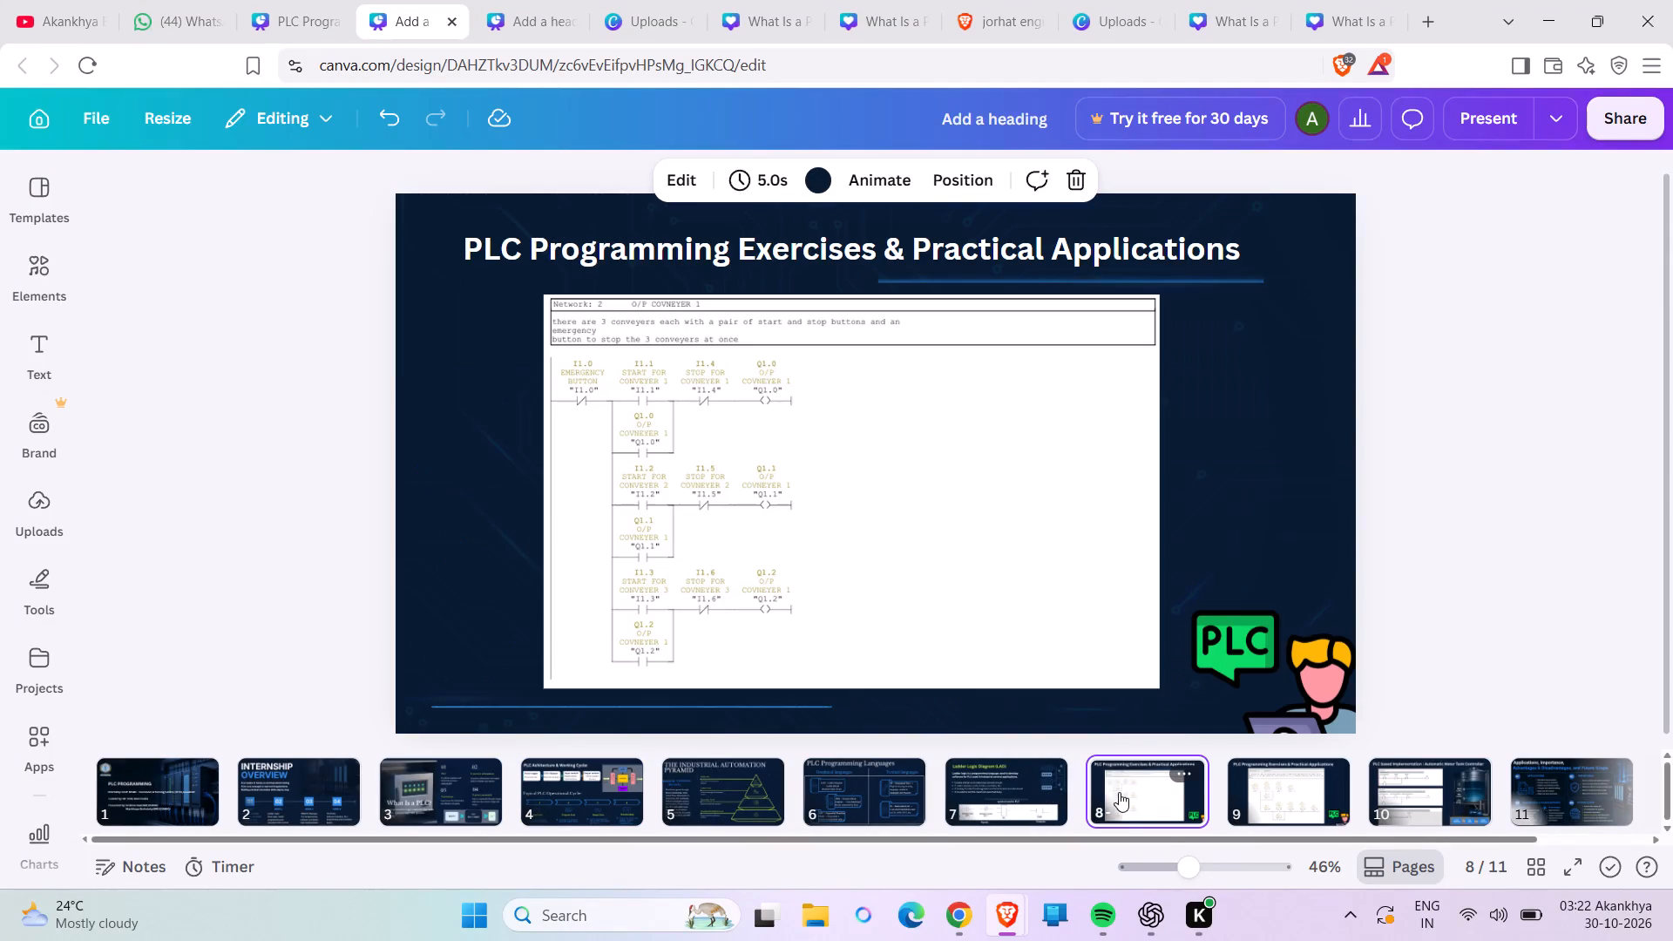
pyautogui.click(1269, 796)
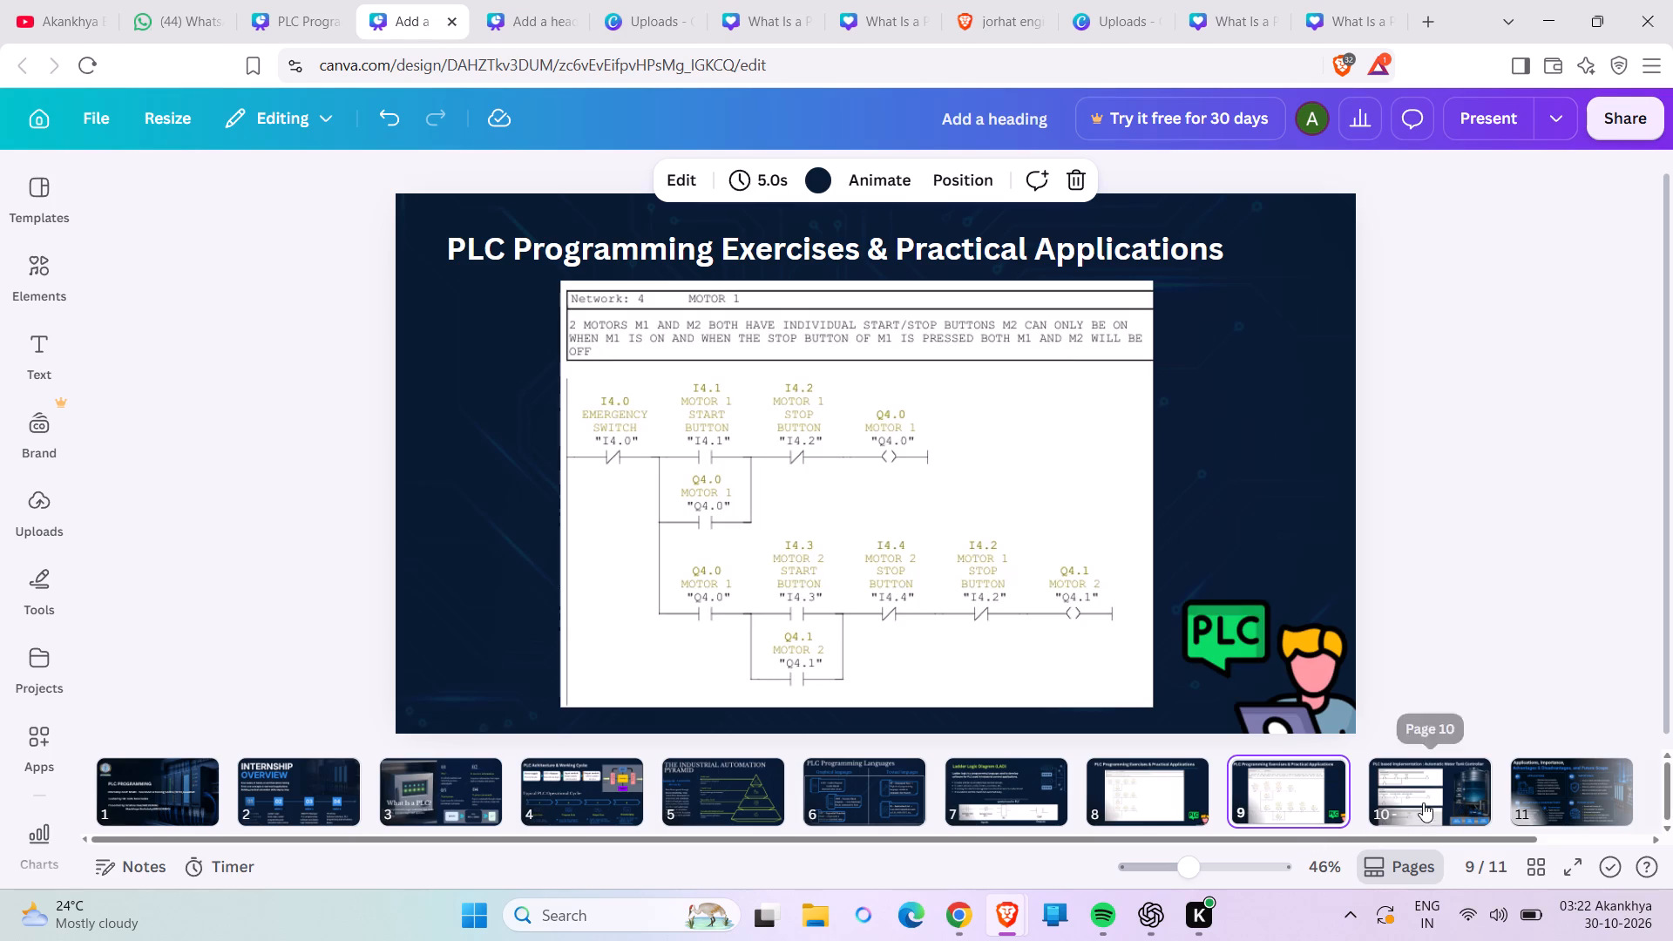
pyautogui.click(1436, 789)
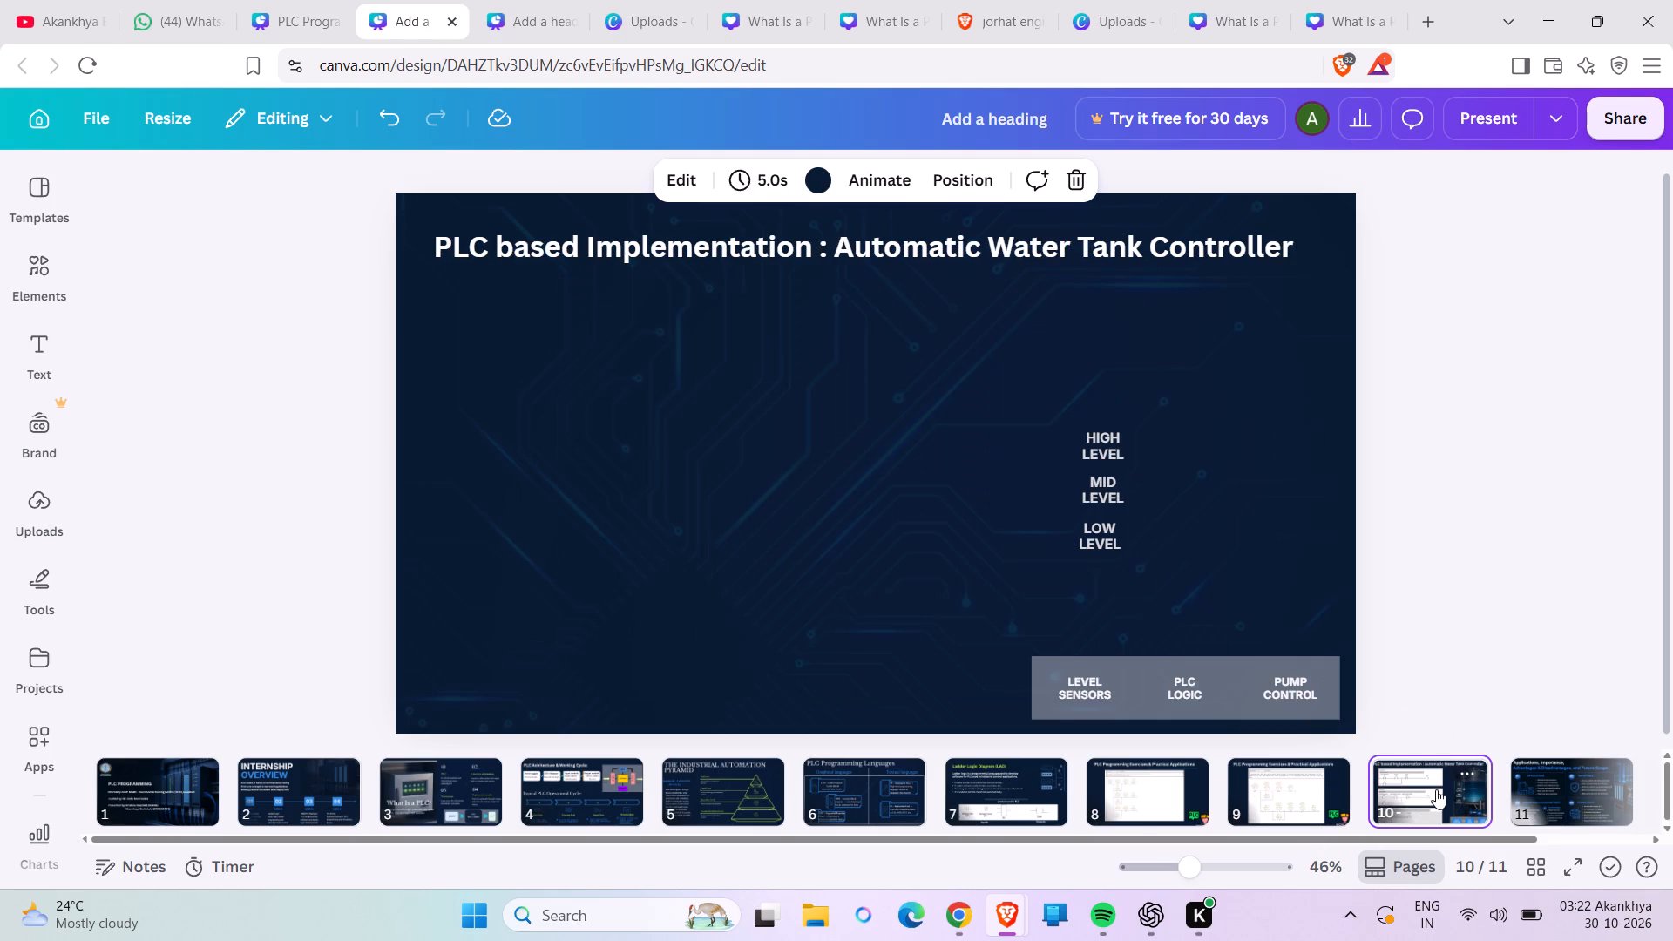
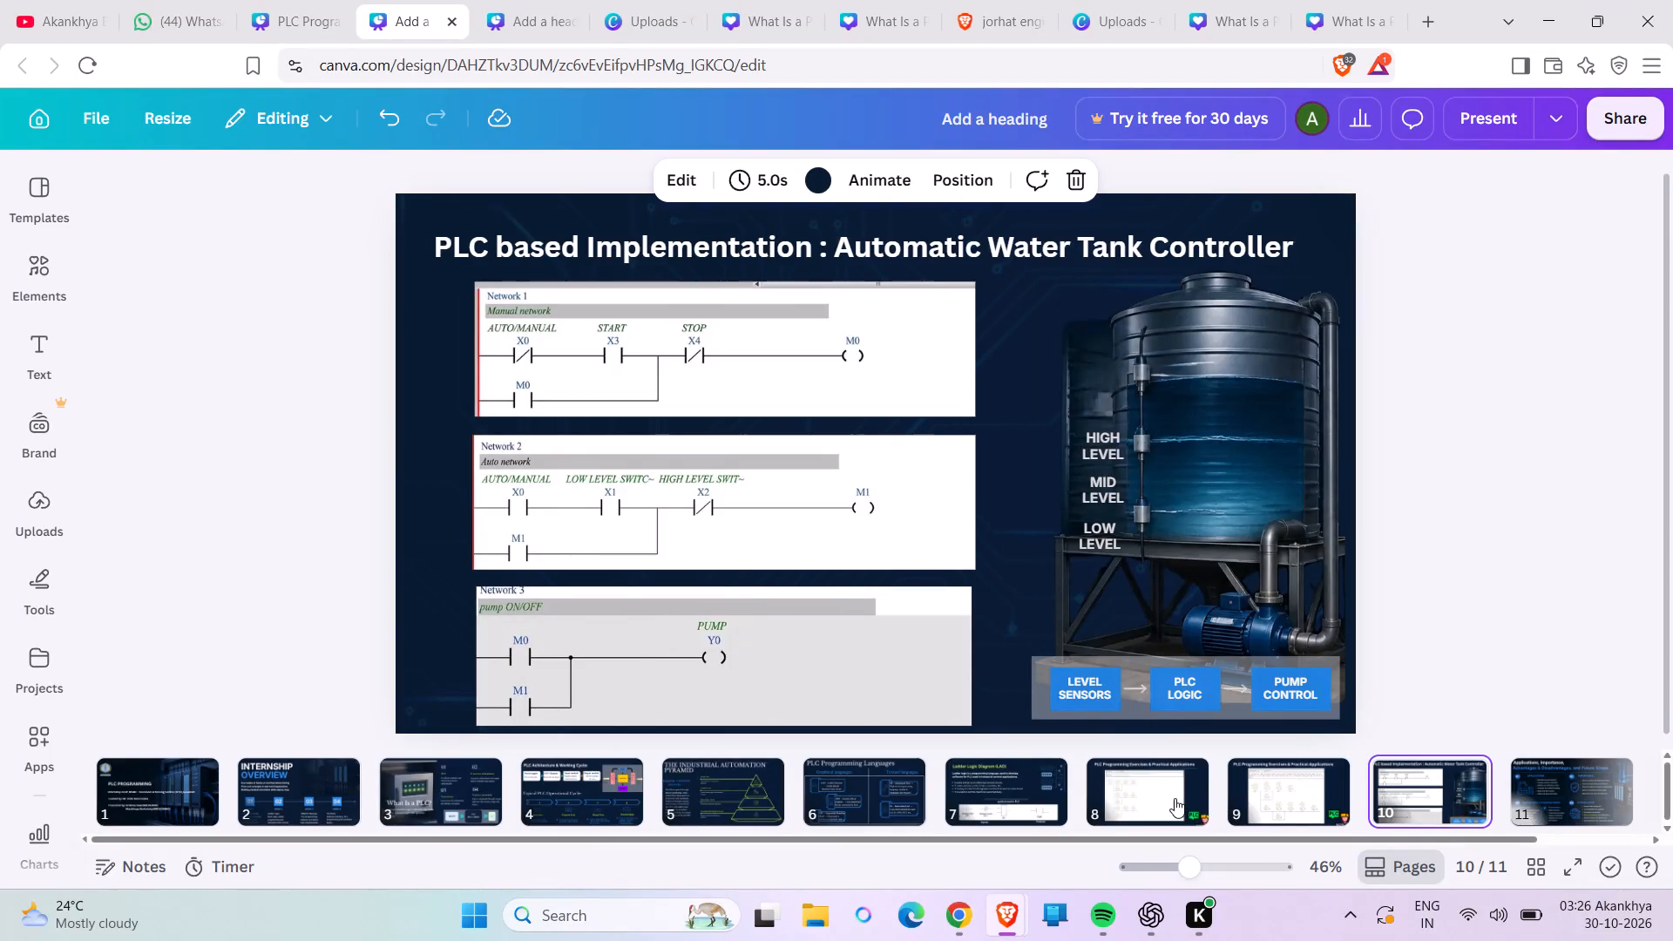
# Recheck the conveyor ladder exercise on slide 8, then return to the automatic water tank controller on slide 10.
pyautogui.click(1175, 798)
pyautogui.click(1407, 783)
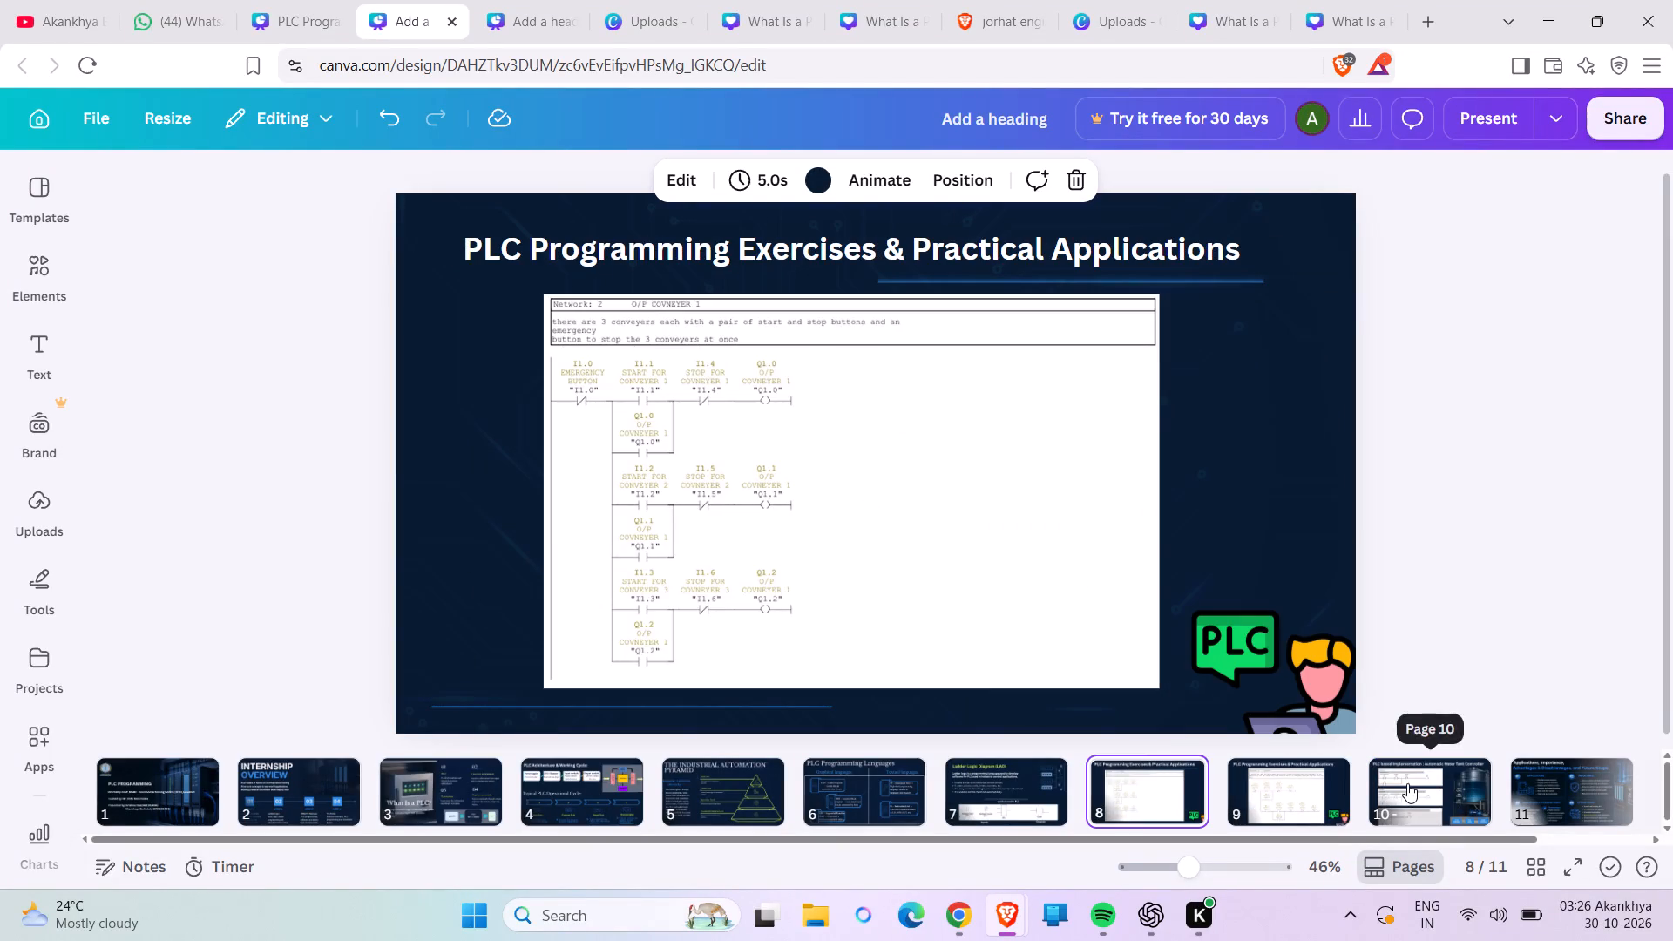
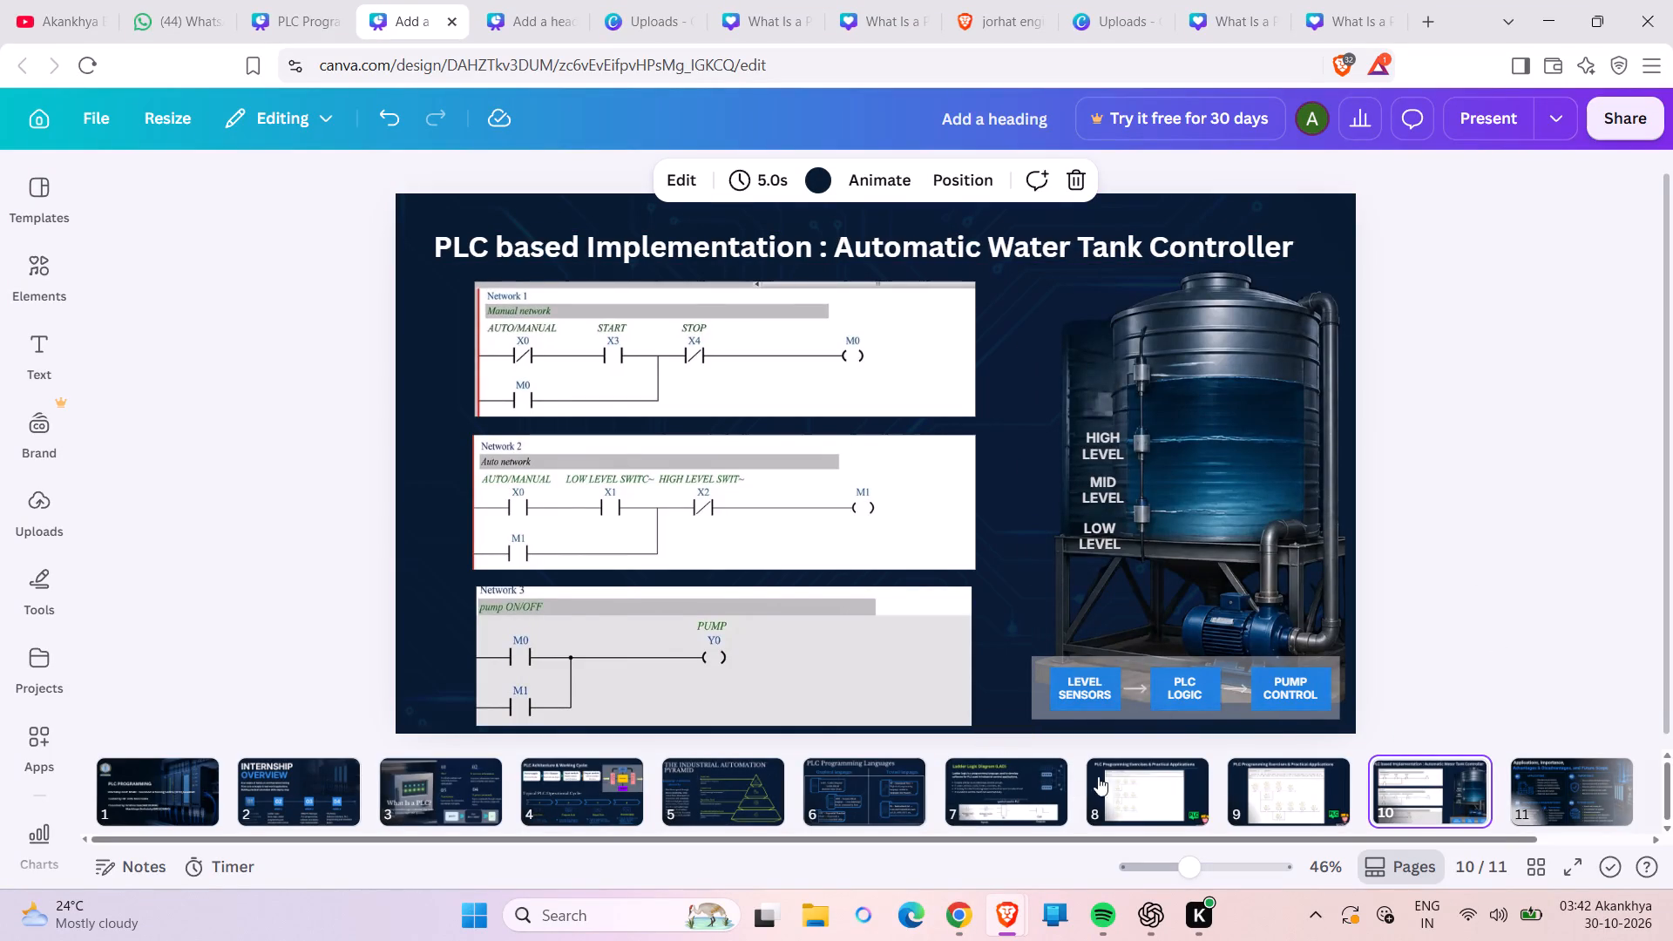
# Review the ladder exercises on slides 9 and 8, then examine the PLC architecture slide and its block diagram on slide 4.
pyautogui.click(1297, 784)
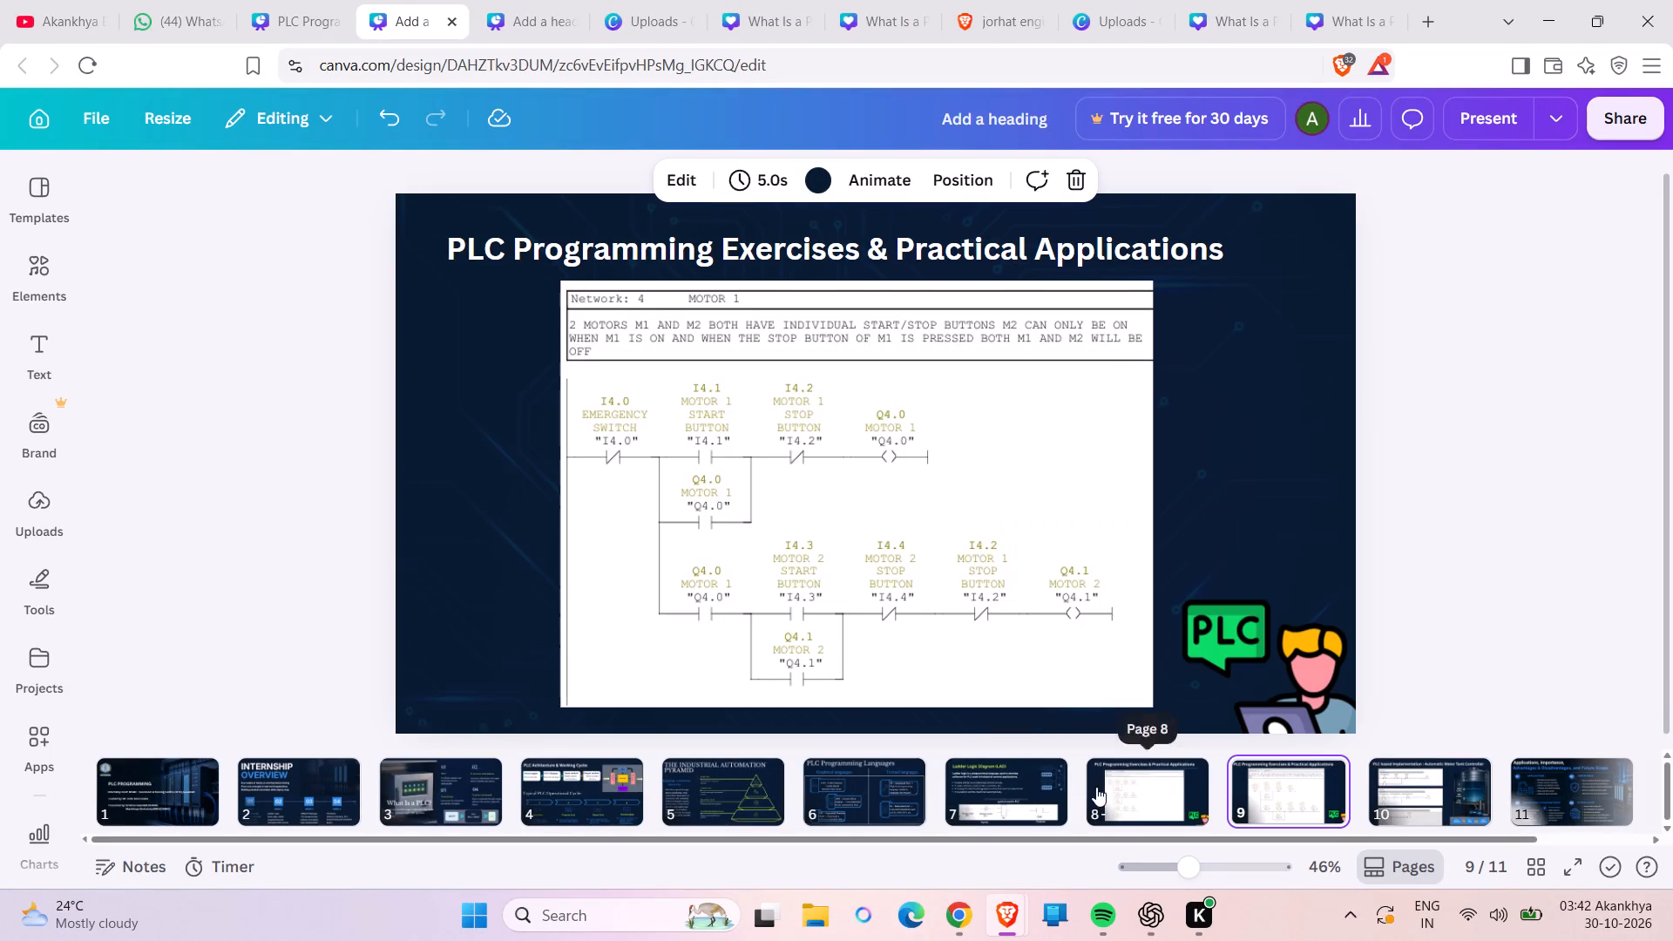
pyautogui.click(1117, 797)
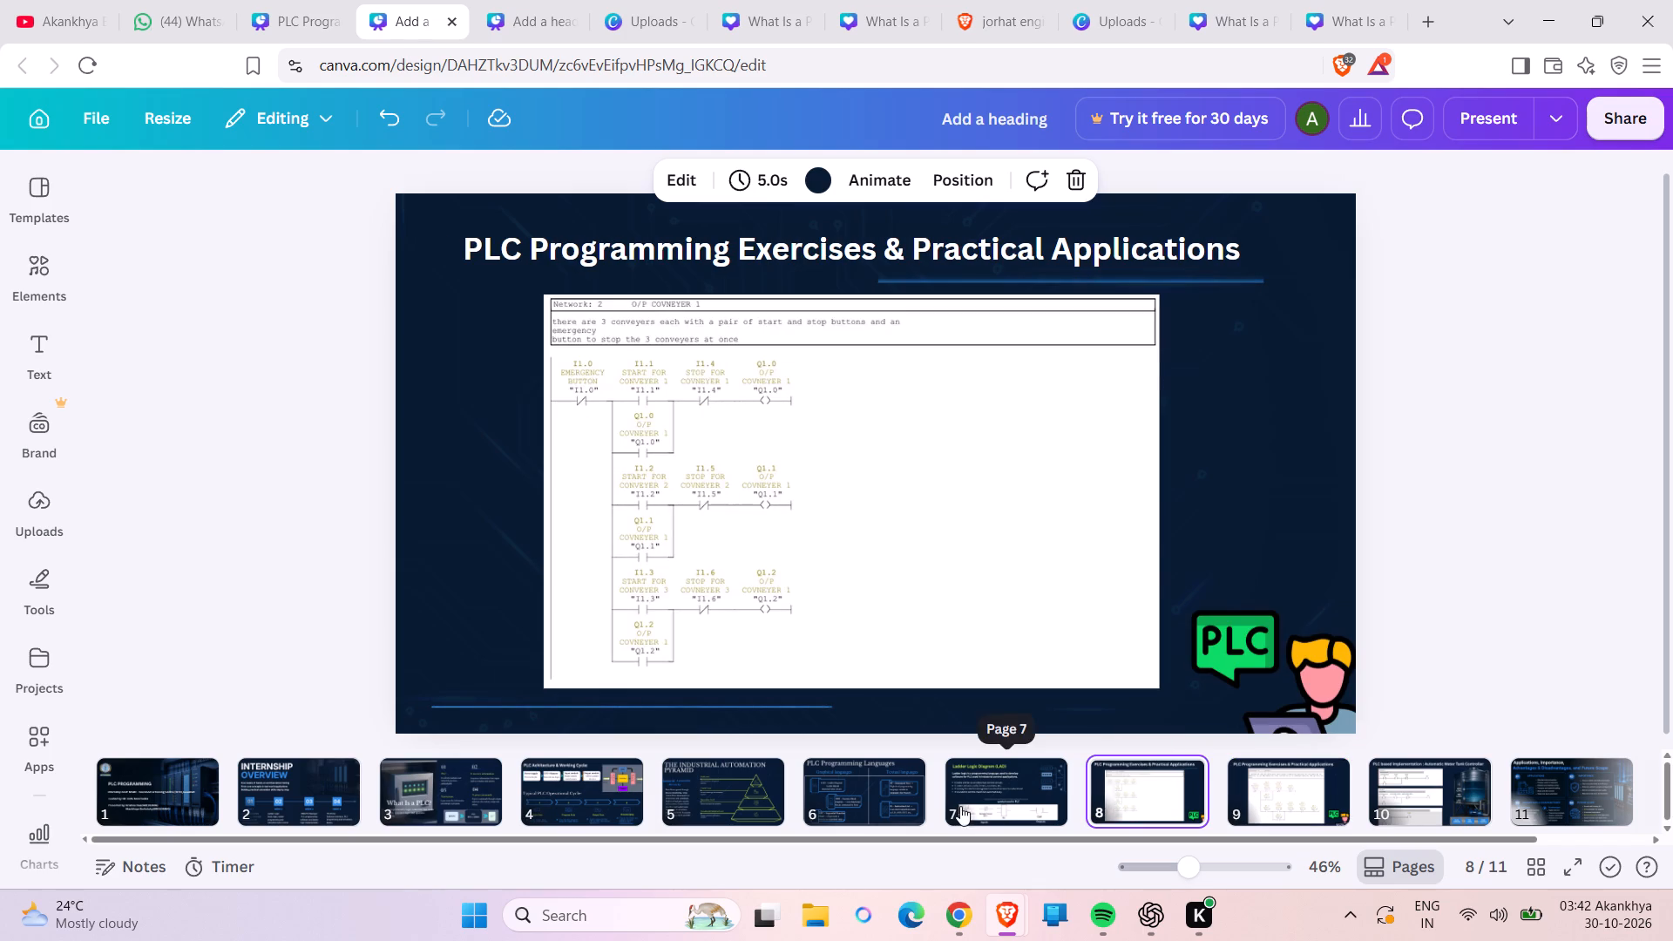
pyautogui.click(619, 795)
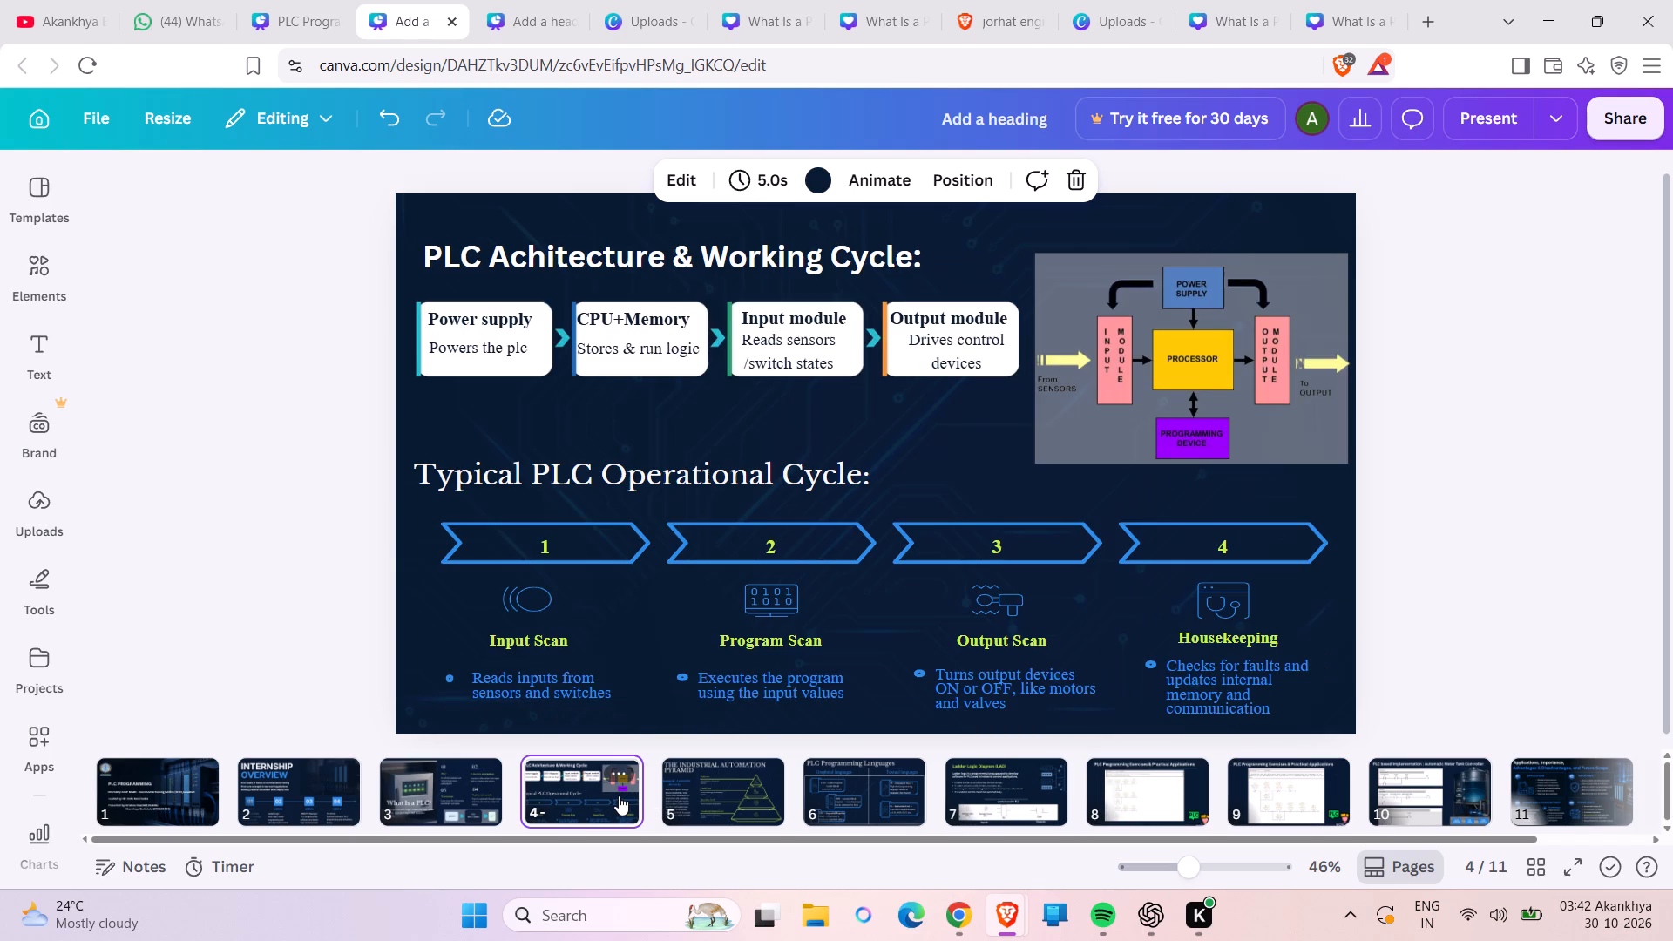
pyautogui.click(1507, 477)
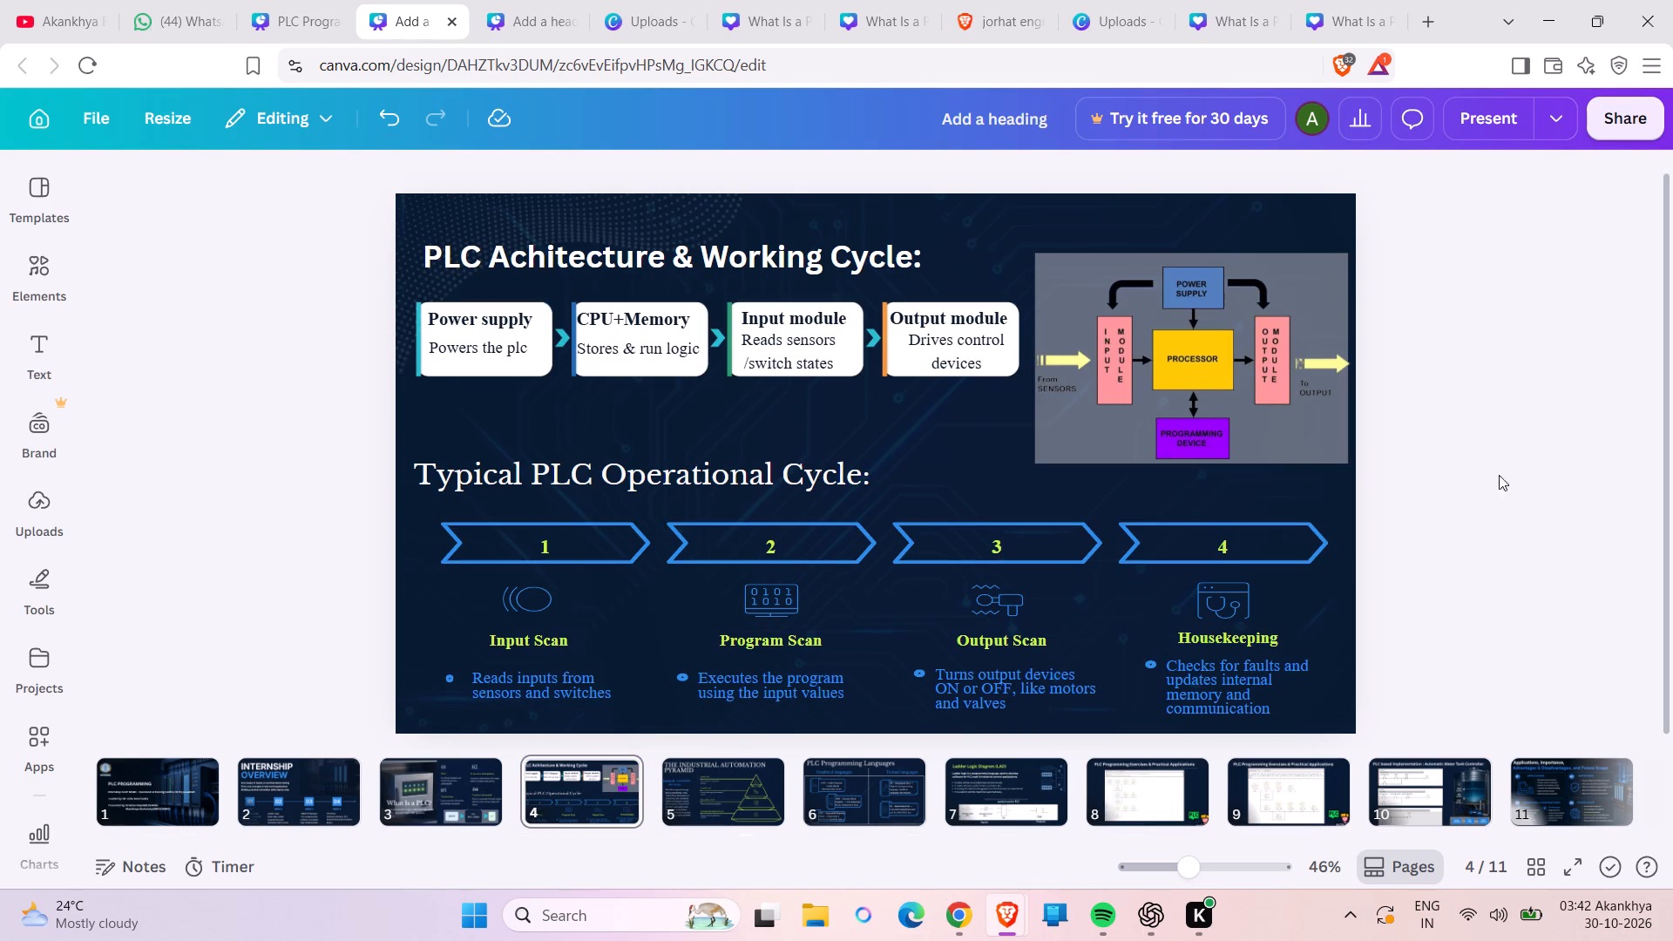
pyautogui.moveTo(1328, 423); pyautogui.dragTo(1332, 423, button='right')
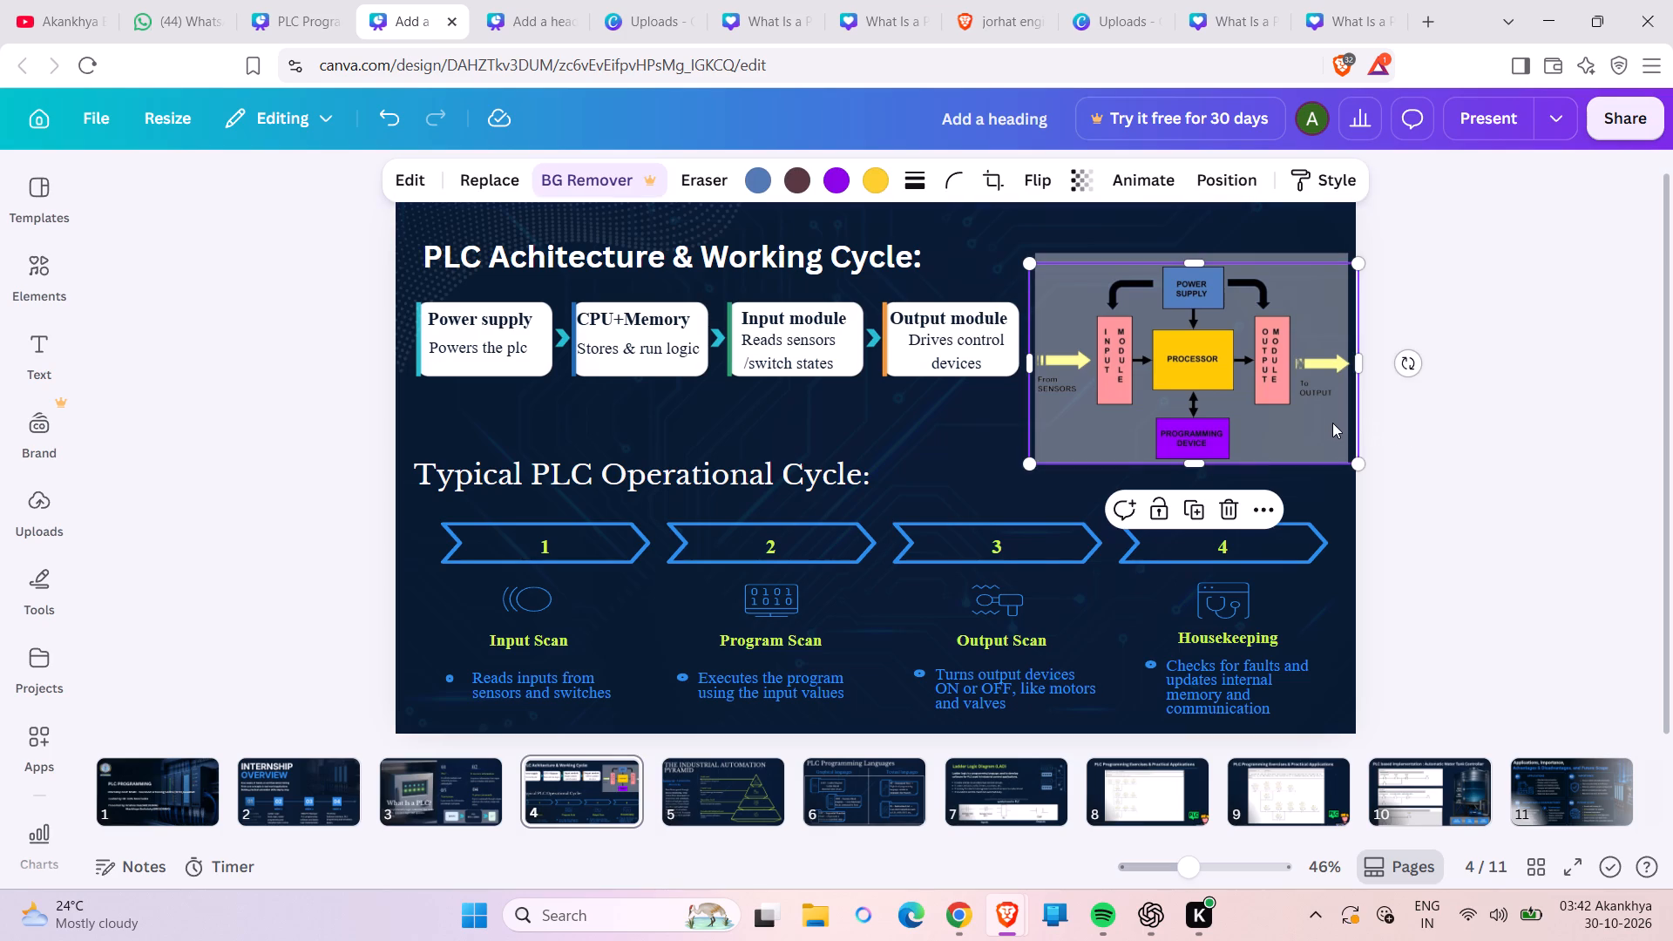
pyautogui.moveTo(1332, 423); pyautogui.dragTo(1360, 423, button='right')
pyautogui.click(1486, 441)
# Nudge the PLC block diagram on slide 4 slightly upward so it sits centred on its grey background.
pyautogui.click(1260, 423)
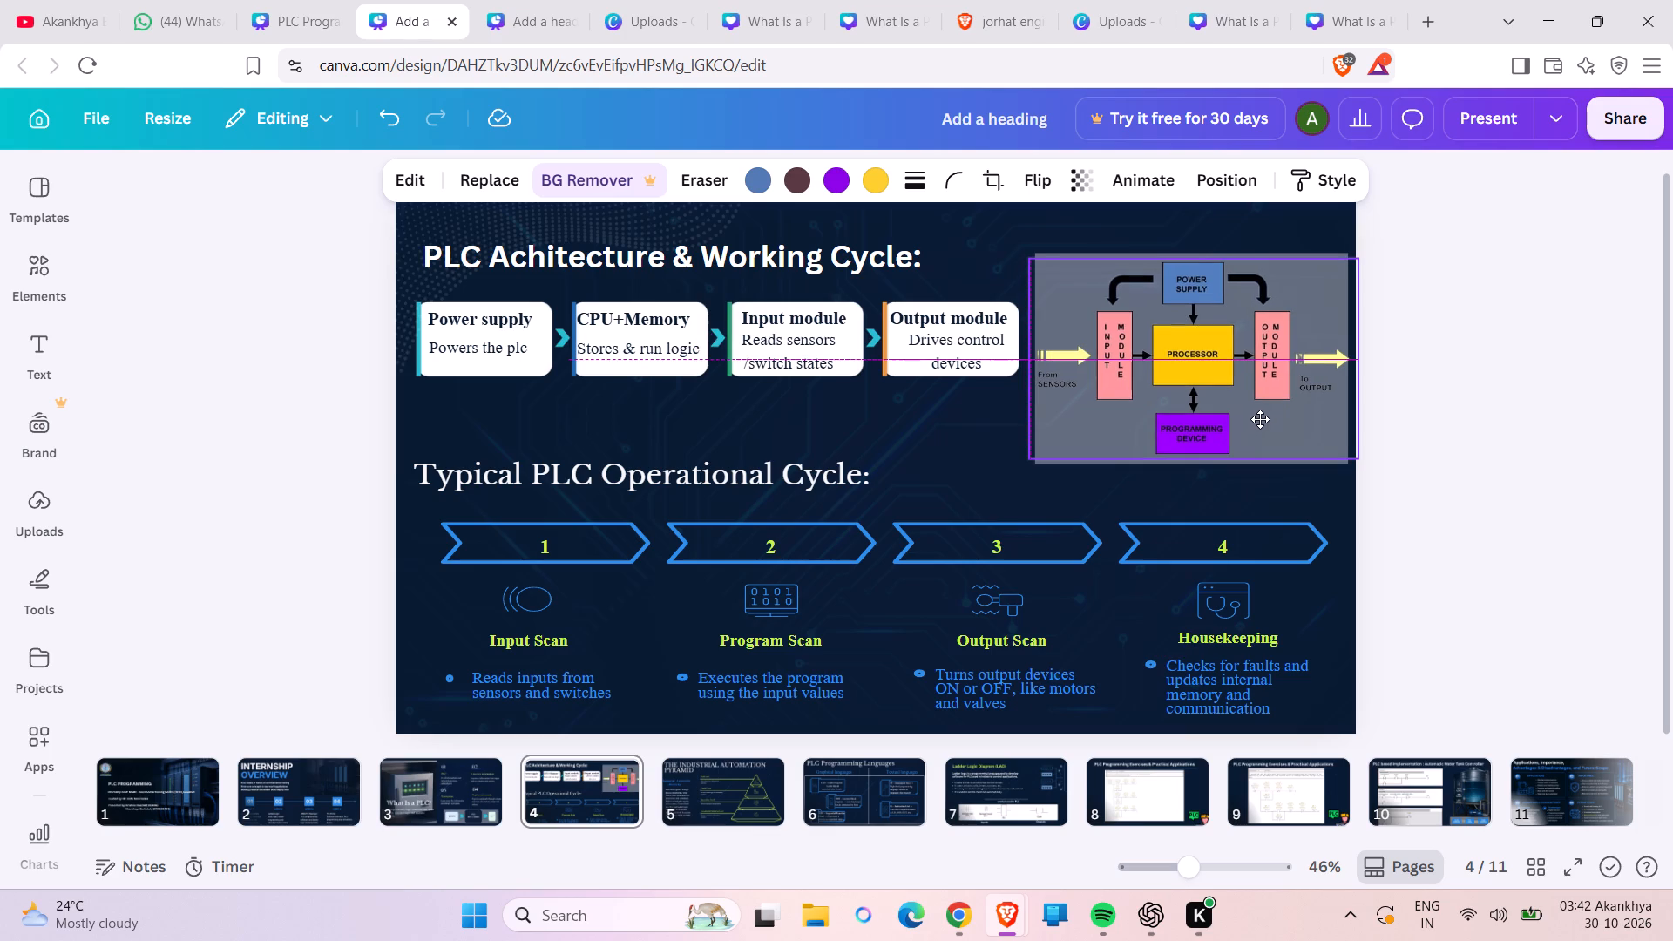
pyautogui.click(1458, 463)
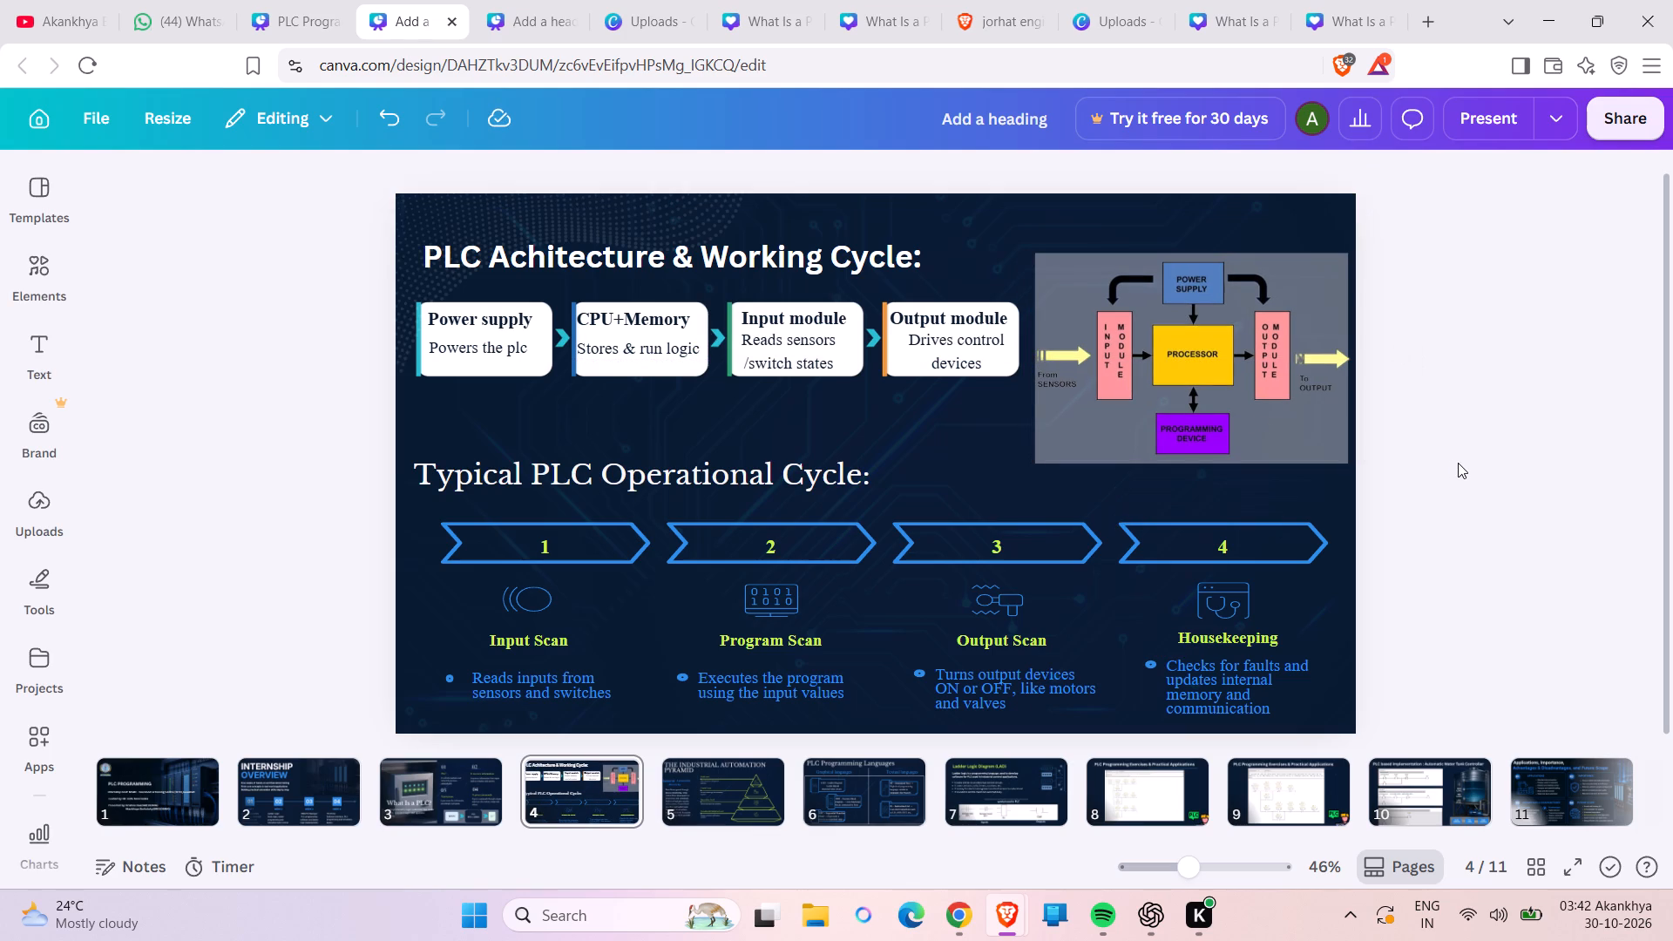
# Open the sharing and export options for the presentation.
pyautogui.click(1629, 123)
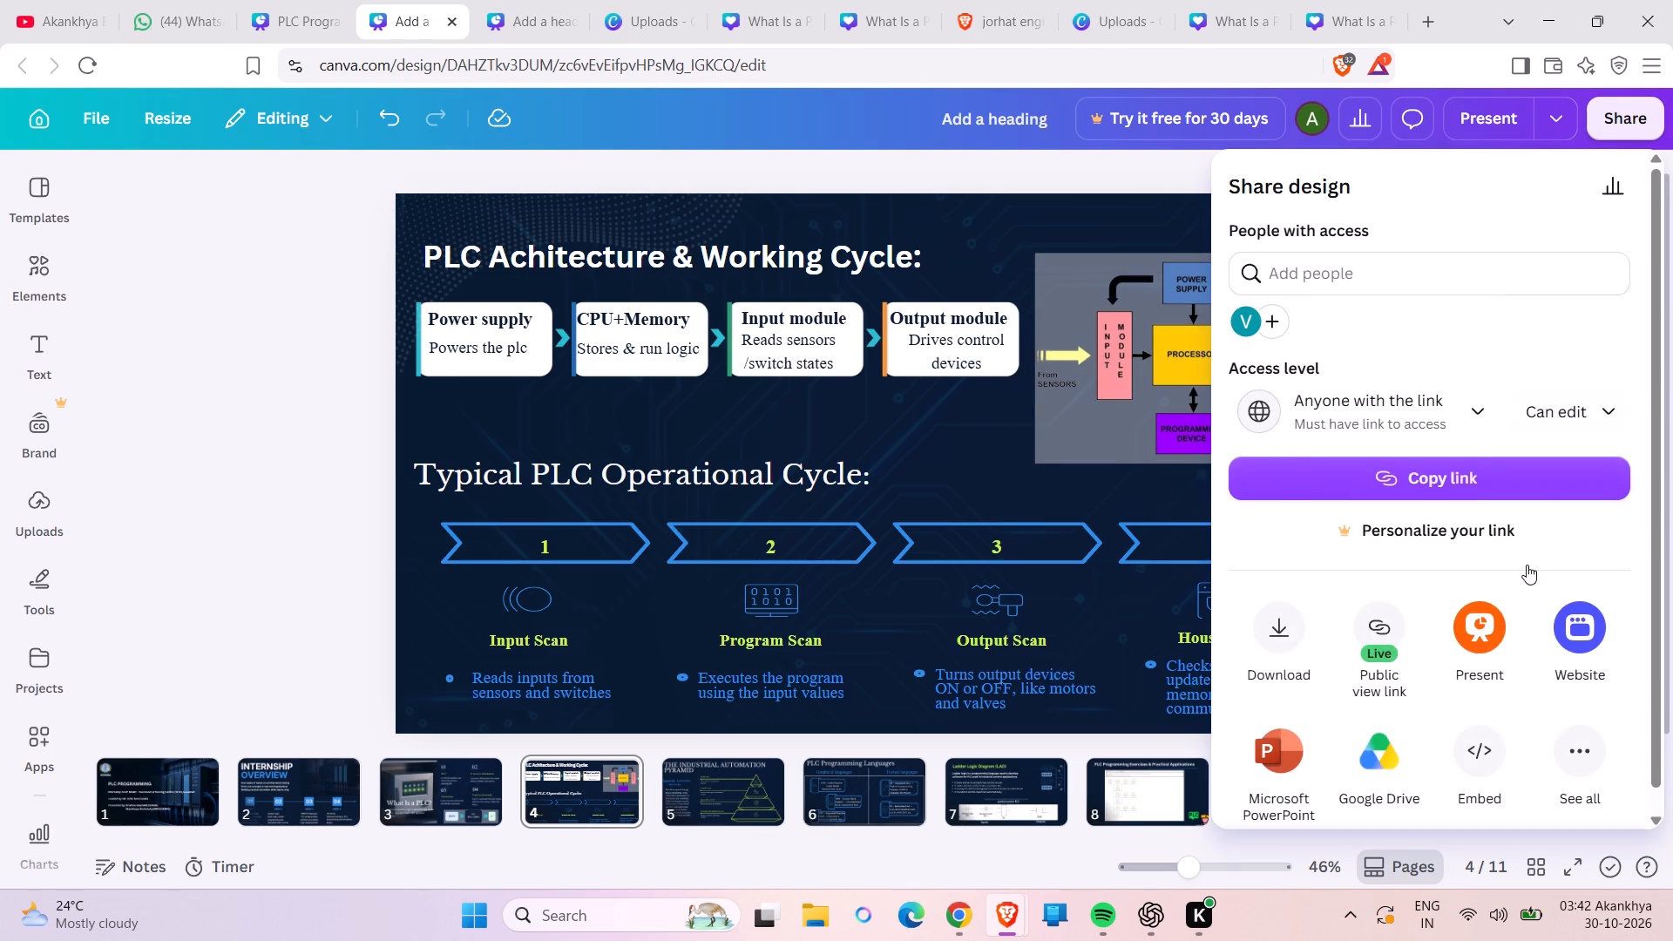
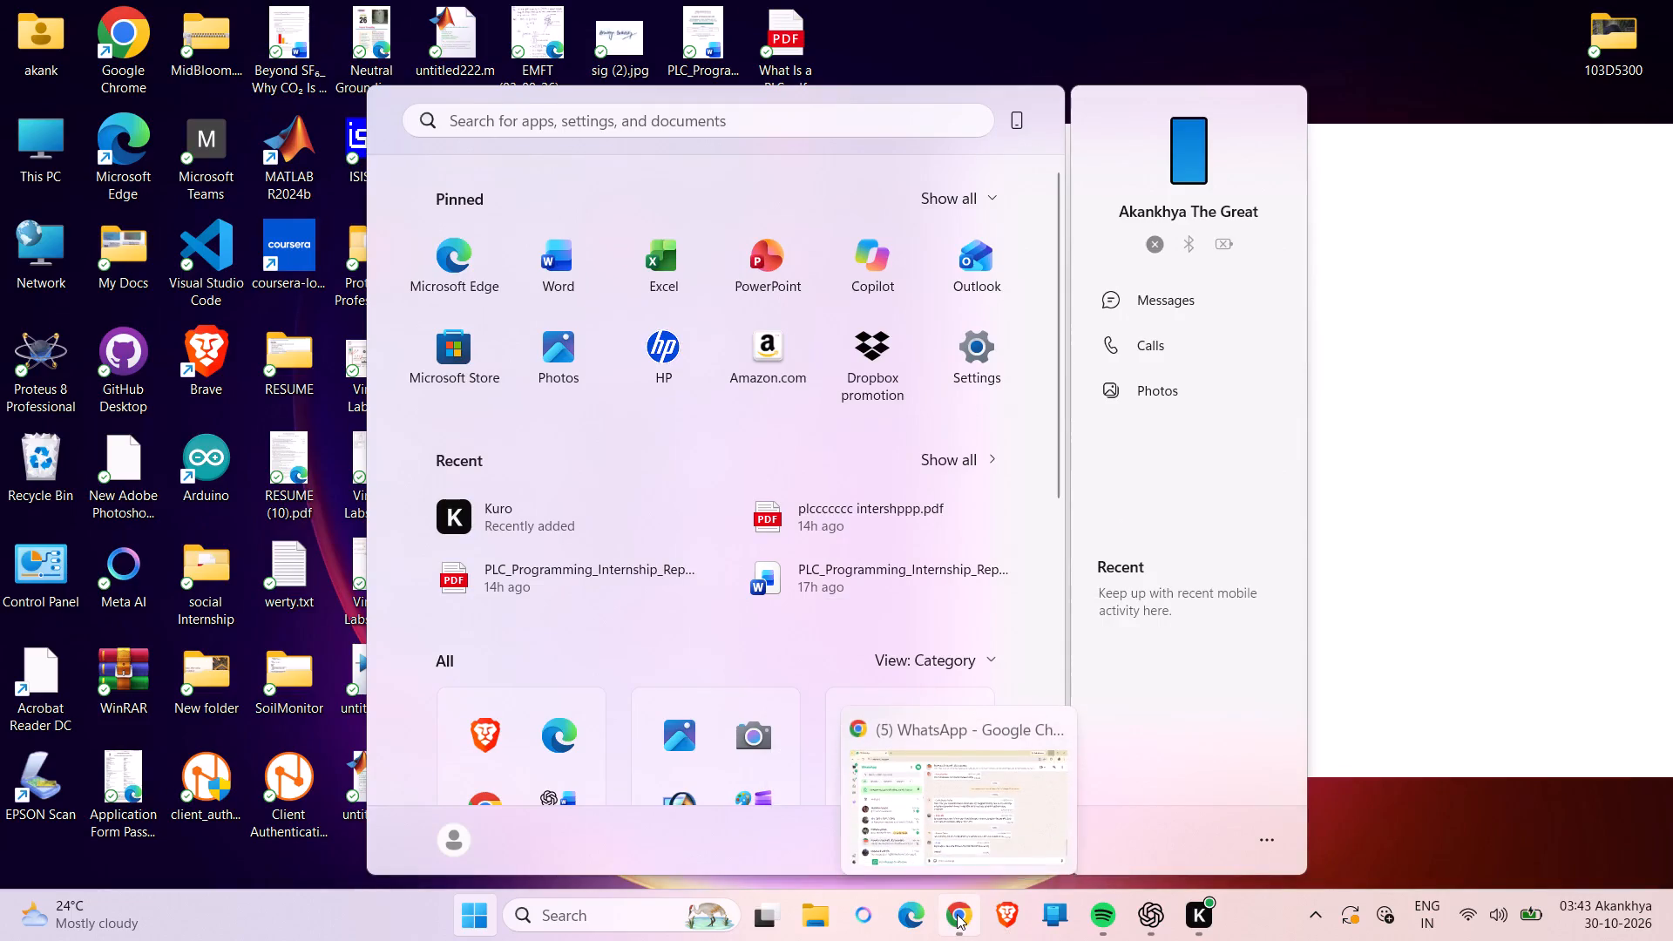
# Close the Google Chrome window that has WhatsApp open.
pyautogui.click(1053, 731)
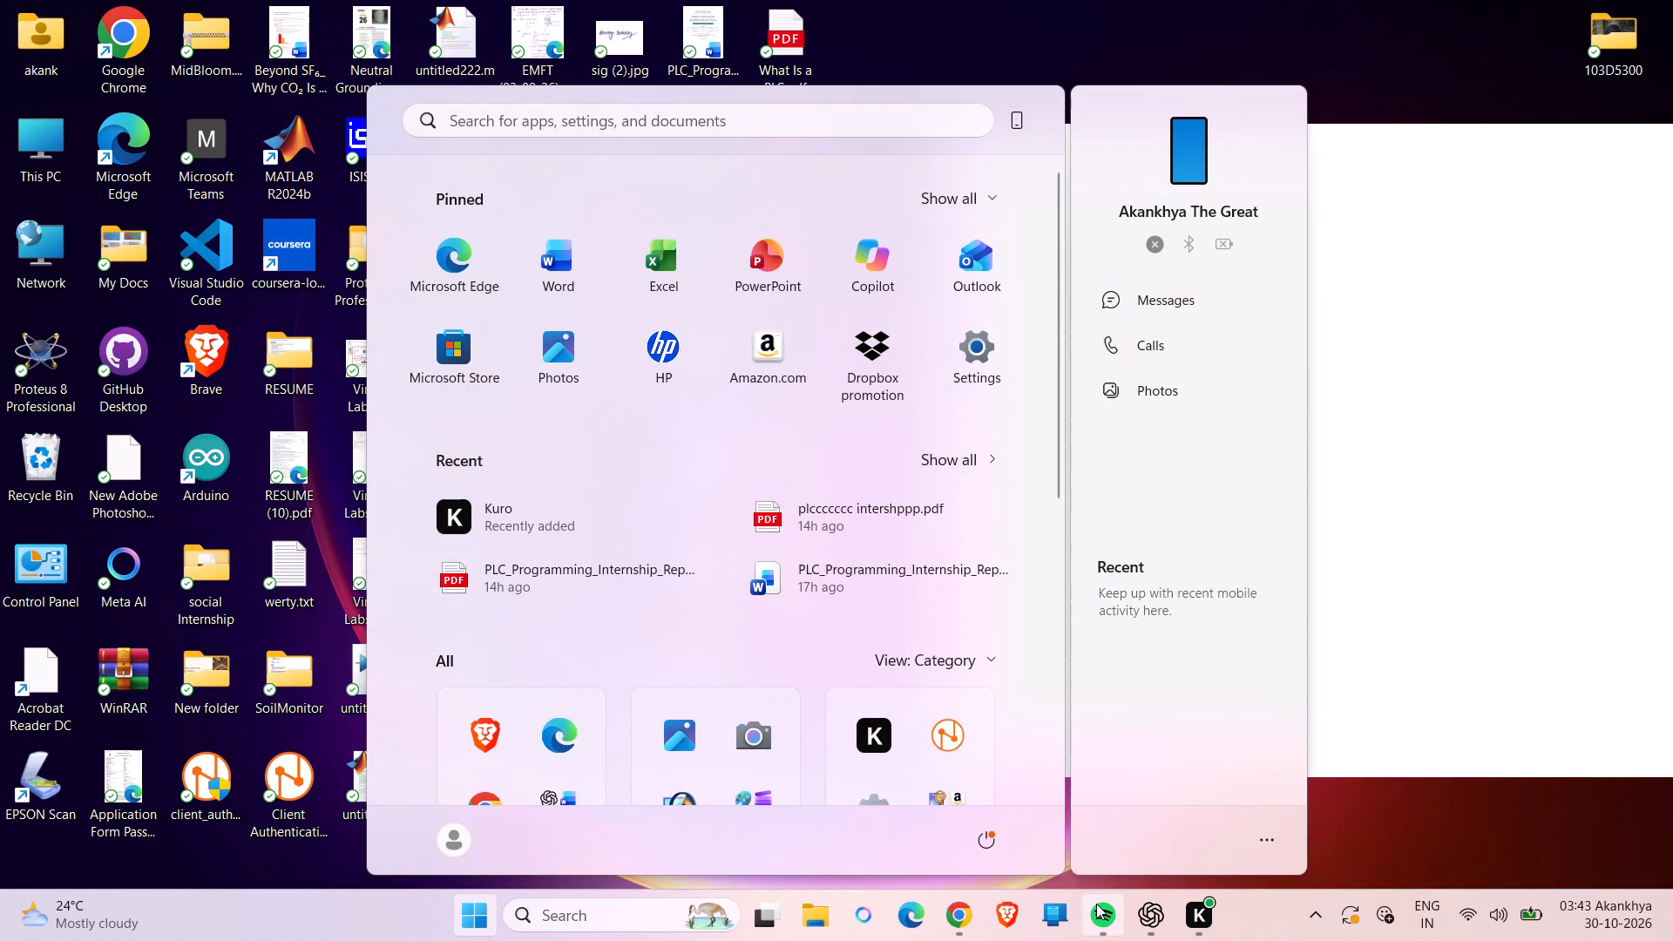
# Close the open Spotify, ChatGPT Classic and Chrome WhatsApp windows from the Windows desktop.
pyautogui.click(1202, 699)
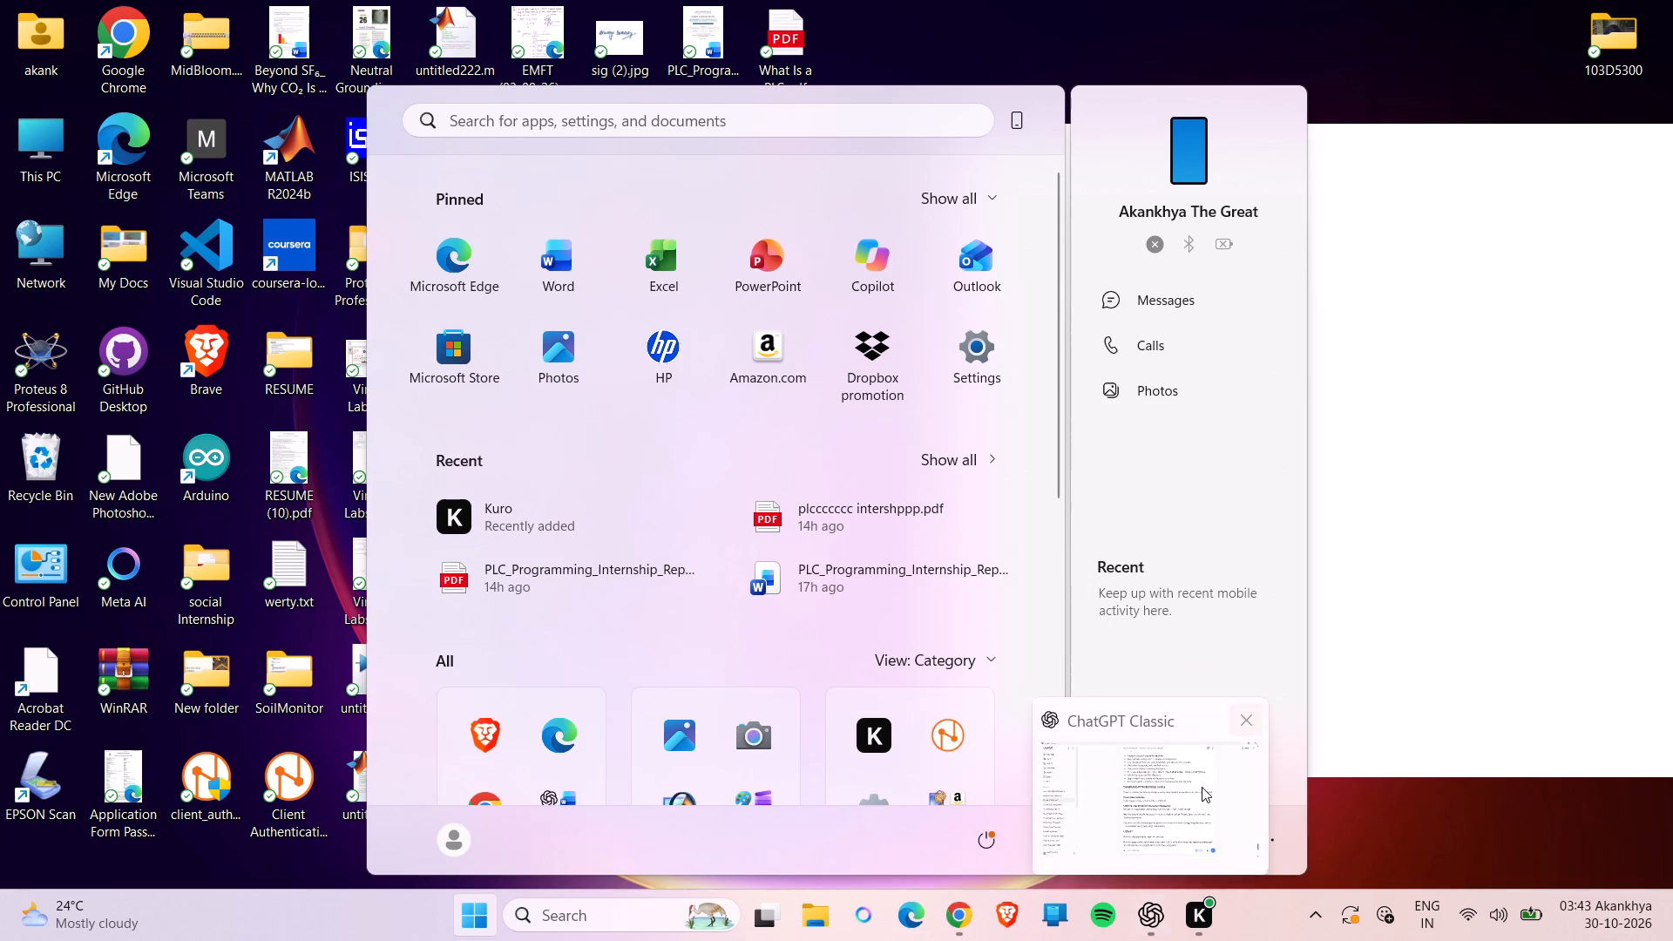
pyautogui.click(1240, 728)
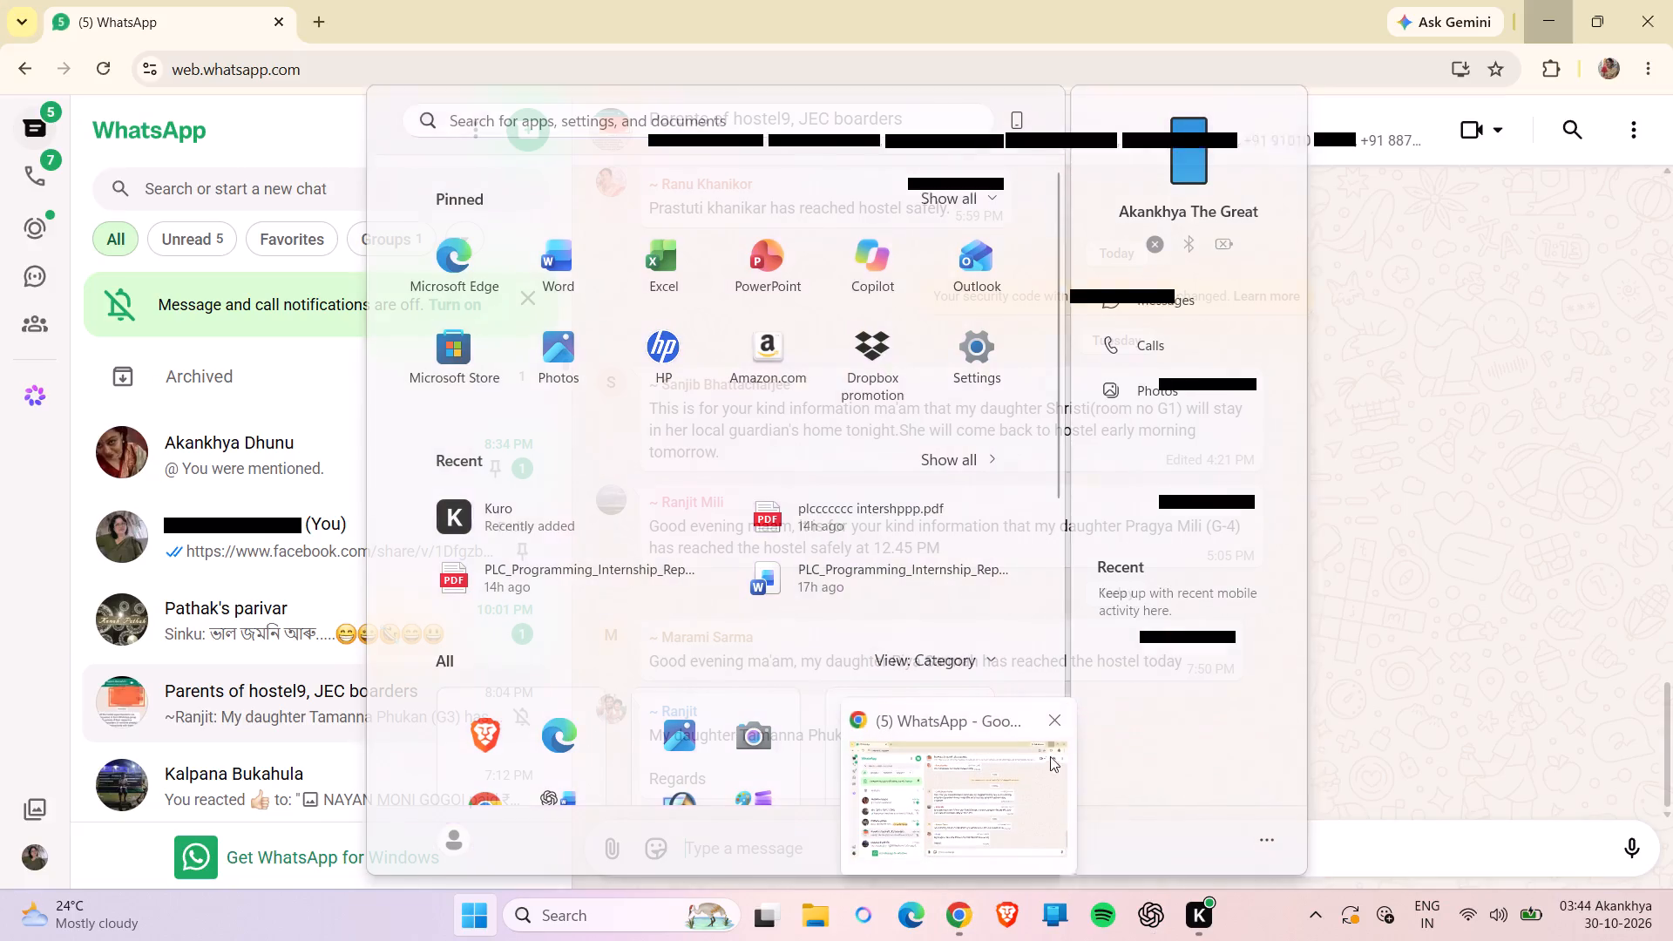
pyautogui.click(1054, 733)
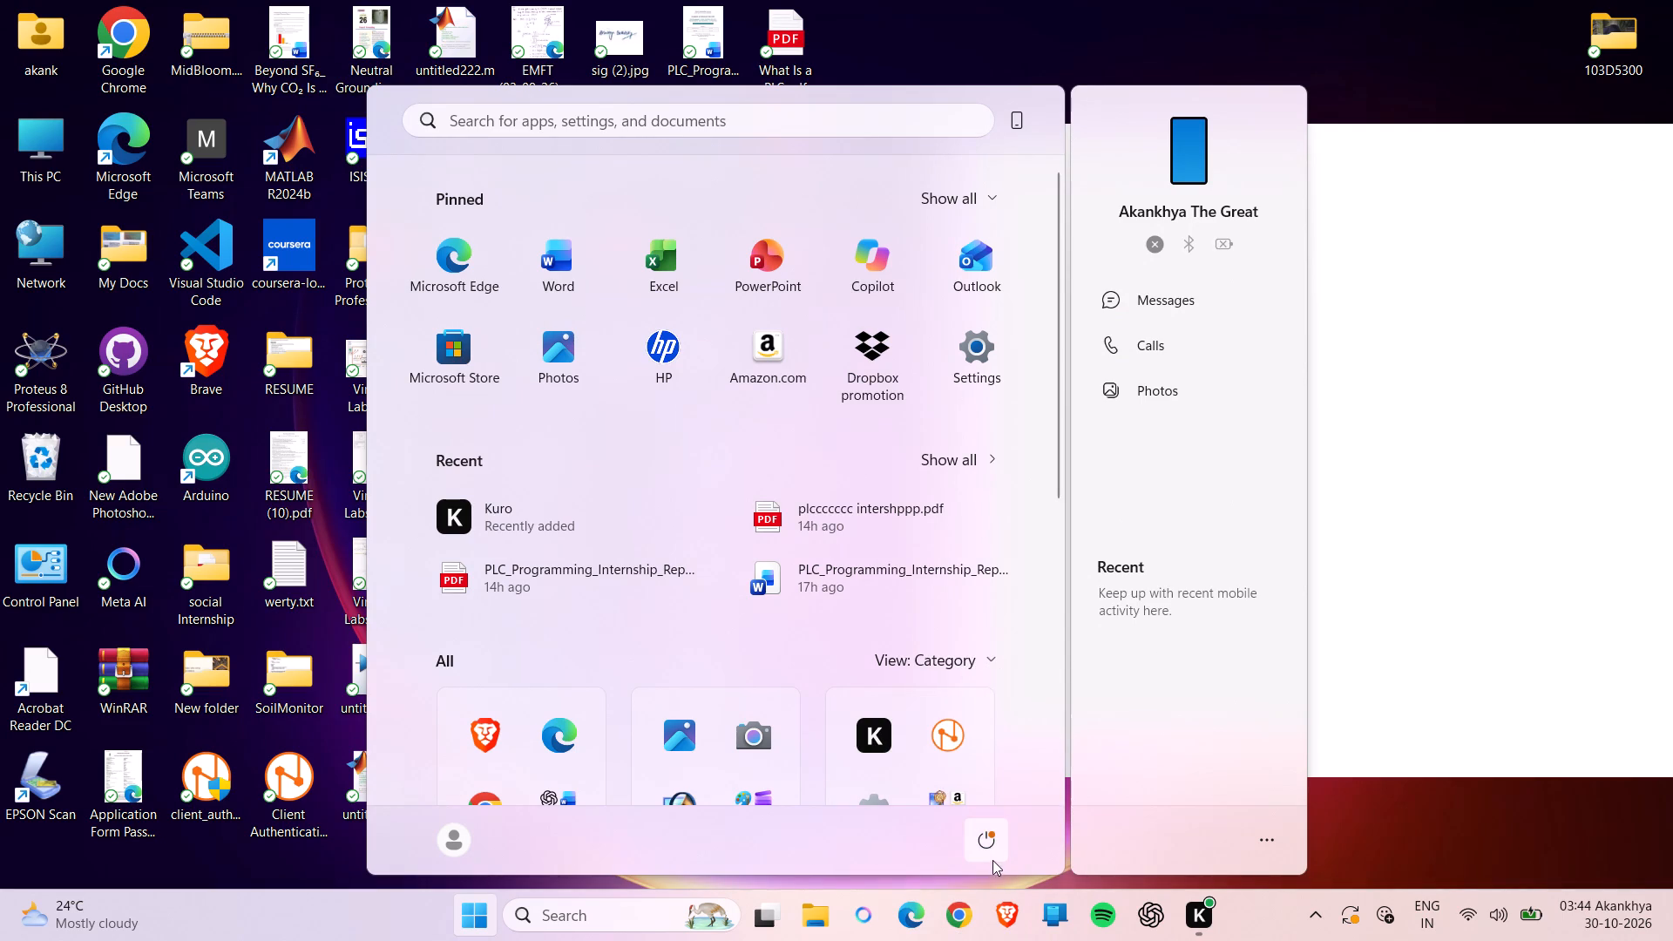
# Shut down the computer with the pending updates installed, using the Update and shut down option.
pyautogui.click(991, 853)
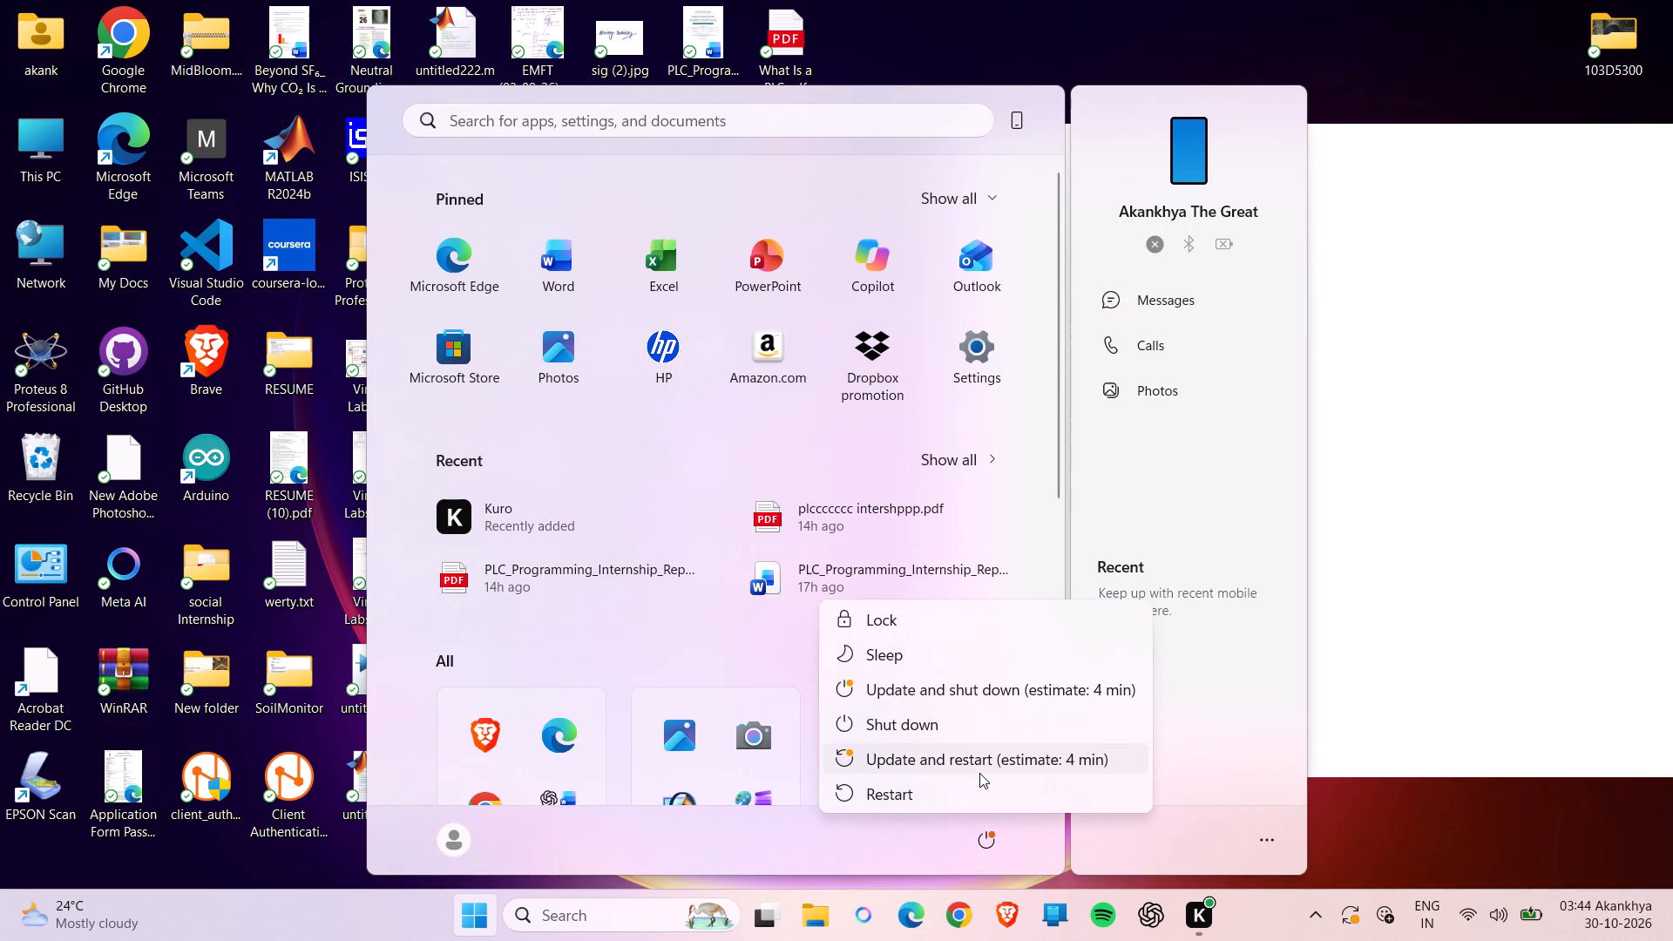
pyautogui.click(1024, 696)
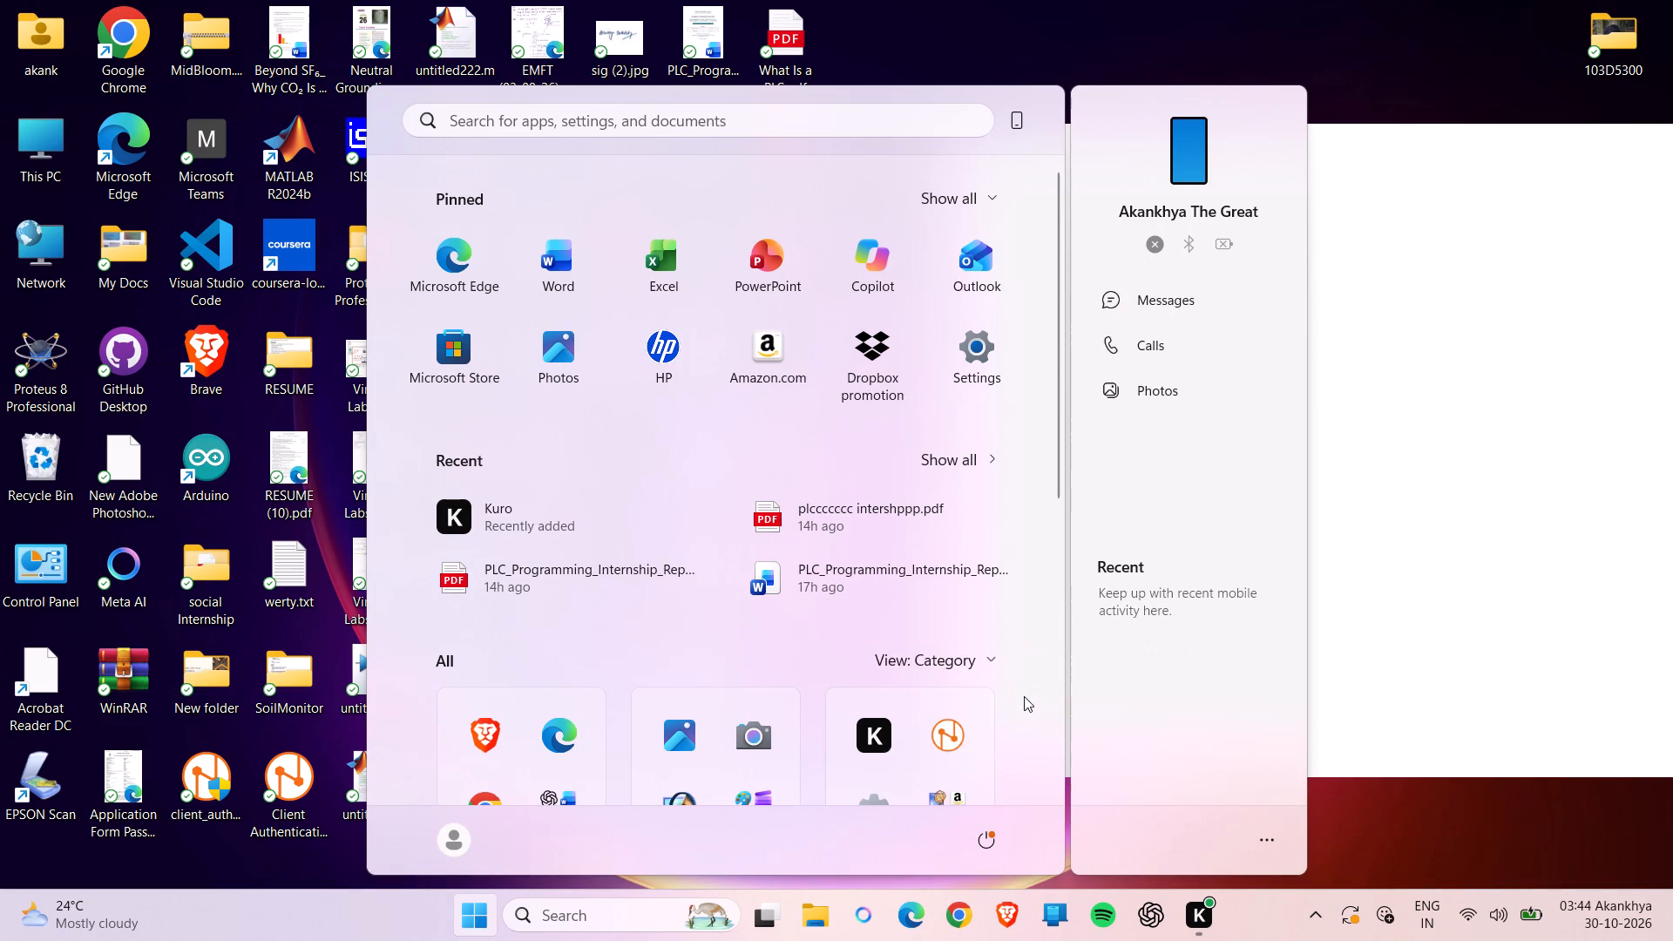